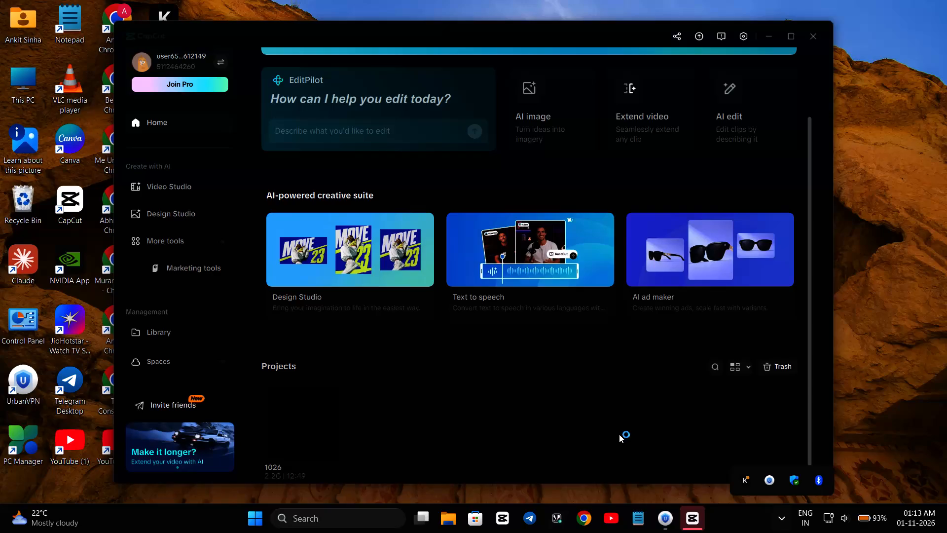
Open the existing video project 1026 for editing.
left_click(299, 433)
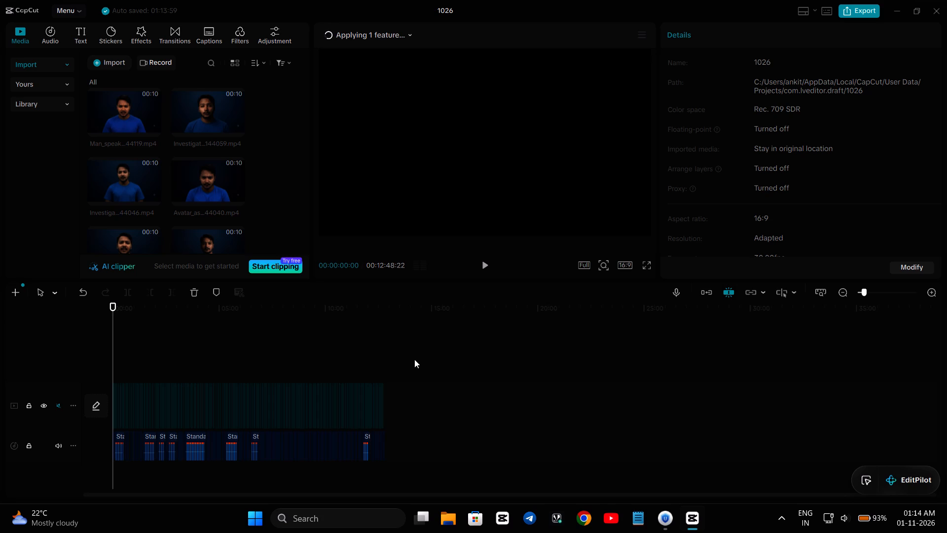
Examine the opening section of the timeline closely enough to tell its individual video and audio clips apart.
scroll(490, 362, "right", 1)
scroll(490, 362, "up", 8, "ctrl")
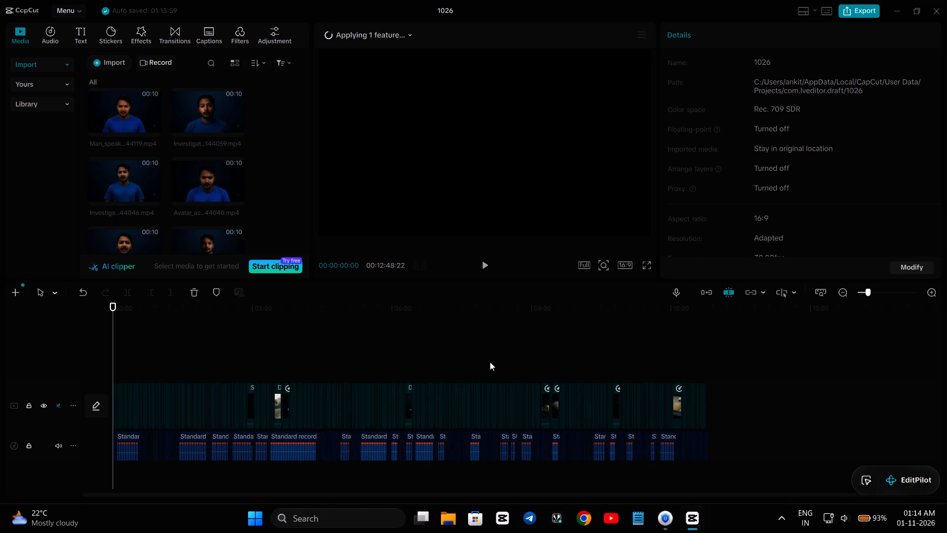
scroll(490, 362, "up", 5, "ctrl")
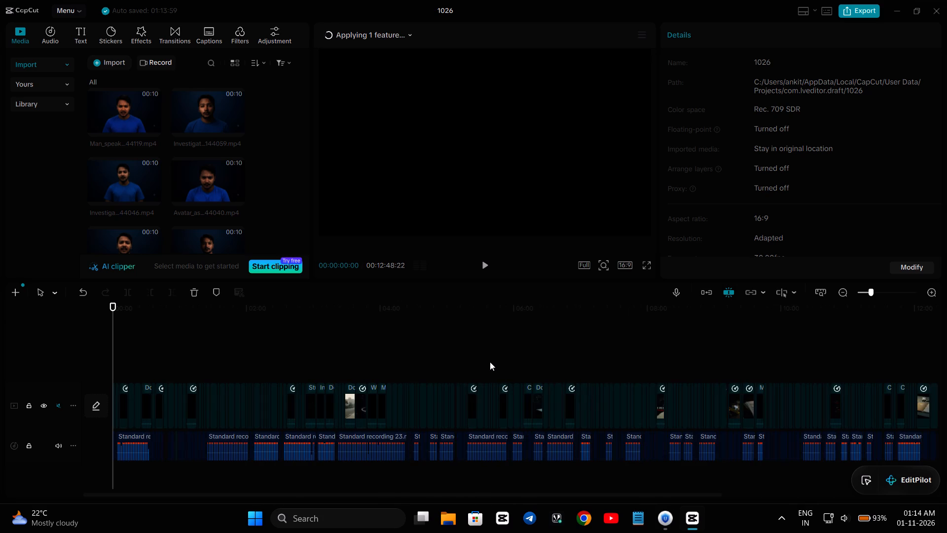
scroll(490, 362, "up", 4, "ctrl")
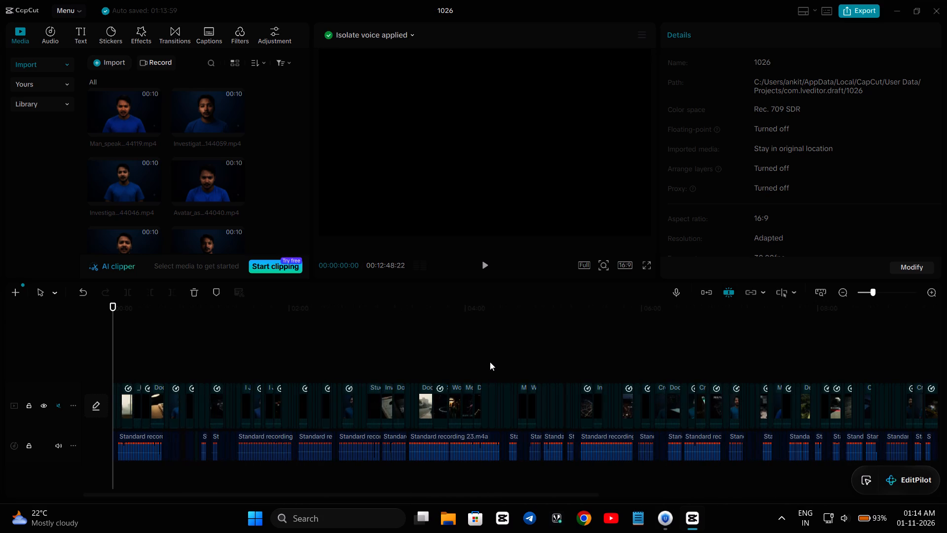
scroll(490, 362, "up", 8, "ctrl")
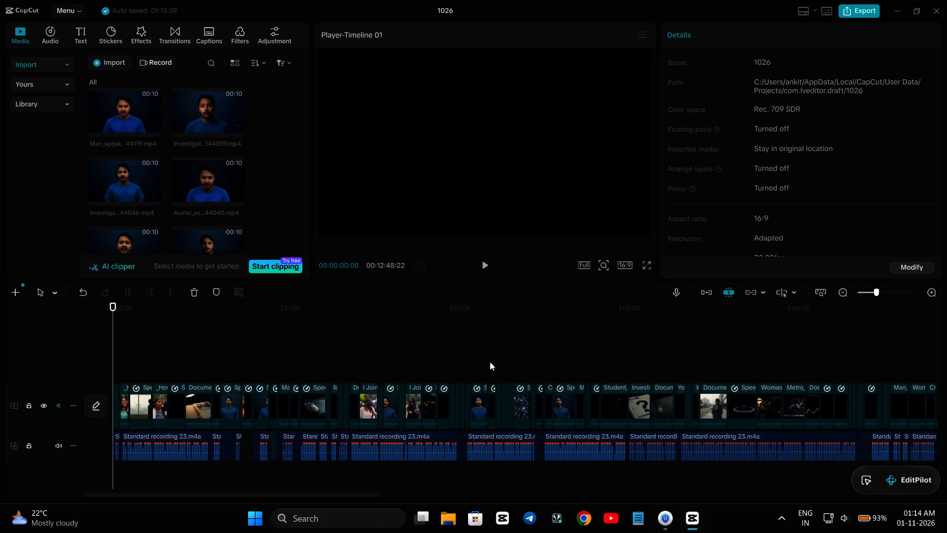
scroll(490, 362, "up", 7, "ctrl")
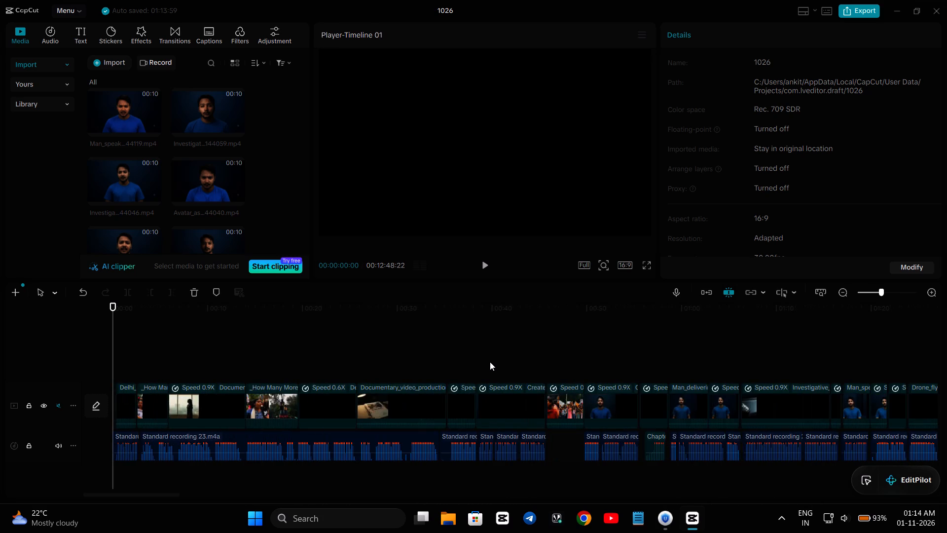
scroll(490, 362, "up", 5, "ctrl")
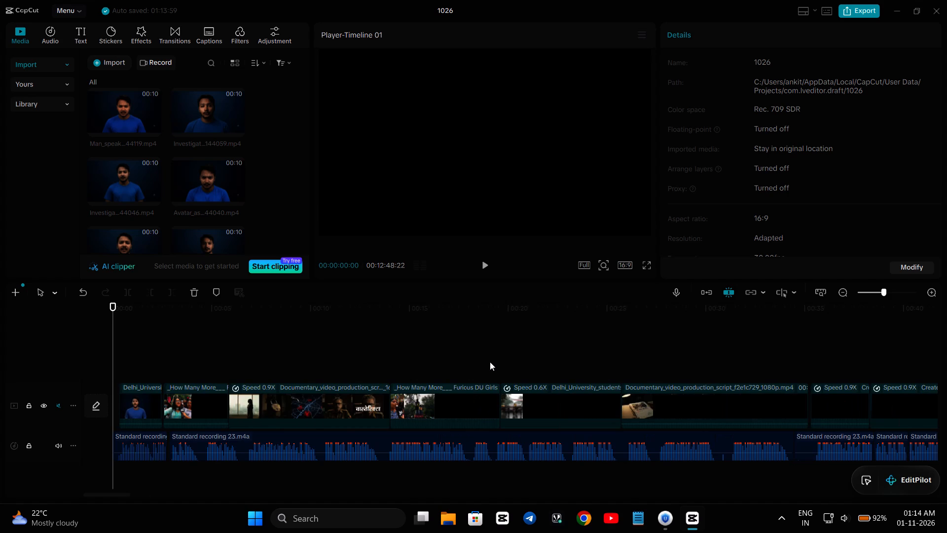
scroll(490, 362, "up", 5, "ctrl")
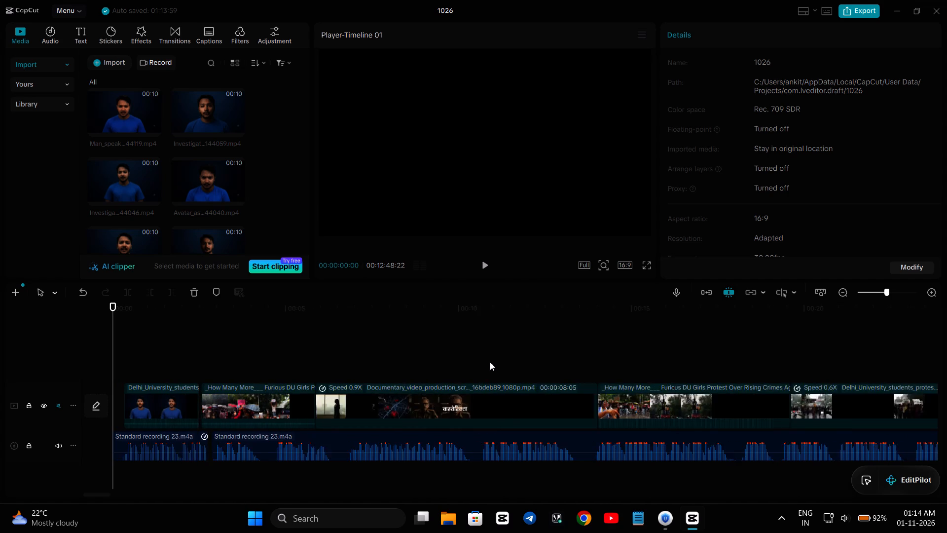
scroll(490, 362, "up", 1, "ctrl")
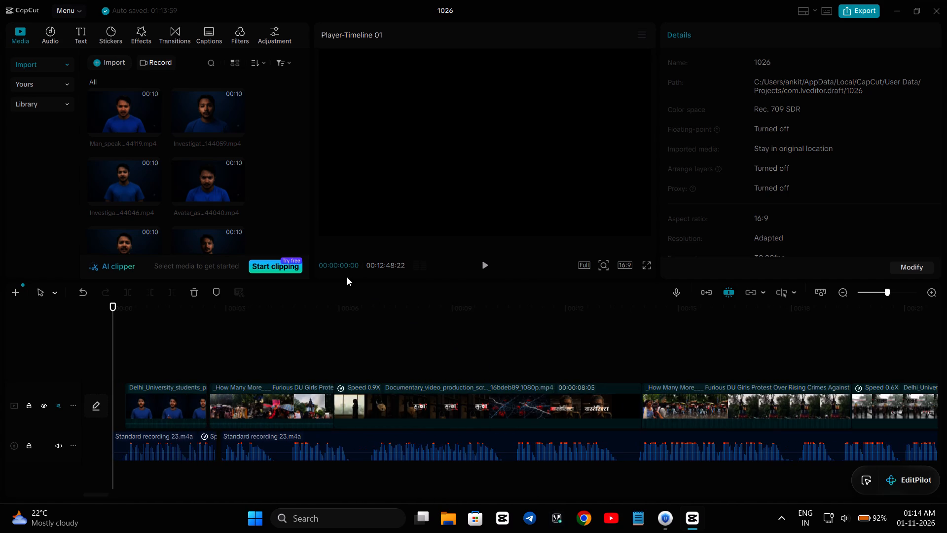
Import the video video_261101_010911 from the Telegram Desktop downloads folder into the project media.
left_click(116, 63)
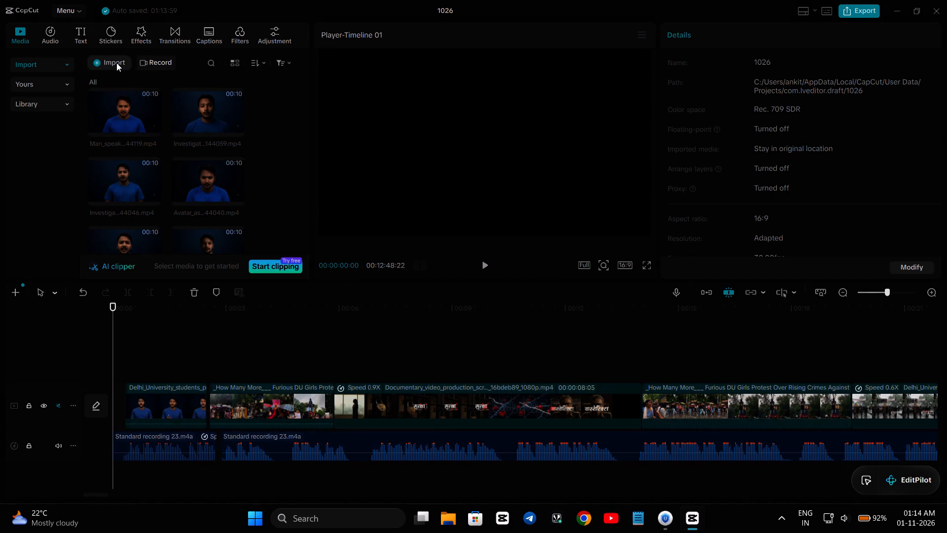
left_click(132, 81)
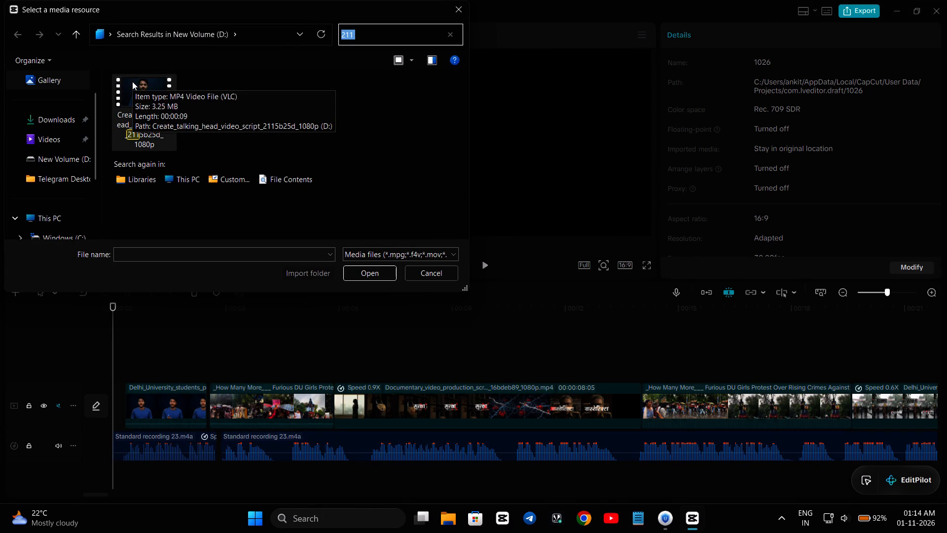
left_click(40, 172)
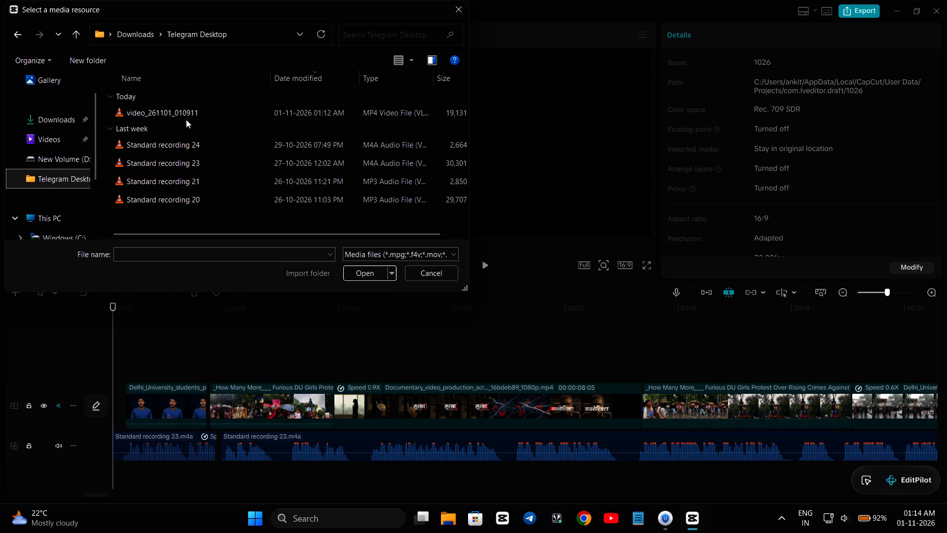
left_click(187, 115)
left_click(343, 275)
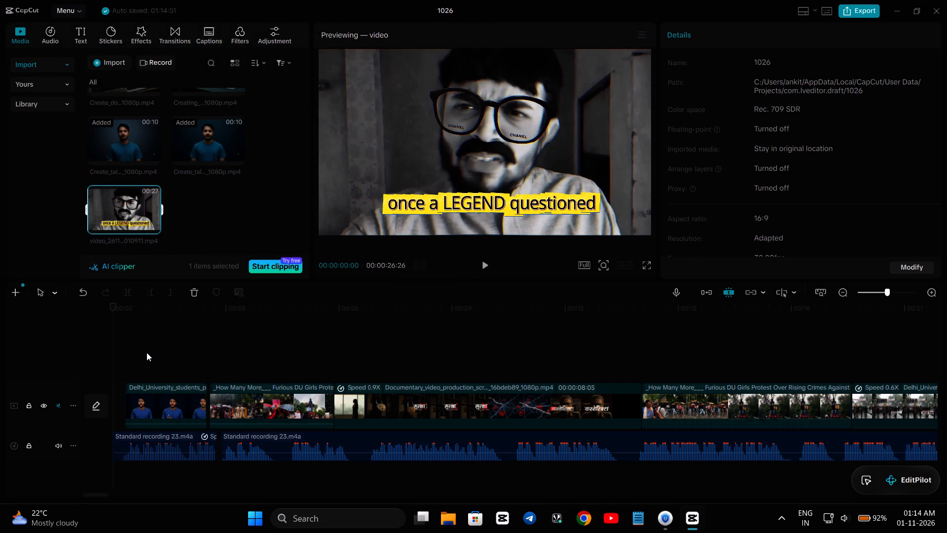
Add the imported video_261101_010911 clip at the very start of the timeline, on a track above the existing video.
left_click(147, 225)
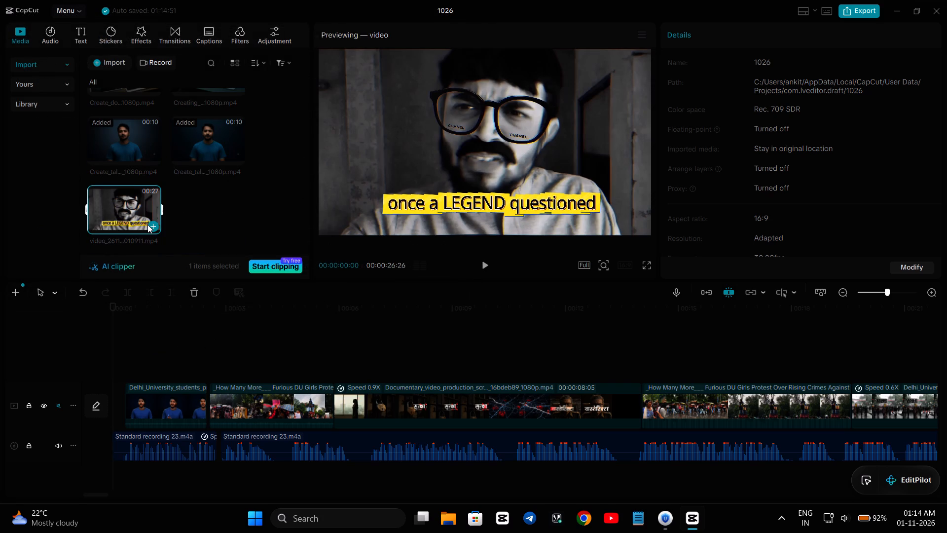
left_click(154, 227)
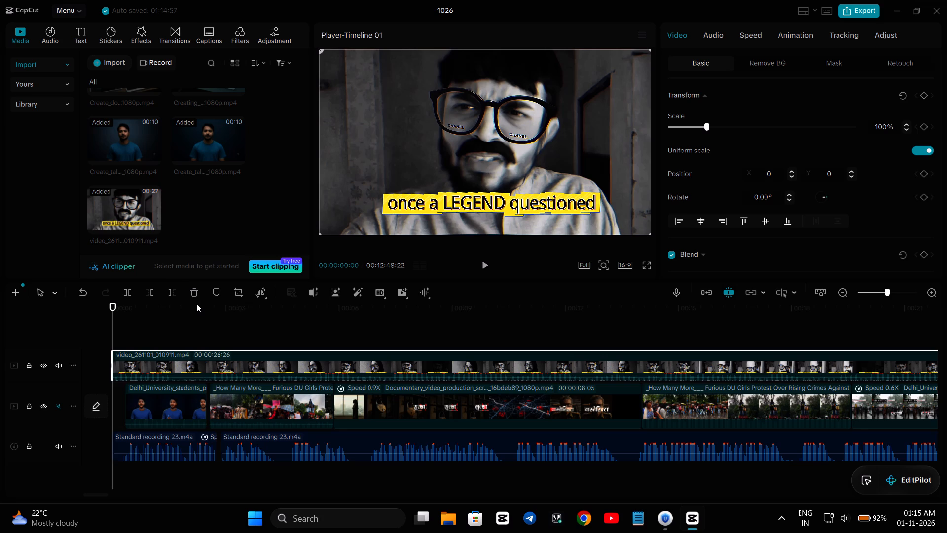
Mute the audio track holding the Standard recording 23 clips.
left_click(60, 445)
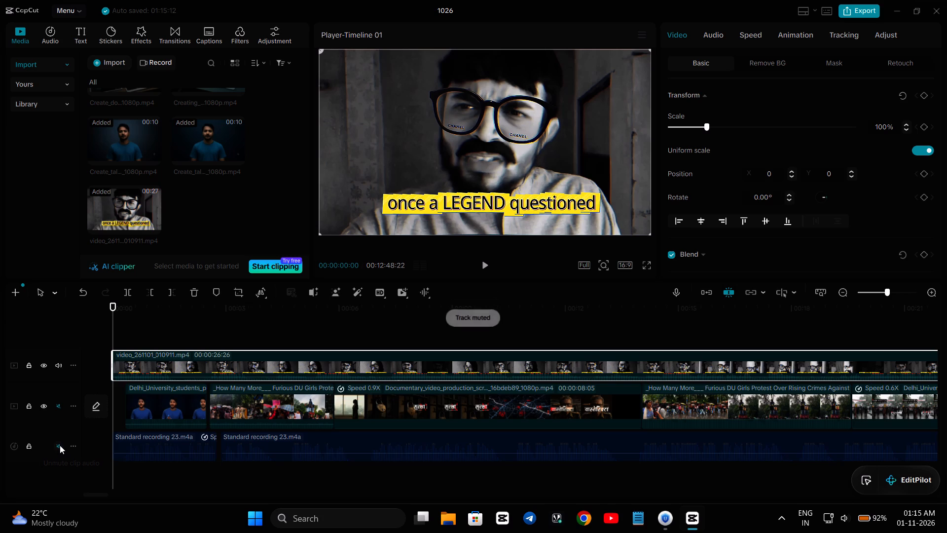
Play through the overlay clip video_261101_010911.mp4 at the start of the timeline, and delete it from its track.
key("space")
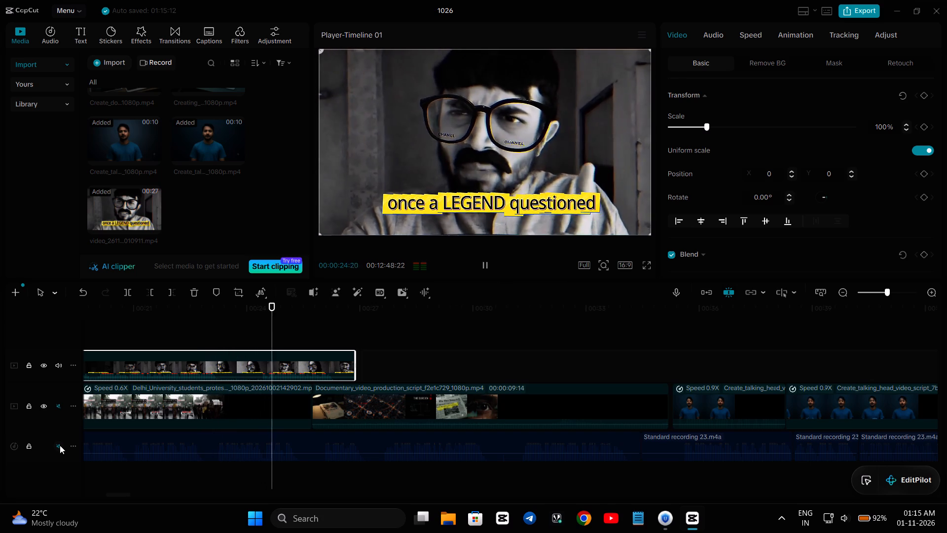
key("BackSpace")
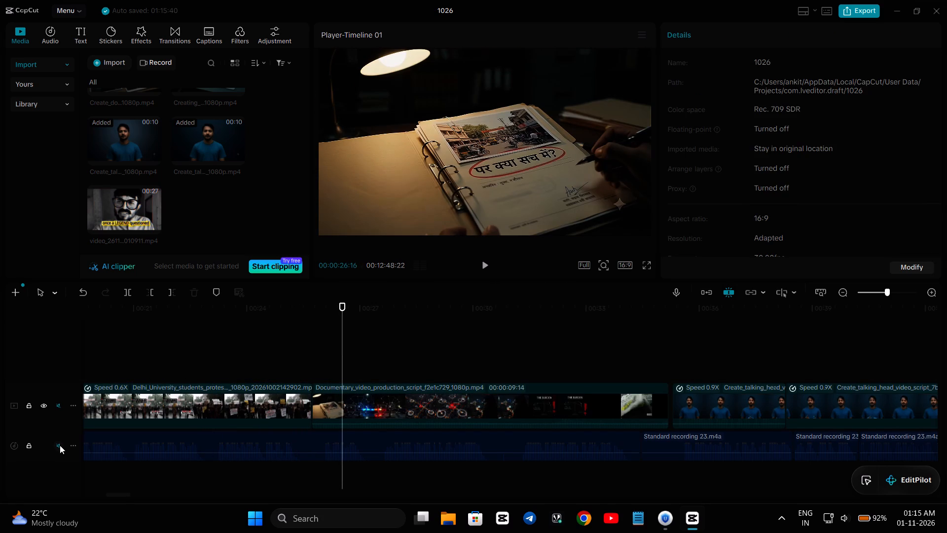
Move the playhead back to the start of the timeline, before the first video clip.
scroll(60, 445, "right", 4)
scroll(194, 357, "right", 8)
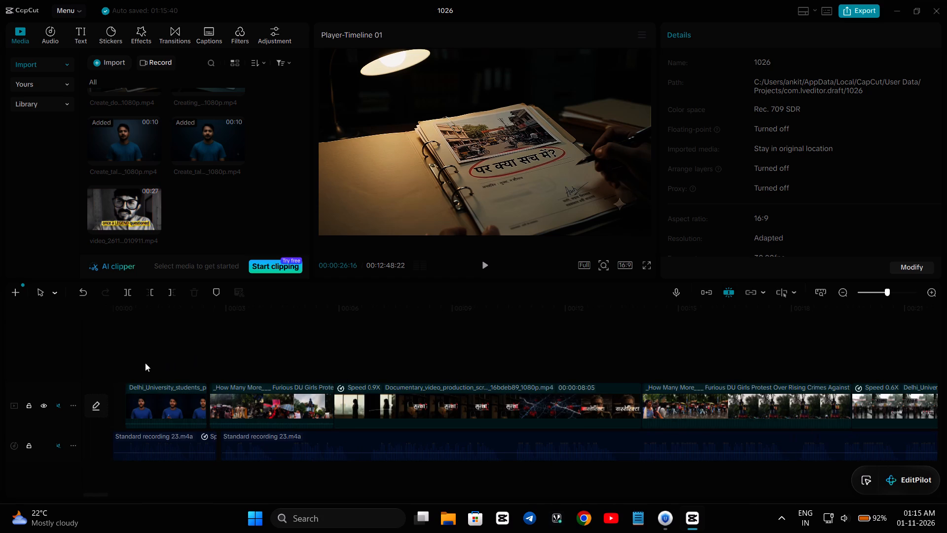
left_click(112, 363)
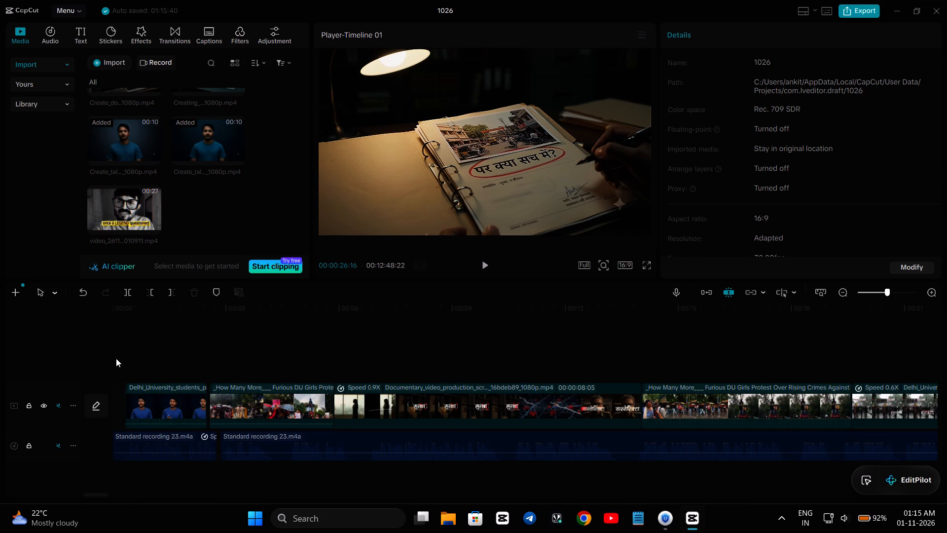
left_click(116, 358)
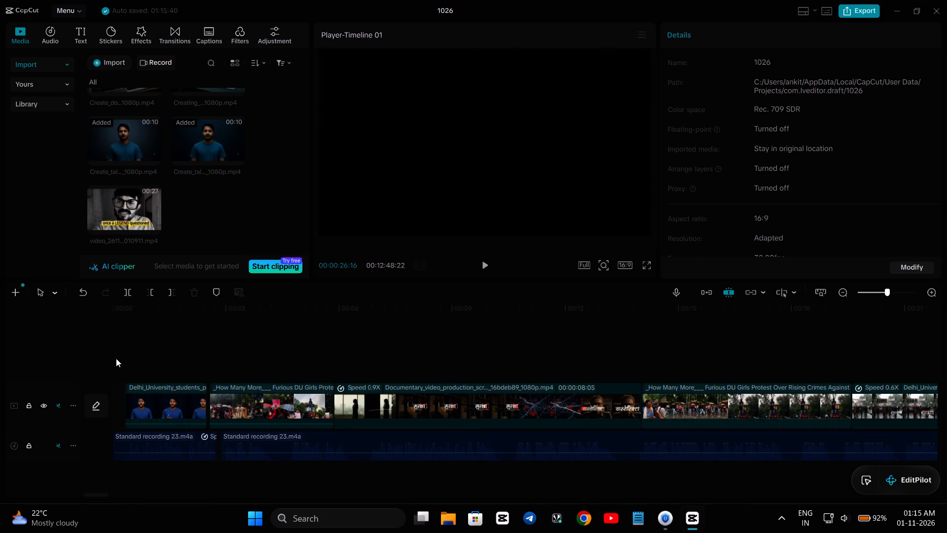
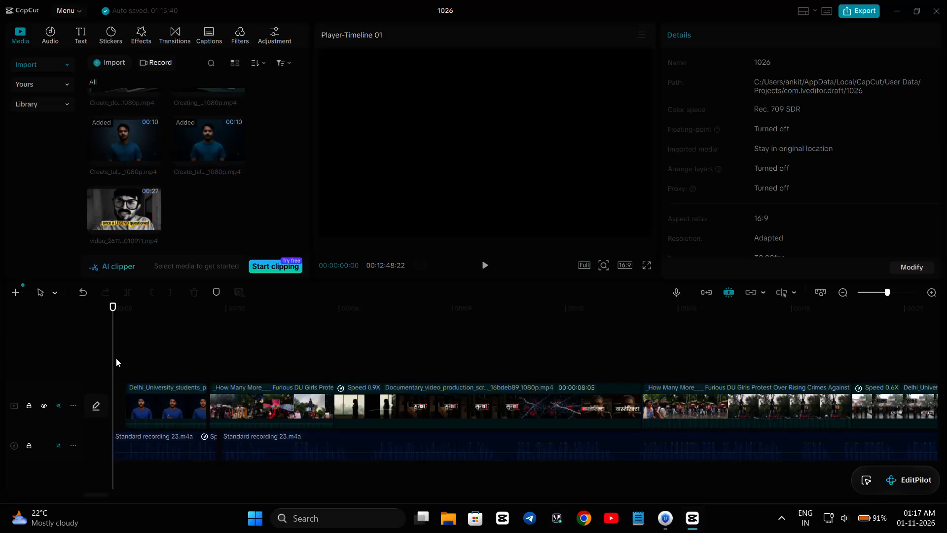
Play the opening seconds of the timeline twice, bringing the playhead back to the start after each pass.
key("space")
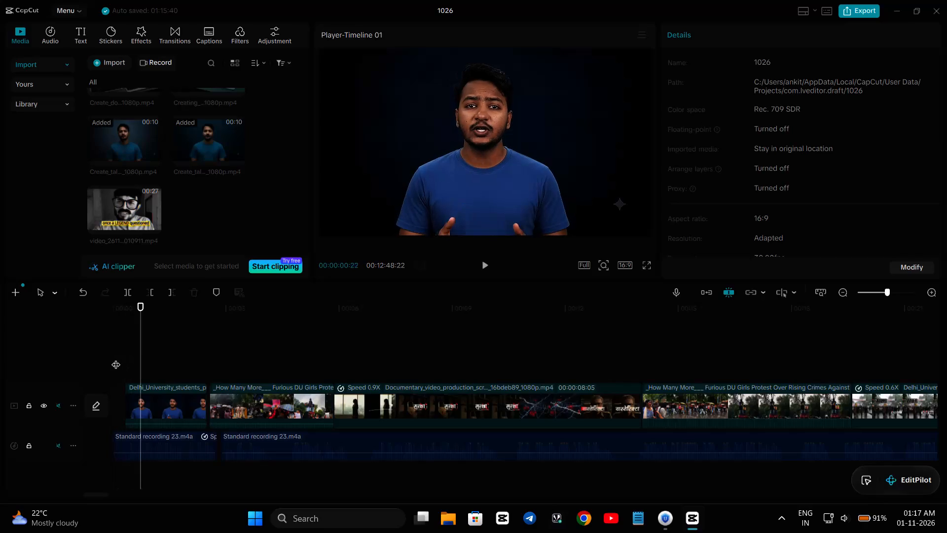
key("Left")
key("Left")
key("Left")
key("Left")
key("Left")
key("Left")
key("Left")
key("Left")
key("Left")
key("Left")
key("Left")
key("Left")
key("Left")
key("Left")
key("Left")
key("Left")
key("Left")
key("Left")
key("Left")
key("Left")
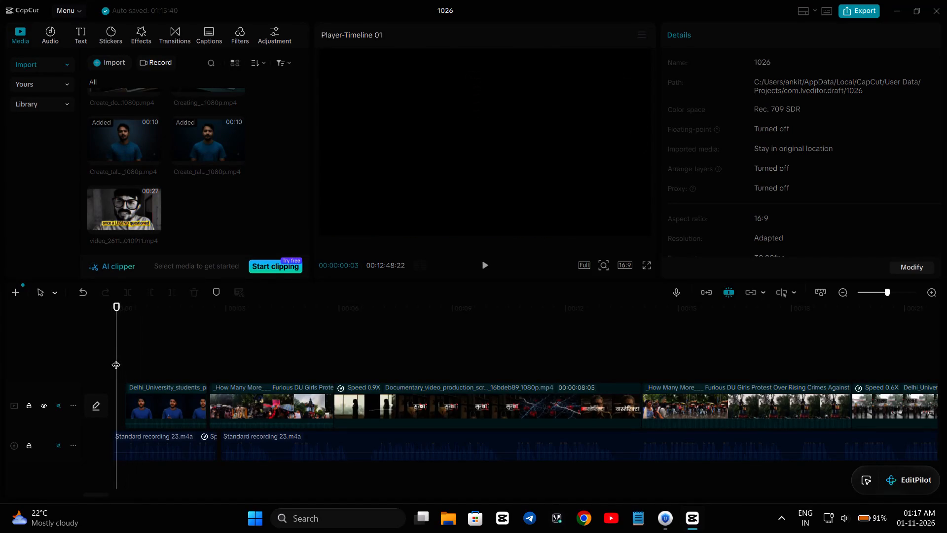
key("space")
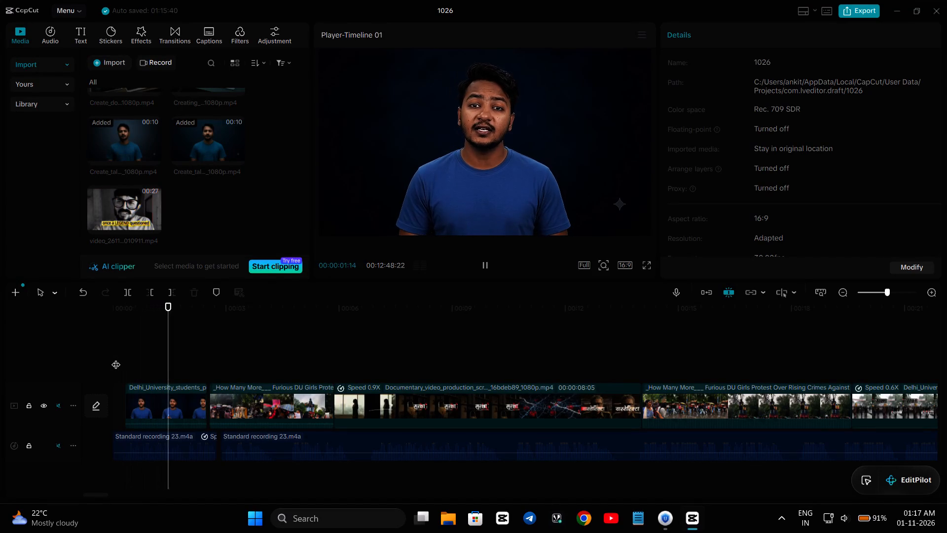
key("space")
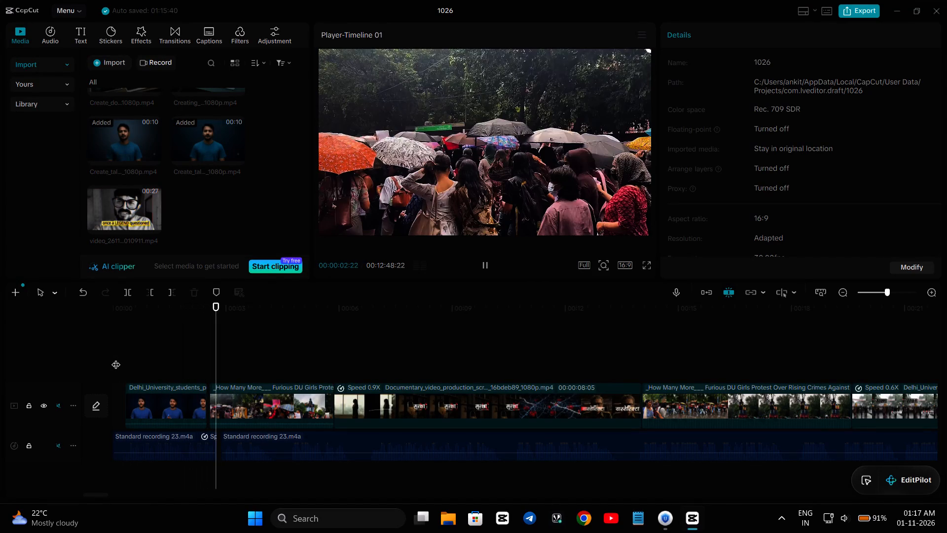
key("Left")
key("Left")
key("Left")
key("Left")
key("Left")
key("Left")
key("Left")
key("Left")
key("Left")
key("Left")
key("Left")
key("Left")
key("Left")
key("Left")
key("Left")
key("Left")
key("Left")
key("Left")
key("Left")
key("Left")
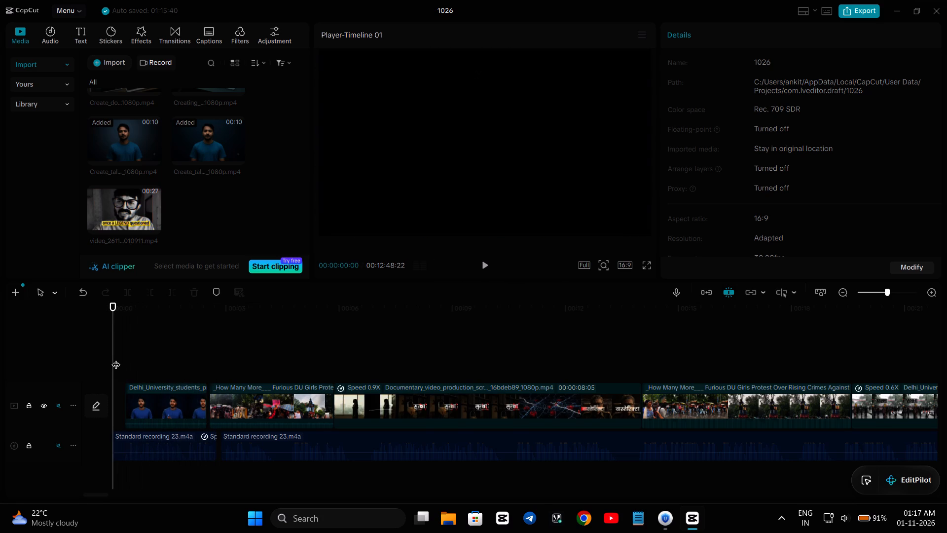
Unmute the main video track and the Standard recording 23.m4a audio track.
left_click(57, 405)
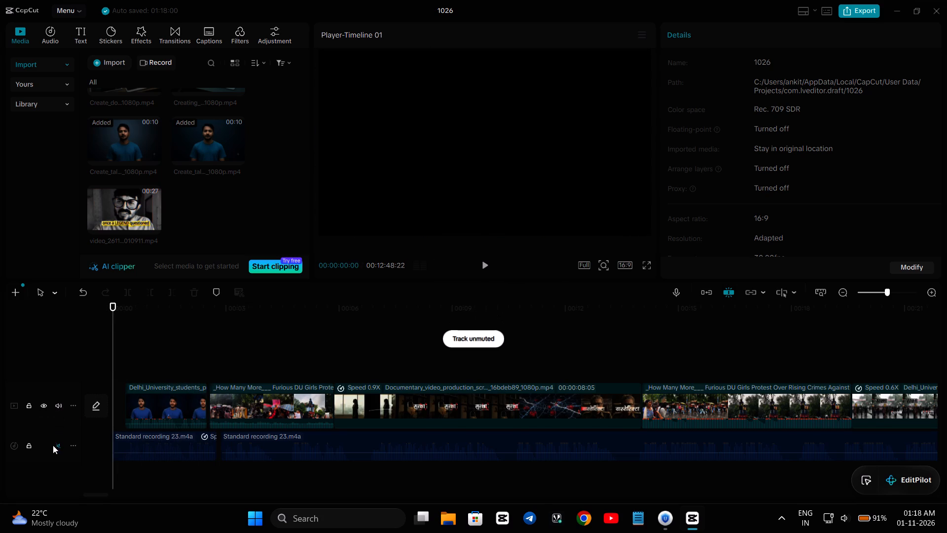
left_click(54, 446)
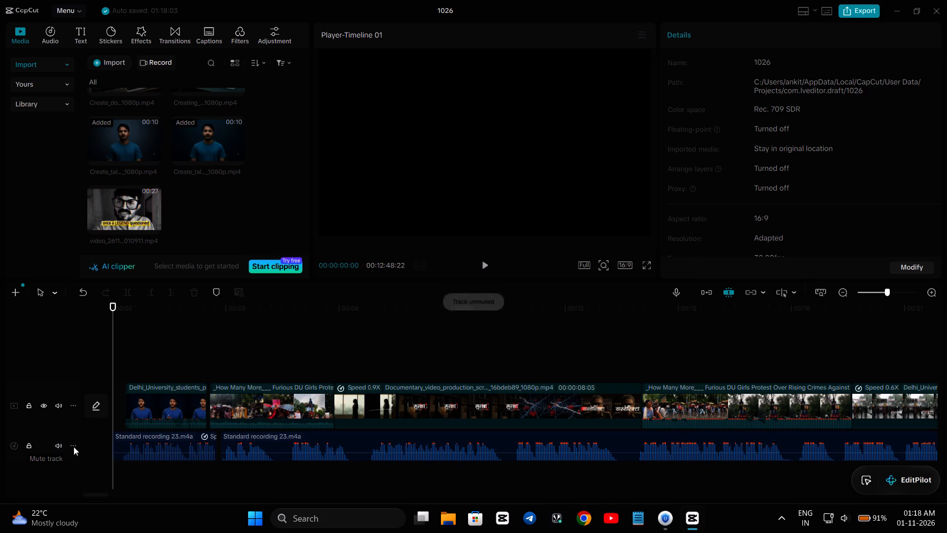
Look through the basic audio and video settings of the first clip, Delhi_University_students, for sound-cleaning options.
left_click(169, 405)
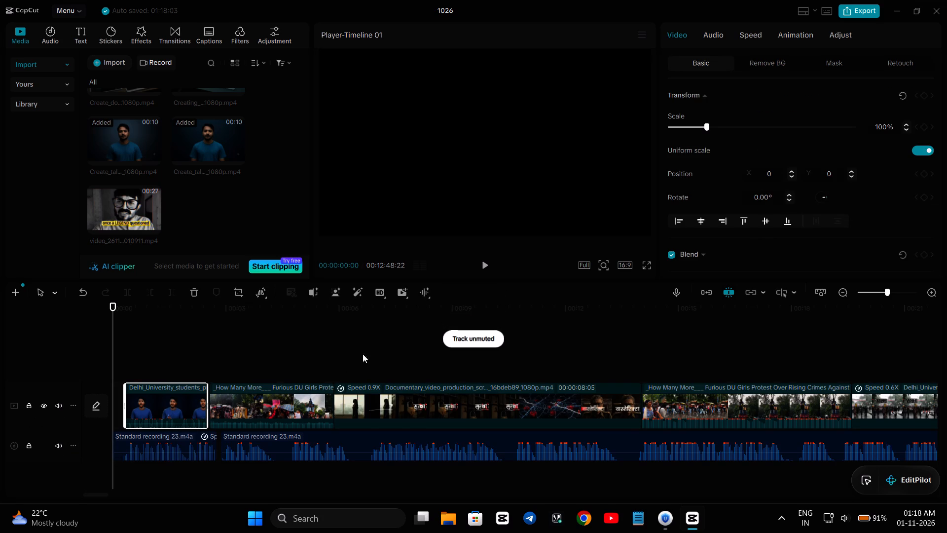
left_click(723, 36)
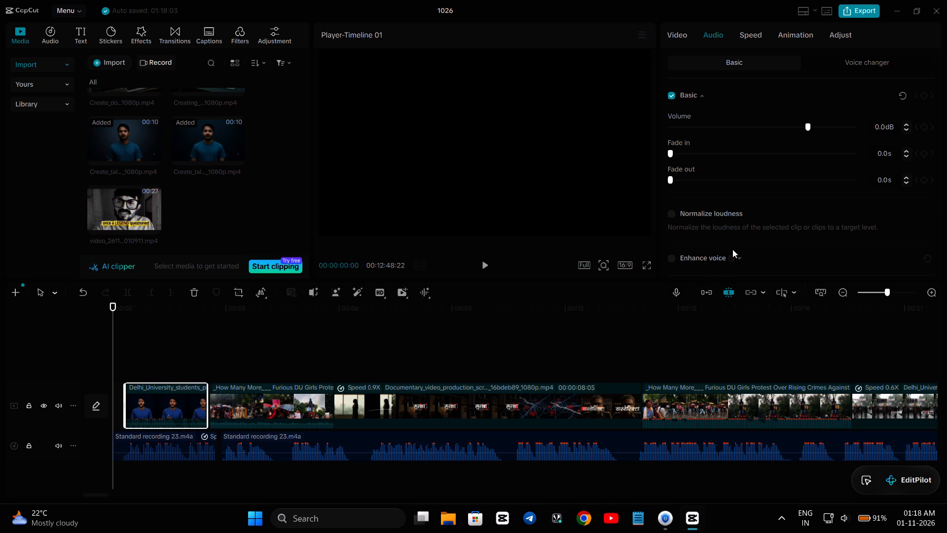
scroll(732, 249, "down", 8)
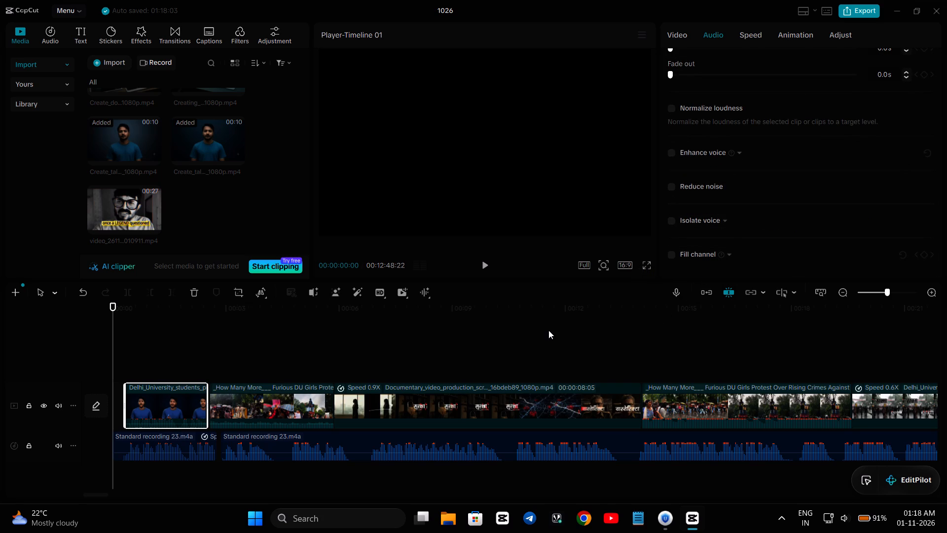
scroll(747, 178, "down", 2)
scroll(747, 178, "up", 6)
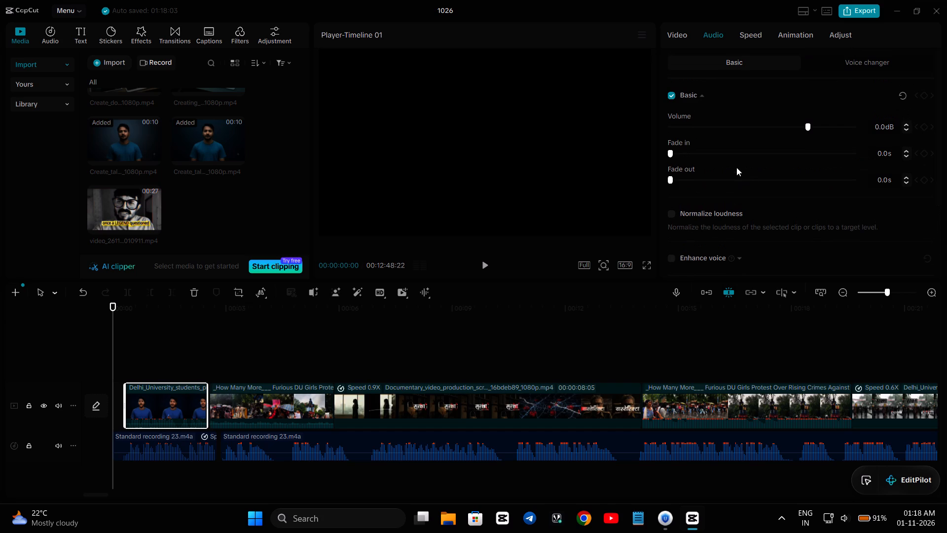
scroll(734, 209, "down", 3)
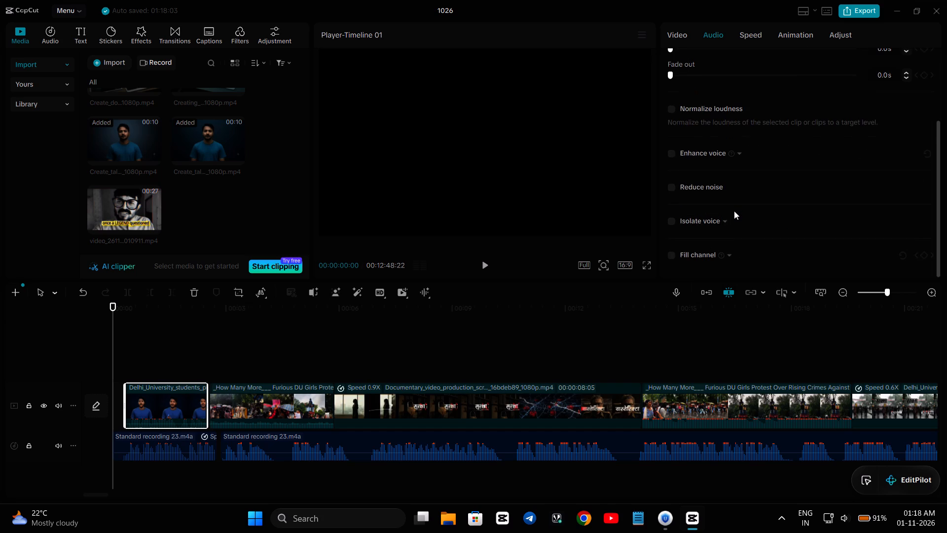
scroll(734, 211, "down", 2)
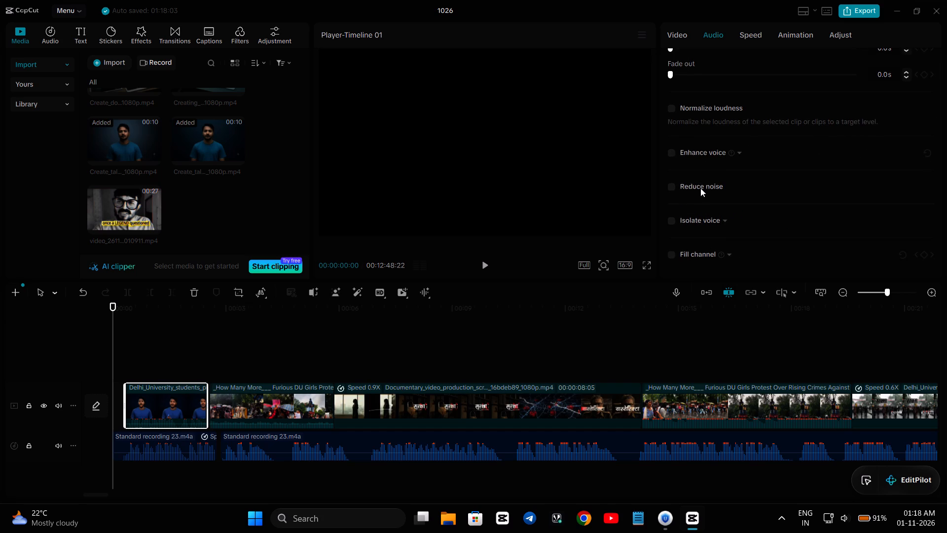
scroll(754, 174, "up", 4)
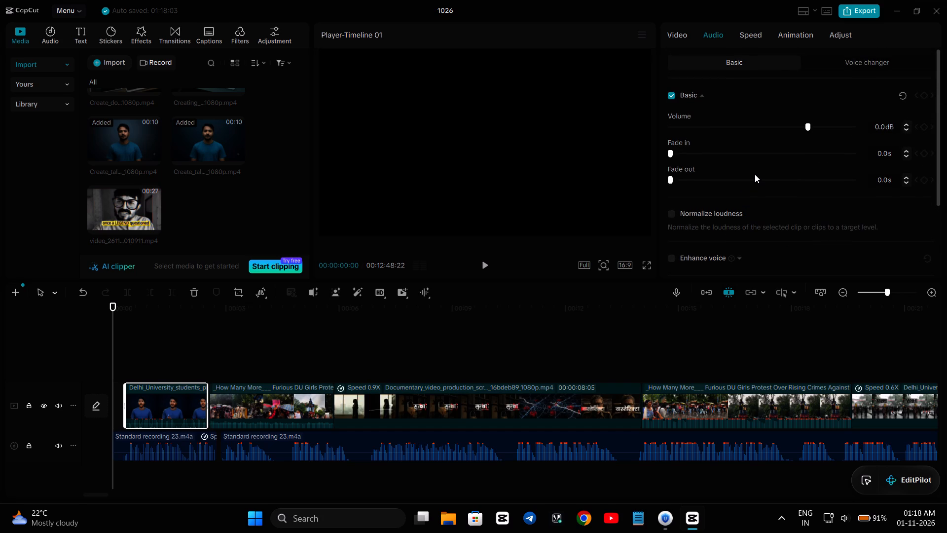
scroll(755, 174, "up", 3)
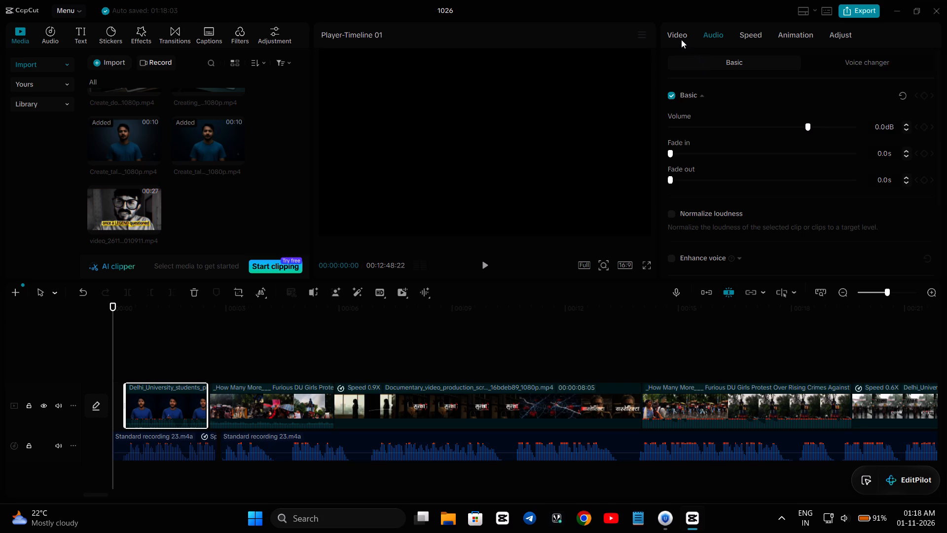
left_click(681, 39)
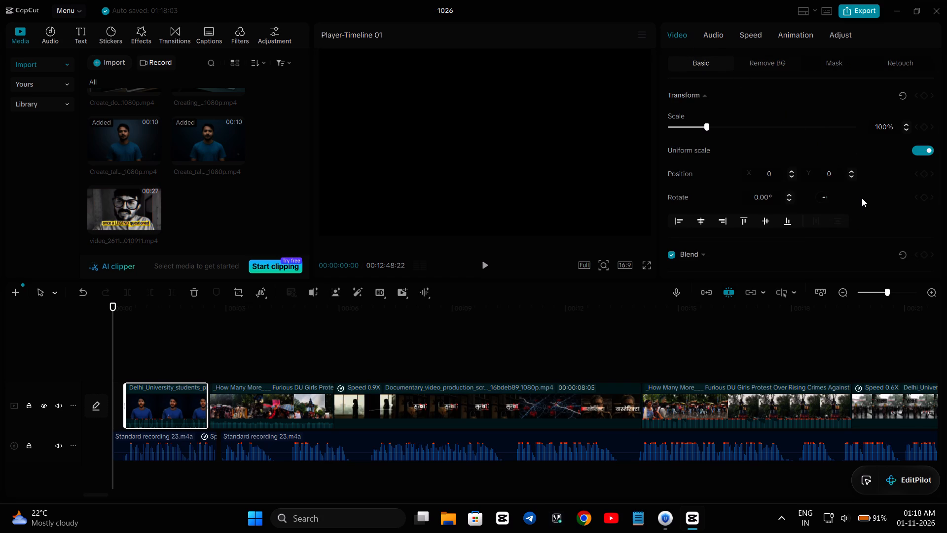
scroll(862, 198, "down", 7)
scroll(862, 198, "up", 5)
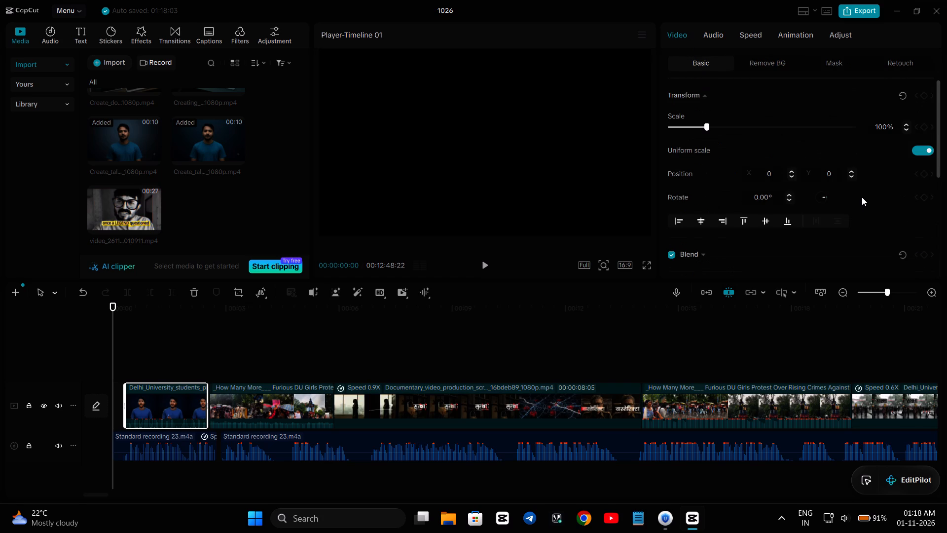
scroll(862, 196, "up", 4)
Enable Isolate voice on the Delhi_University_students clip and set it to Remove vocal.
left_click(719, 34)
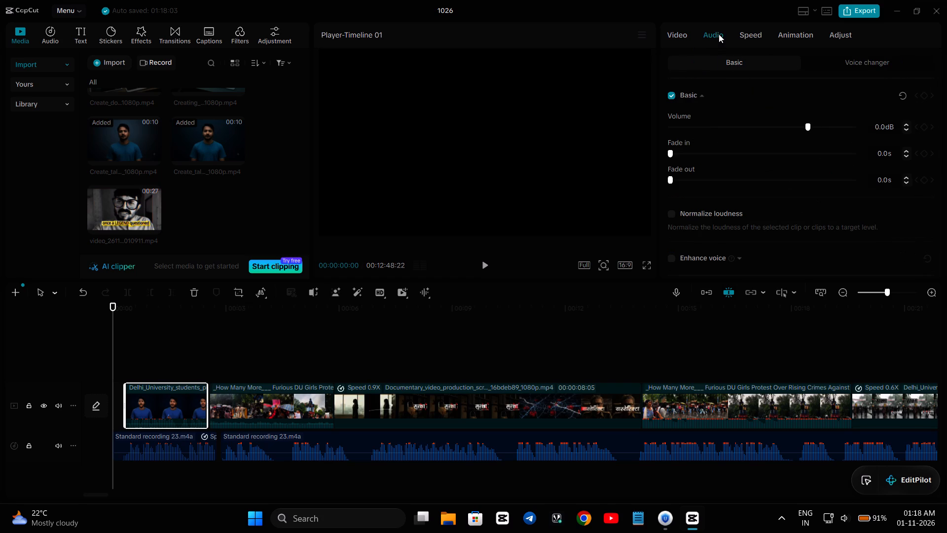
scroll(766, 208, "down", 2)
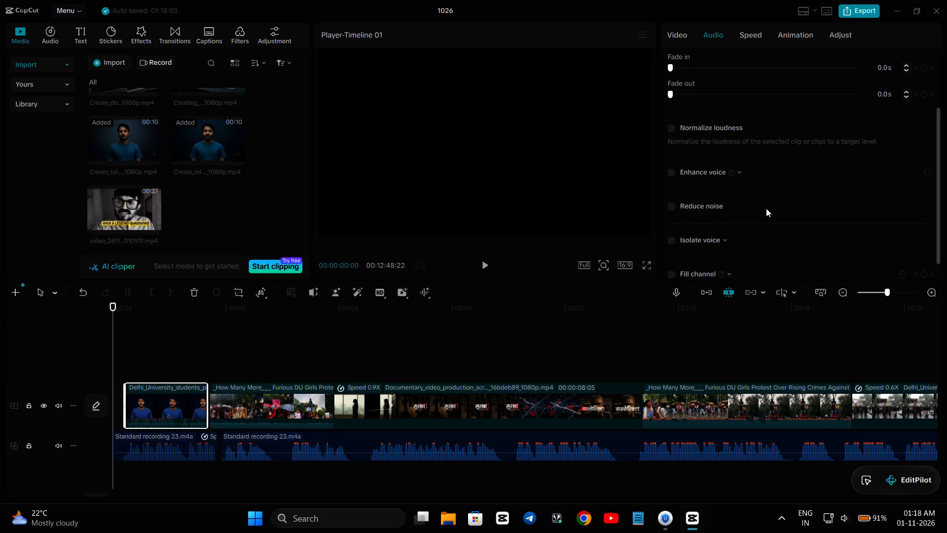
scroll(766, 208, "down", 2)
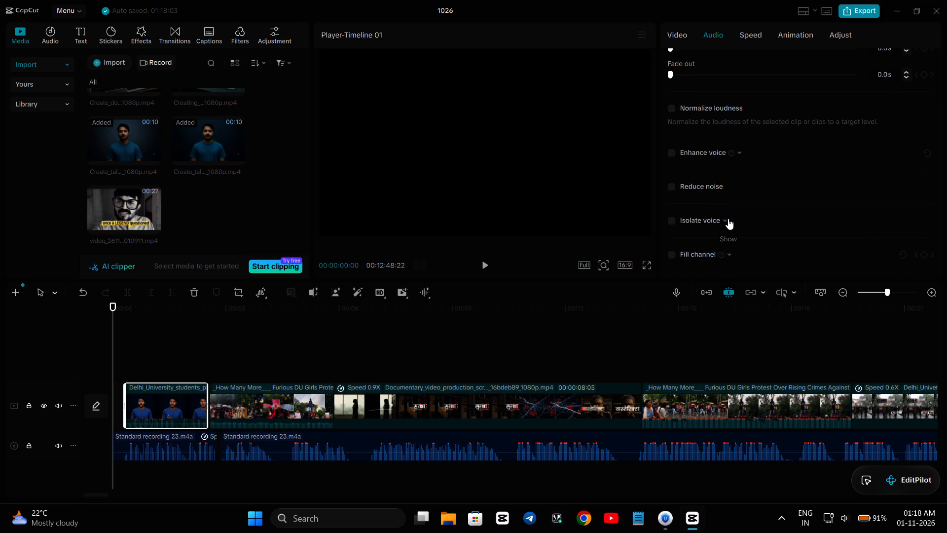
left_click(728, 219)
scroll(728, 219, "down", 2)
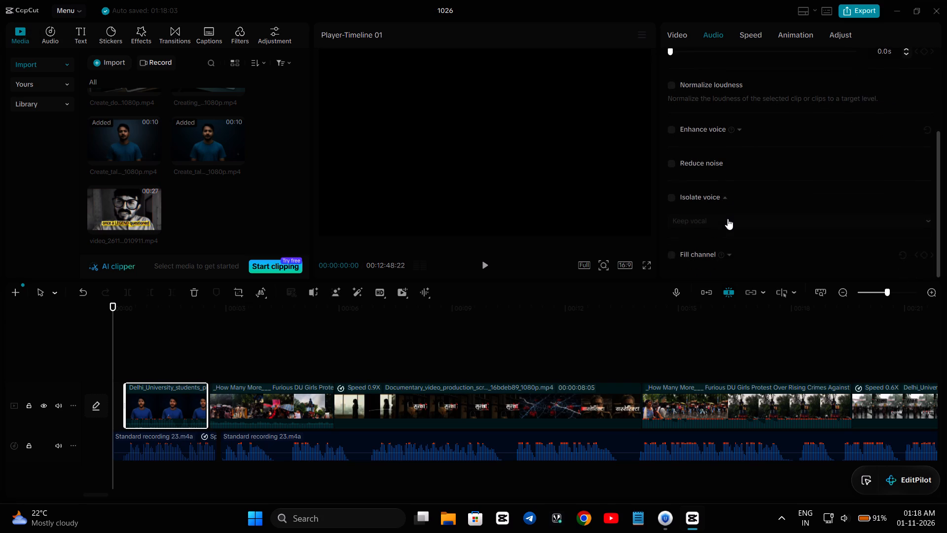
left_click(670, 200)
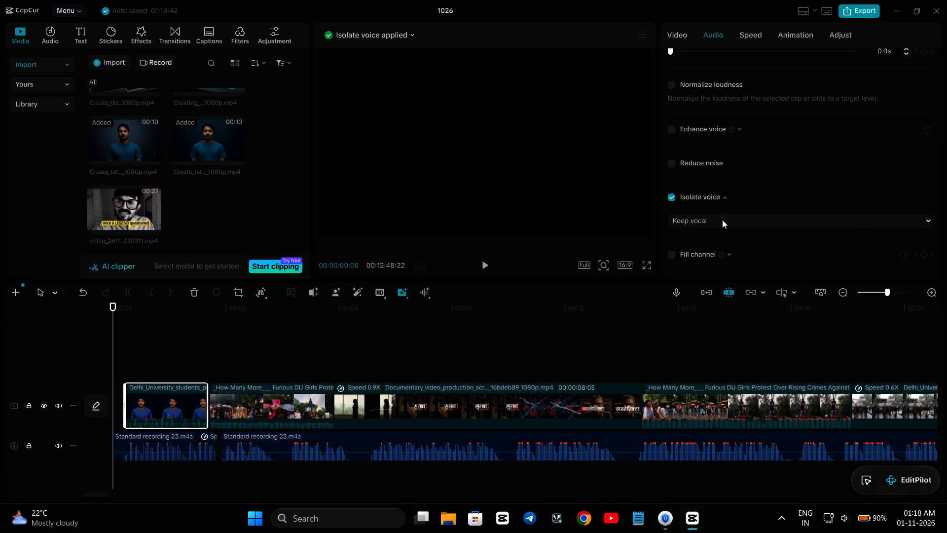
left_click(722, 220)
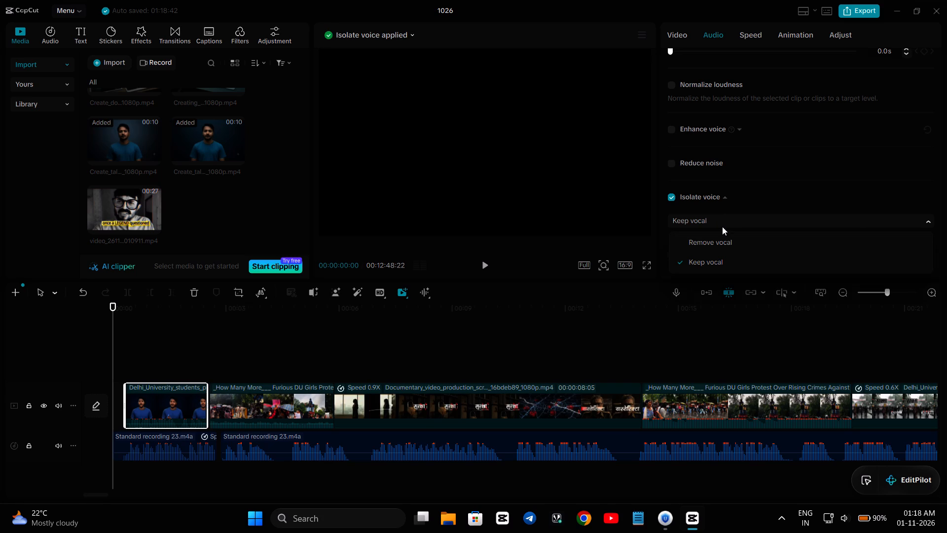
left_click(722, 240)
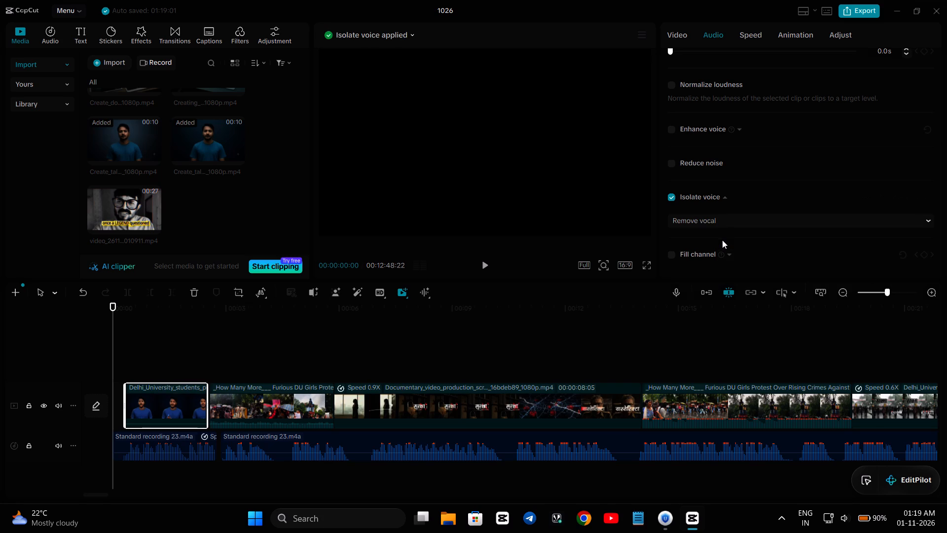
Play the timeline from the start into the Documentary_video_production clip, pausing repeatedly to check how the sound and picture match.
key("space")
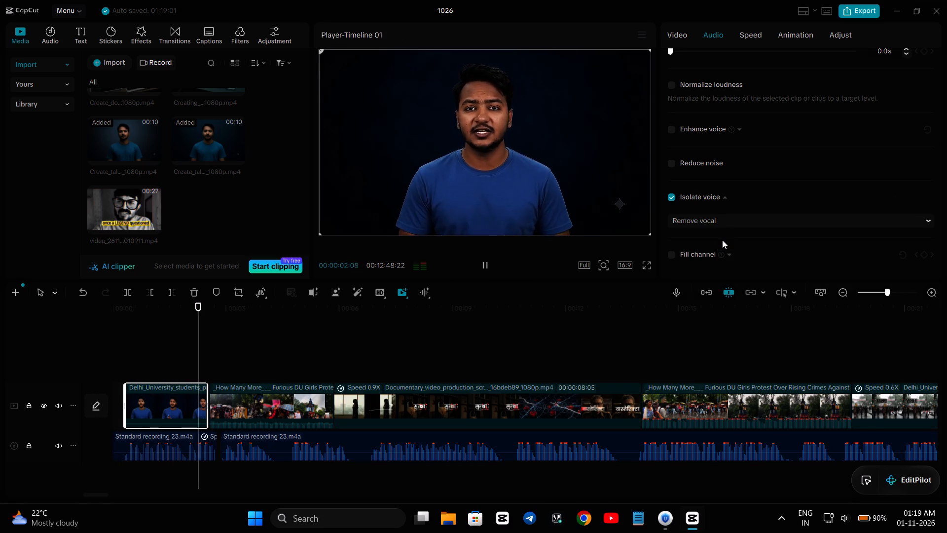
key("space")
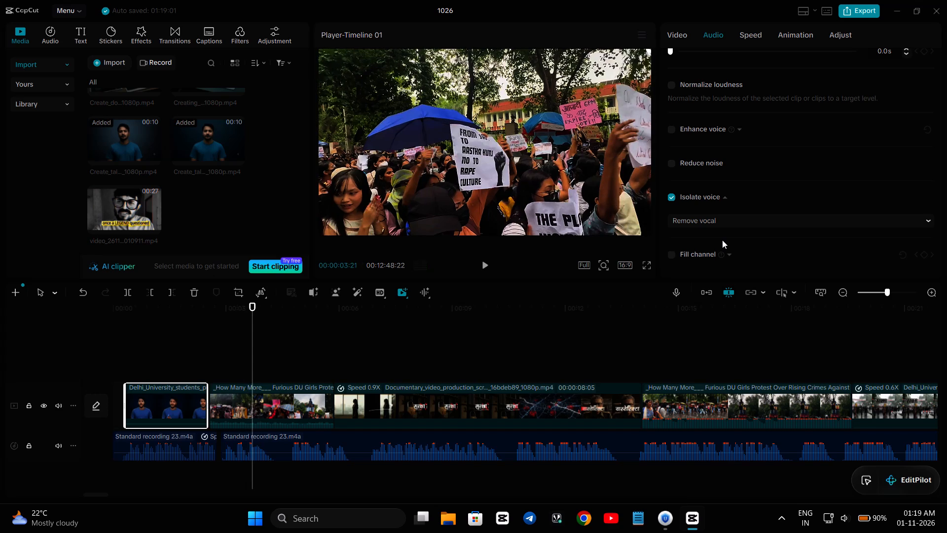
key("space")
key("space")
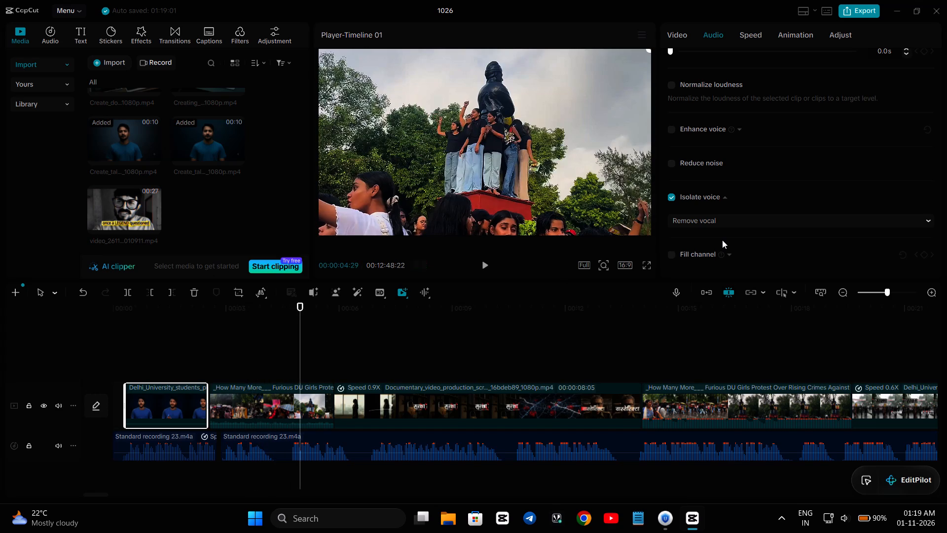
key("space")
key("space")
key("space")
key("space")
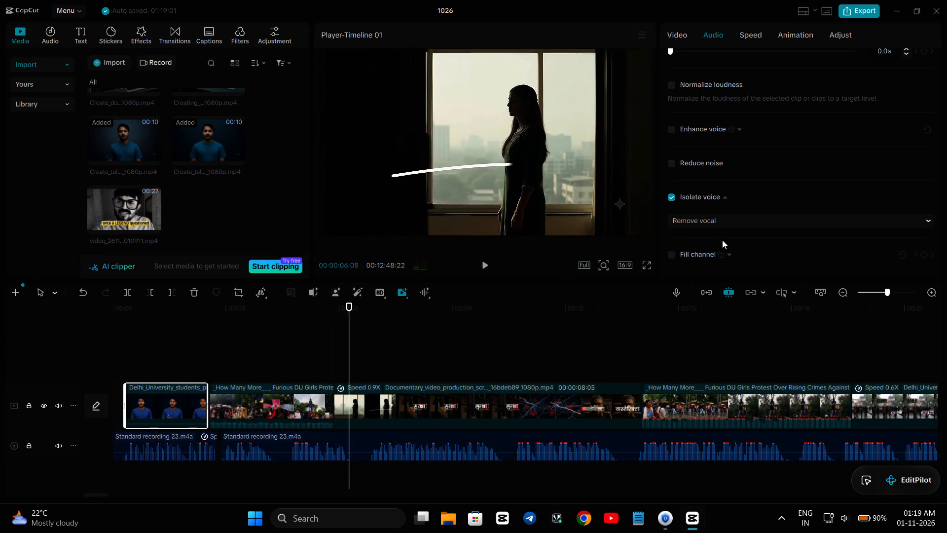
key("space")
key("space")
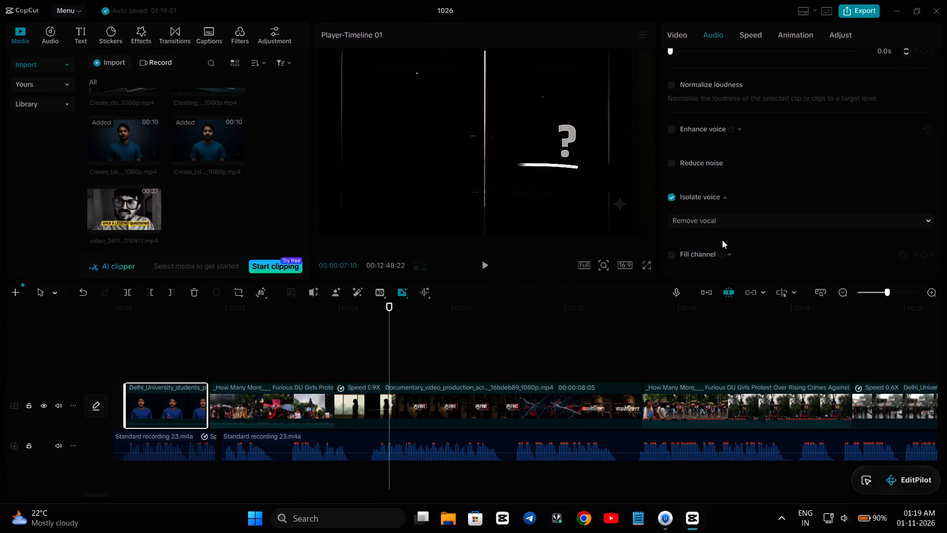
key("space")
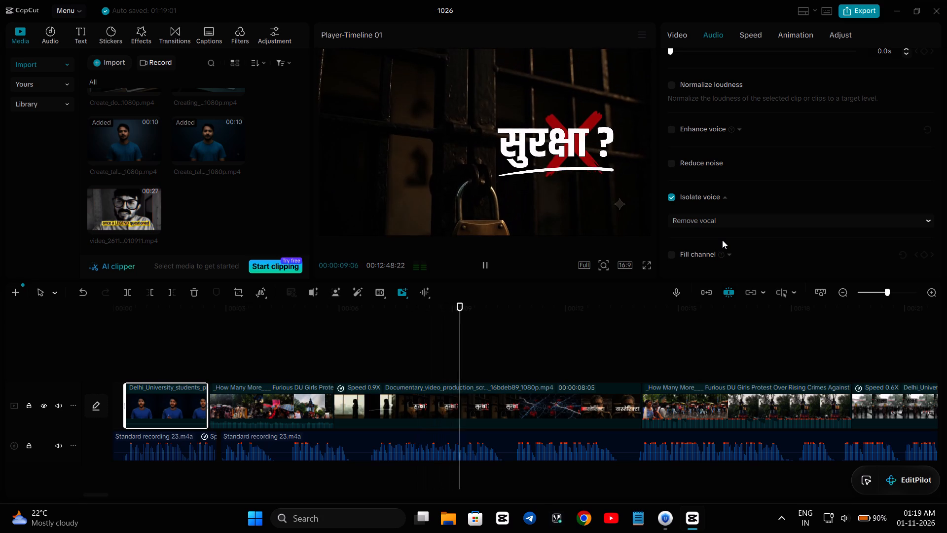
key("space")
key("space")
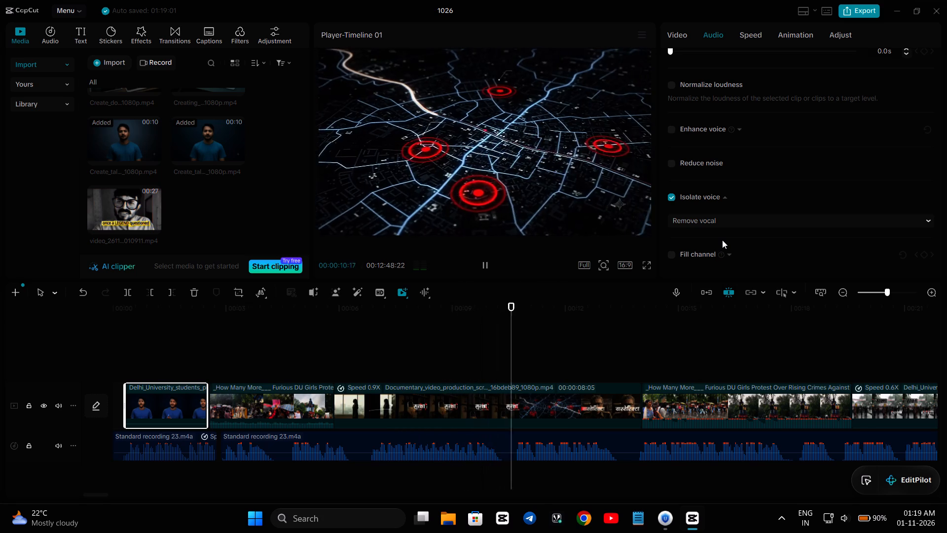
key("space")
key("space")
key("space")
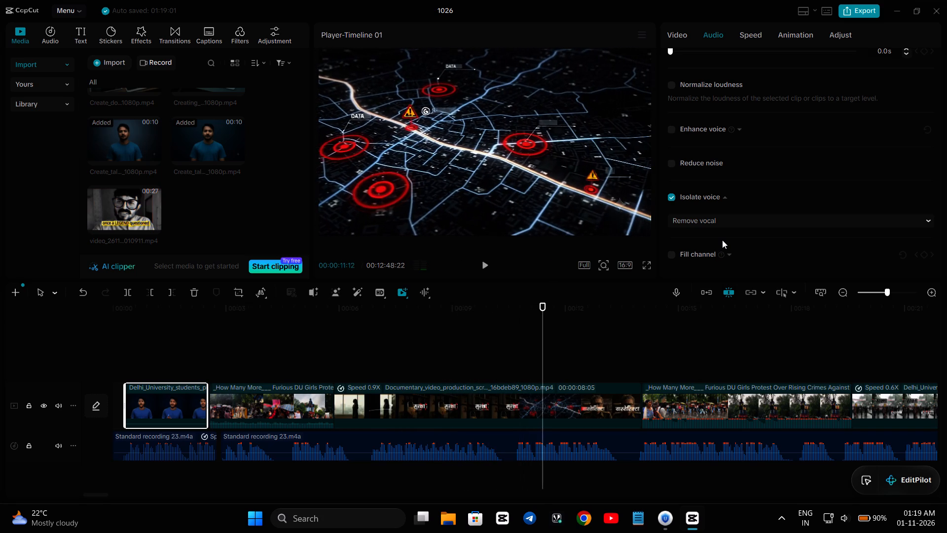
key("space")
key("space")
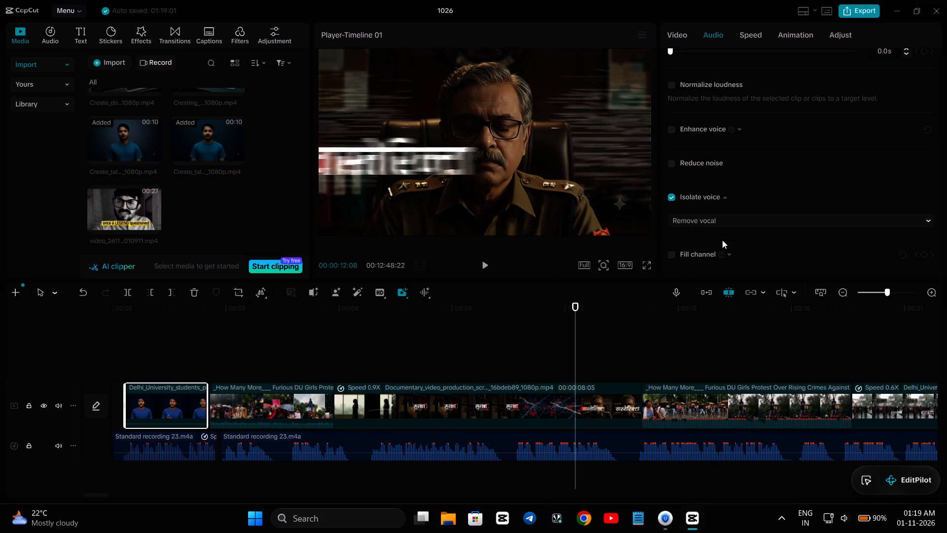
Play from the Documentary_video_production clip into the following protest clip, then replay the first How Many More clip, pausing to check the sound.
left_click(315, 403)
left_click(391, 399)
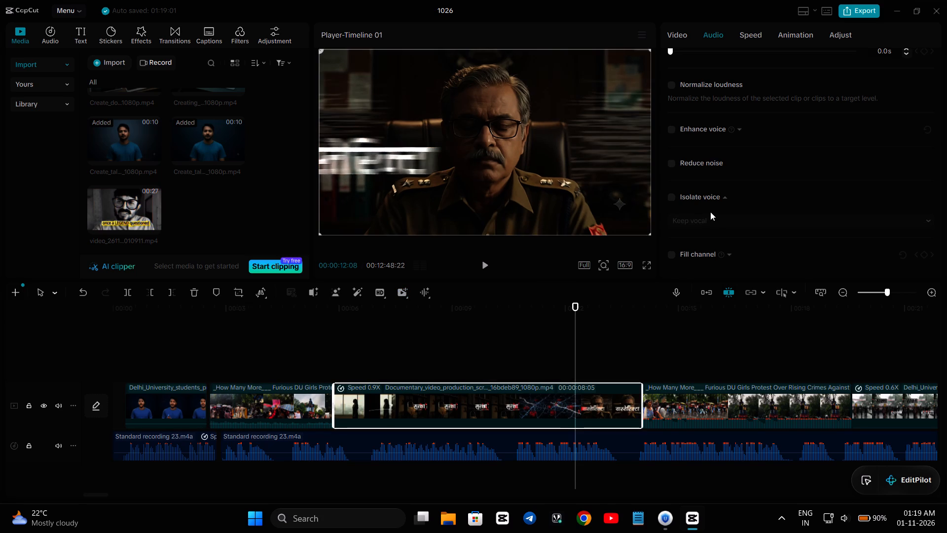
scroll(749, 215, "down", 2)
key("space")
key("space")
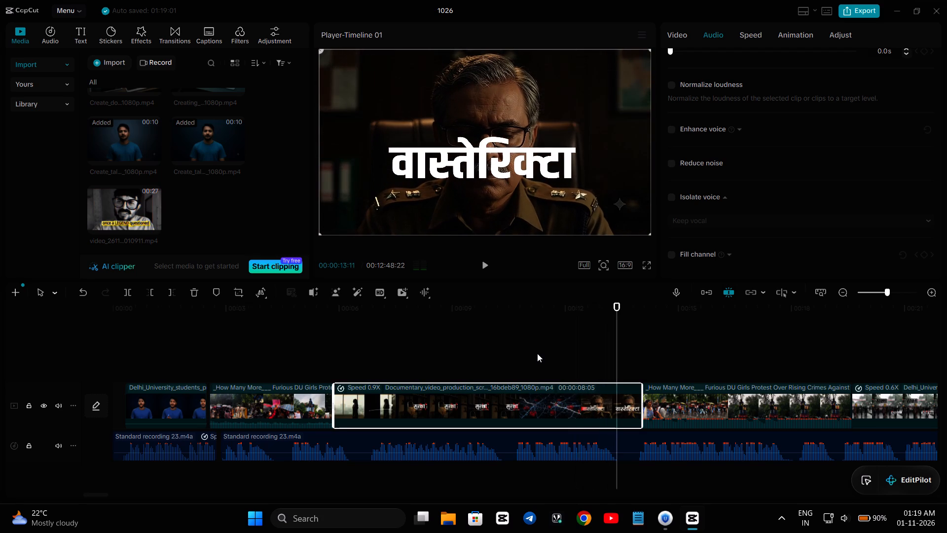
key("space")
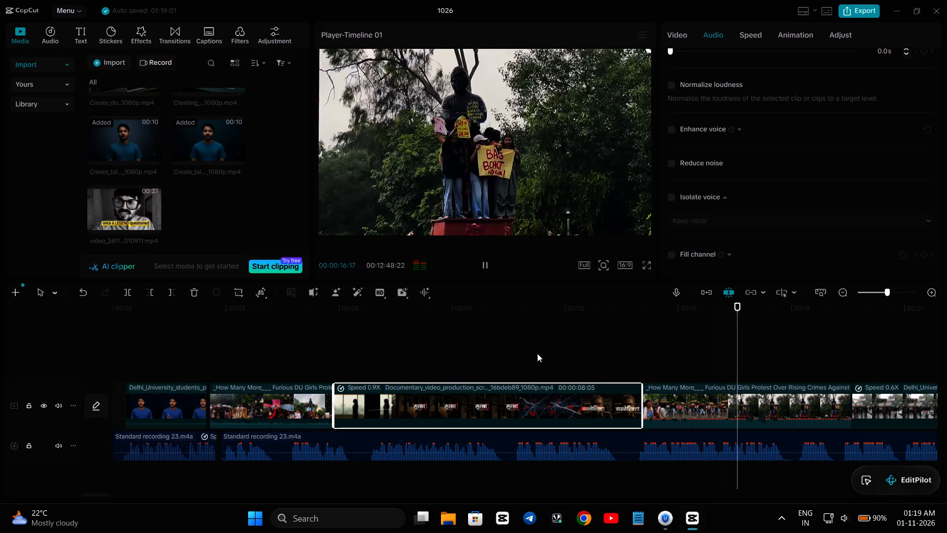
key("space")
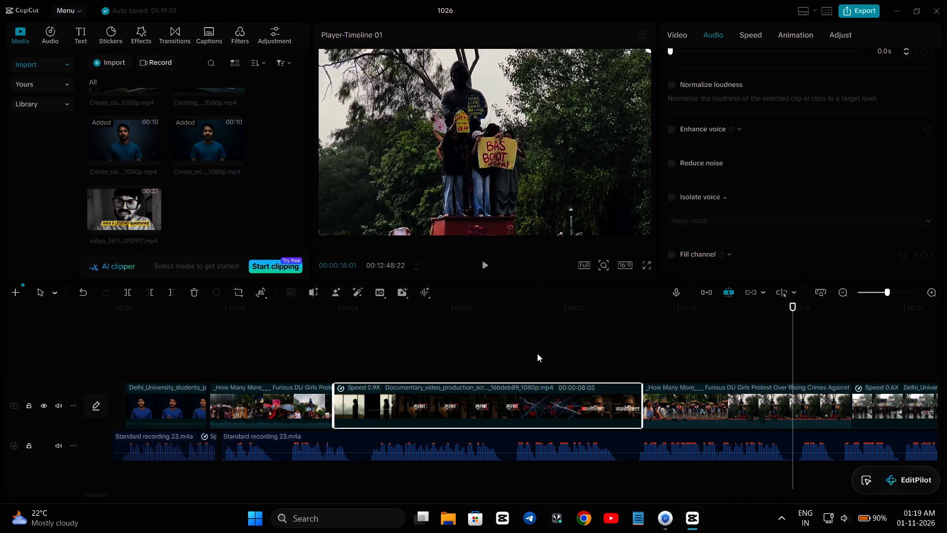
key("space")
key("space")
key("space")
key("space")
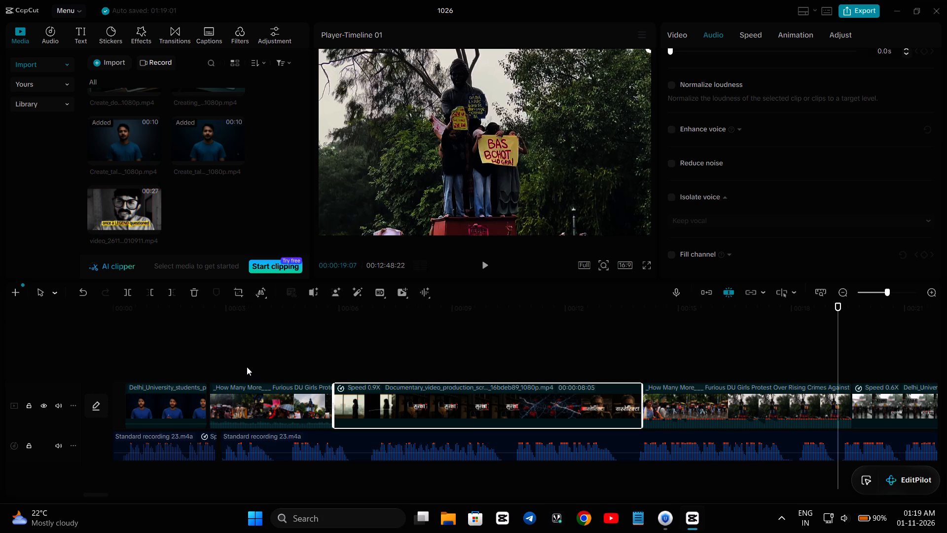
left_click(220, 360)
key("space")
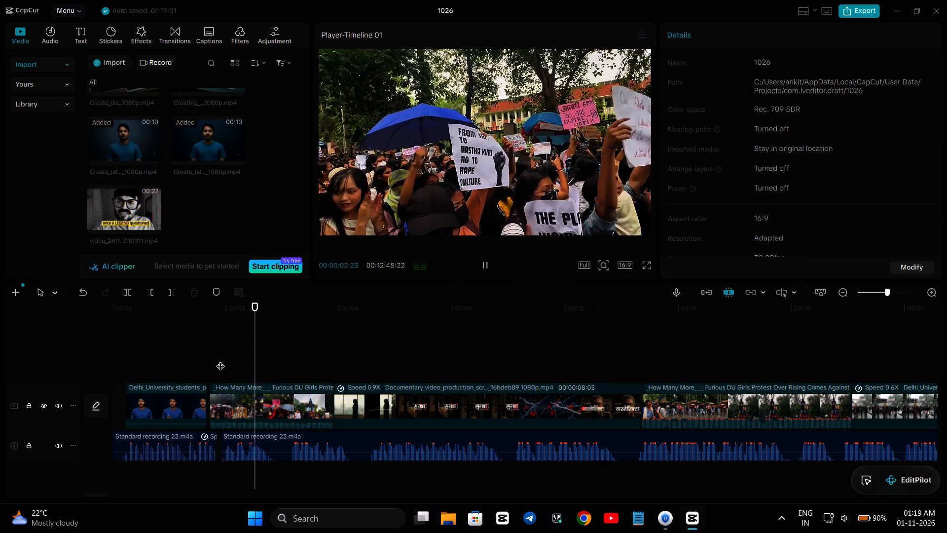
key("space")
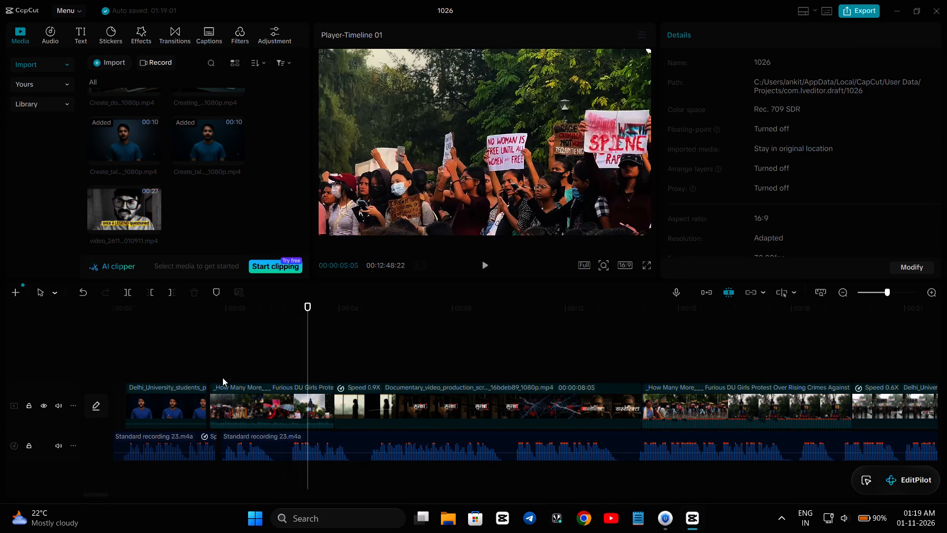
Look through the audio settings and clip options of the first How Many More protest clip for ways to clean its sound.
left_click(268, 398)
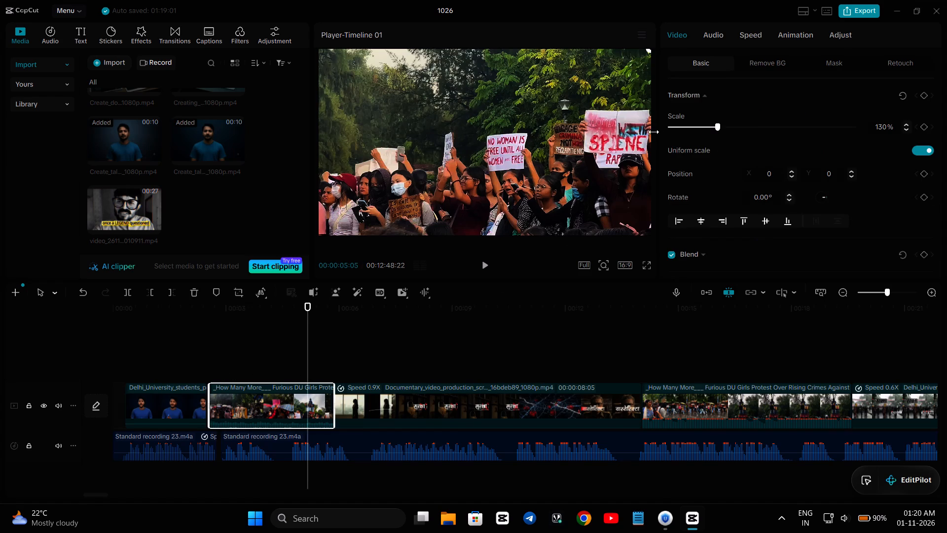
left_click(718, 37)
scroll(786, 210, "down", 6)
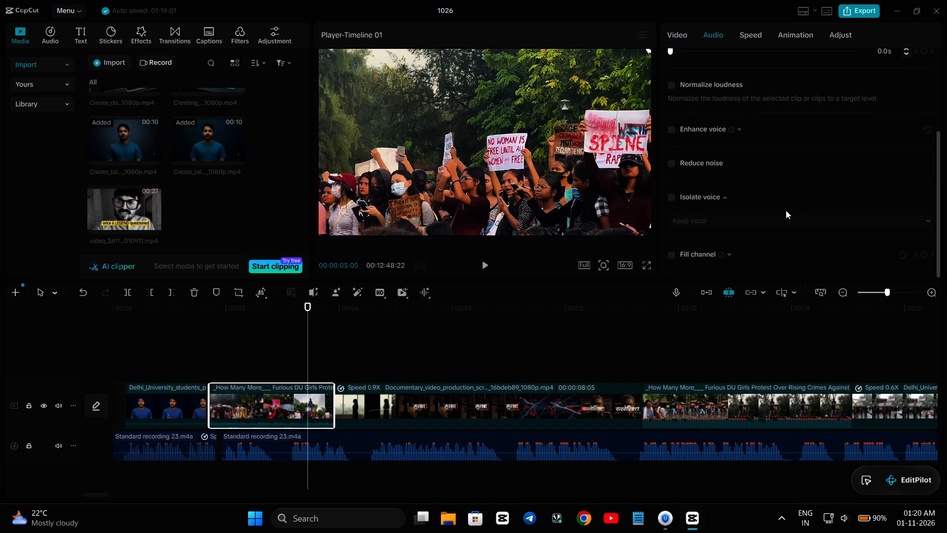
scroll(786, 210, "down", 2)
scroll(786, 210, "up", 7)
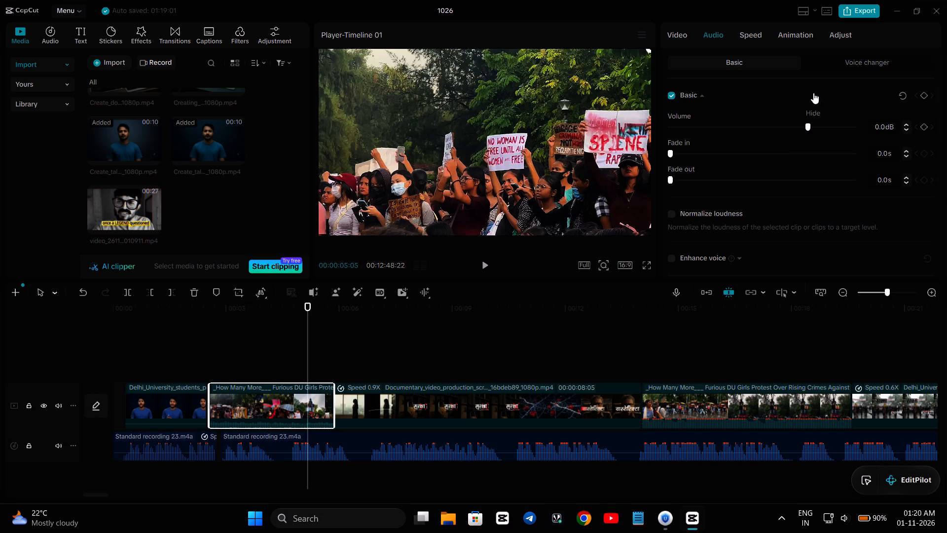
scroll(771, 200, "down", 6)
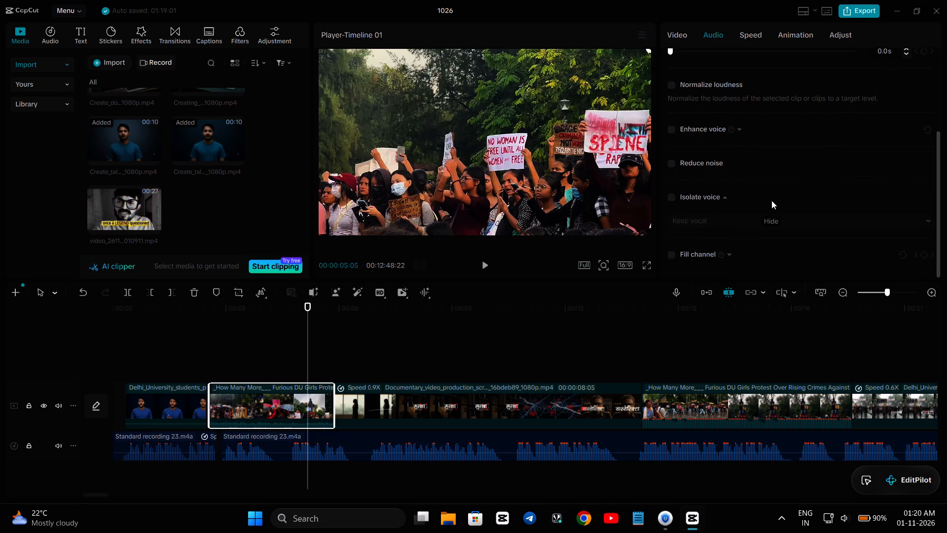
right_click(291, 405)
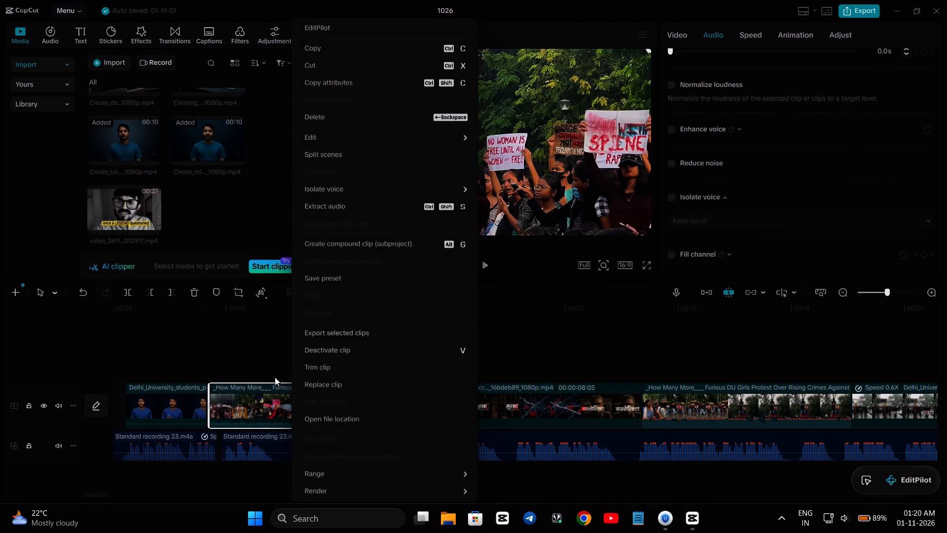
left_click(263, 357)
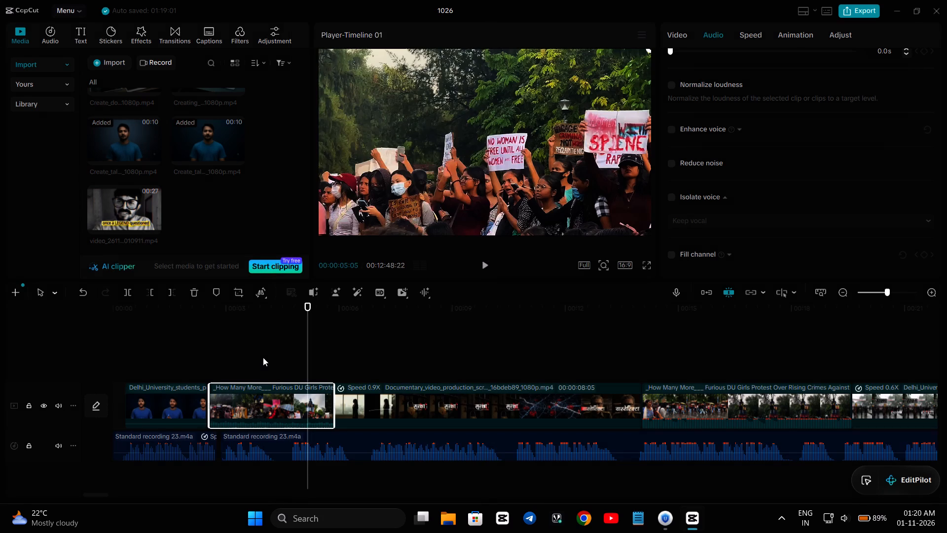
scroll(827, 194, "up", 4)
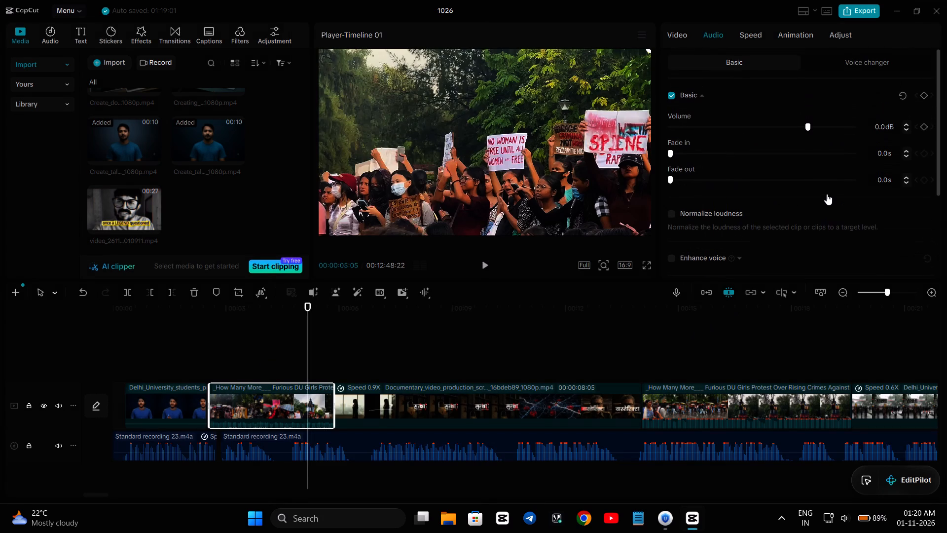
scroll(827, 194, "up", 3)
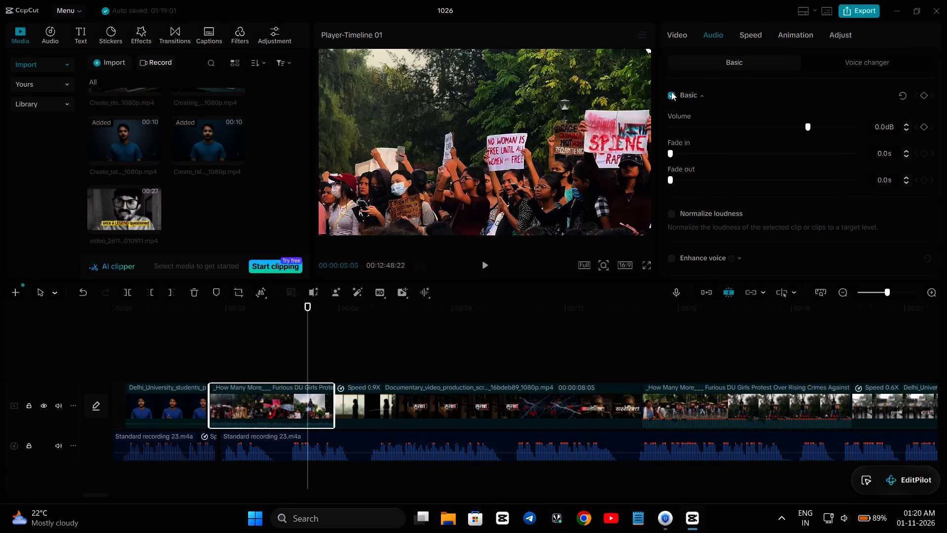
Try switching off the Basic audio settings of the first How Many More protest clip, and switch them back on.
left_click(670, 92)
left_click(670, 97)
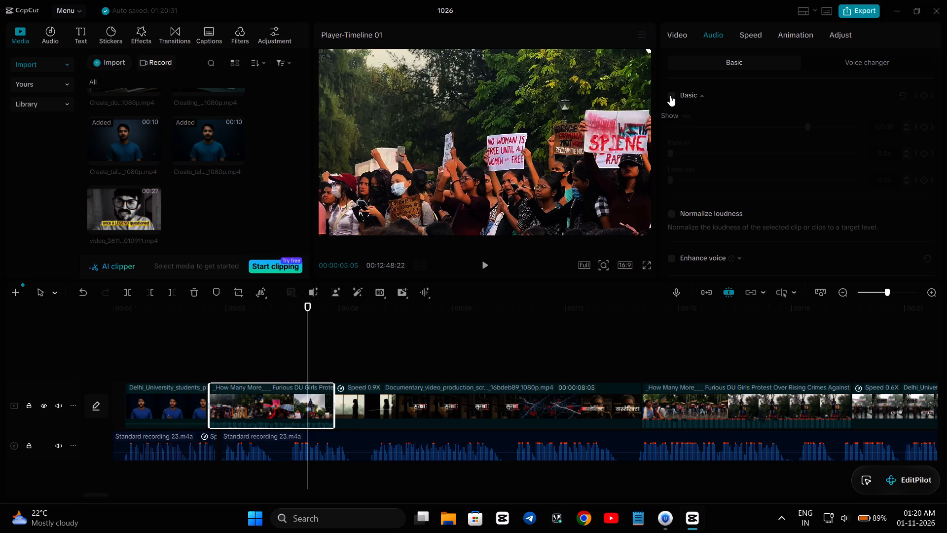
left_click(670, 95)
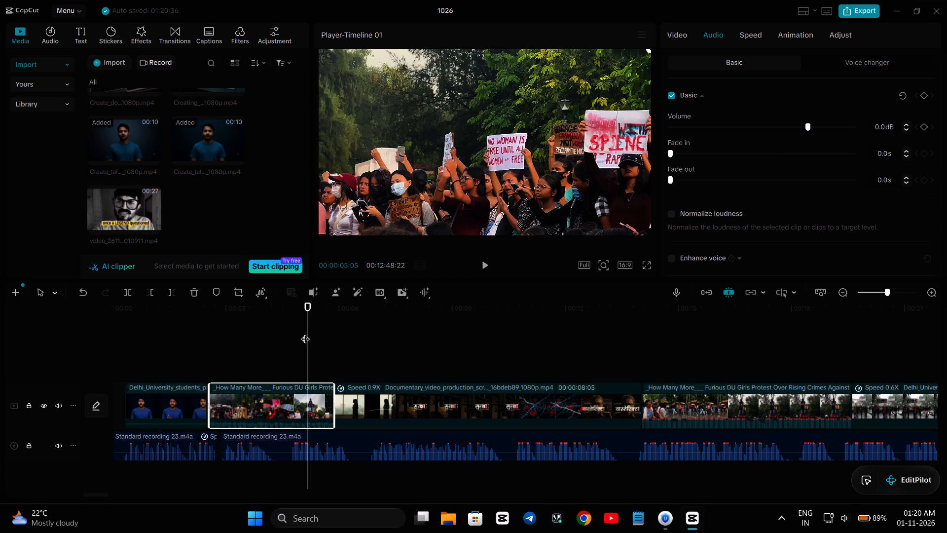
Play the opening twice across the Delhi_University_students and first How Many More clips to compare their sound with the voice-over.
left_click(178, 352)
key("space")
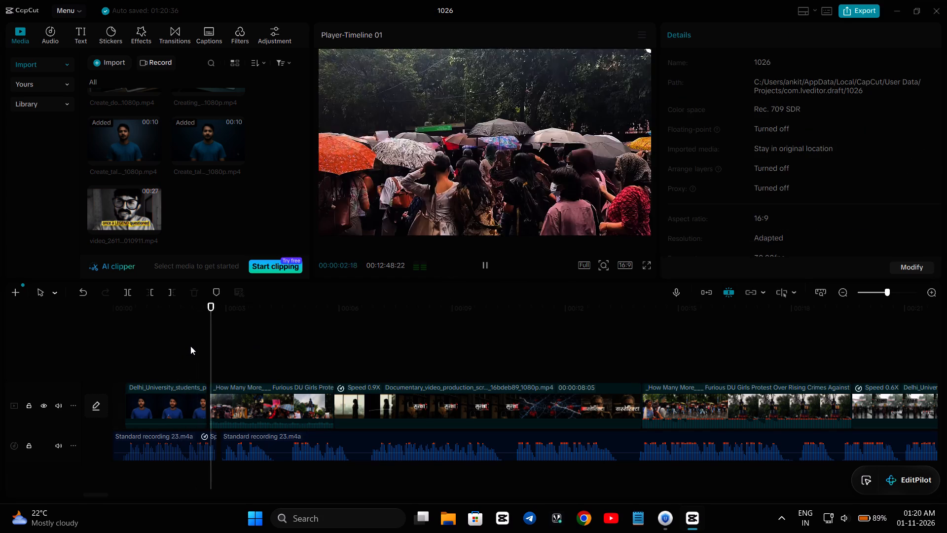
left_click(251, 387)
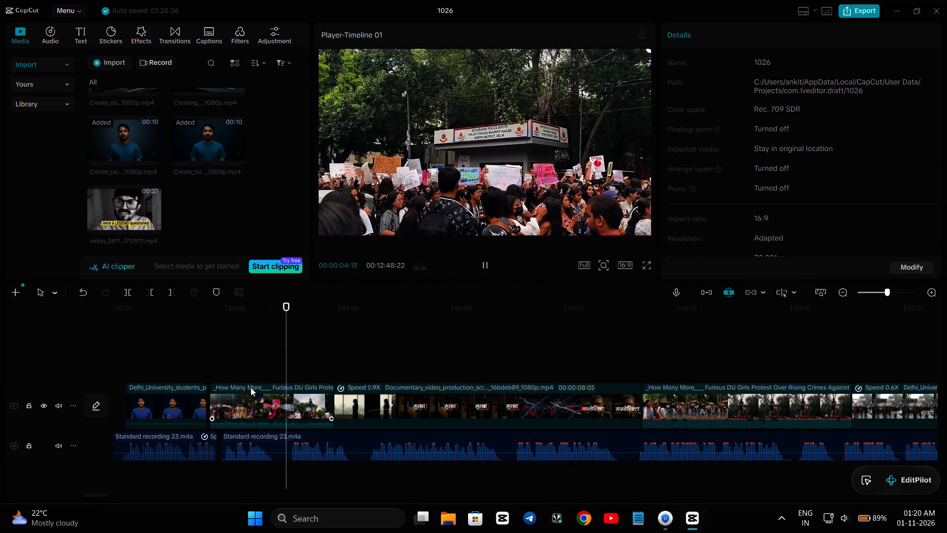
key("space")
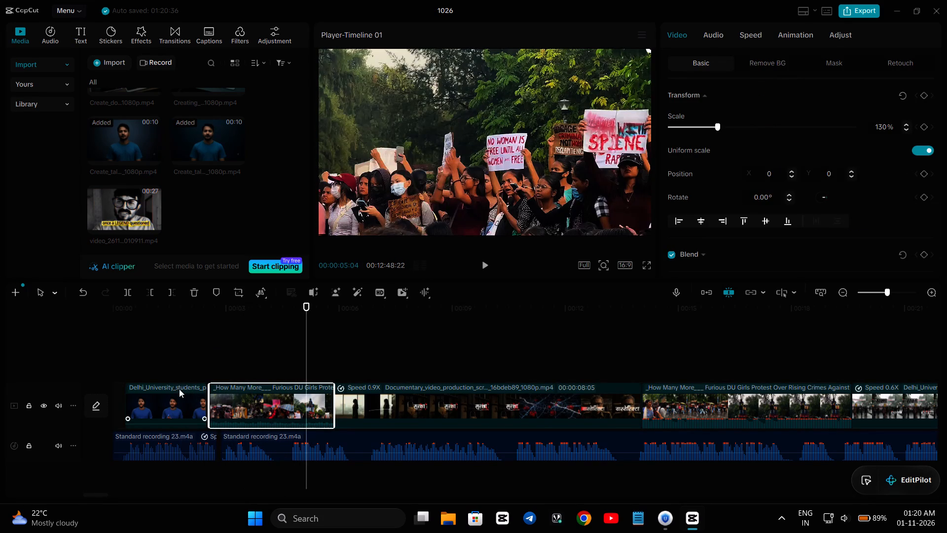
left_click(136, 355)
key("space")
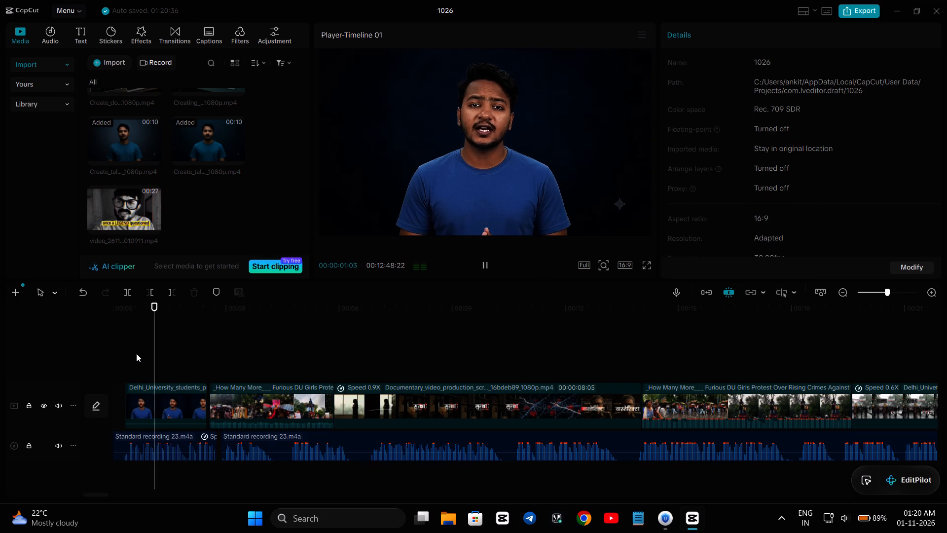
key("space")
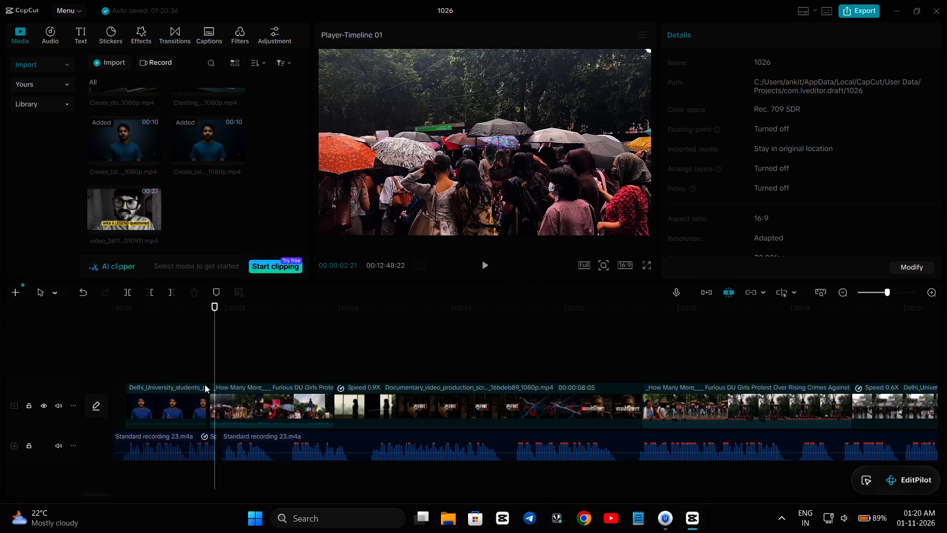
Turn off Isolate voice on the Delhi_University_students clip.
left_click(267, 414)
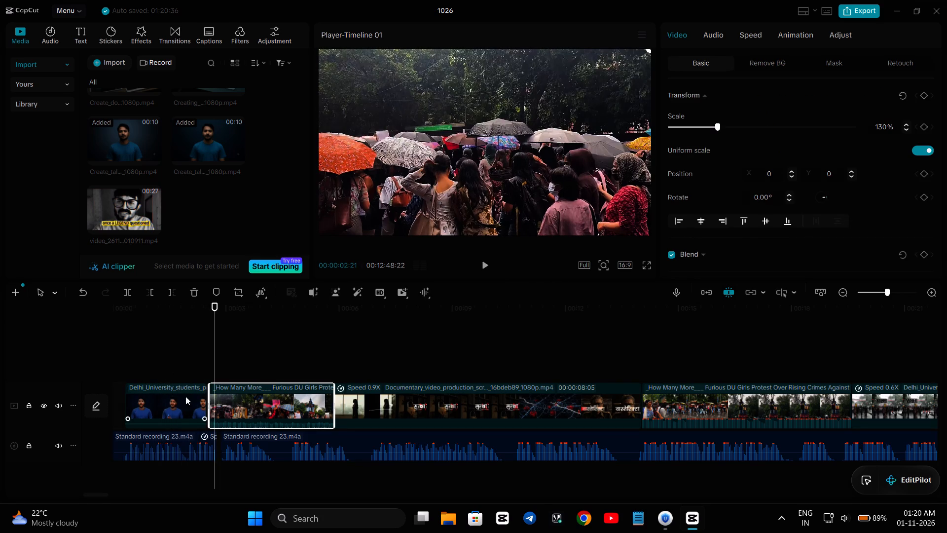
left_click(159, 394)
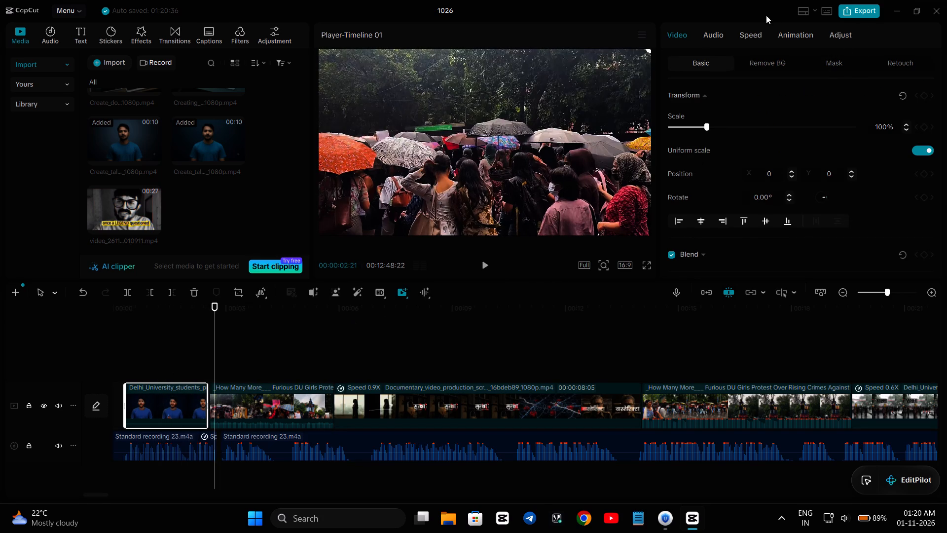
left_click(711, 38)
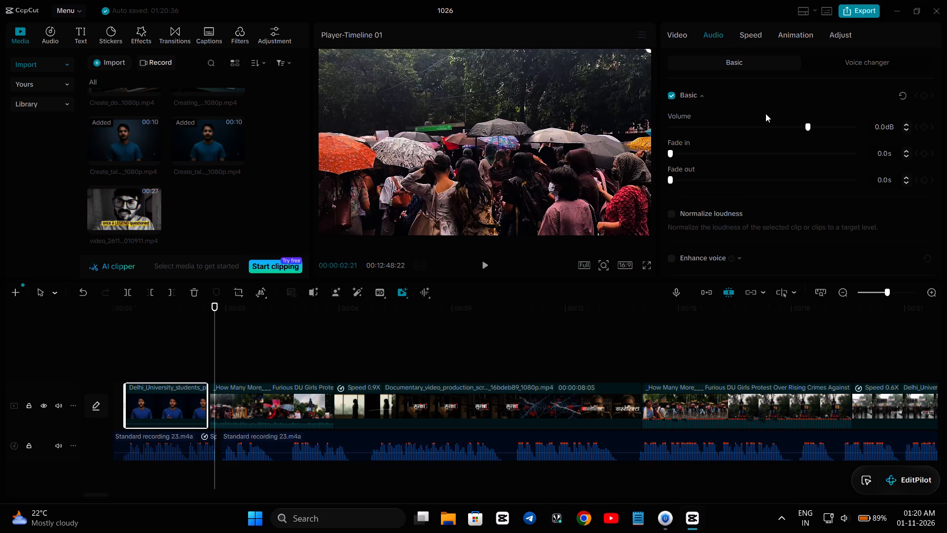
scroll(762, 118, "down", 3)
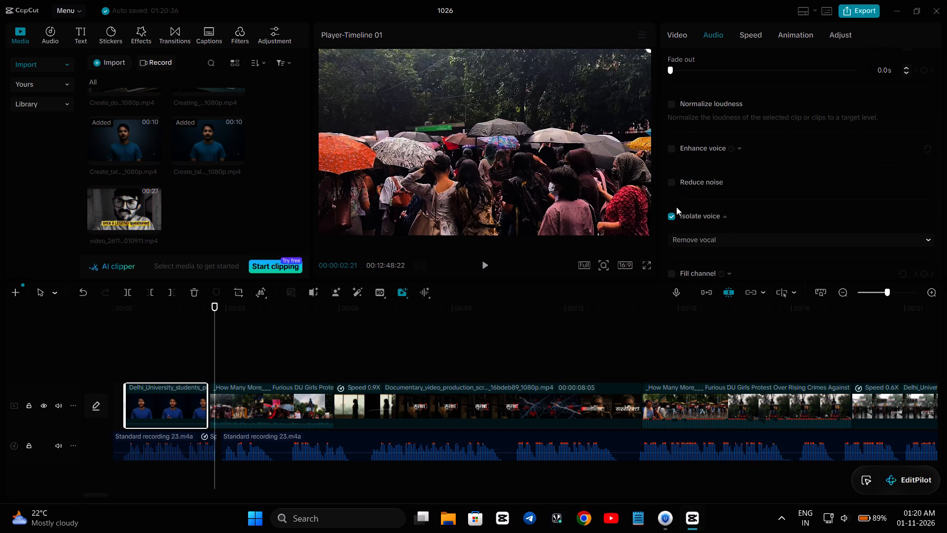
left_click(670, 216)
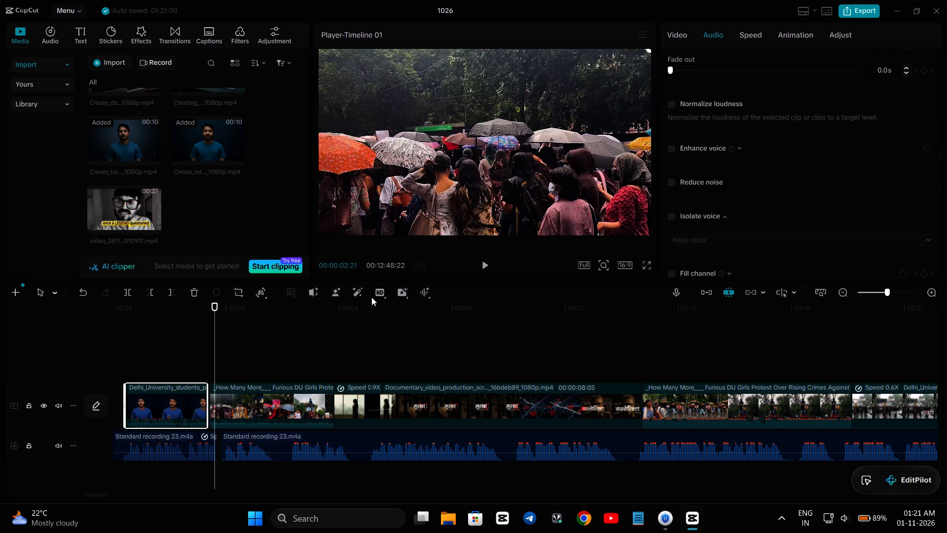
Play the timeline from the start through the Delhi_University_students clip to check how its sound mixes with the voice-over.
left_click(112, 360)
key("space")
left_click(114, 356)
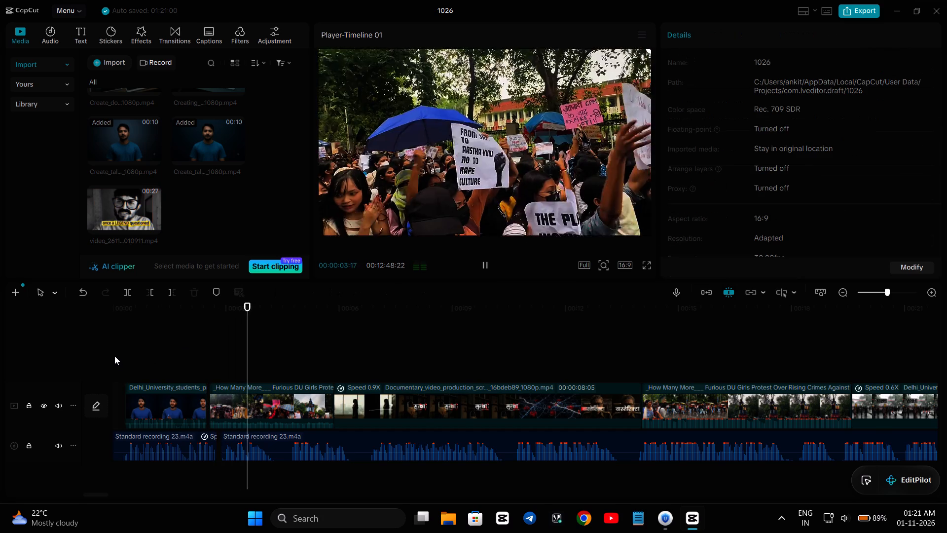
key("space")
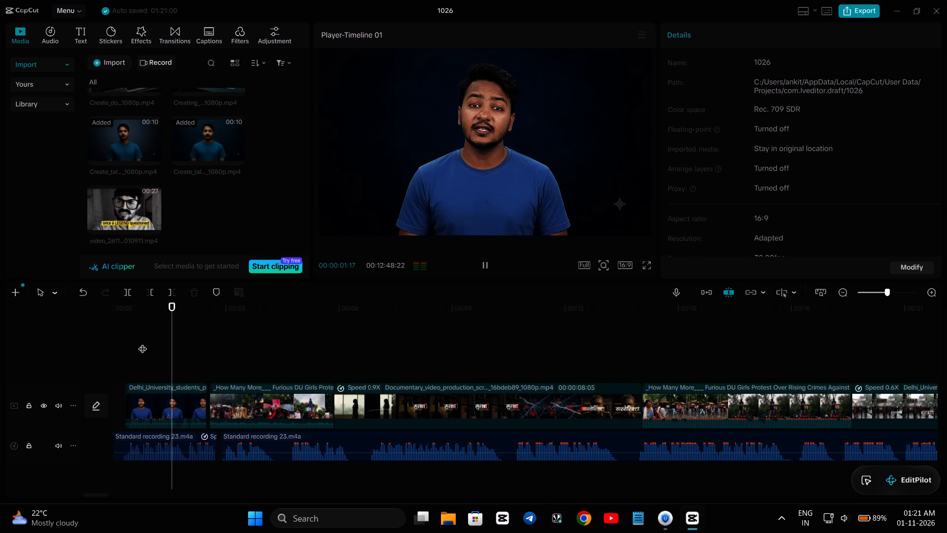
key("space")
key("space")
key("space")
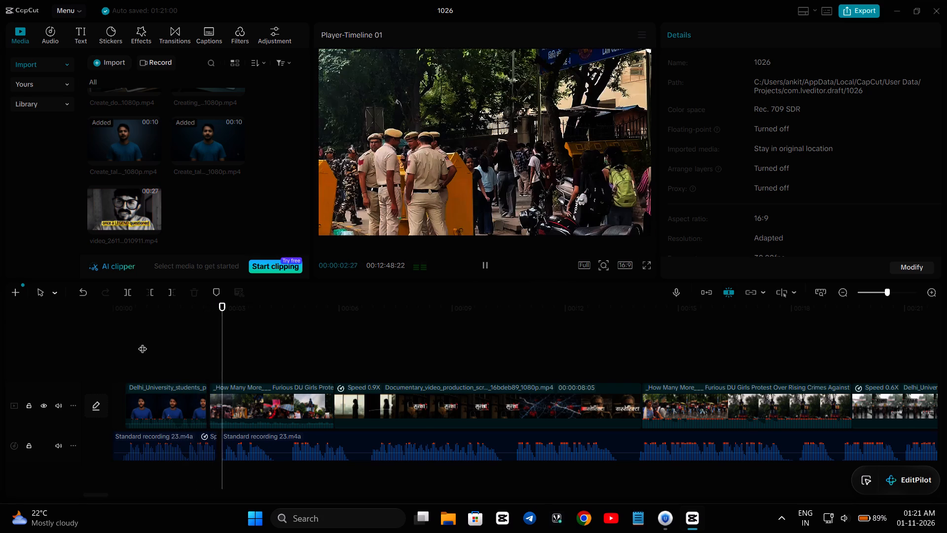
Silence the Delhi_University_students clip at the start of the timeline by lowering its volume to -∞ dB.
left_click(166, 391)
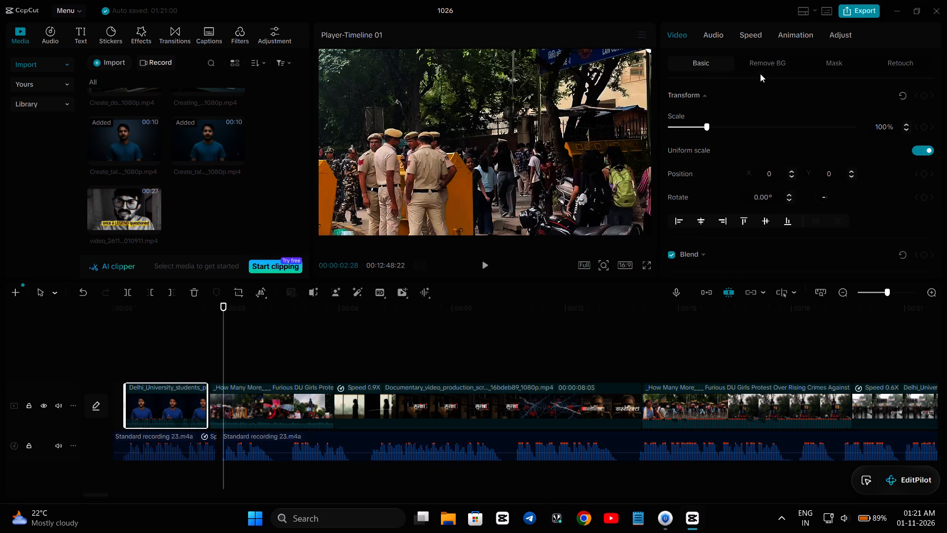
left_click(708, 34)
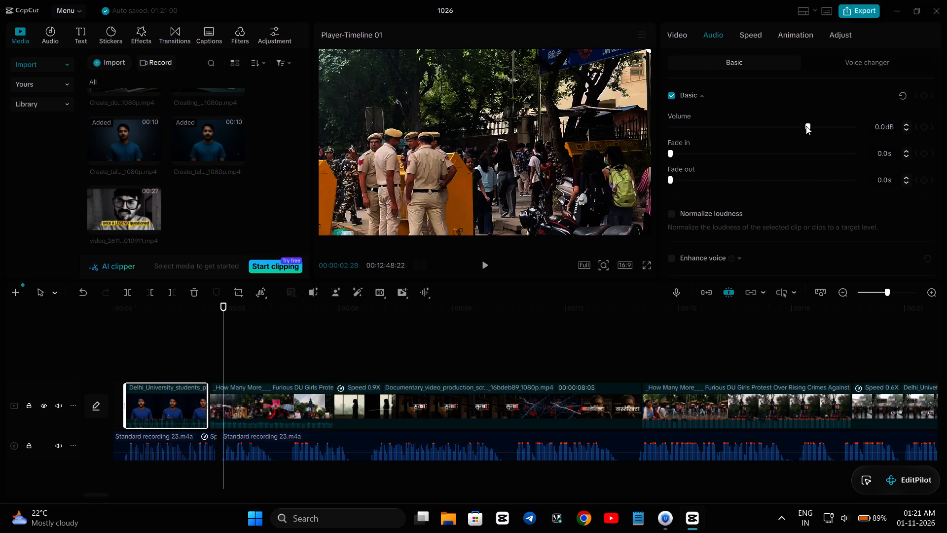
left_click_drag(806, 126, 652, 138)
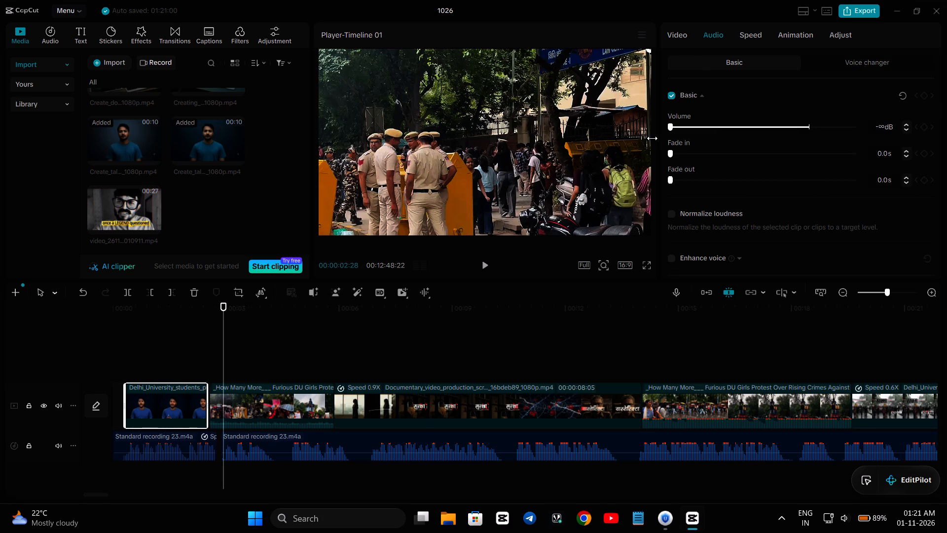
Play the opening from the Delhi_University_students clip into the first How Many More protest clip to check the sound.
left_click(122, 360)
key("space")
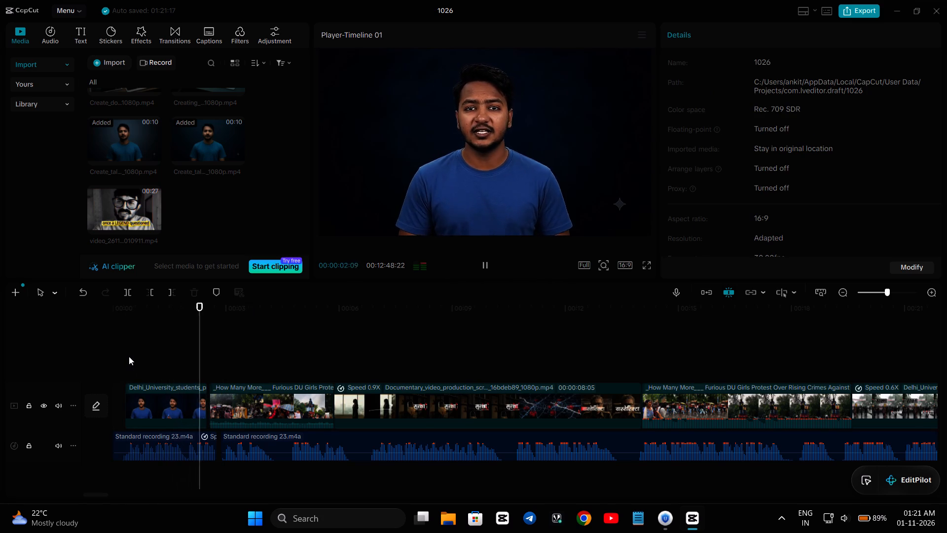
key("space")
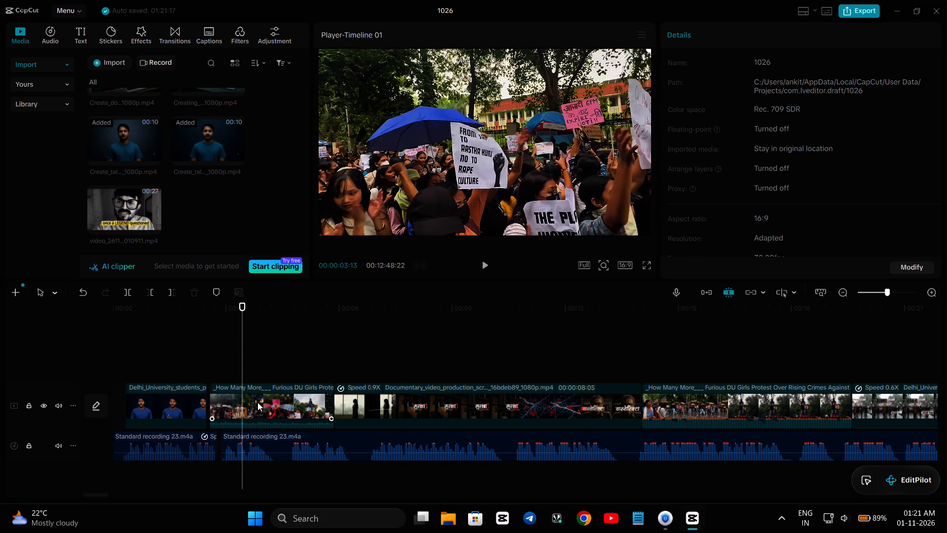
Lower the first How Many More protest clip's volume to -∞ dB.
left_click(257, 402)
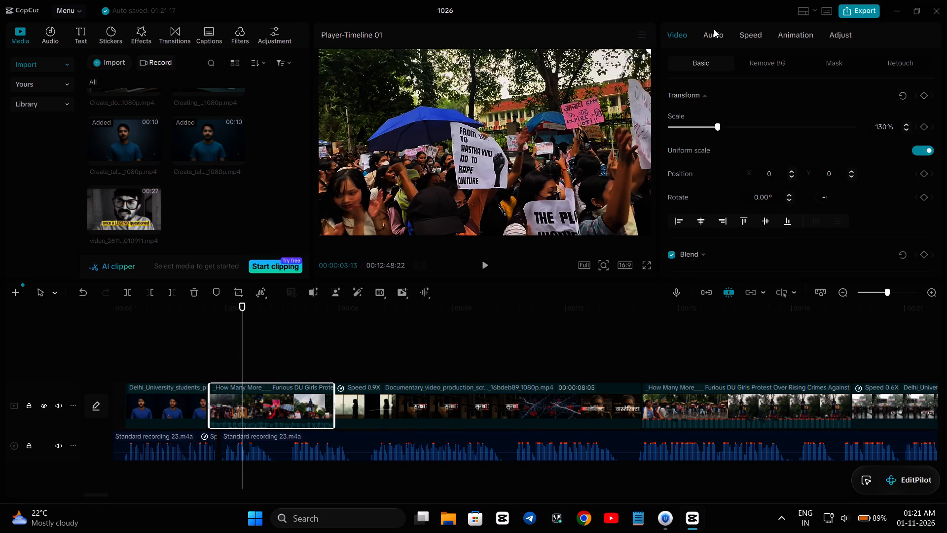
left_click(714, 29)
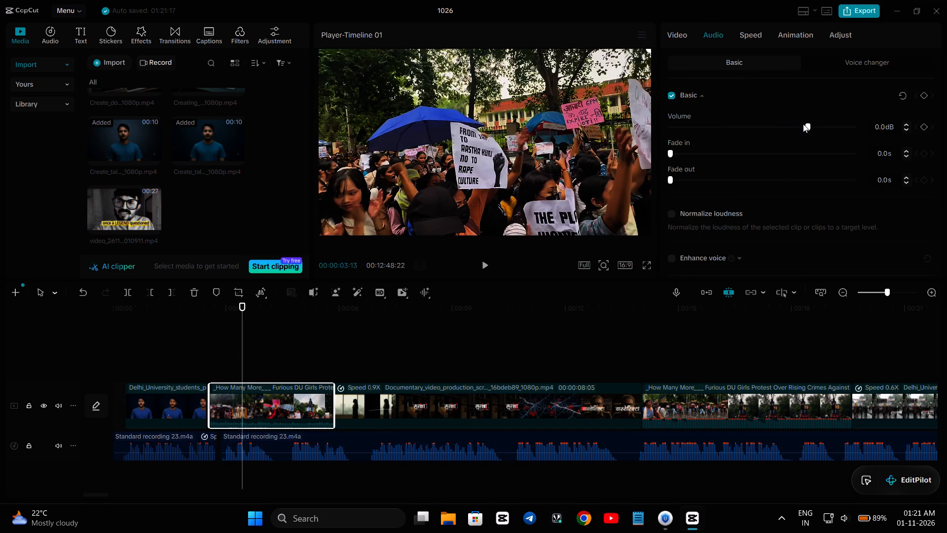
left_click_drag(807, 125, 609, 172)
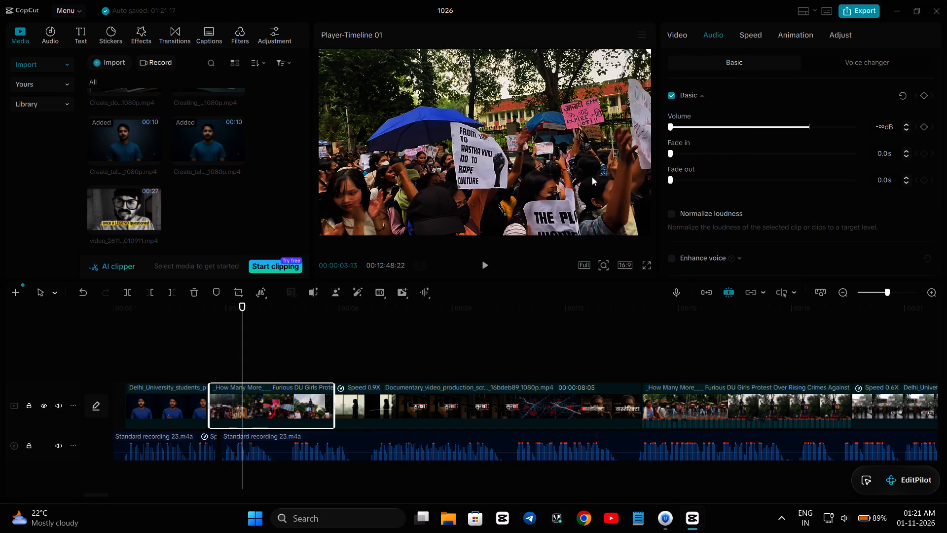
Play on through the 0.9X Documentary_video_production clip into the second How Many More clip, checking both clips' volume settings.
key("space")
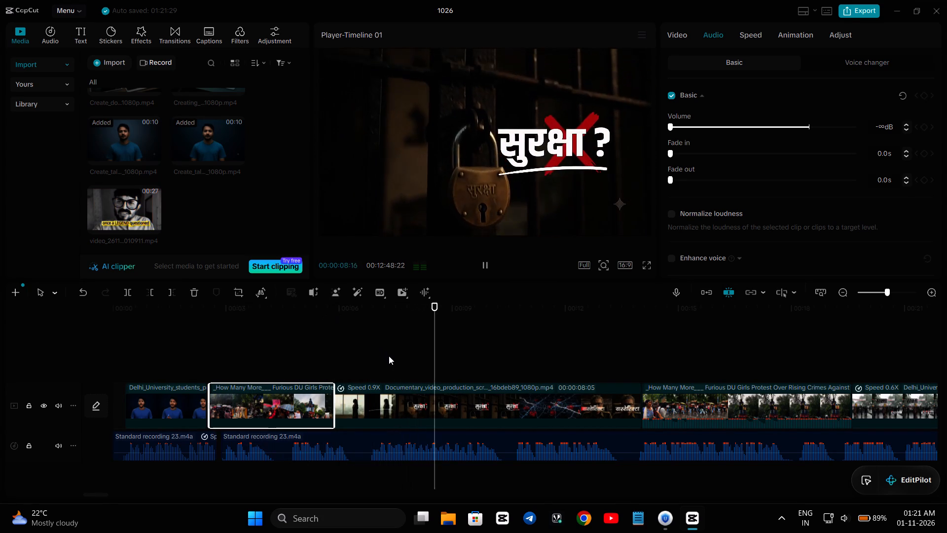
left_click(397, 396)
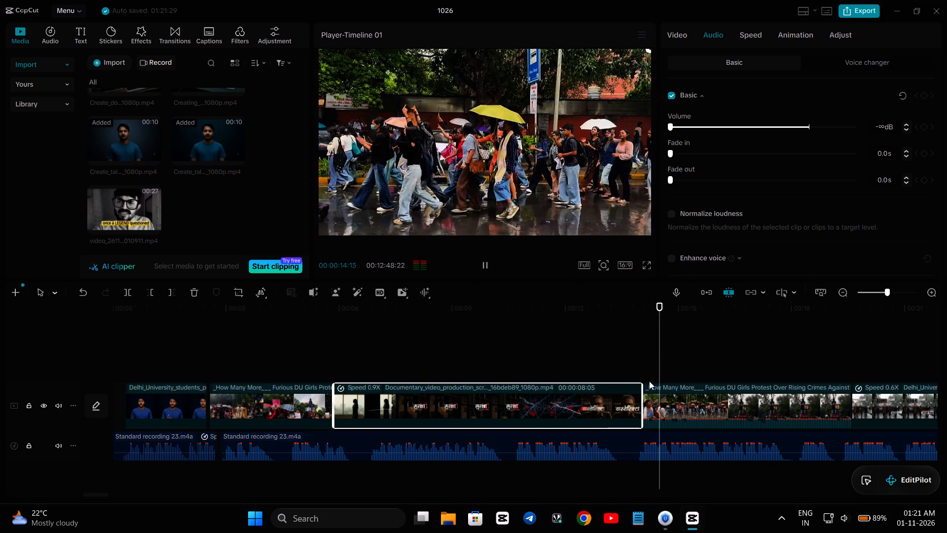
left_click(662, 392)
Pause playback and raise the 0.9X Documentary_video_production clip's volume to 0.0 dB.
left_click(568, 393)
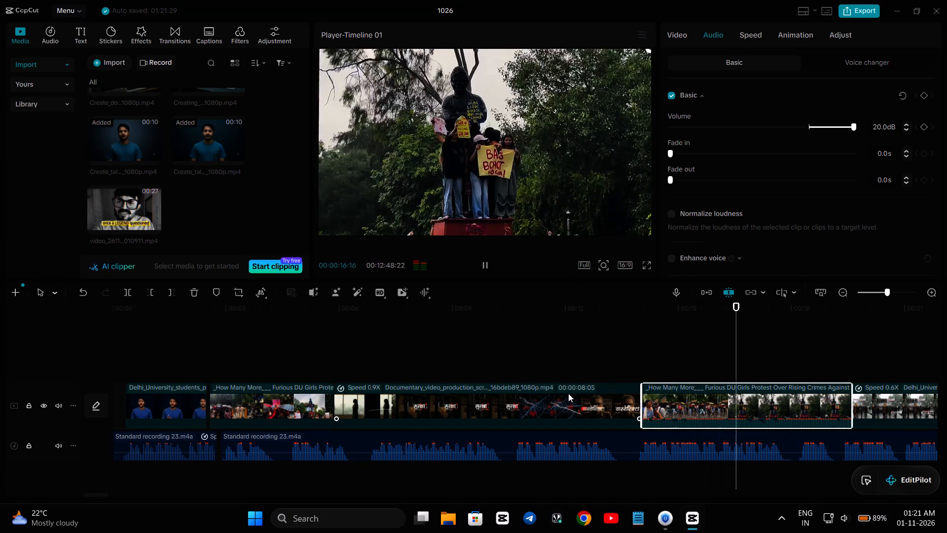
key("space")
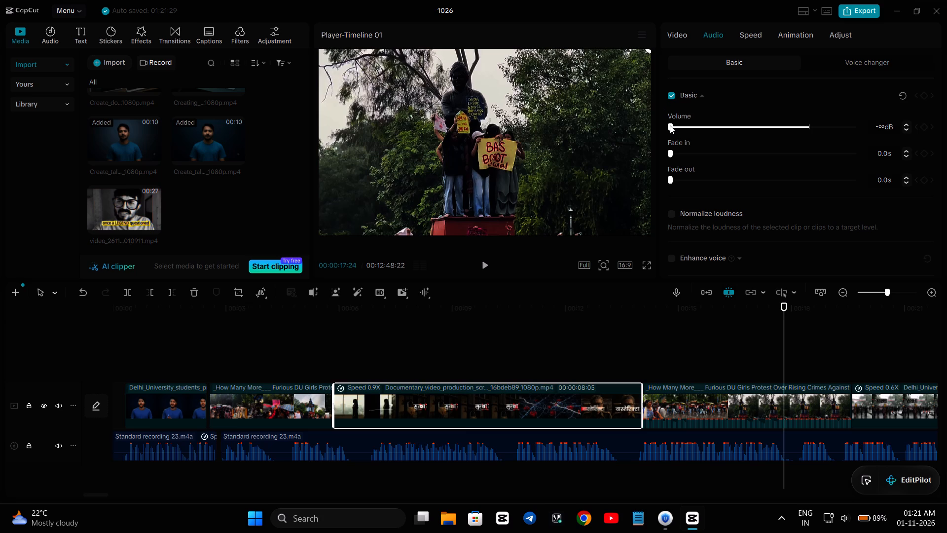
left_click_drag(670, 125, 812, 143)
Play from the end of the first How Many More clip through the second one to hear the clips against the voice-over.
left_click(326, 351)
key("space")
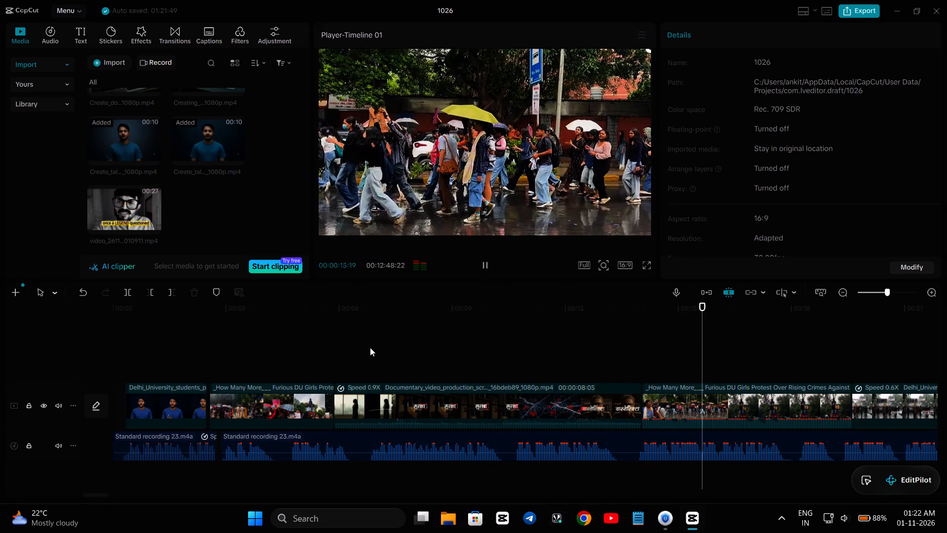
key("space")
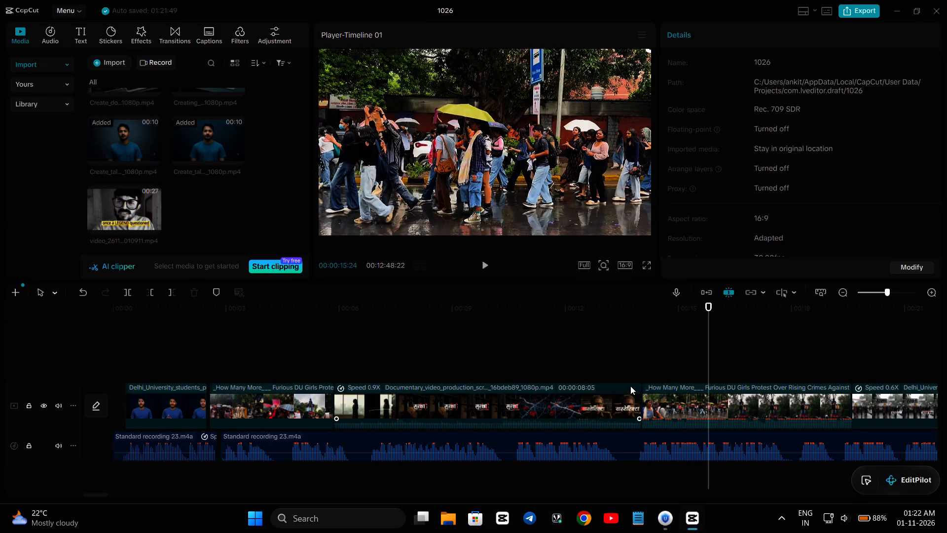
key("space")
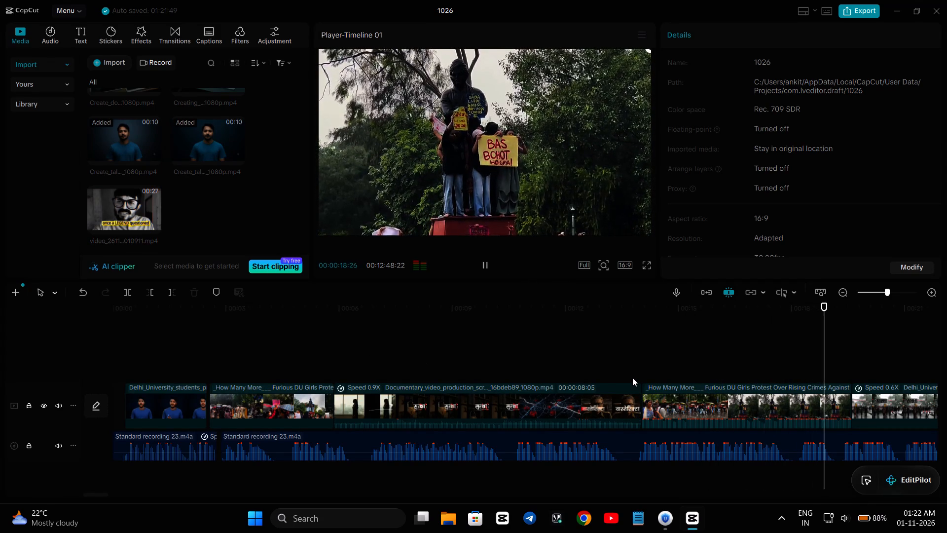
key("space")
Lower the second How Many More protest clip's volume to -∞ dB.
left_click(675, 388)
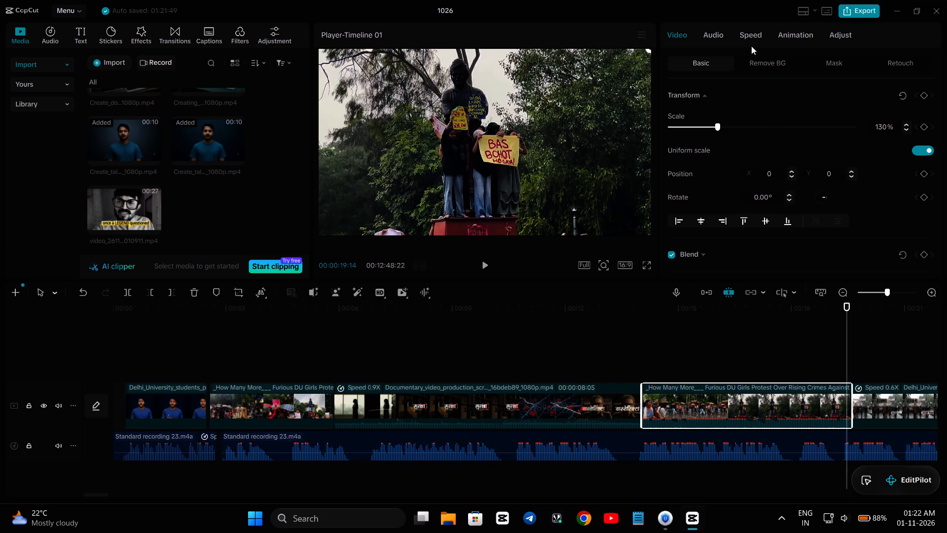
left_click(720, 34)
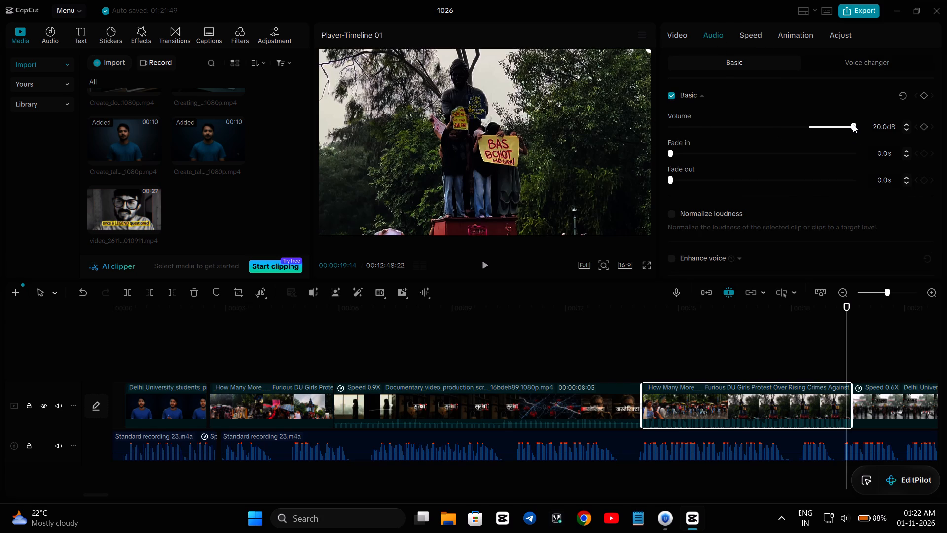
left_click_drag(853, 124, 586, 128)
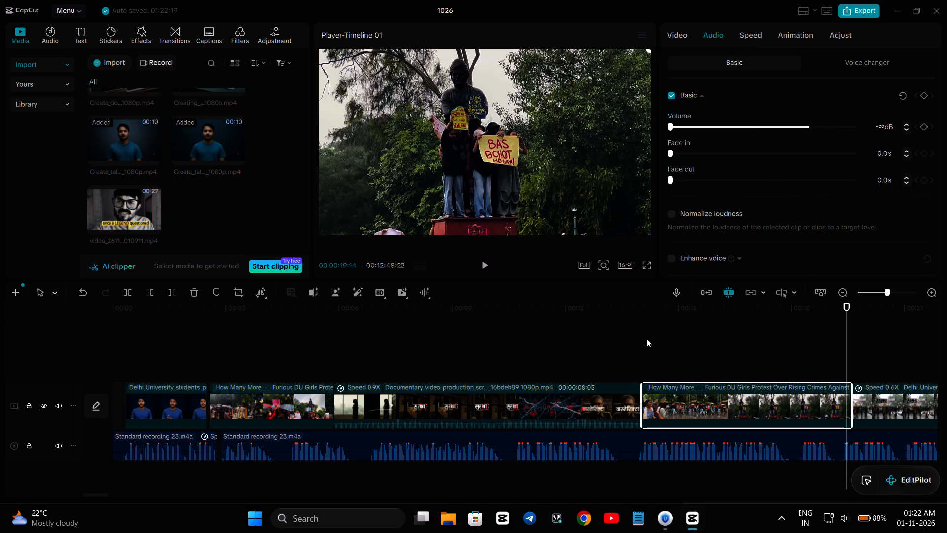
Play the second How Many More clip, and replay the 0.9X Documentary_video_production clip to compare their sound with the voice-over.
left_click(632, 340)
key("space")
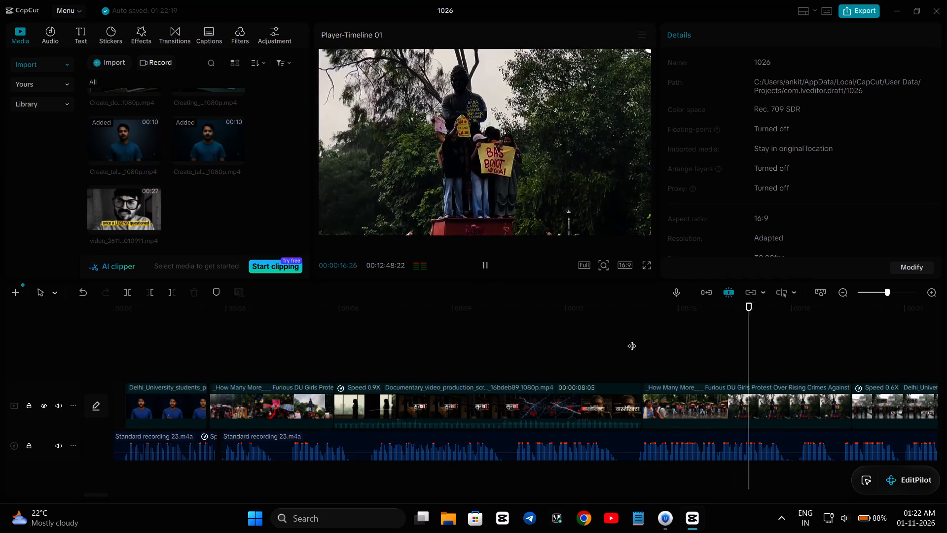
key("space")
left_click(393, 358)
key("space")
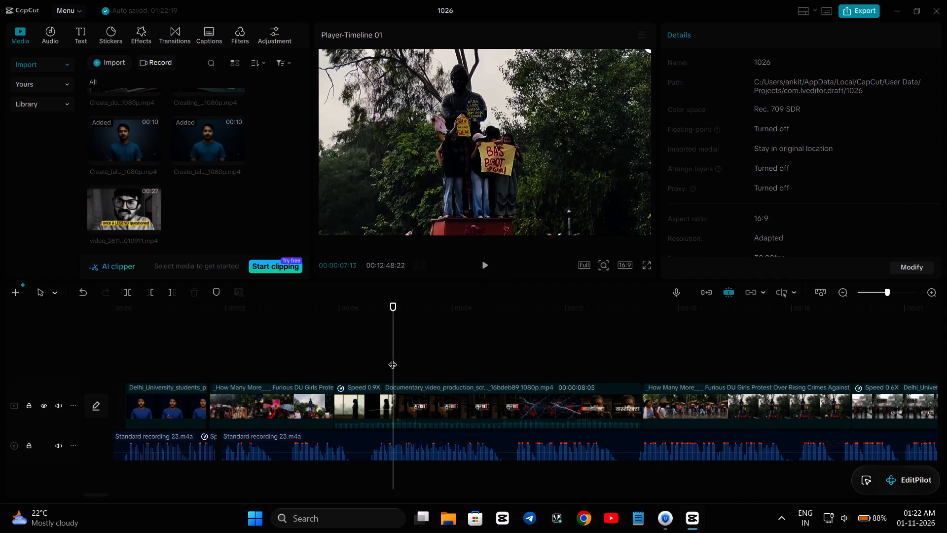
Lower the 0.9X Documentary_video_production clip's volume to -∞ dB.
left_click(429, 393)
key("space")
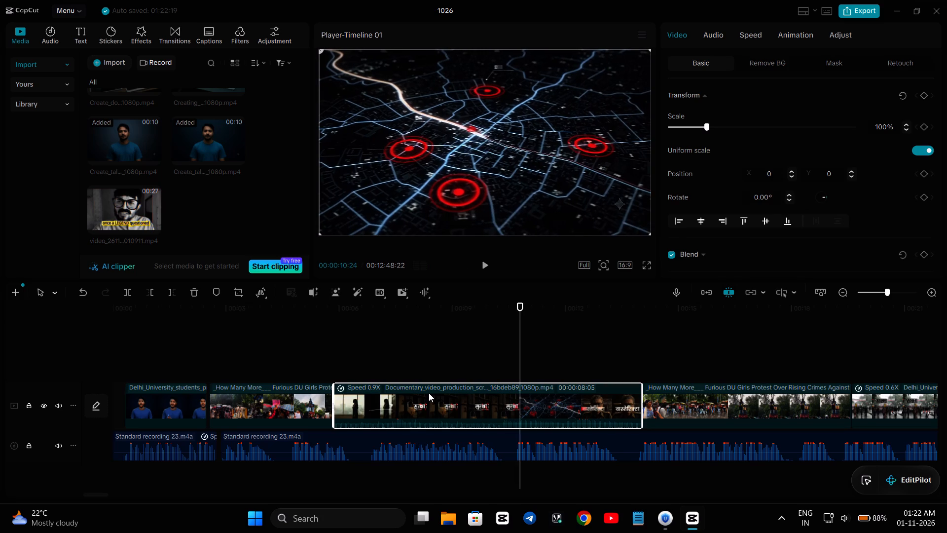
key("space")
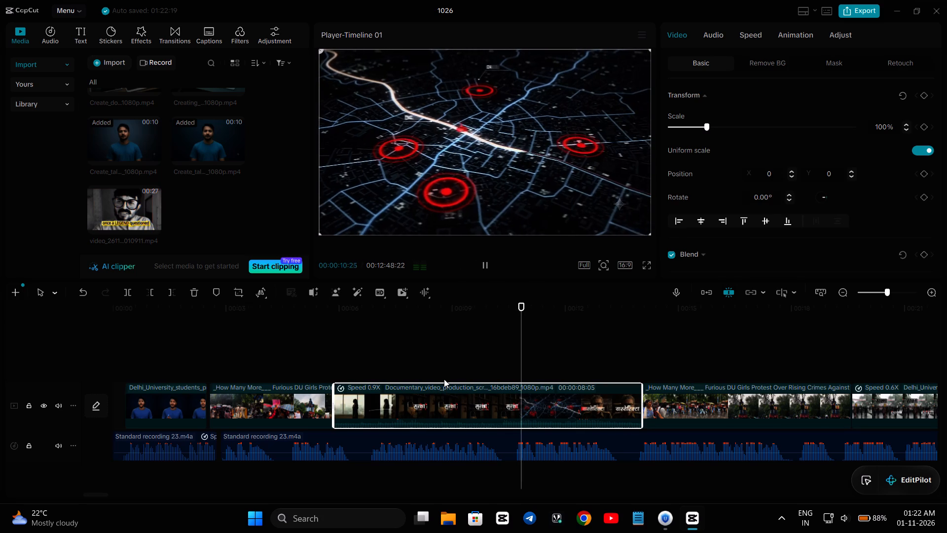
key("space")
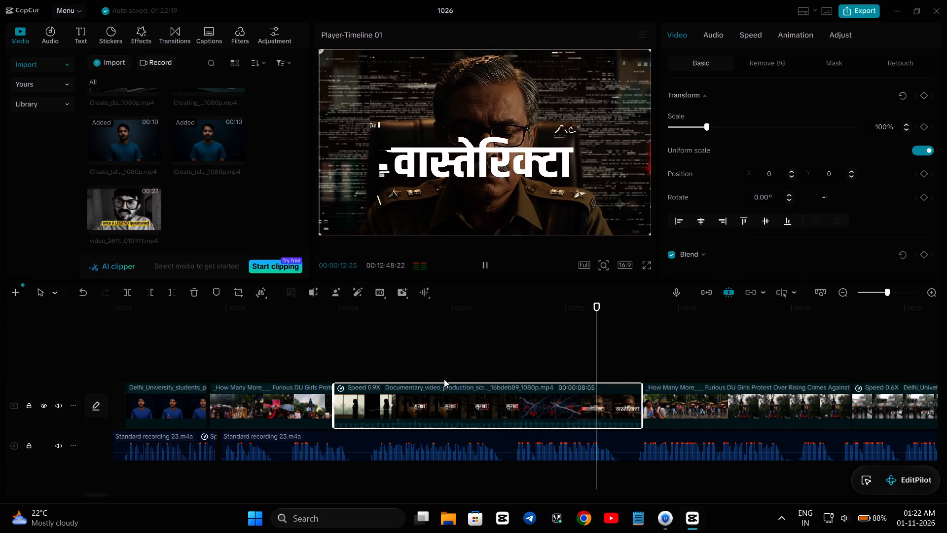
left_click(751, 36)
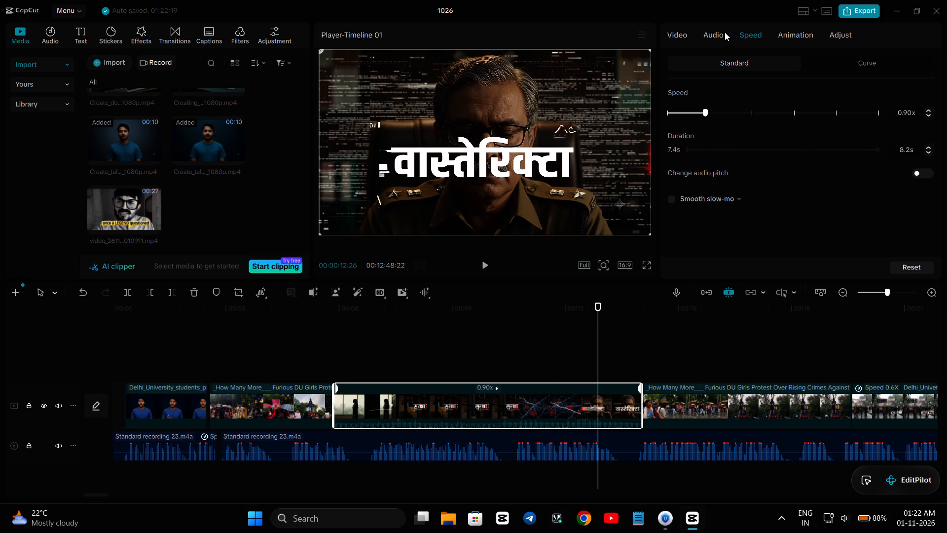
left_click(723, 32)
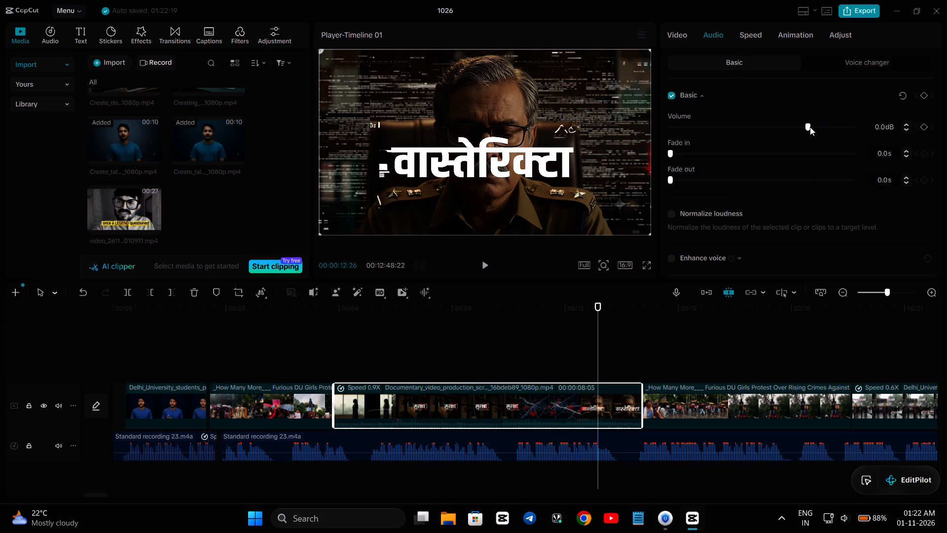
left_click_drag(806, 127, 626, 166)
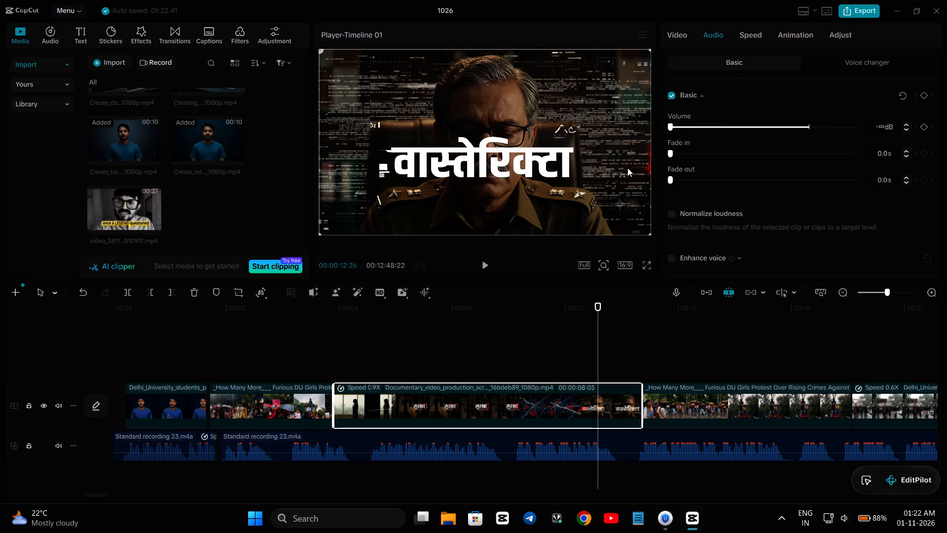
Play the timeline on through the 0.6X Delhi_University_students clip and the Documentary_video_production_script_f2e1c729 clip to check their sound.
key("space")
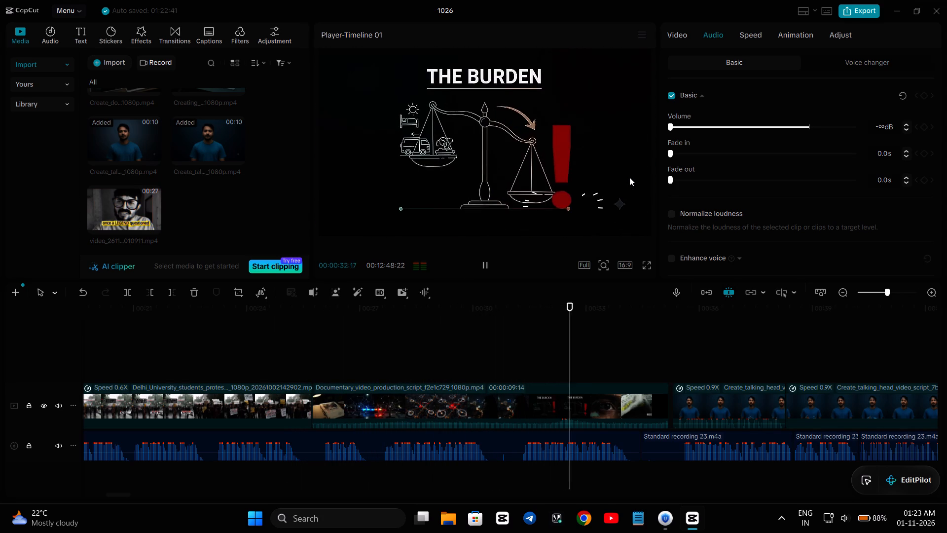
key("space")
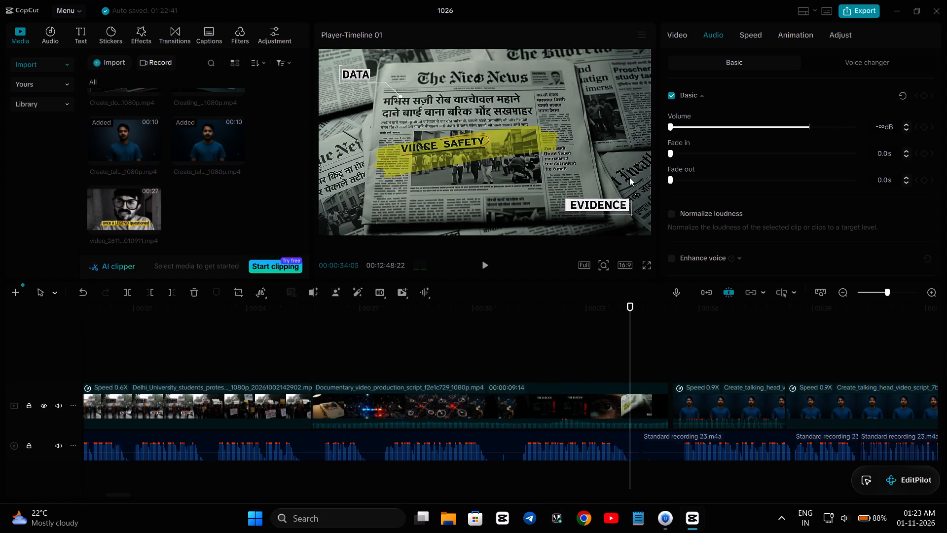
key("space")
key("space")
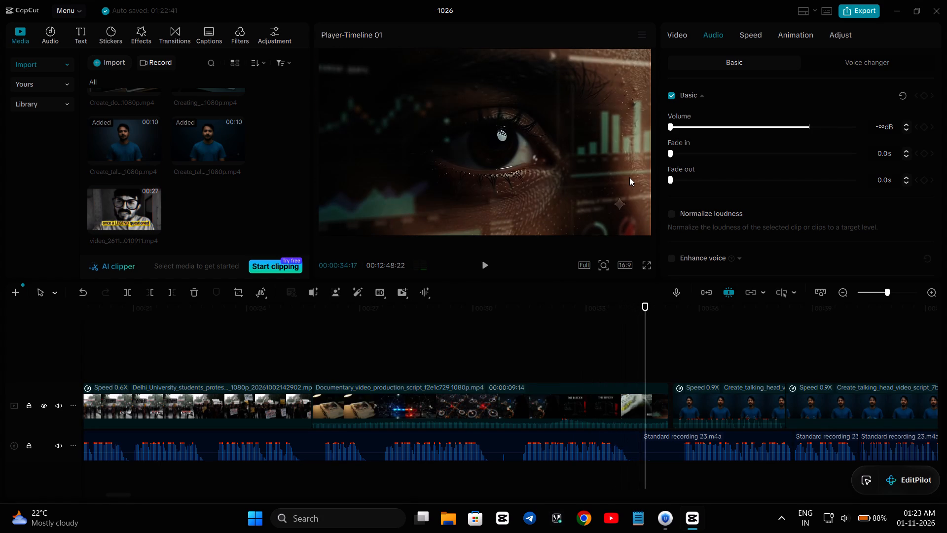
Lower the Documentary_video_production_script_f2e1c729 clip's volume to -∞ dB.
left_click(443, 406)
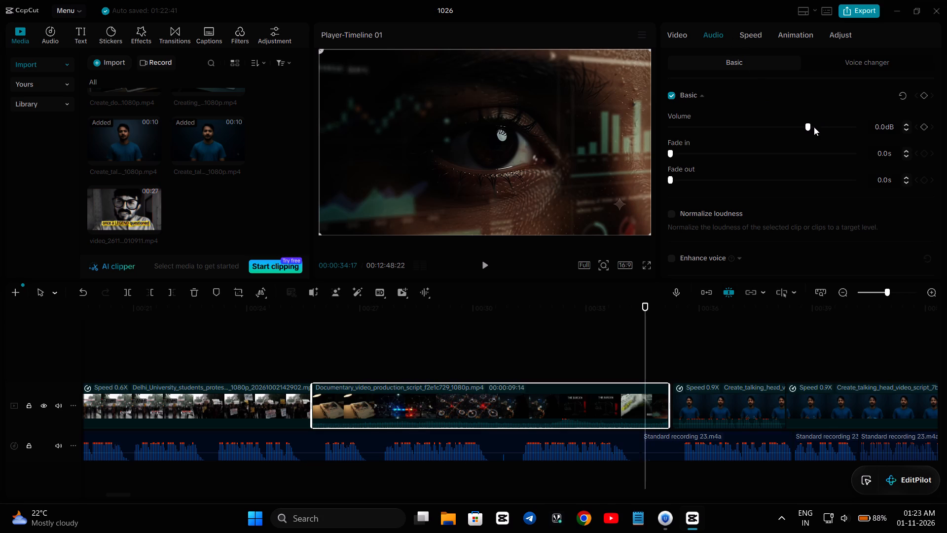
left_click_drag(807, 129, 624, 175)
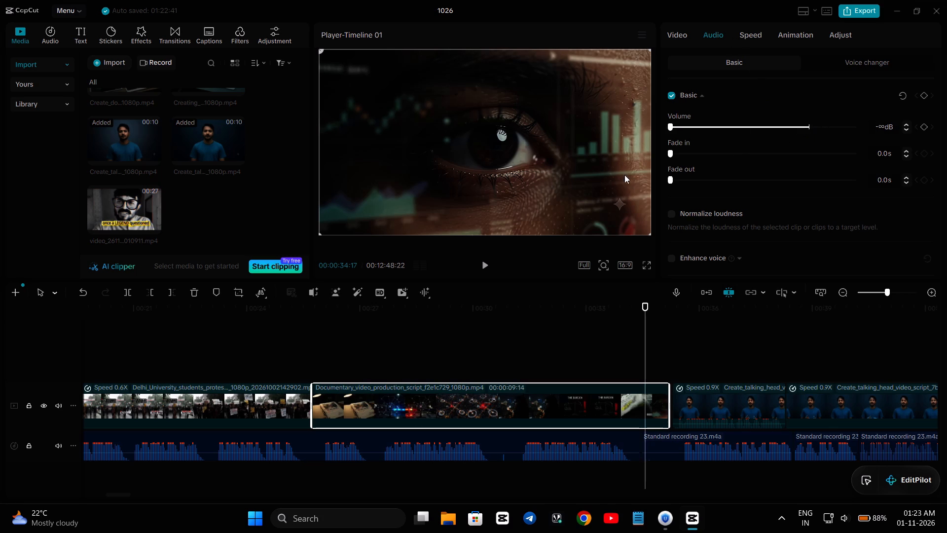
left_click_drag(624, 175, 618, 179)
Play from about 28 seconds through the Documentary_video_production_script_f2e1c729 clip into the talking-head clips to check the voice-over.
left_click(401, 342)
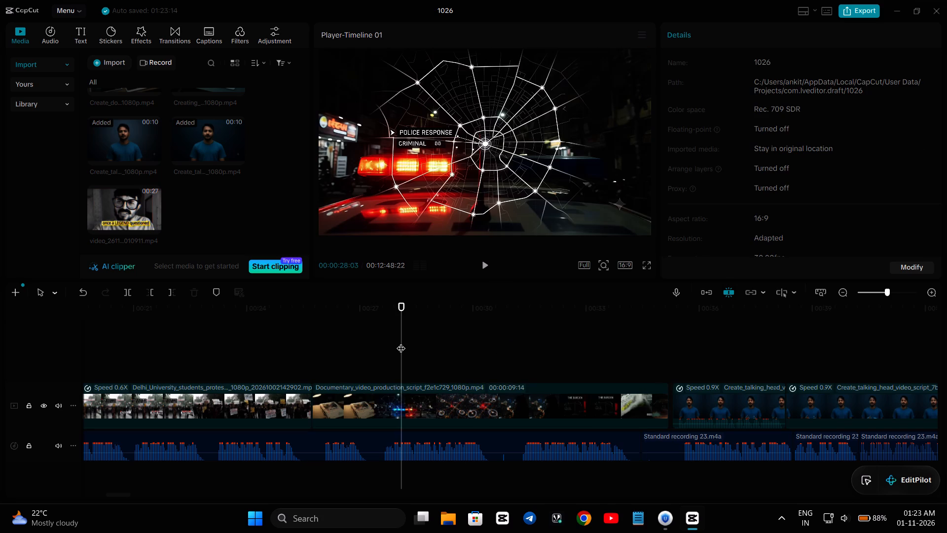
key("space")
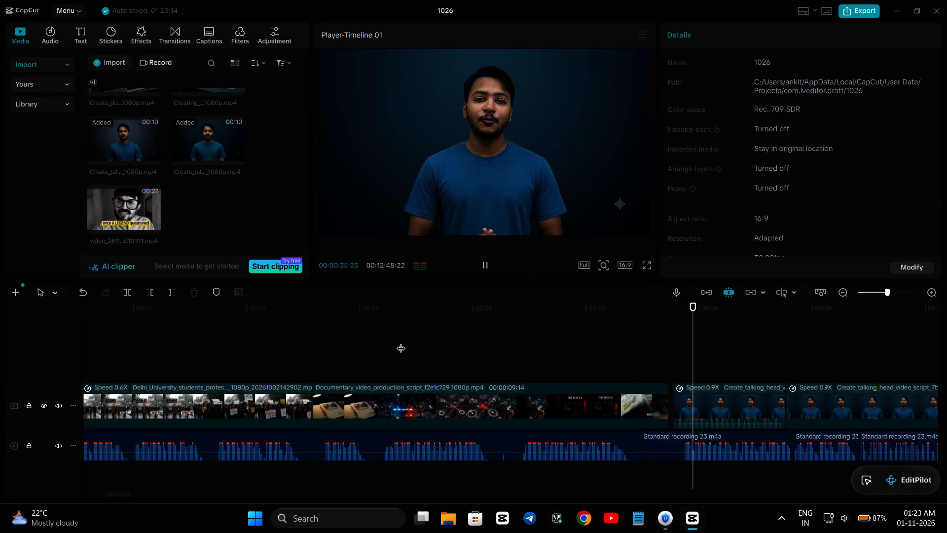
key("space")
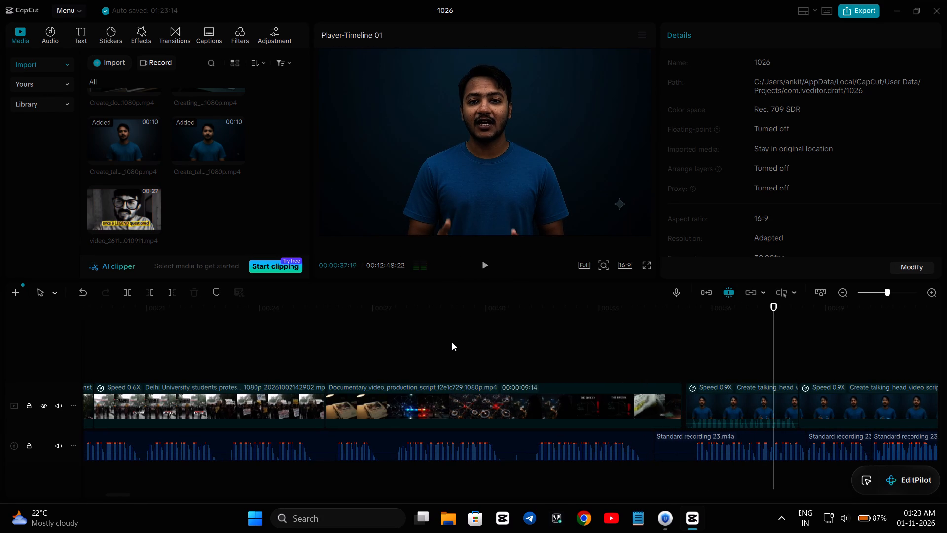
Play the timeline from the start to about 28 seconds to check the voice-over against the muted clips.
scroll(452, 342, "right", 7)
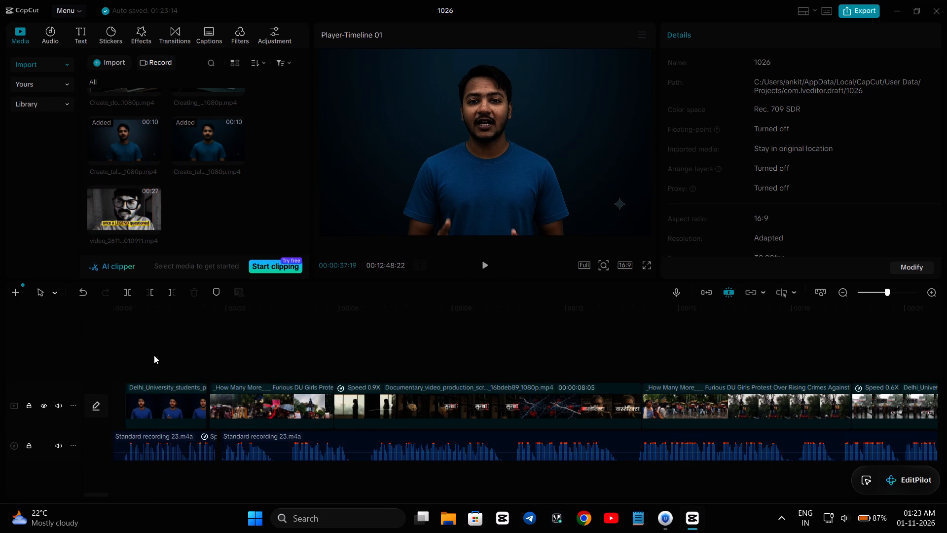
left_click(111, 366)
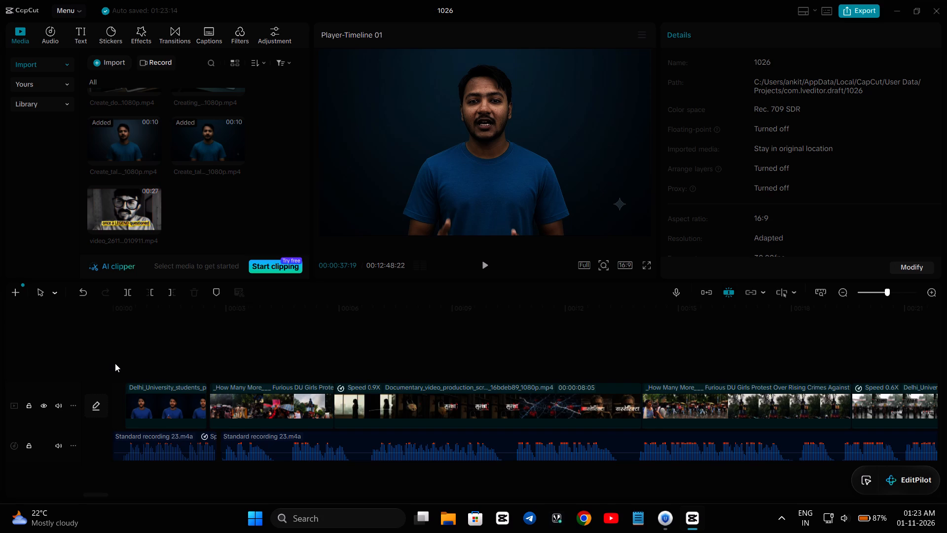
left_click(115, 363)
key("space")
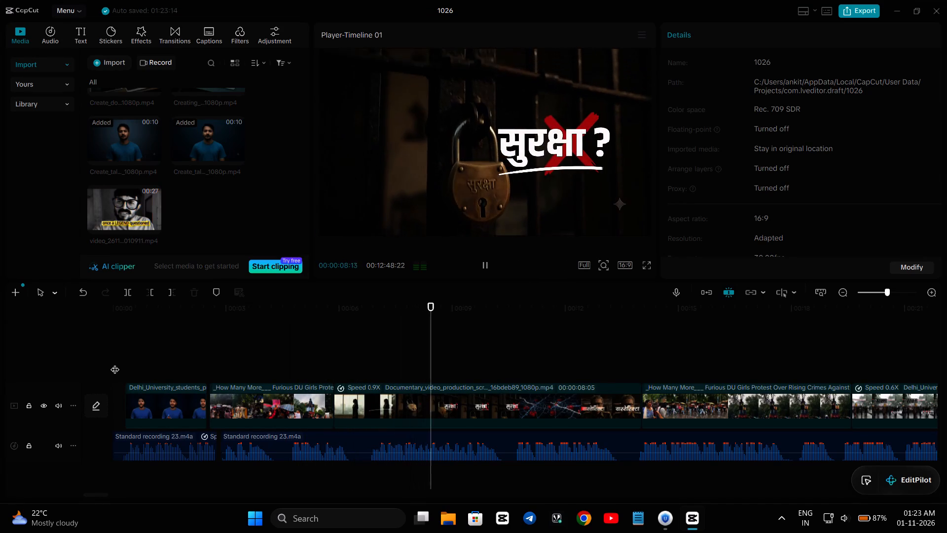
left_click(121, 357)
key("space")
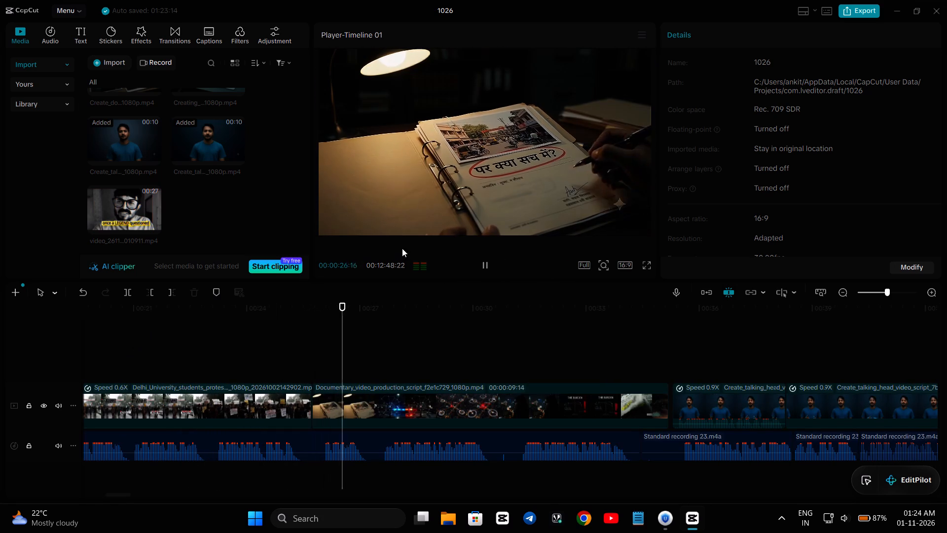
left_click(483, 262)
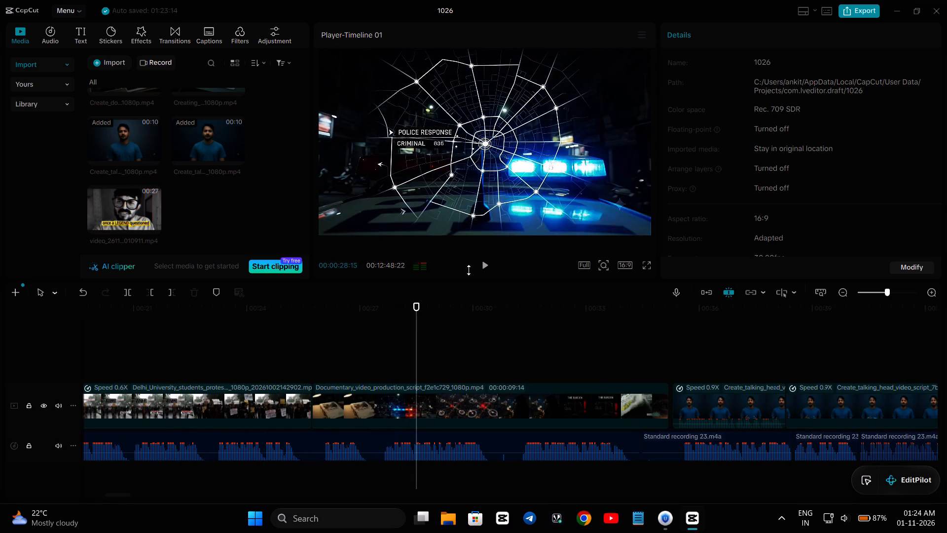
Select the cut after the 0.9X Documentary_video_production clip and download the first six trending transitions, including Slight Jitter, Shake & Flash and Heatwave Flash.
scroll(369, 334, "right", 2)
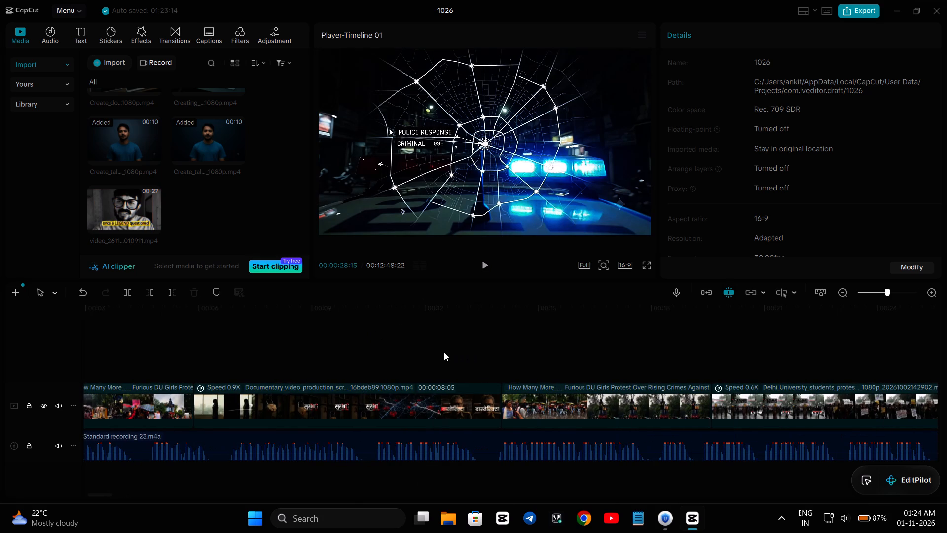
scroll(444, 352, "right", 2)
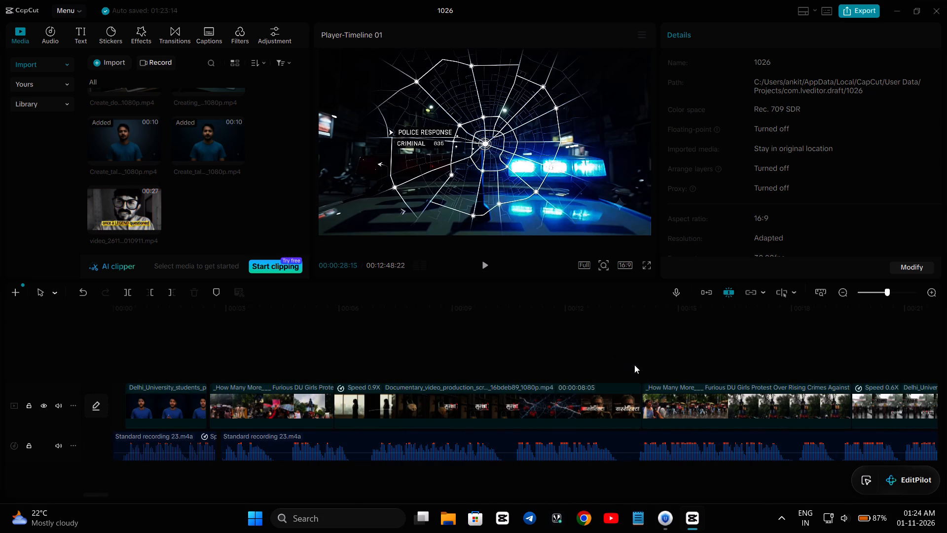
left_click(643, 391)
left_click(641, 398)
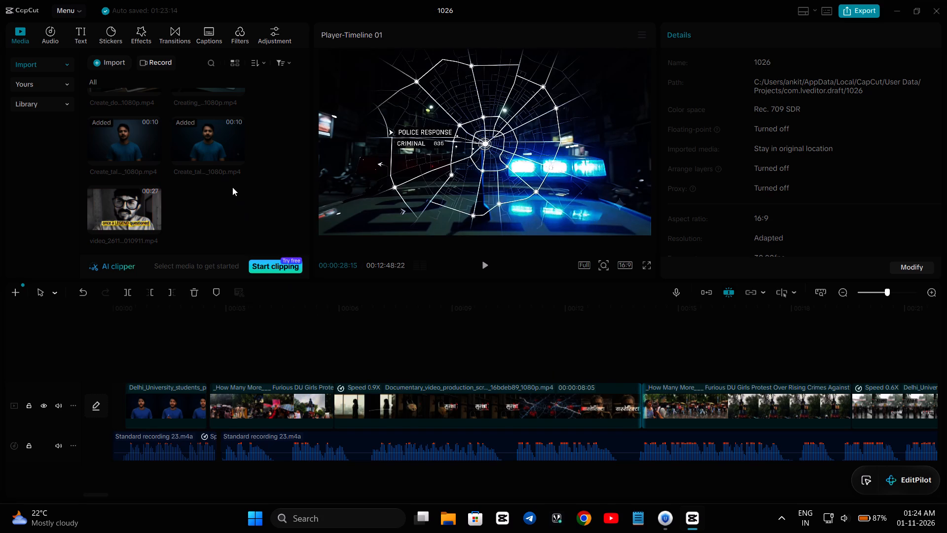
left_click(169, 32)
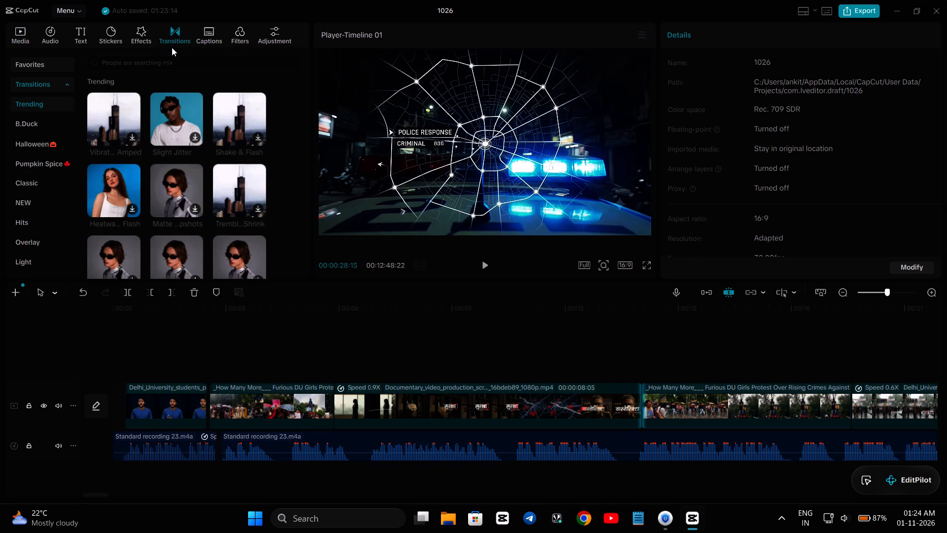
left_click(129, 134)
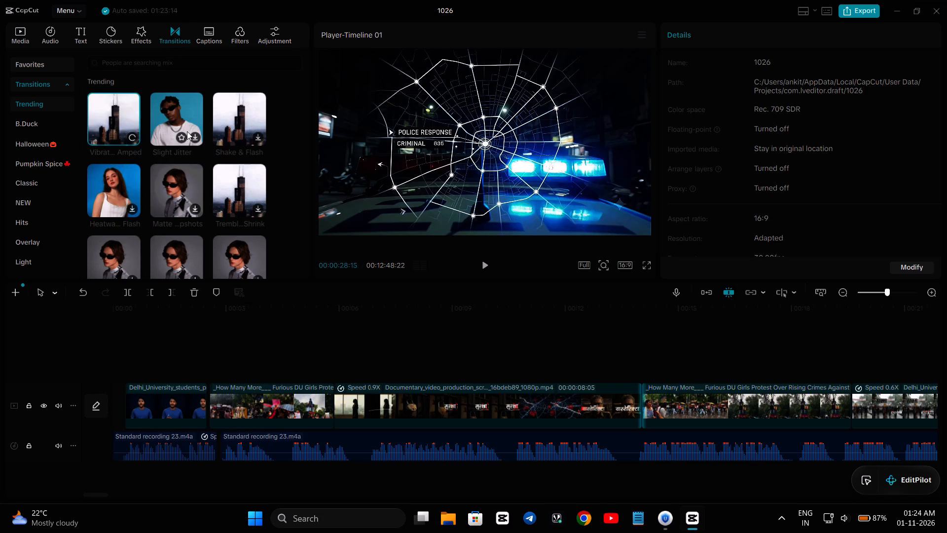
left_click(193, 133)
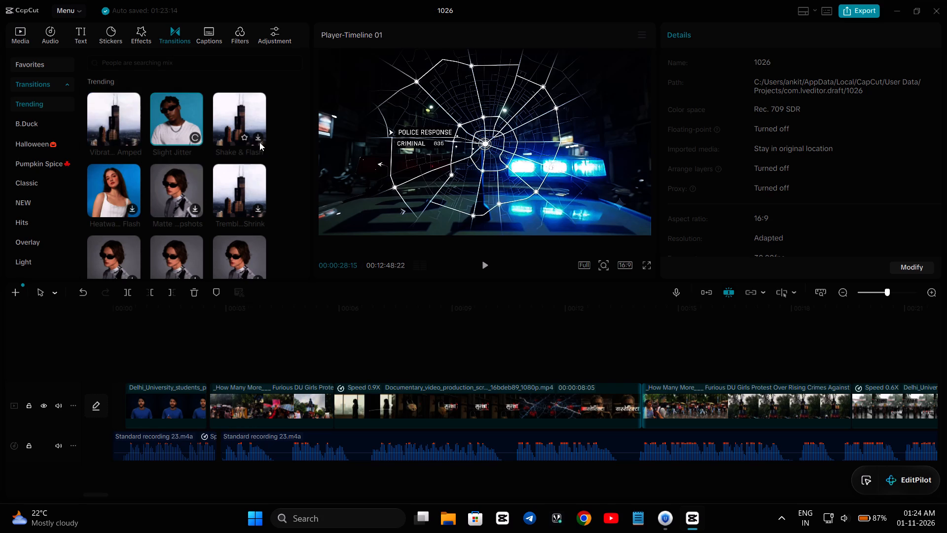
left_click(257, 136)
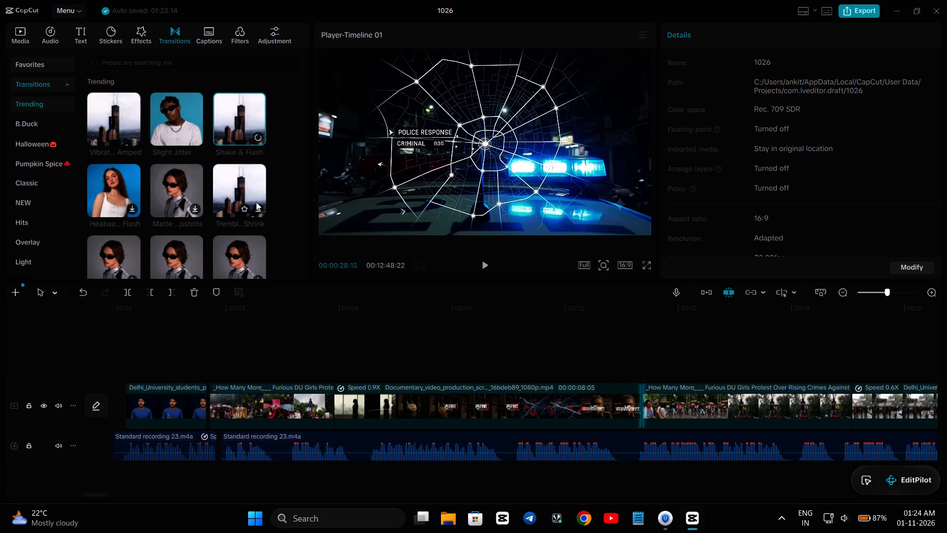
left_click(254, 210)
left_click(195, 210)
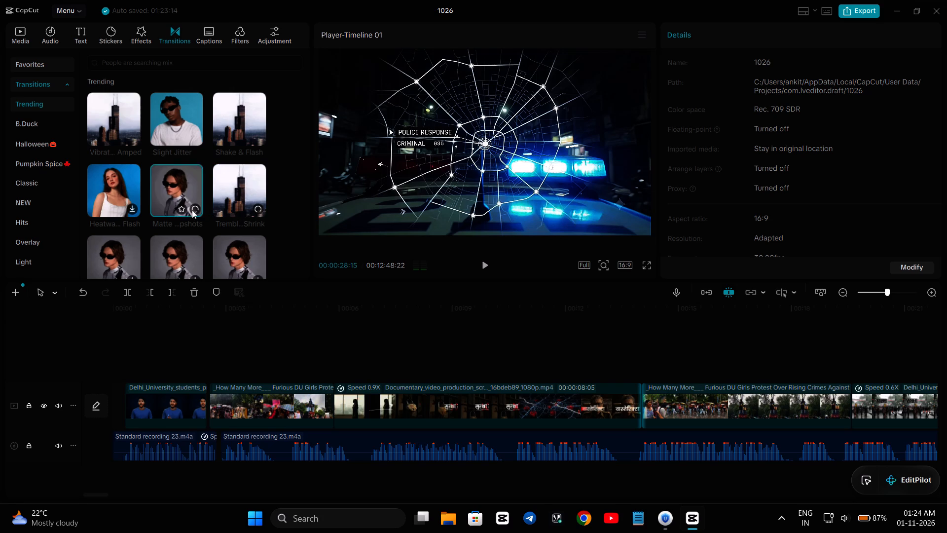
left_click(129, 209)
Download the trending transitions Snap Back, Dynamic Smear and Shift Down, and try Shutter Flash.
scroll(129, 209, "down", 1)
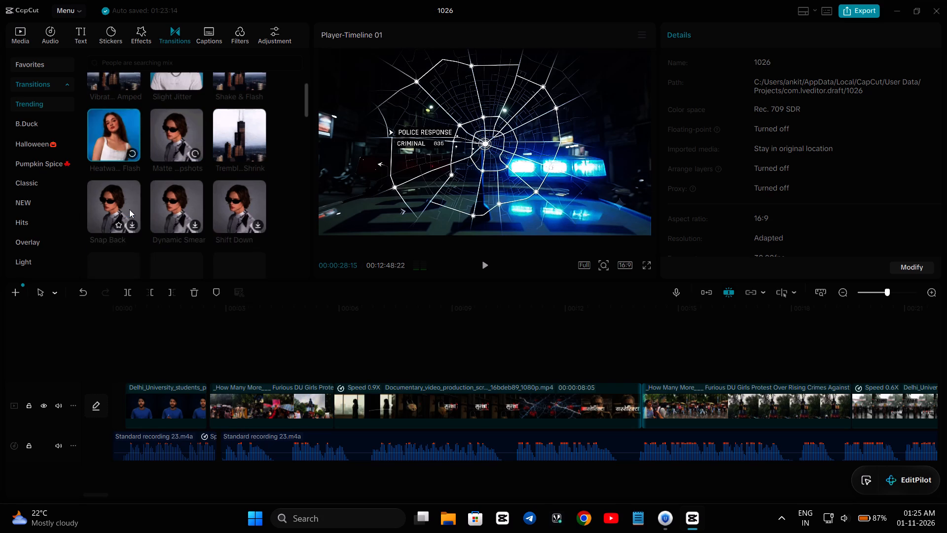
scroll(129, 209, "down", 1)
left_click(131, 170)
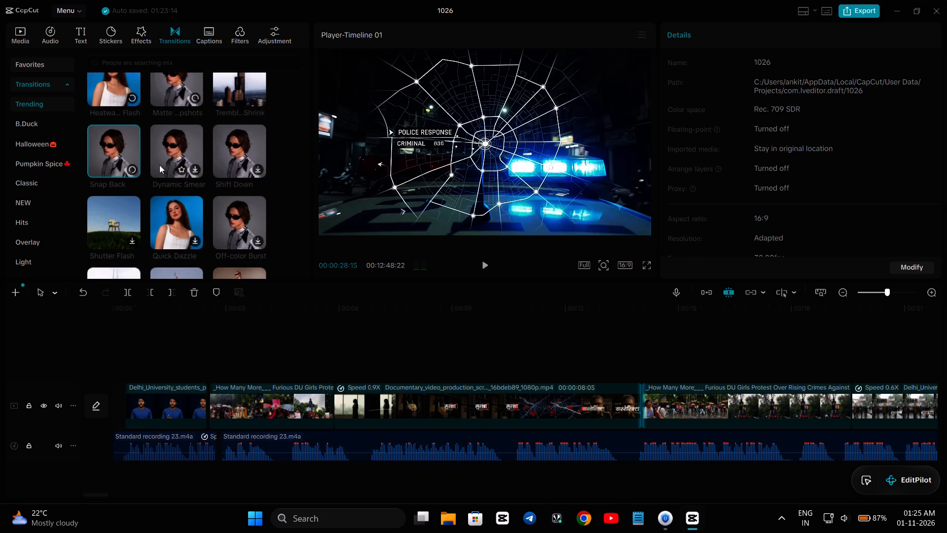
left_click(196, 171)
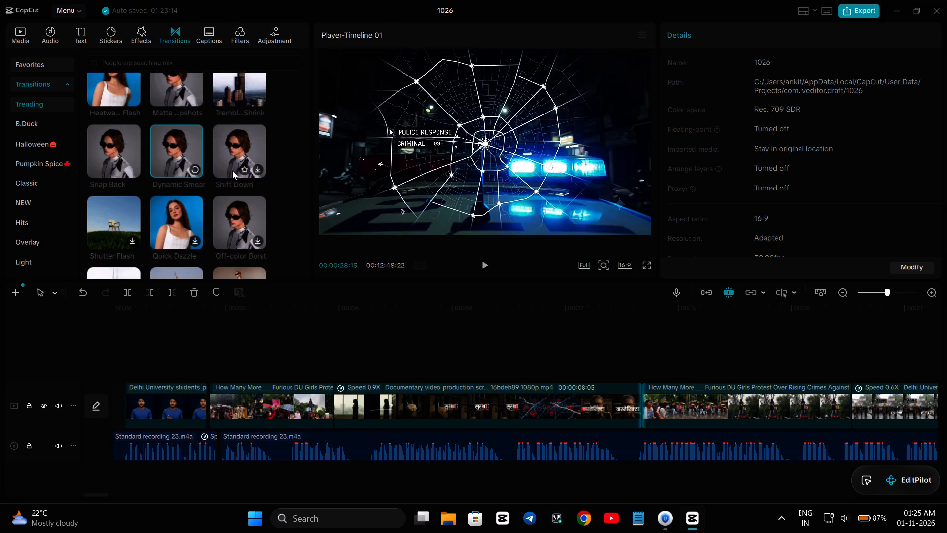
left_click(254, 171)
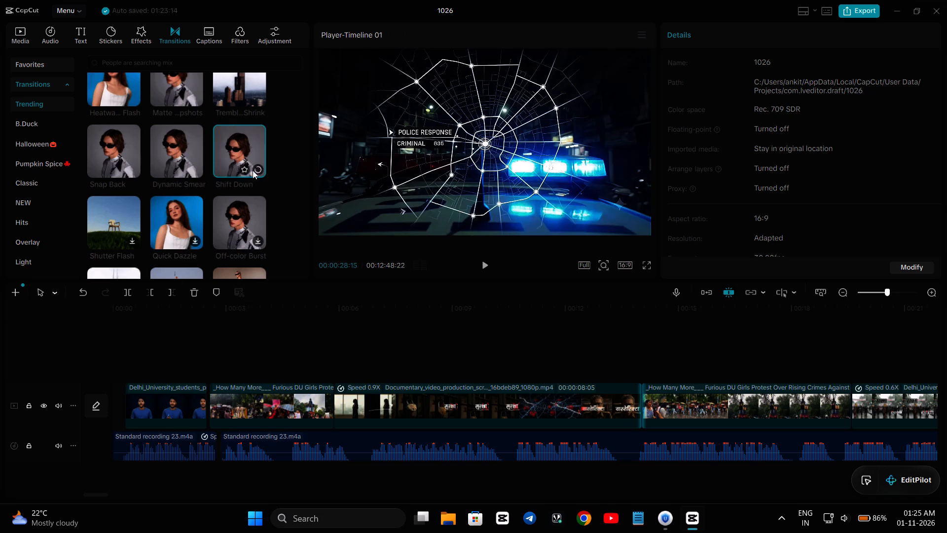
left_click(131, 237)
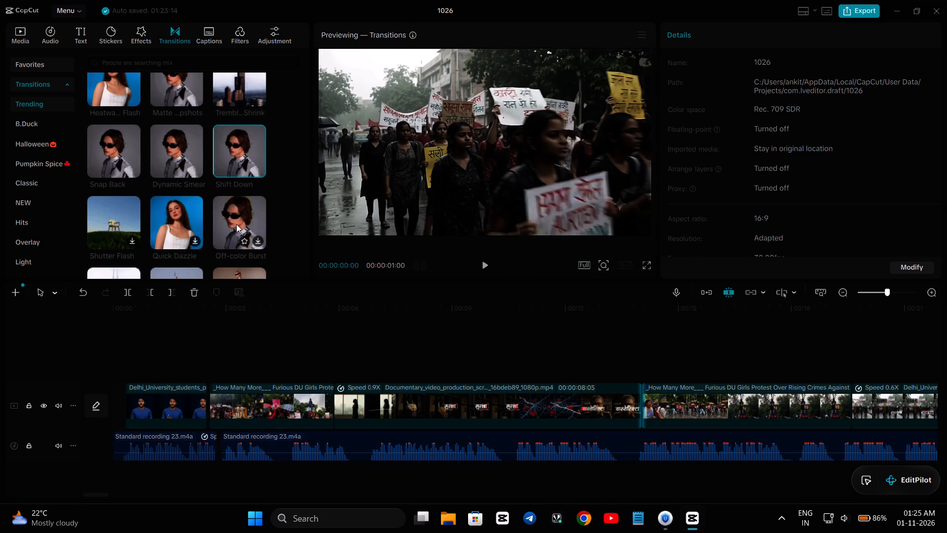
Browse the remaining trending transitions and add Slight Jitter with the playhead at about 28 seconds, accepting duplicate frames.
scroll(234, 218, "down", 1)
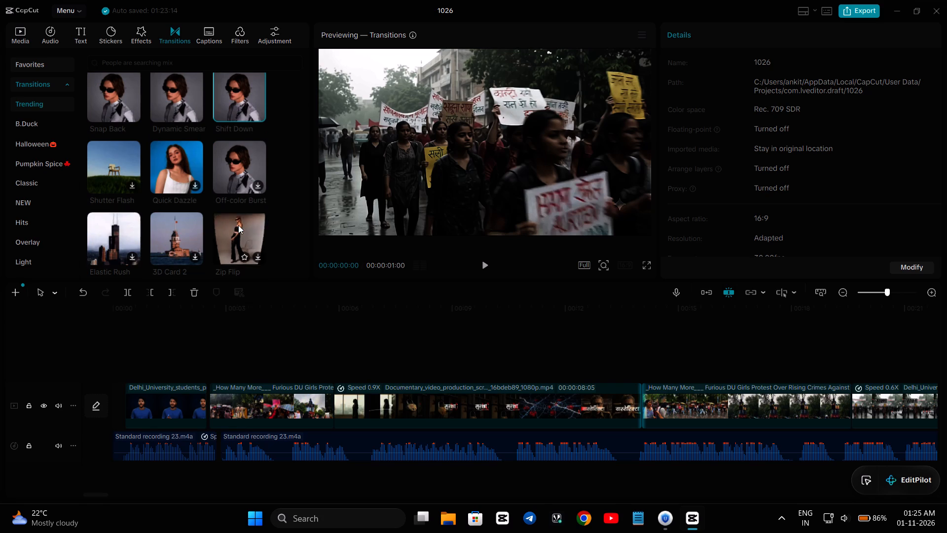
scroll(238, 225, "down", 2)
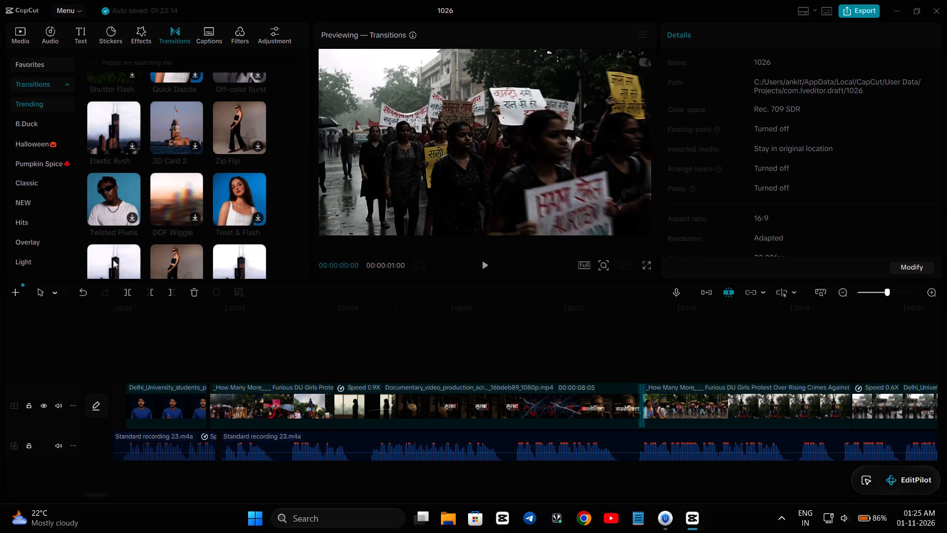
scroll(113, 260, "down", 2)
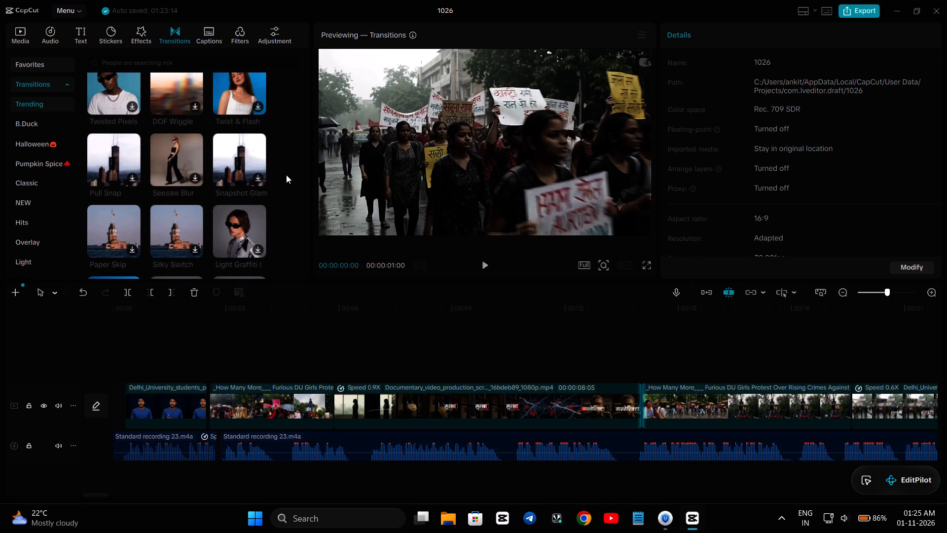
scroll(286, 174, "up", 14)
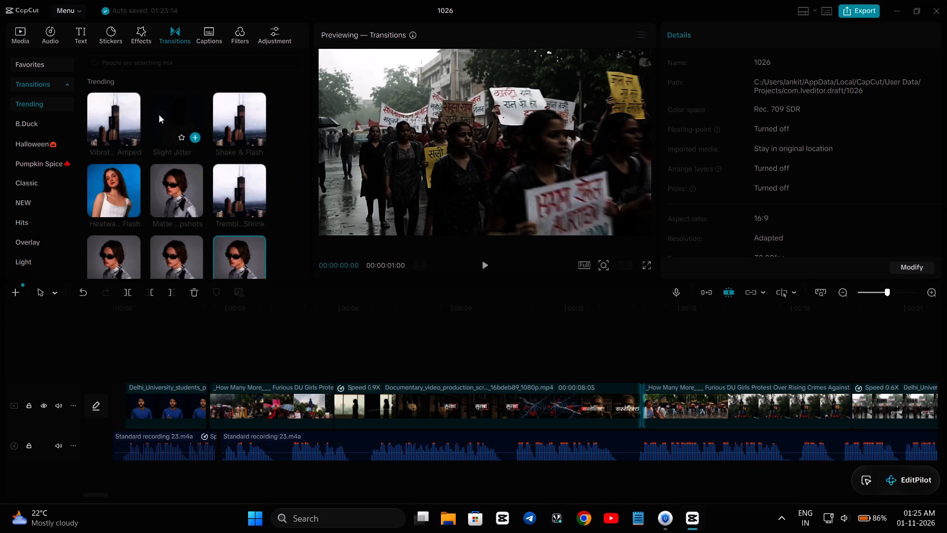
left_click(190, 134)
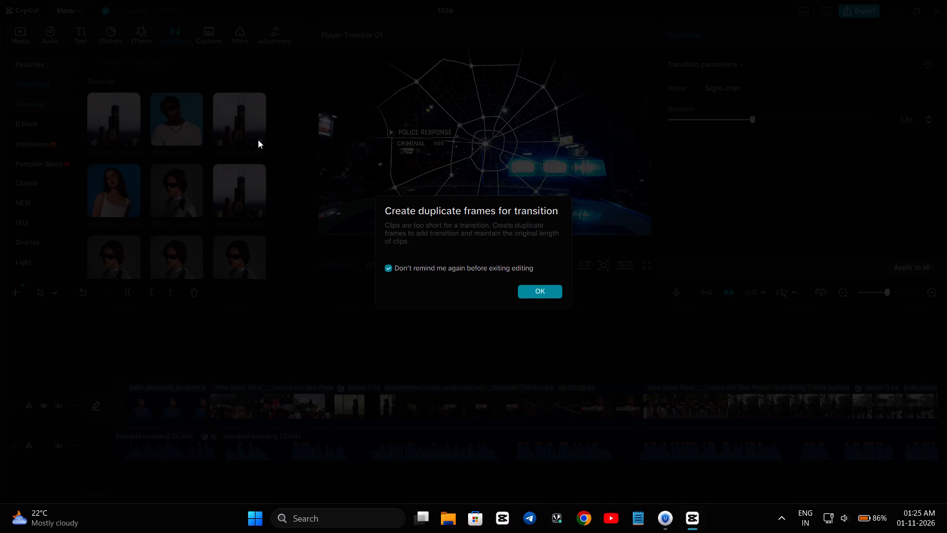
left_click(541, 291)
Play from about 10 seconds across the cut after the 0.9X Documentary_video_production clip to check for the transition.
left_click(507, 339)
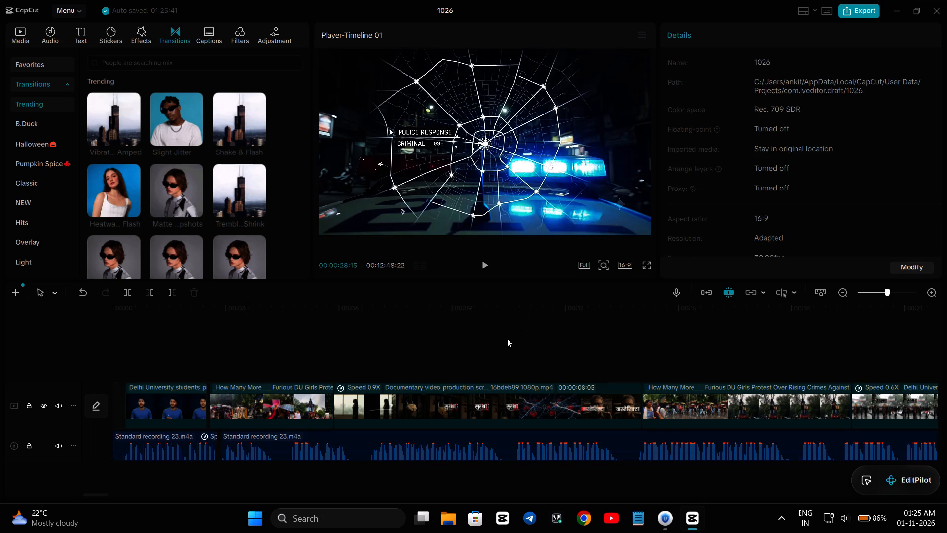
key("space")
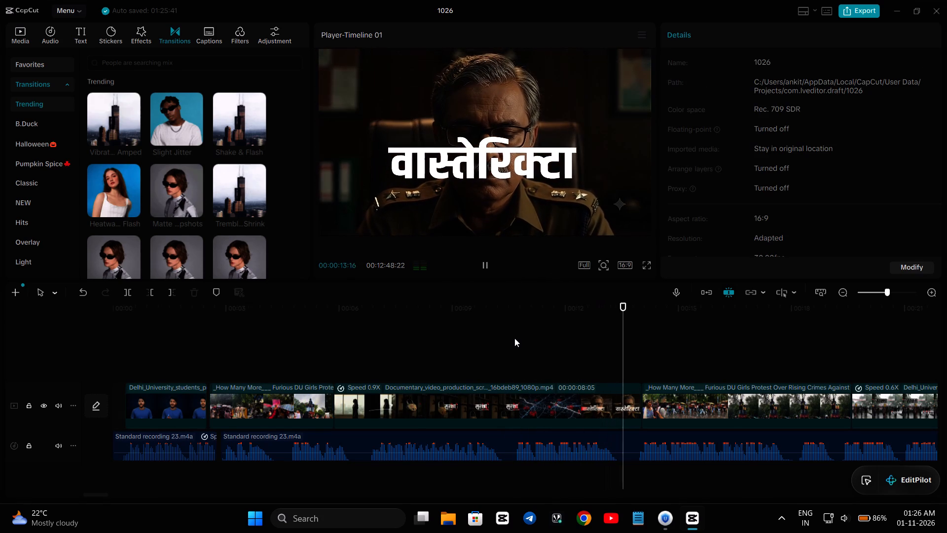
key("space")
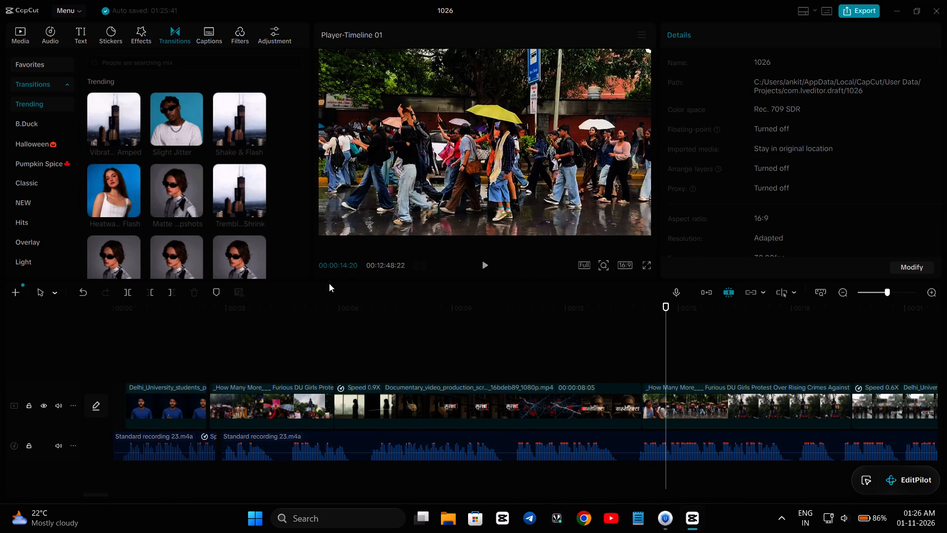
Add a 0.9 s Slight Jitter transition between the 0.9X Documentary_video_production clip and the following How Many More protest clip.
left_click(619, 364)
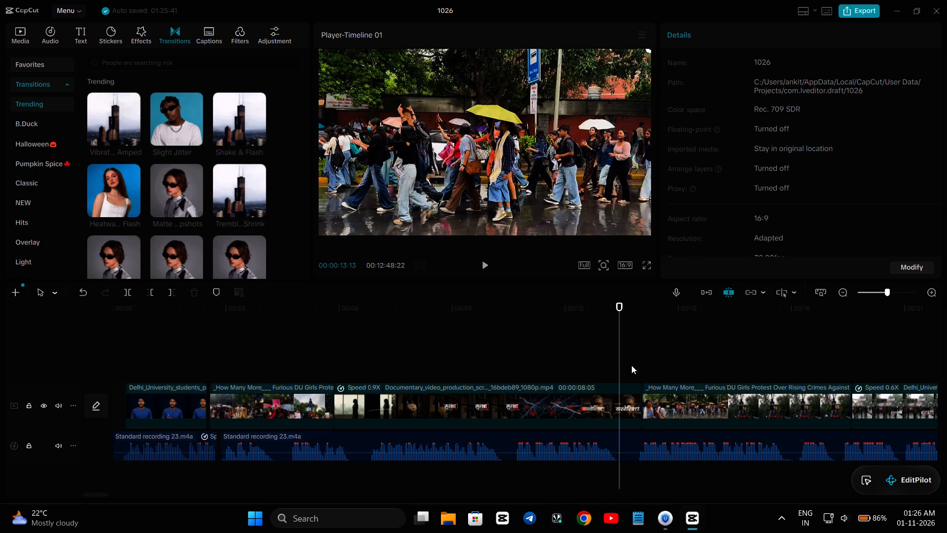
left_click(636, 366)
left_click(641, 389)
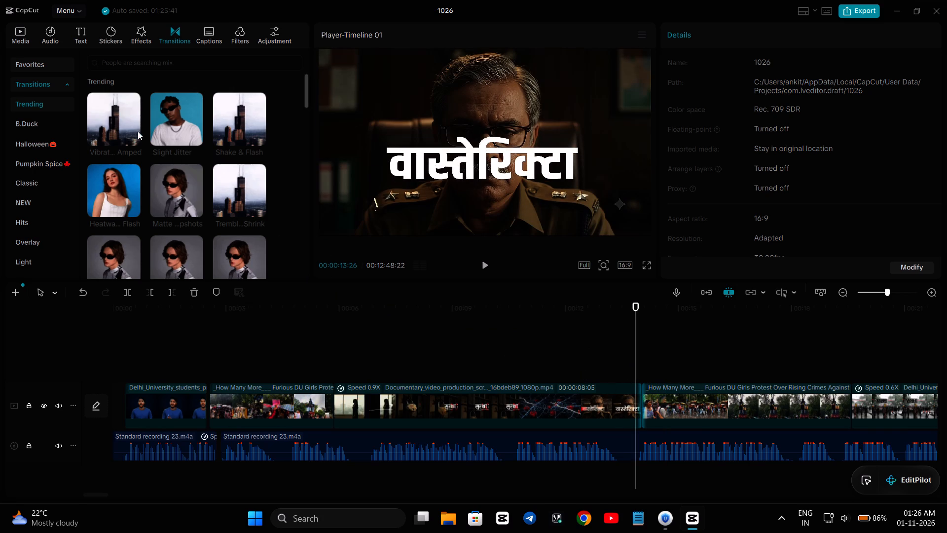
left_click(191, 135)
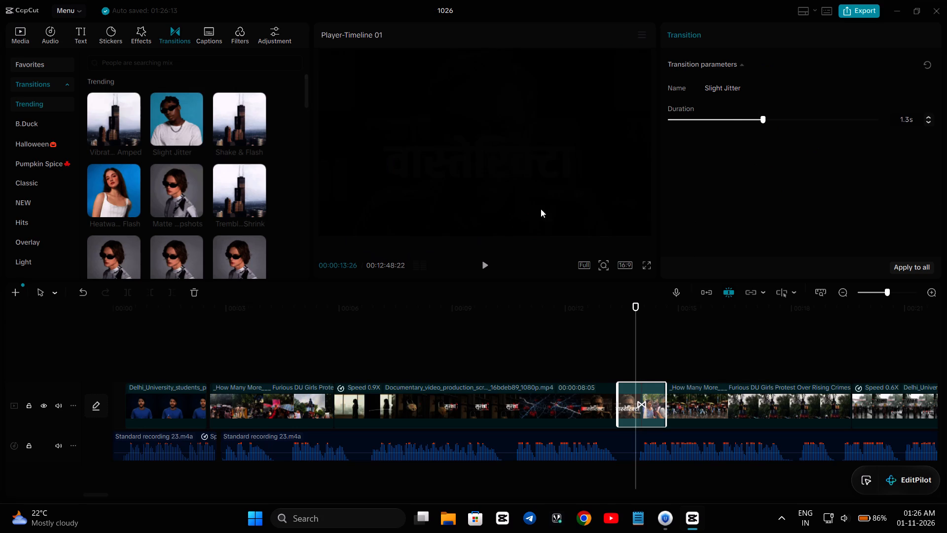
left_click(730, 117)
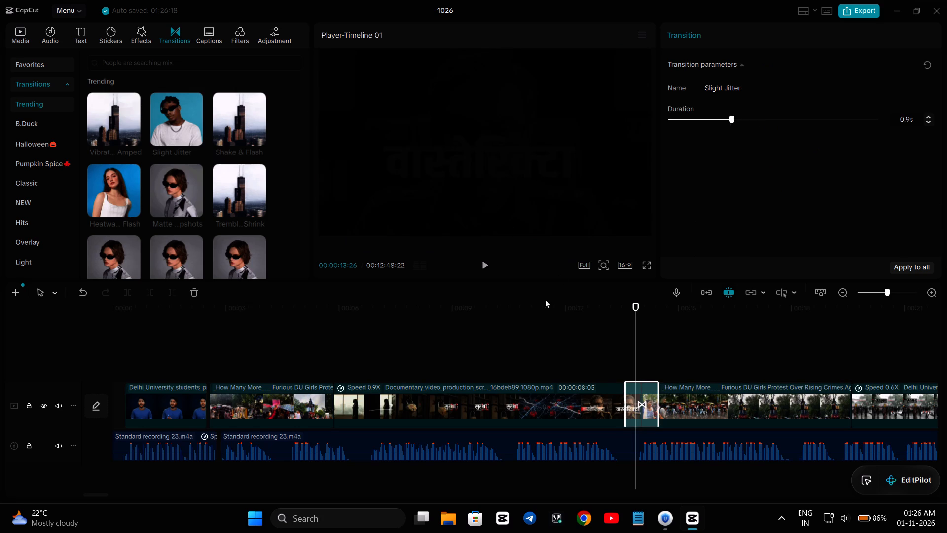
Play from about 10 to 17 seconds to check the Slight Jitter transition into the protest clip.
left_click(517, 348)
key("space")
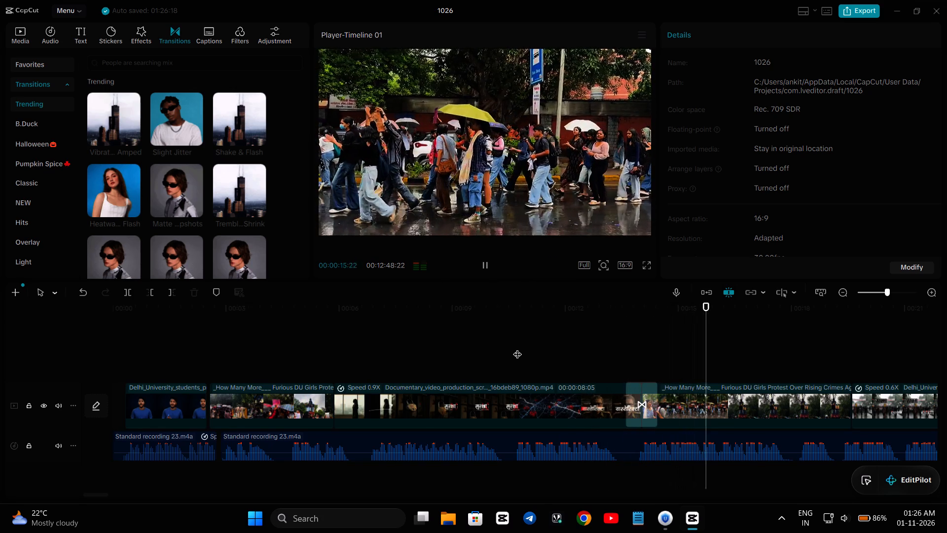
key("space")
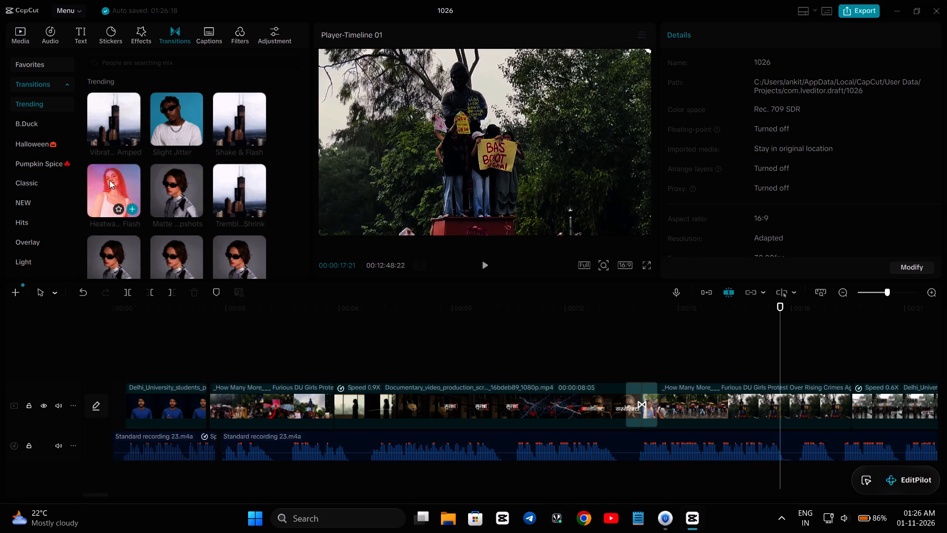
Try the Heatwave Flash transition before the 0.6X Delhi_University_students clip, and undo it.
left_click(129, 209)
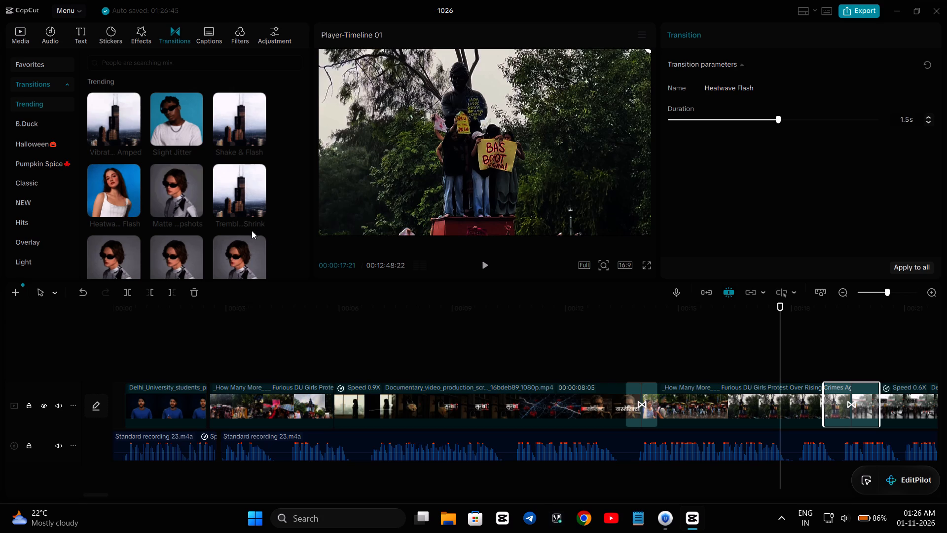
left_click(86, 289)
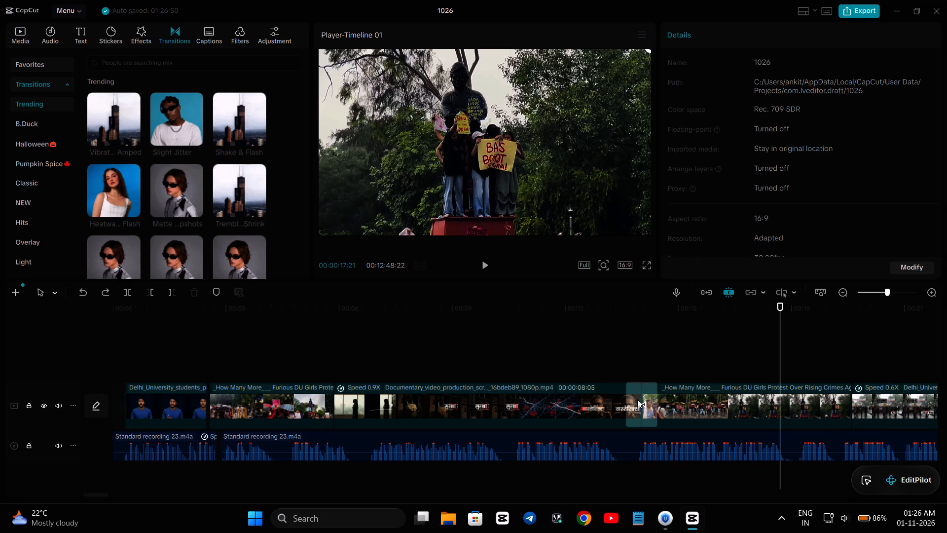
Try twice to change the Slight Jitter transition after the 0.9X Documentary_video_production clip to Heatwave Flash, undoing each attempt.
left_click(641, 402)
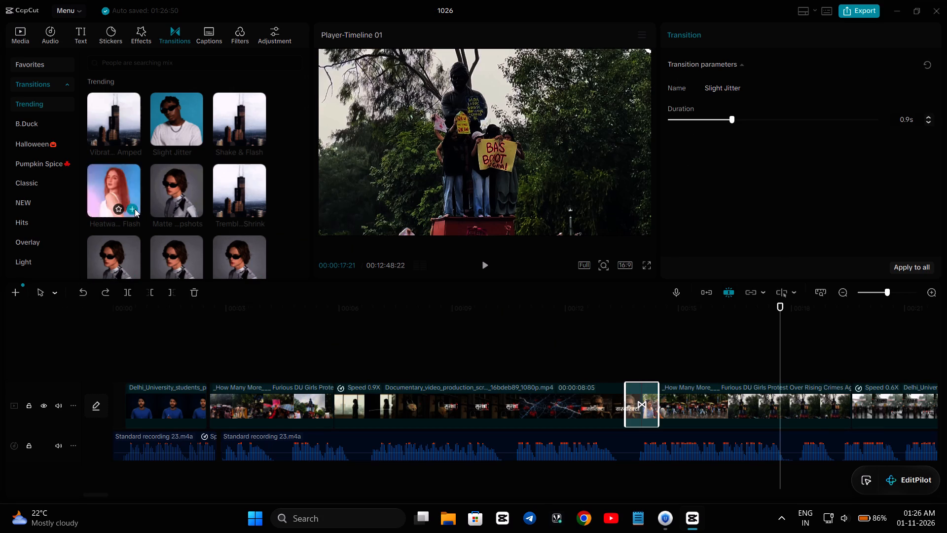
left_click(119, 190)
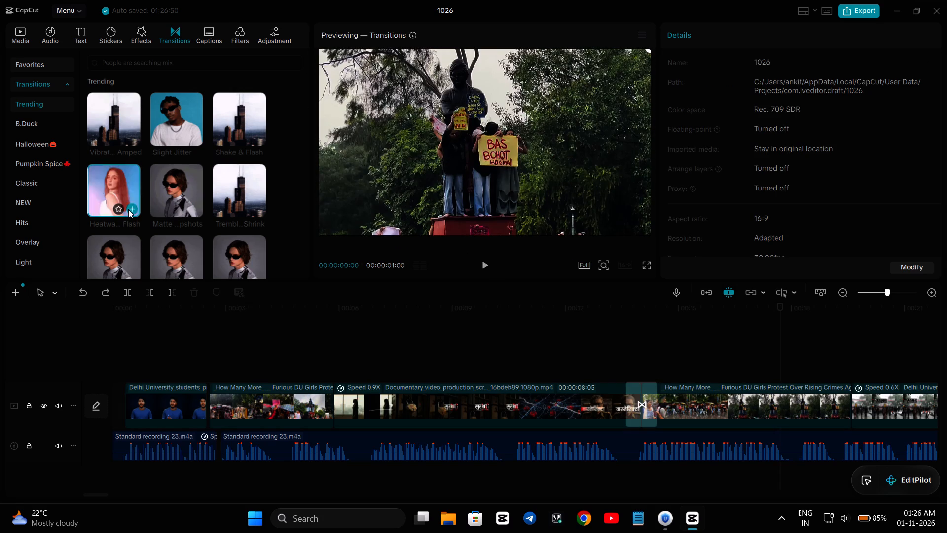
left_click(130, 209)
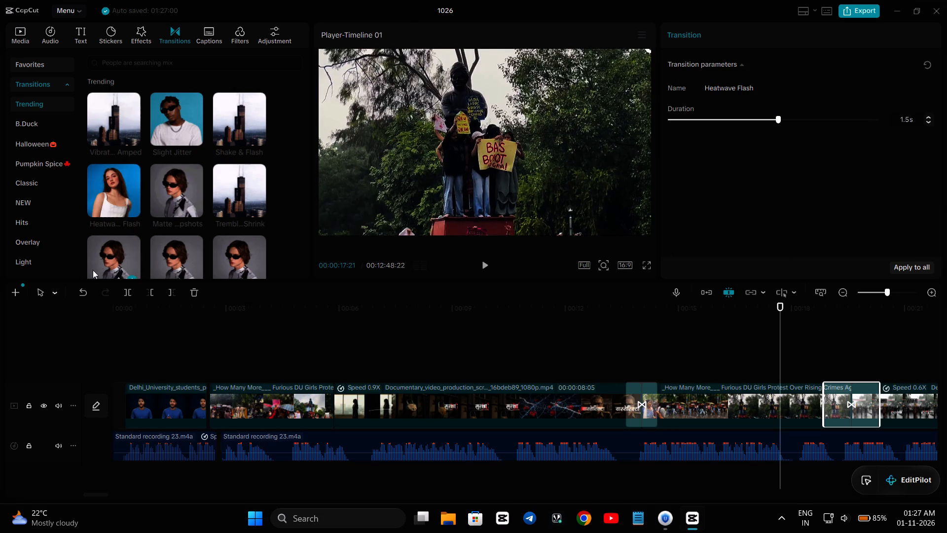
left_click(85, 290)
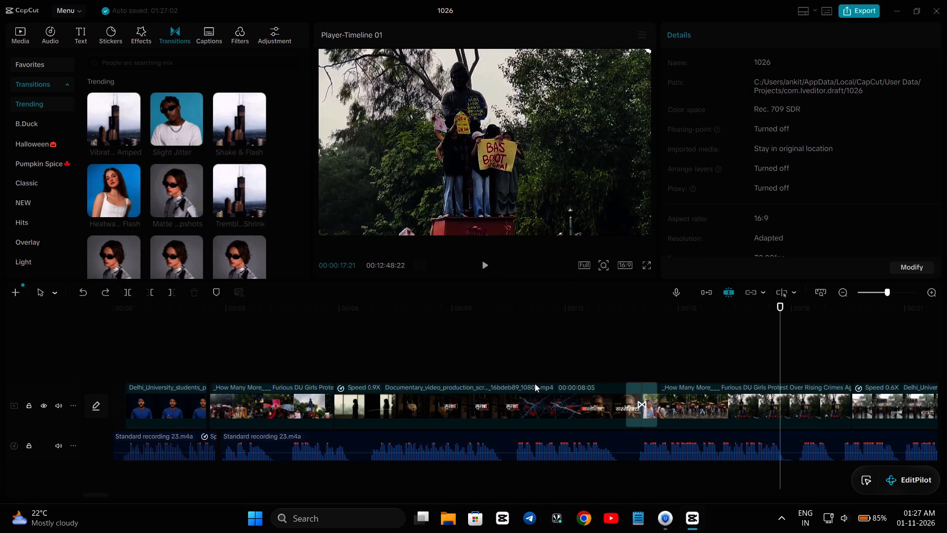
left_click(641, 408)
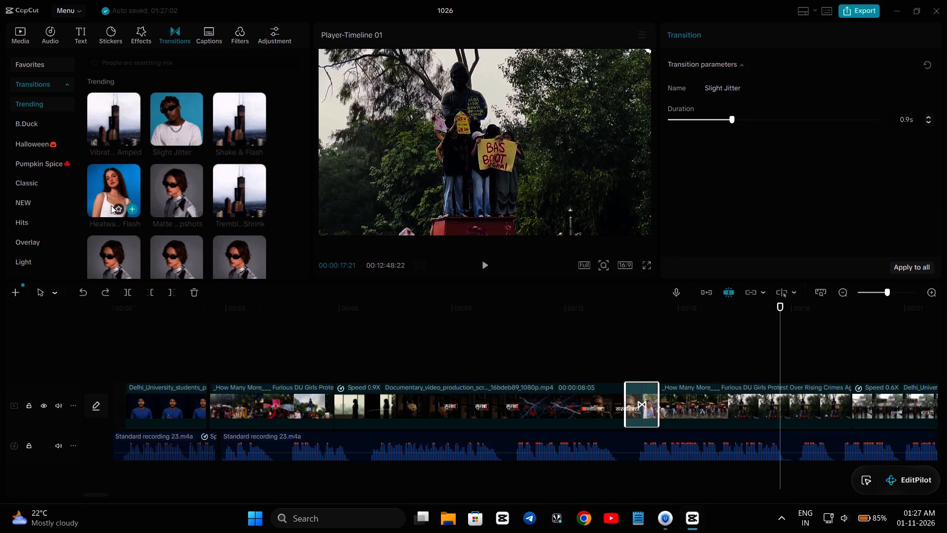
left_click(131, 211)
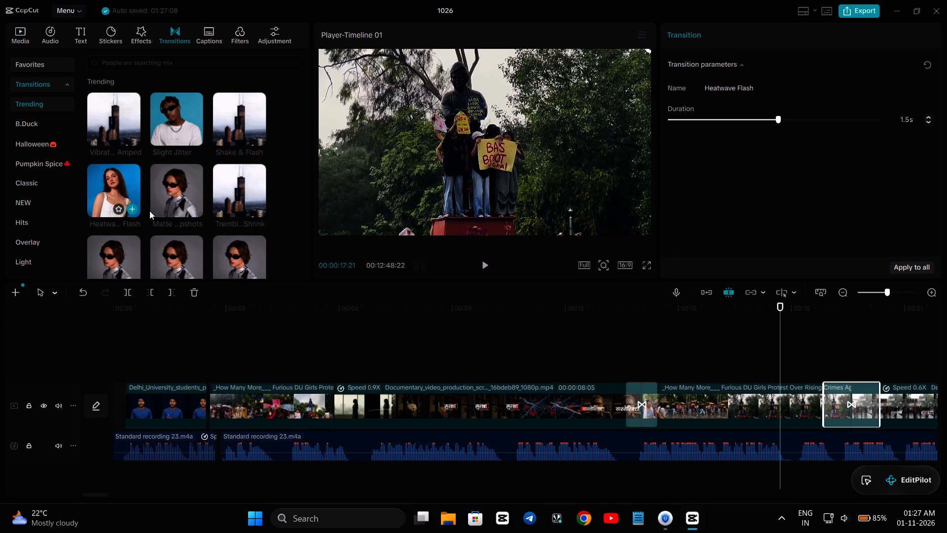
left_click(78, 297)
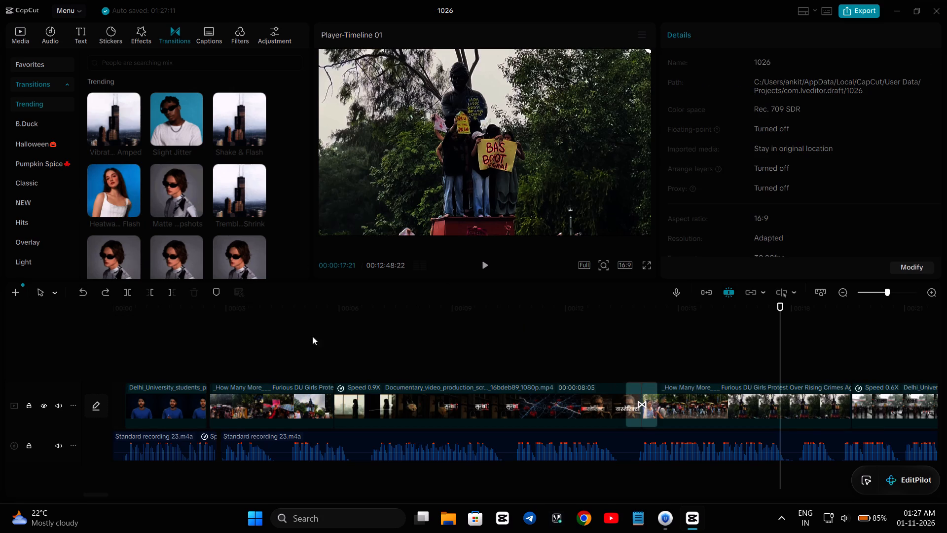
Delete the Slight Jitter transition after the 0.9X Documentary_video_production clip and add Heatwave Flash at that cut instead.
left_click(639, 396)
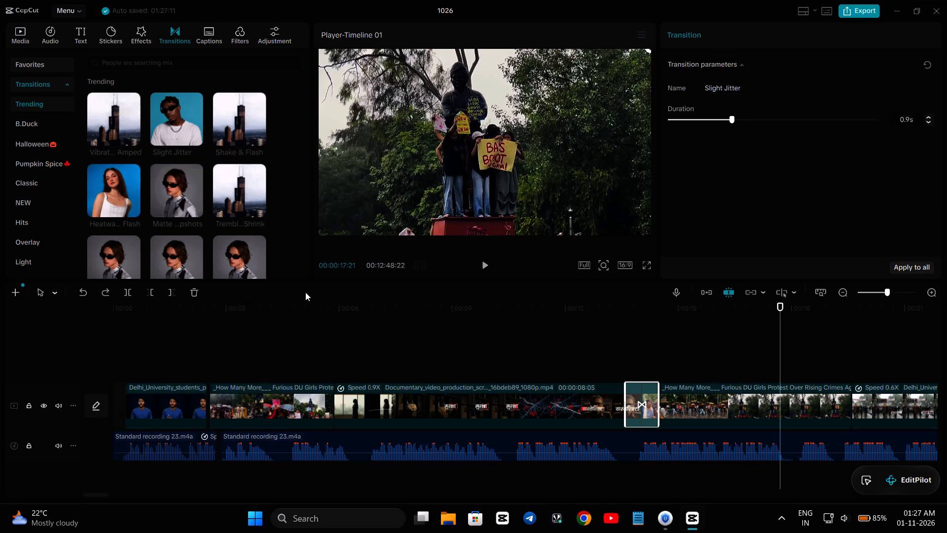
left_click(194, 292)
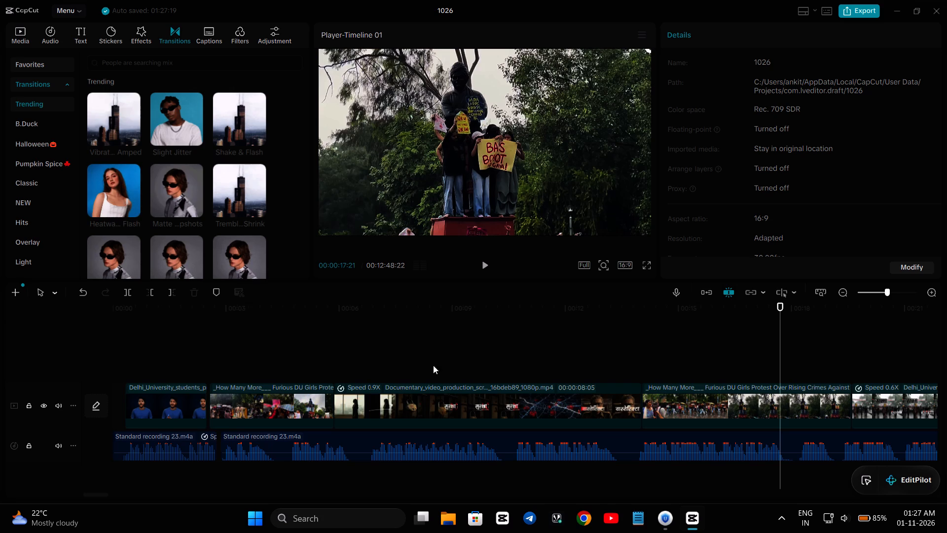
left_click(613, 364)
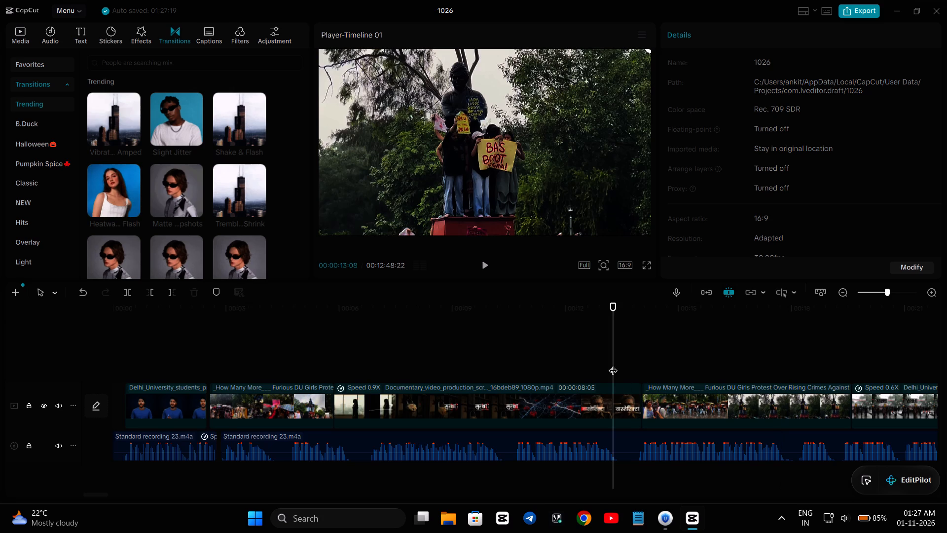
left_click(109, 202)
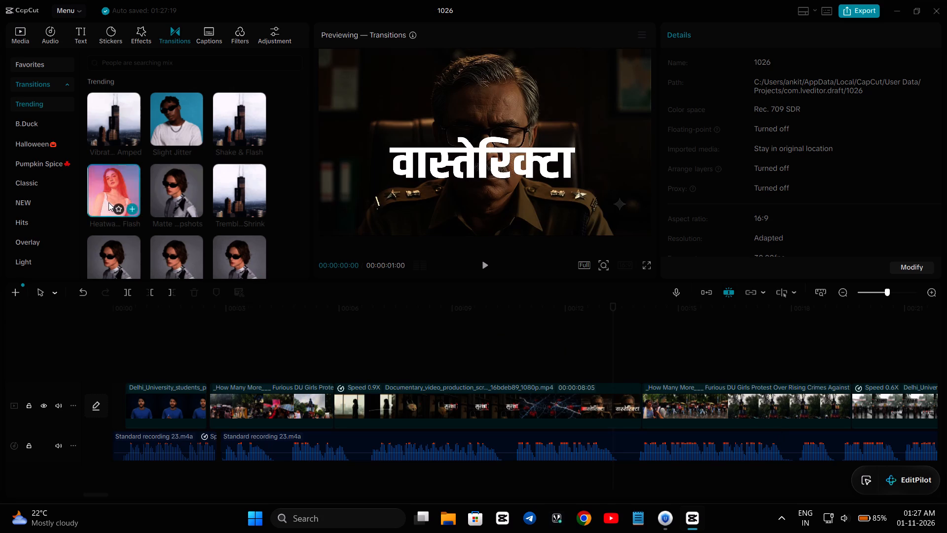
left_click(133, 209)
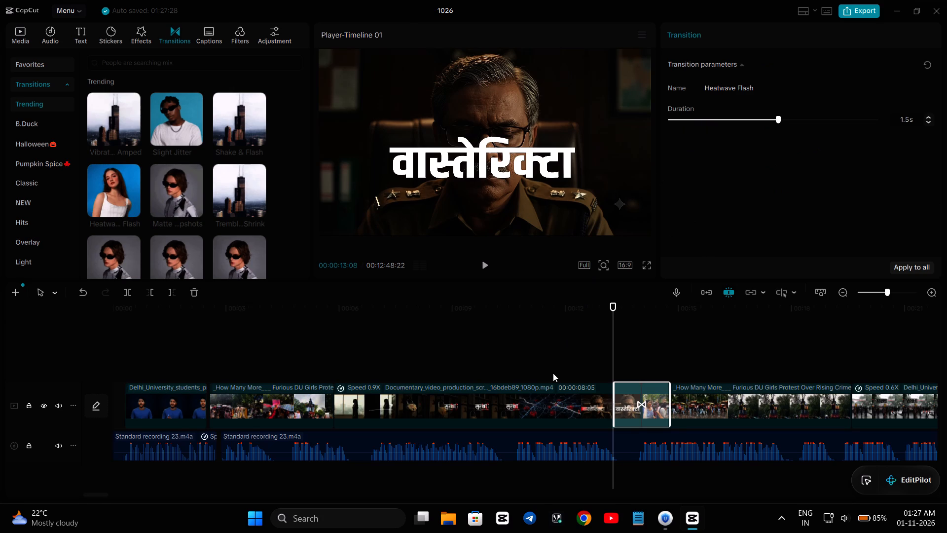
Play from about 11 to 16 seconds to check the Heatwave Flash transition into the How Many More protest clip.
left_click(526, 358)
key("space")
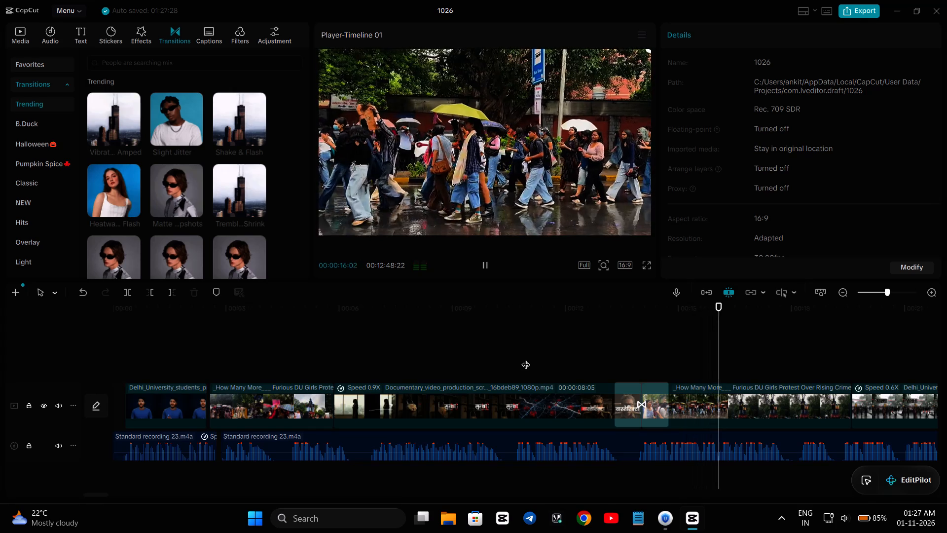
key("space")
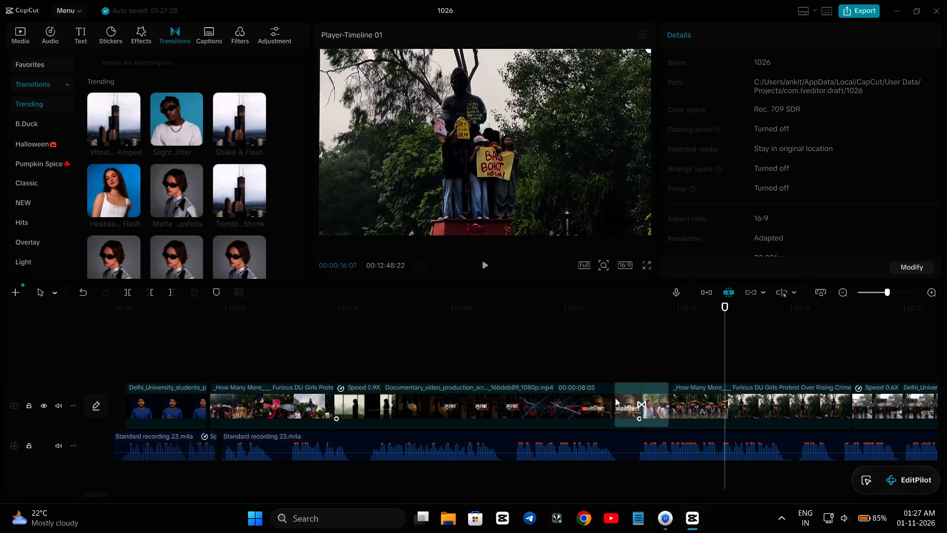
Shorten the Heatwave Flash transition into the How Many More protest clip to about 1 s.
left_click(628, 407)
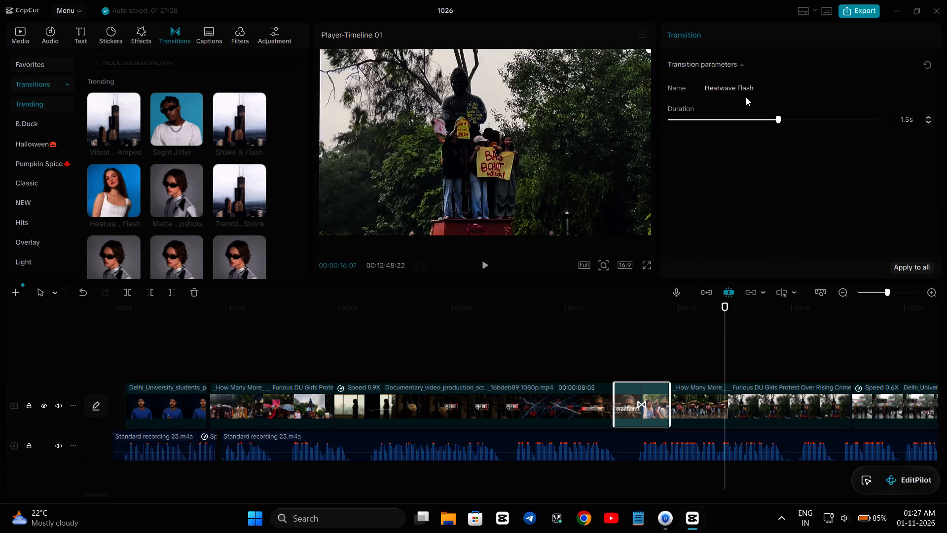
left_click(749, 116)
left_click(733, 120)
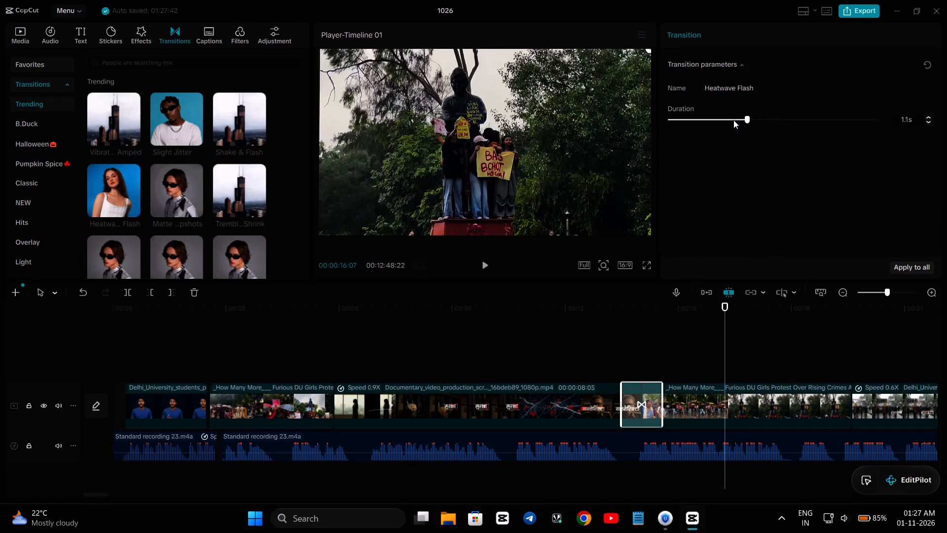
Play from about 12 to 26 seconds to check the shortened Heatwave Flash transition and the clips that follow.
left_click(580, 365)
key("space")
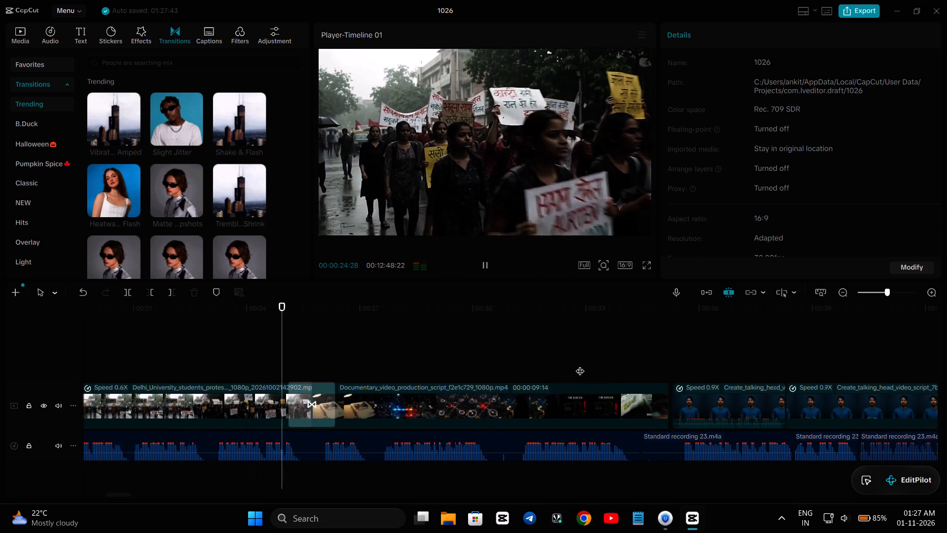
key("space")
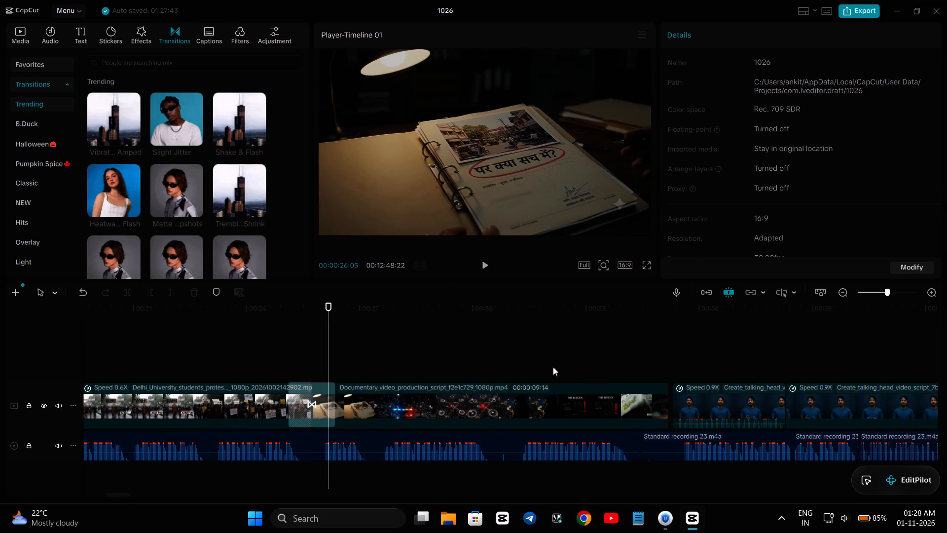
Replay from about 24 seconds to examine the Slight Jitter transition between the 0.6X Delhi_University_students clip and the following Documentary_video_production clip.
left_click(293, 396)
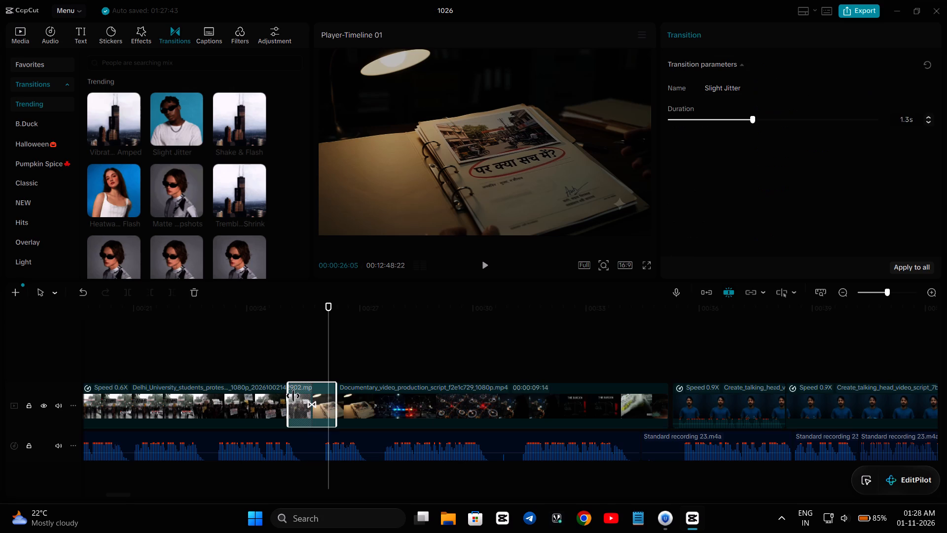
left_click(279, 370)
key("space")
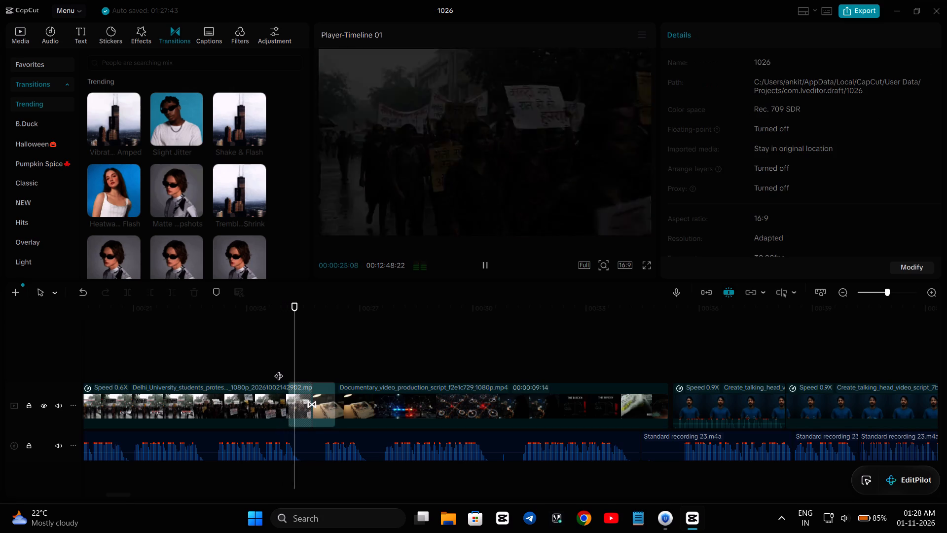
key("space")
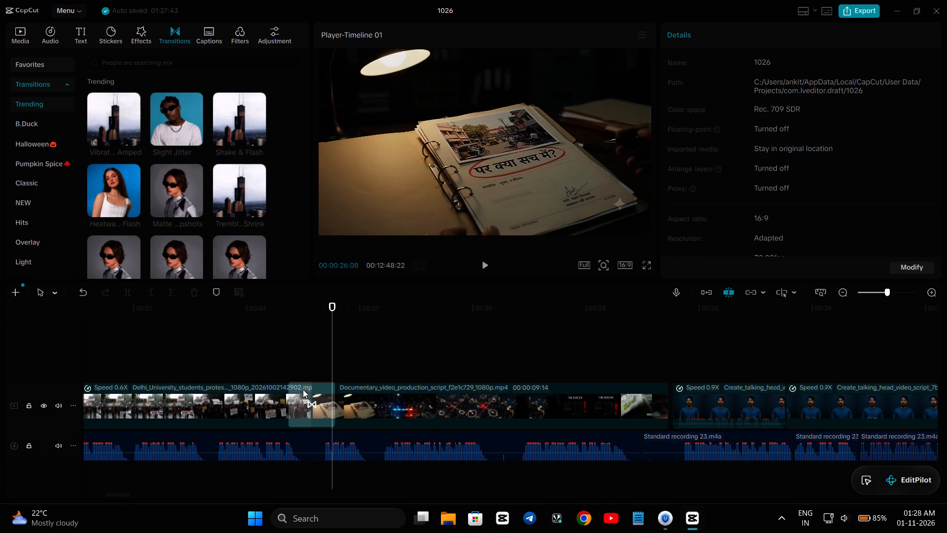
key("space")
key("space")
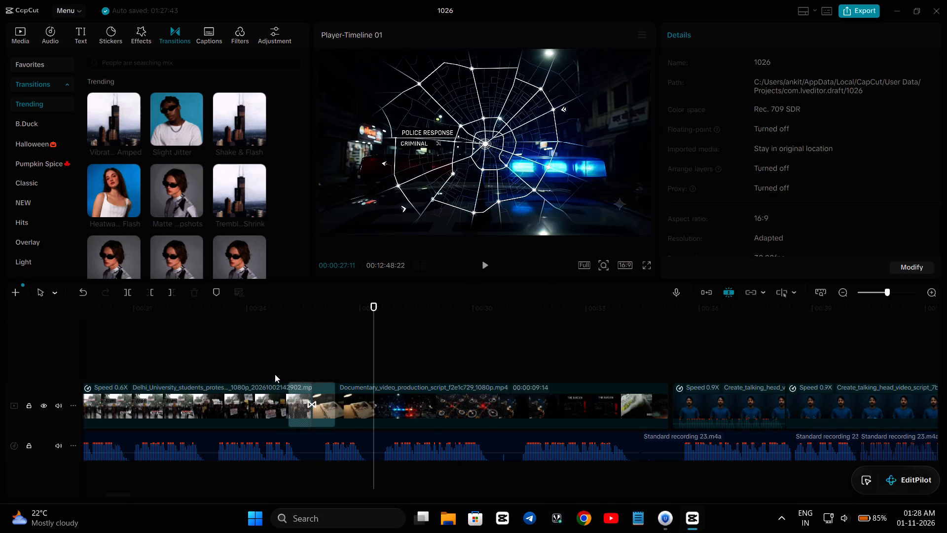
left_click(258, 366)
key("space")
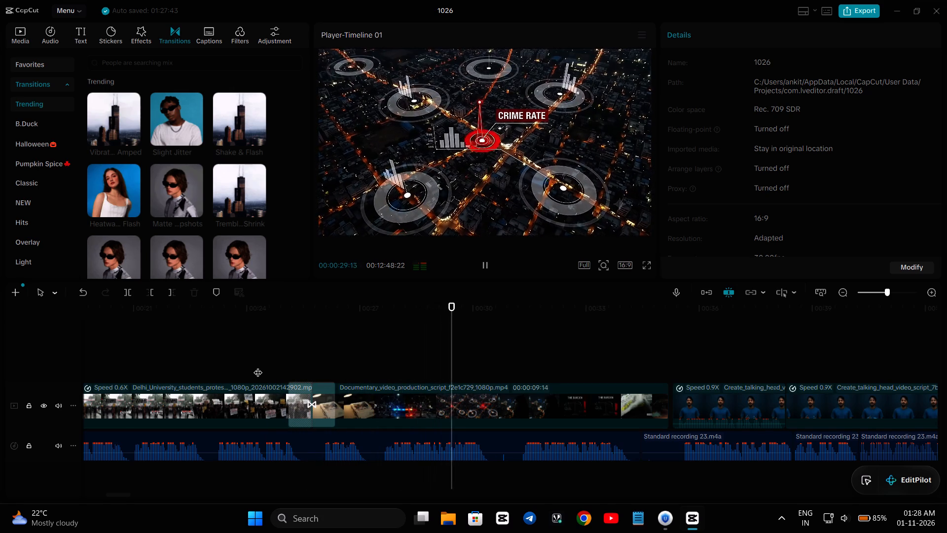
key("space")
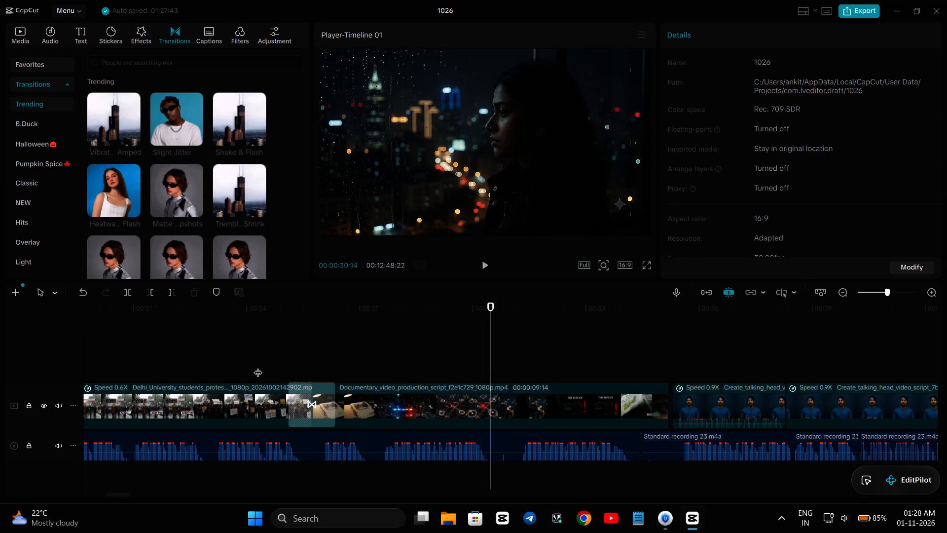
Set the duration of the Slight Jitter transition after the 0.6X Delhi_University_students clip to 0.9 s.
left_click(308, 400)
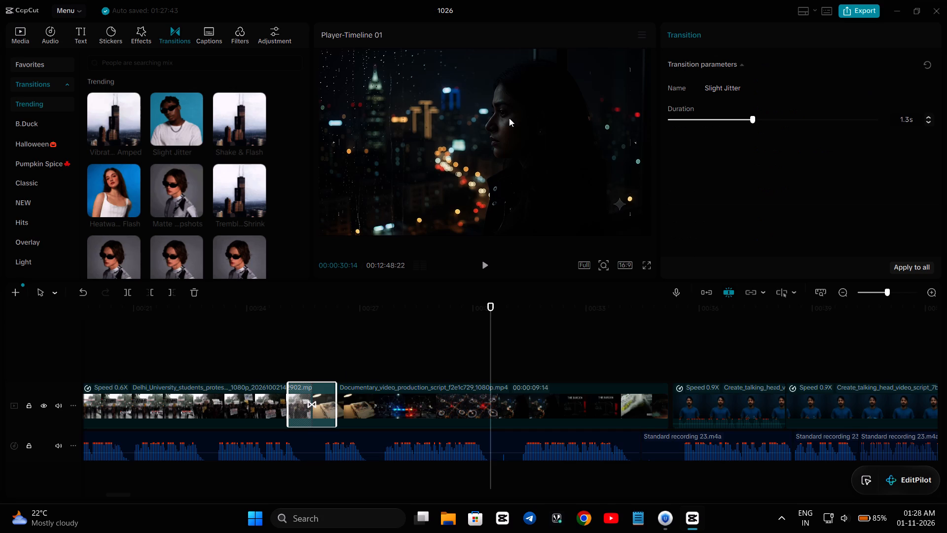
left_click(730, 119)
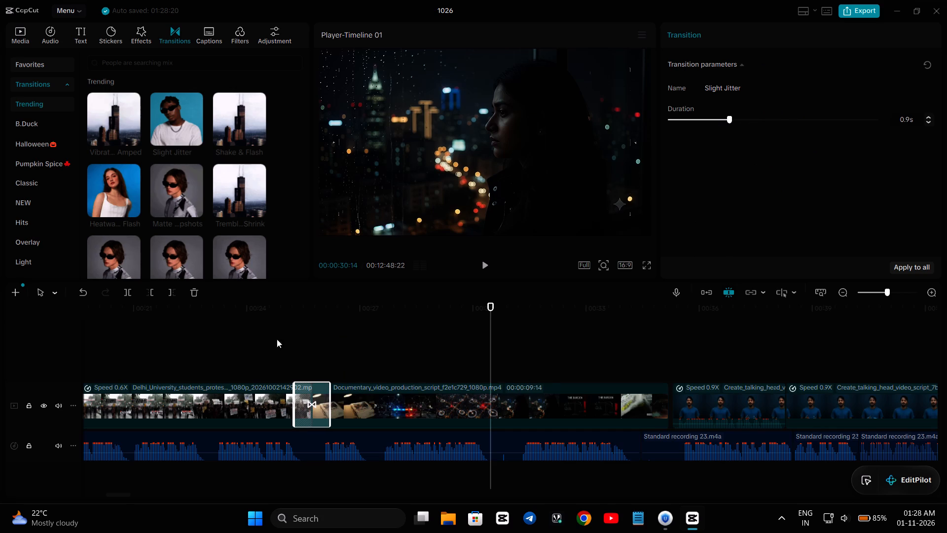
Play from about 24 to 36 seconds to check the shortened Slight Jitter transition and the run into the talking-head clip.
left_click(240, 344)
key("space")
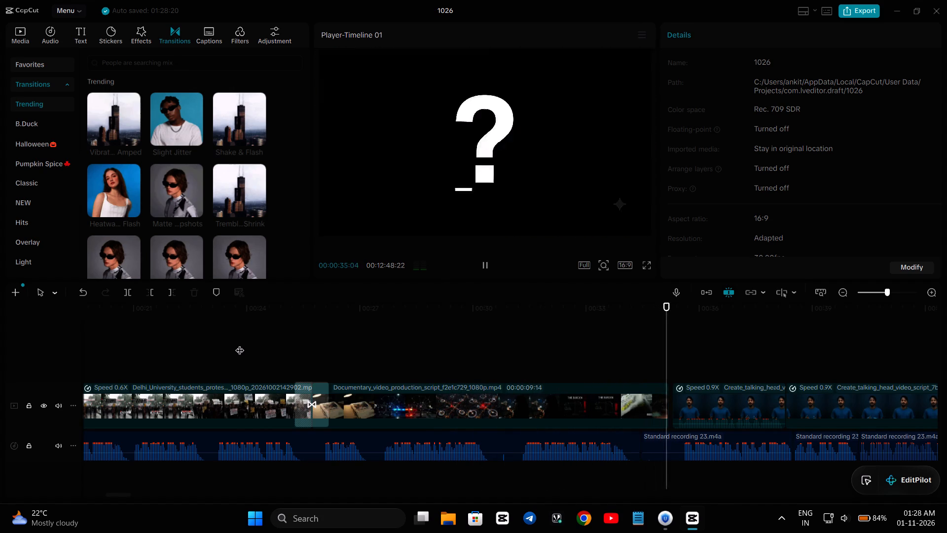
key("space")
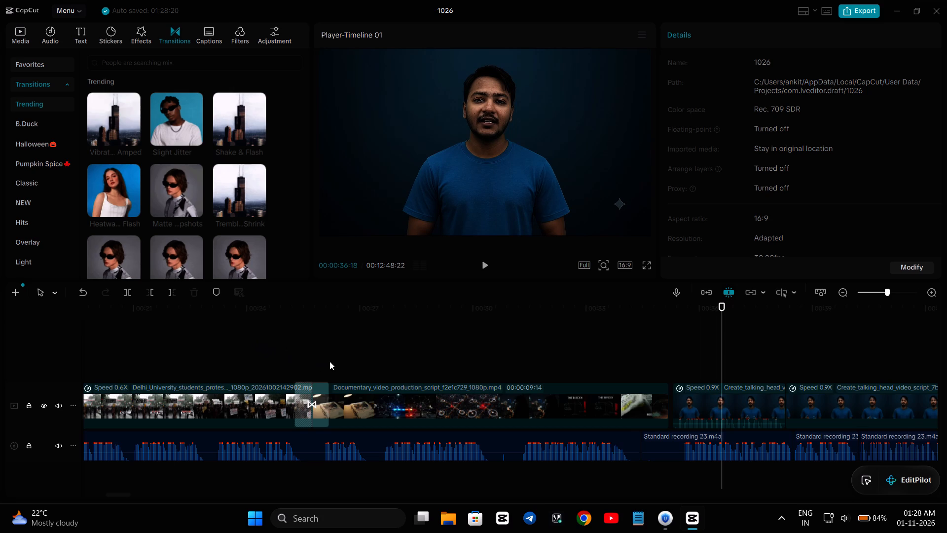
Mute the audio of the whole main video track.
left_click(659, 355)
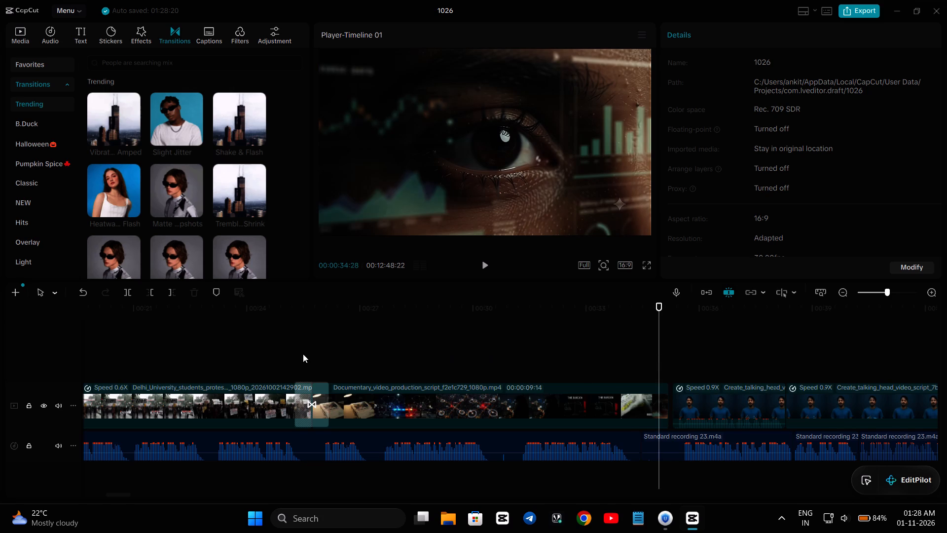
left_click(60, 406)
Replace the Slight Jitter transition after the 0.6X Delhi_University_students clip with a 0.9 s Quick Dazzle transition.
scroll(147, 256, "down", 2)
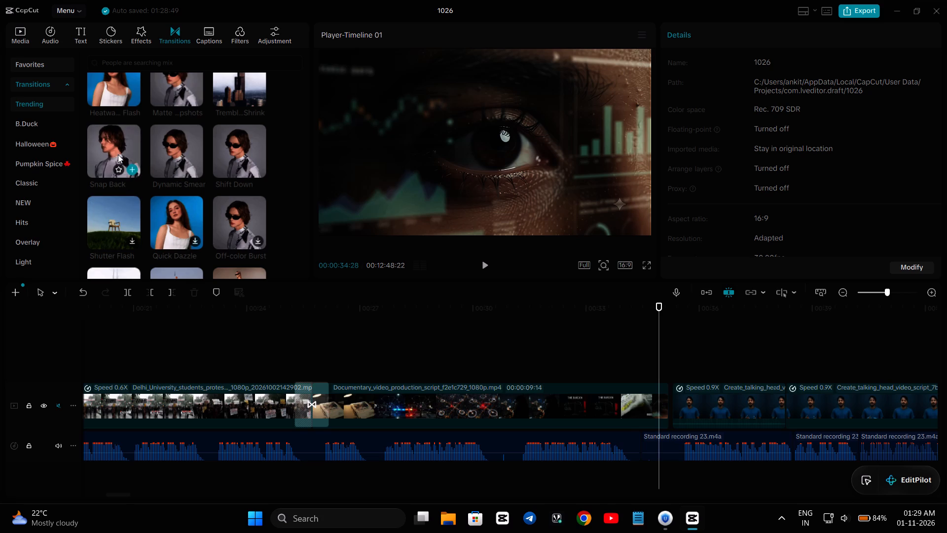
left_click(169, 216)
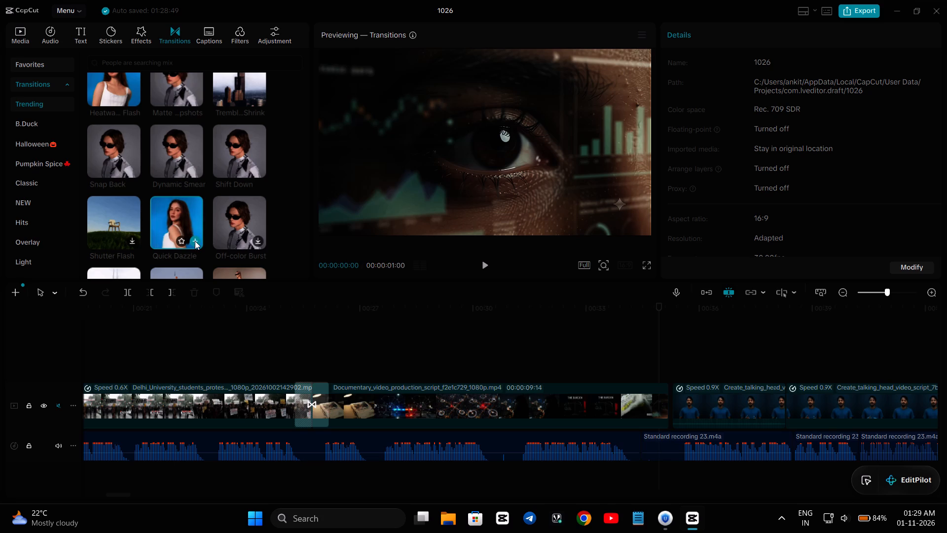
left_click(195, 241)
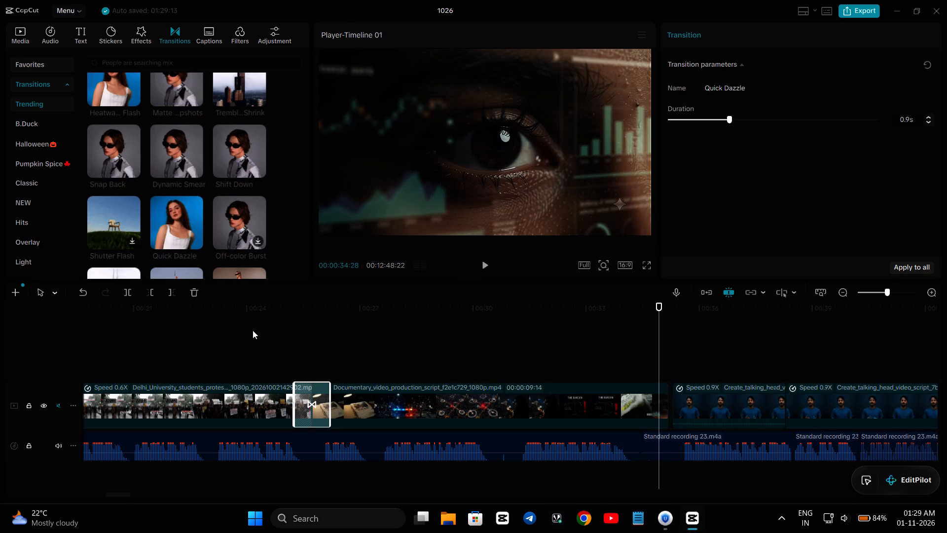
Play from about 24 to 33 seconds to check the Quick Dazzle transition, and select that transition on the timeline.
left_click(236, 335)
key("space")
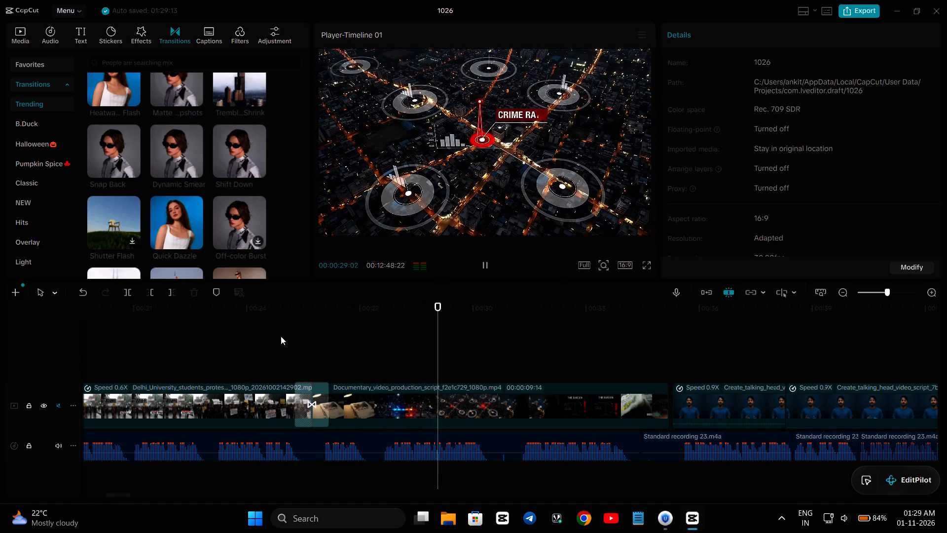
left_click(305, 388)
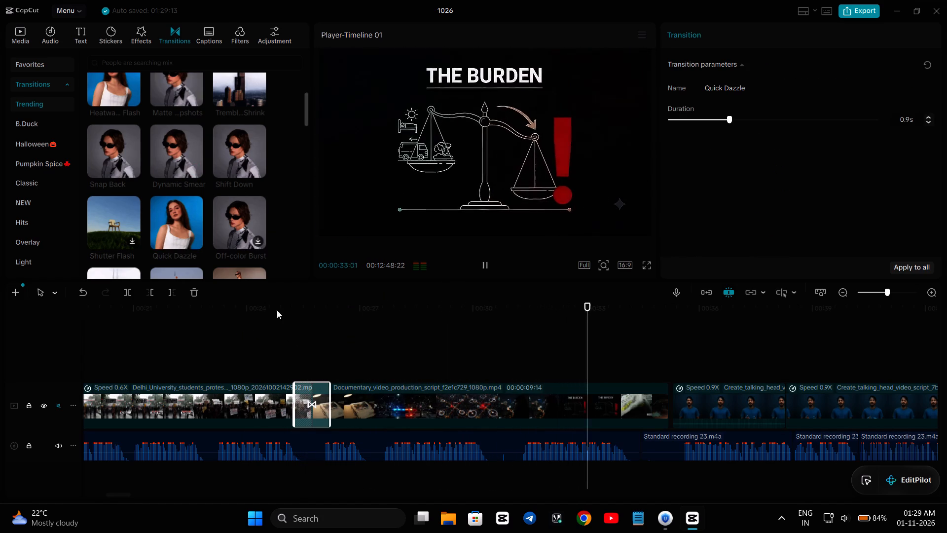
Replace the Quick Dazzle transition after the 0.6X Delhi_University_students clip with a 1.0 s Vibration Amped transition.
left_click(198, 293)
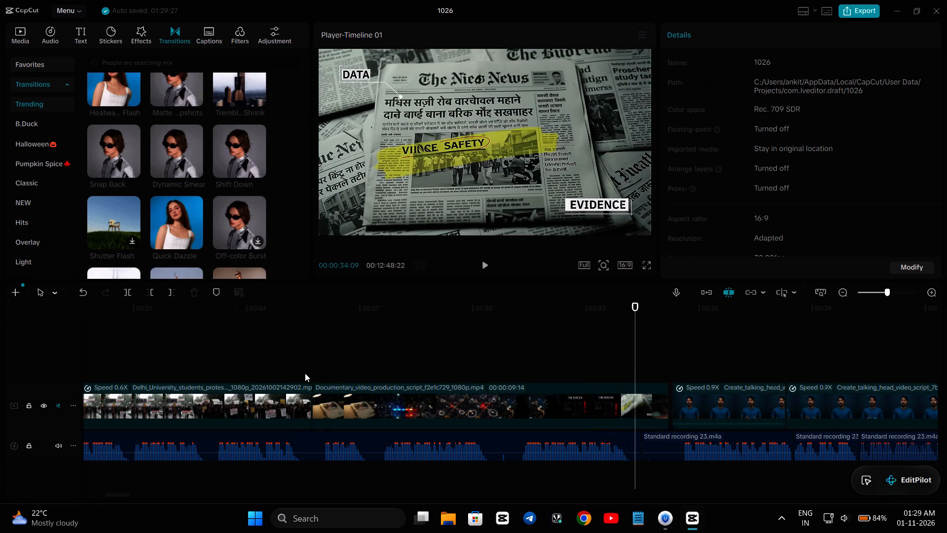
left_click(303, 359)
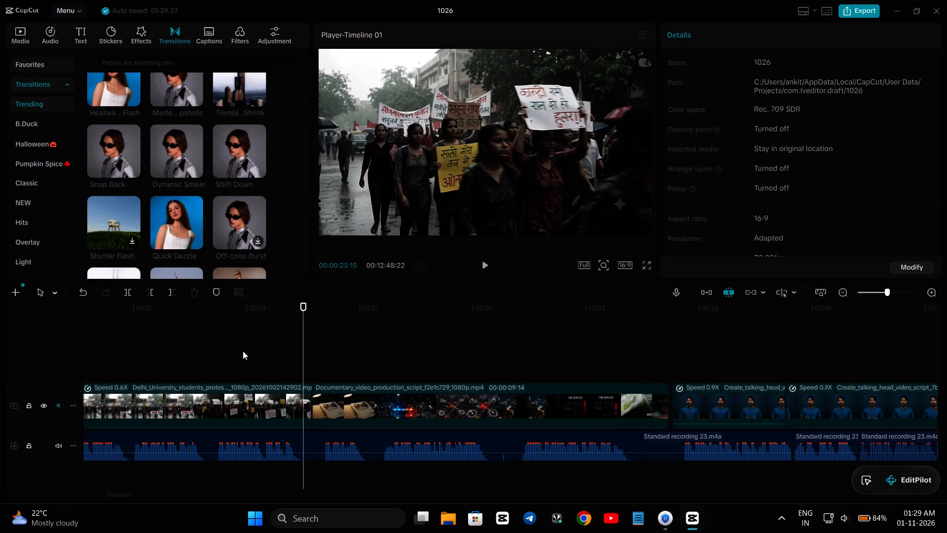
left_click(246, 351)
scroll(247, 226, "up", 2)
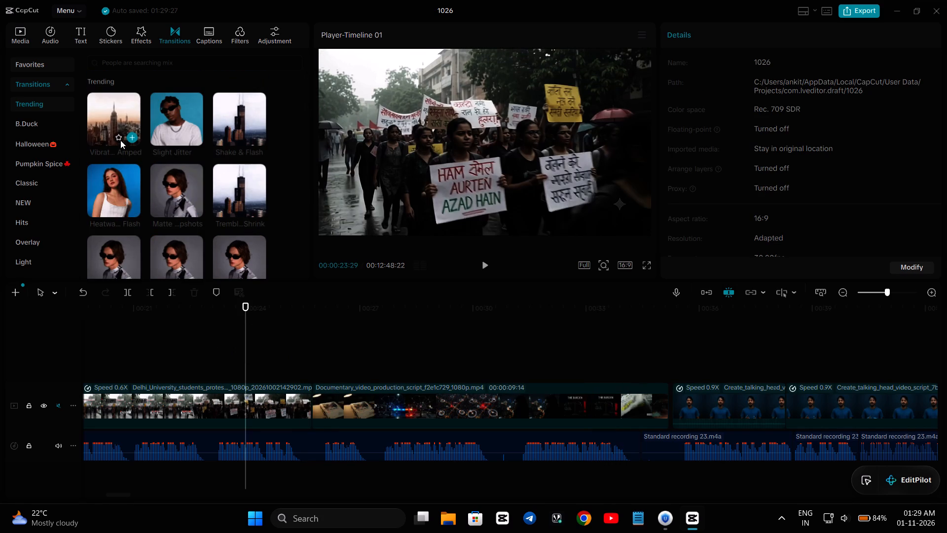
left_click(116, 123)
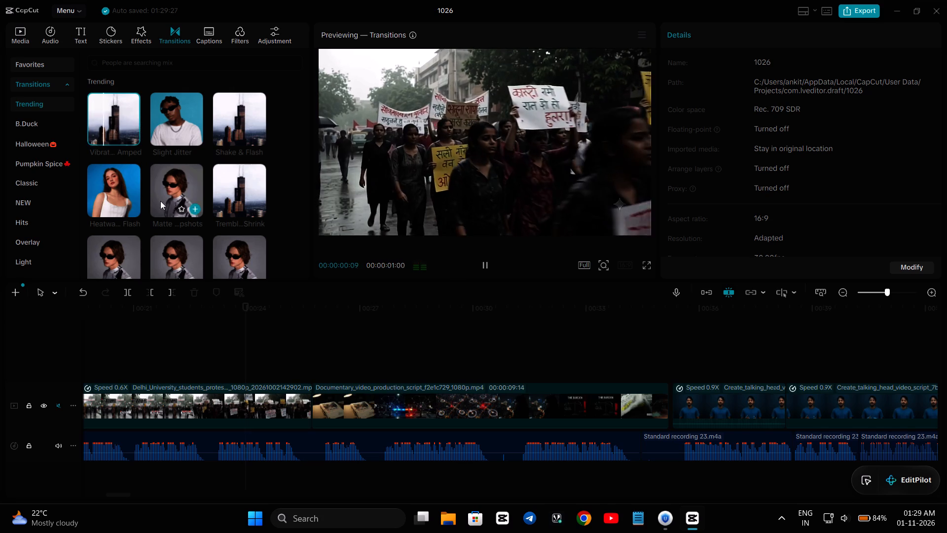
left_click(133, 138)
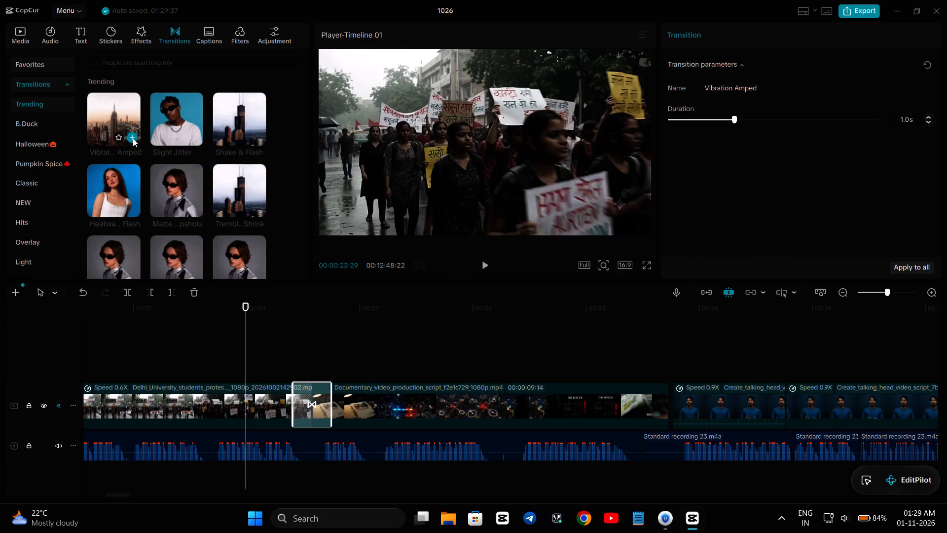
Play from about 24 to 36 seconds to check the Vibration Amped transition and the run into the talking-head clip.
key("space")
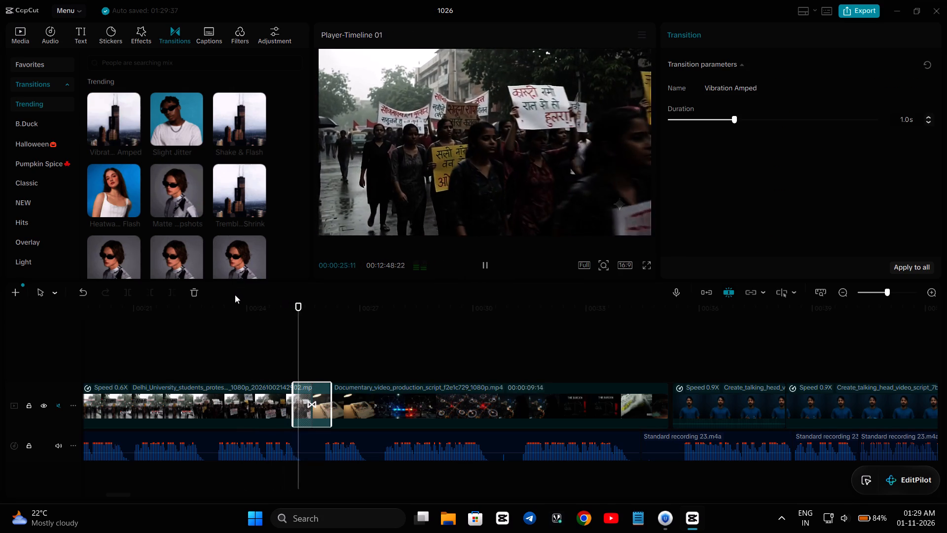
left_click(268, 324)
key("space")
key("space")
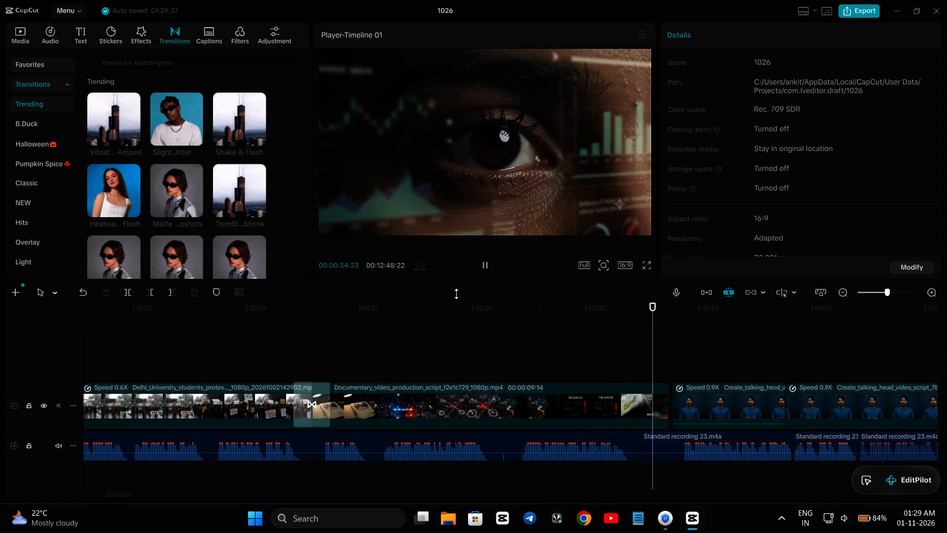
left_click(485, 269)
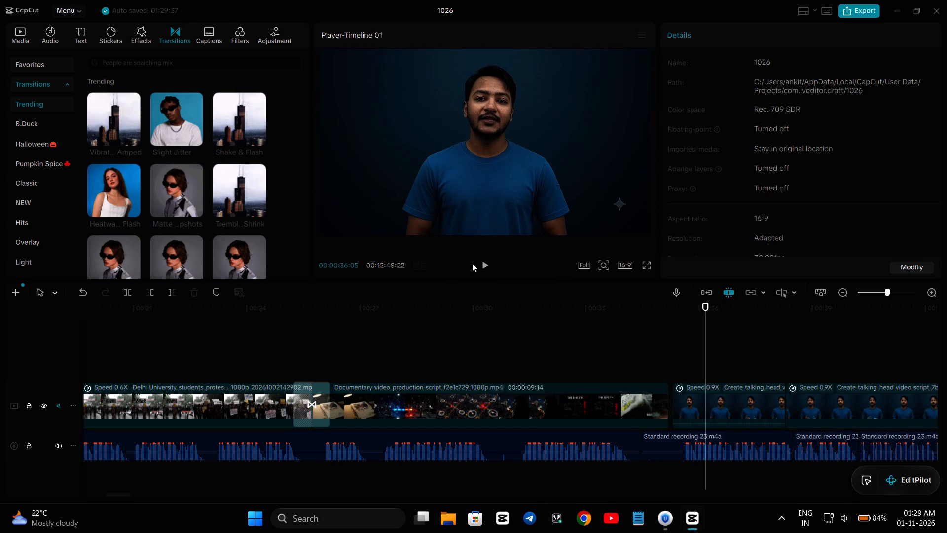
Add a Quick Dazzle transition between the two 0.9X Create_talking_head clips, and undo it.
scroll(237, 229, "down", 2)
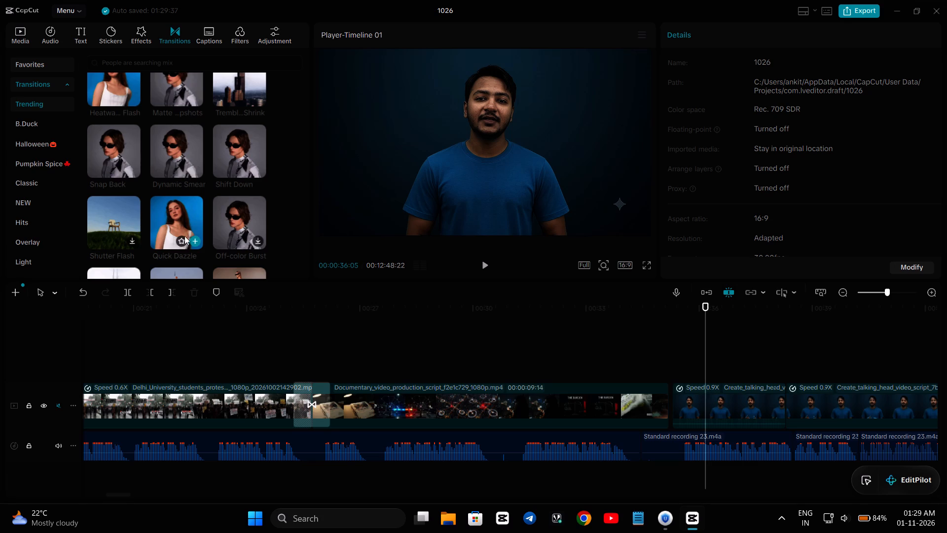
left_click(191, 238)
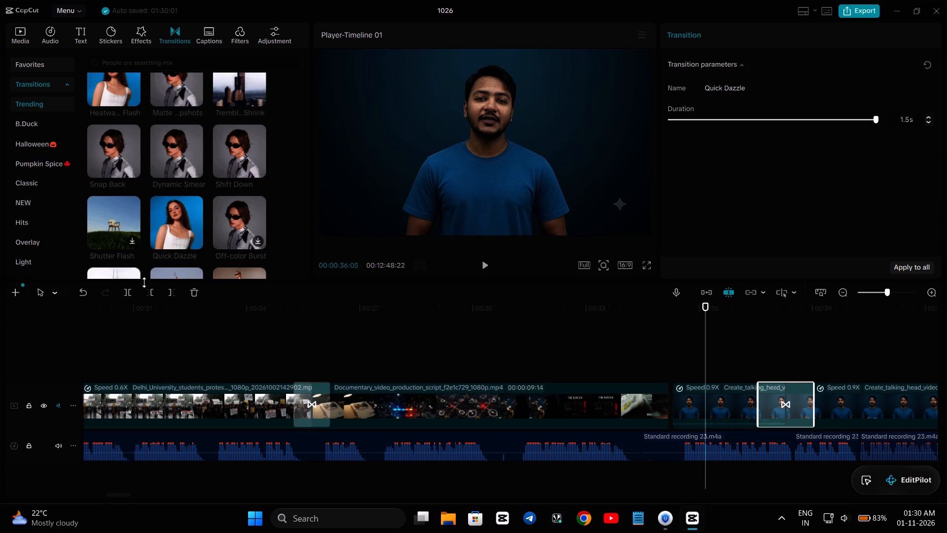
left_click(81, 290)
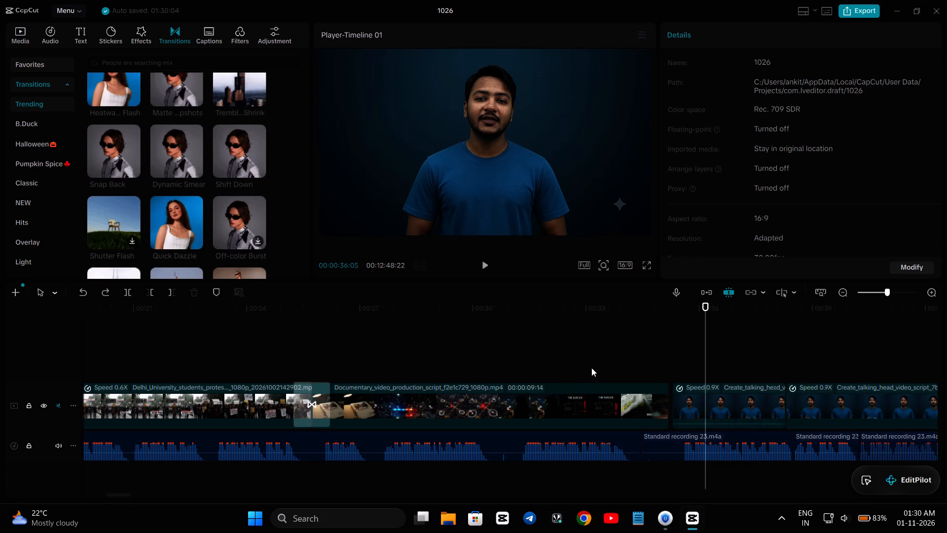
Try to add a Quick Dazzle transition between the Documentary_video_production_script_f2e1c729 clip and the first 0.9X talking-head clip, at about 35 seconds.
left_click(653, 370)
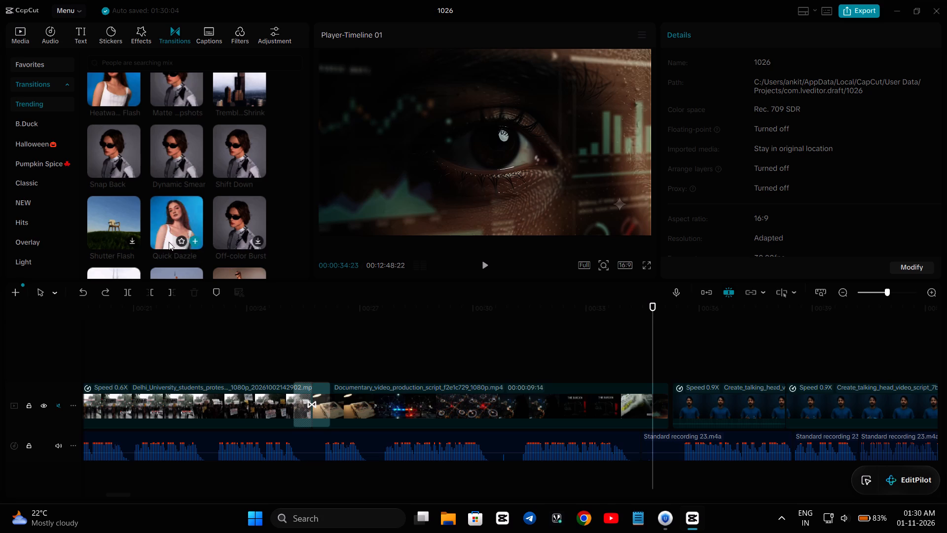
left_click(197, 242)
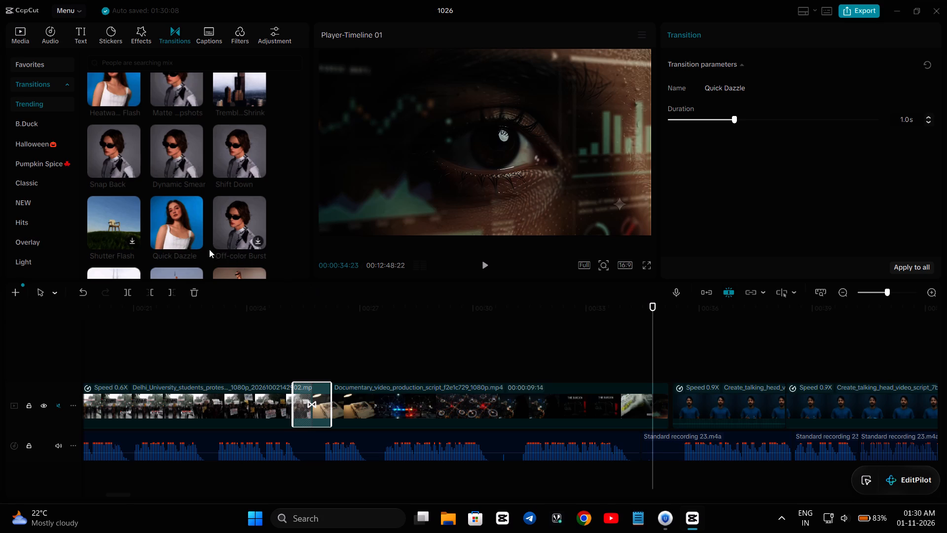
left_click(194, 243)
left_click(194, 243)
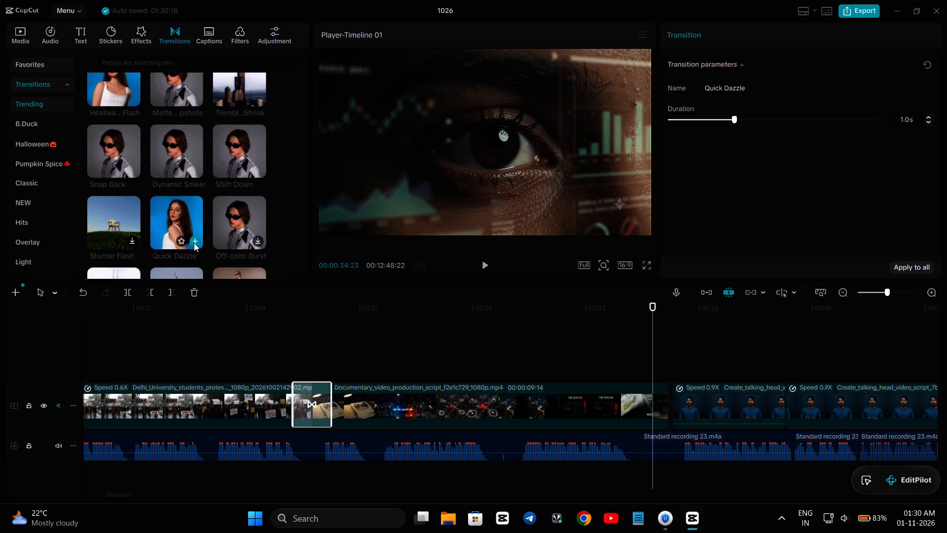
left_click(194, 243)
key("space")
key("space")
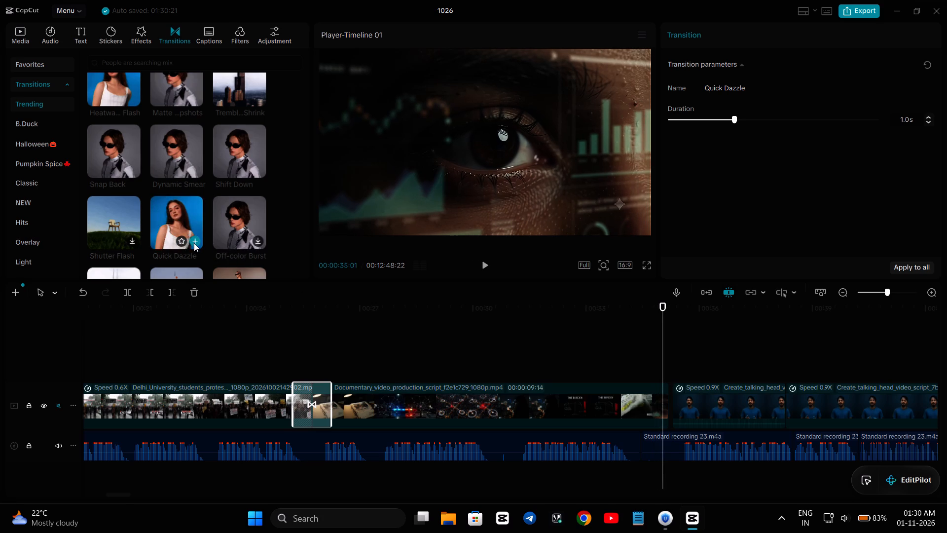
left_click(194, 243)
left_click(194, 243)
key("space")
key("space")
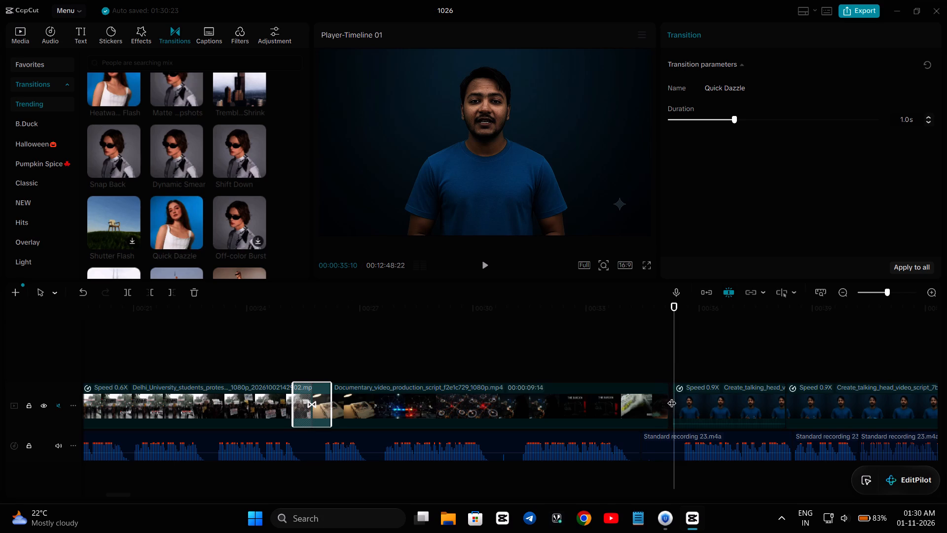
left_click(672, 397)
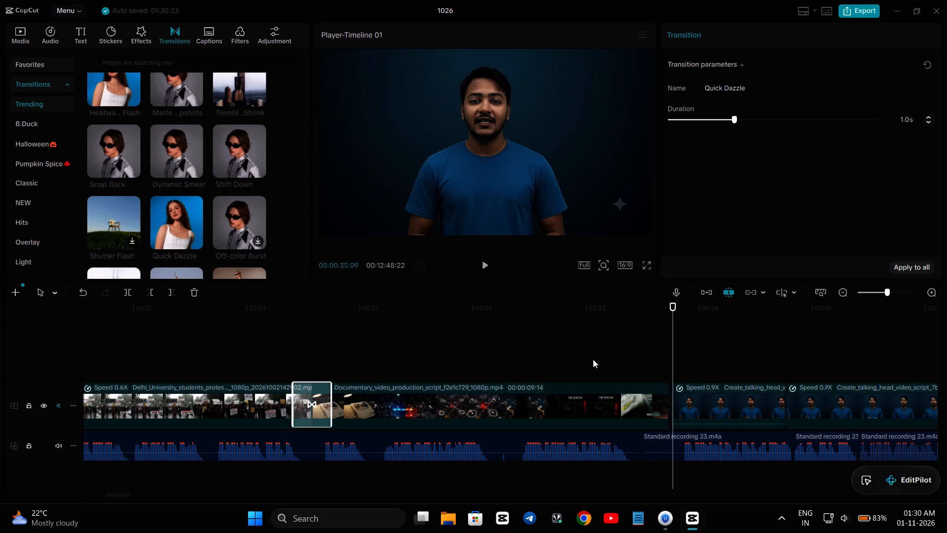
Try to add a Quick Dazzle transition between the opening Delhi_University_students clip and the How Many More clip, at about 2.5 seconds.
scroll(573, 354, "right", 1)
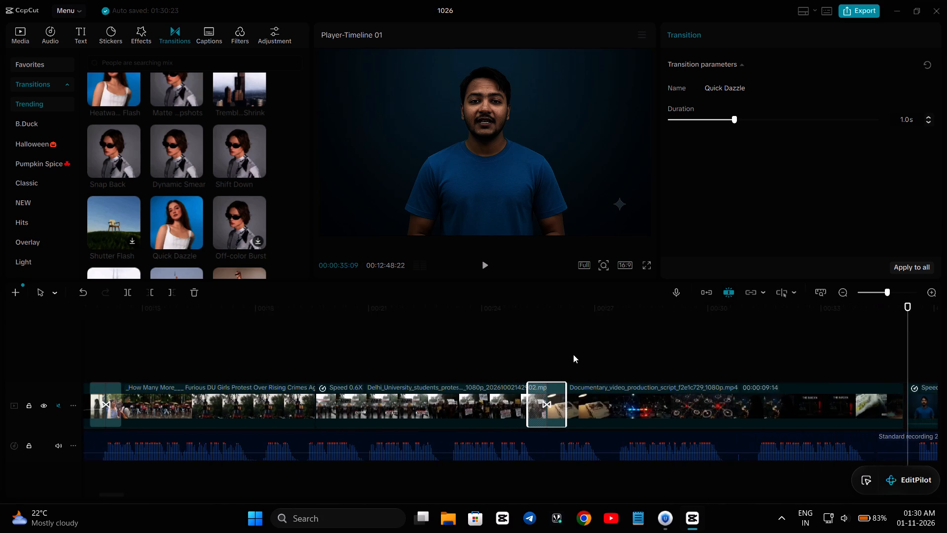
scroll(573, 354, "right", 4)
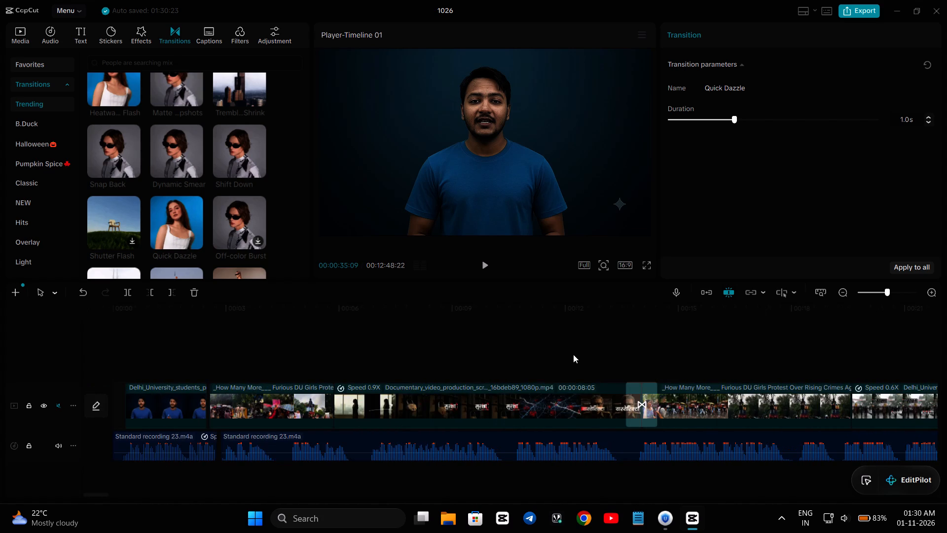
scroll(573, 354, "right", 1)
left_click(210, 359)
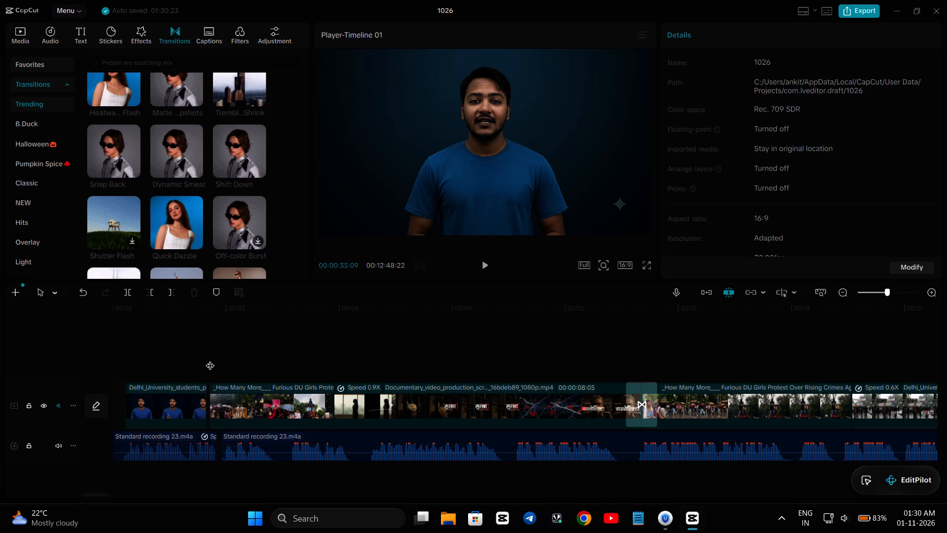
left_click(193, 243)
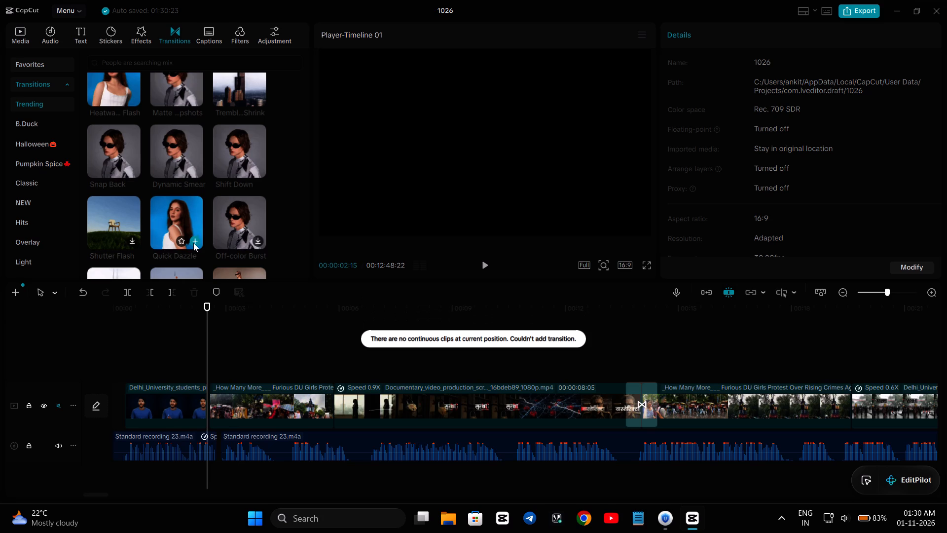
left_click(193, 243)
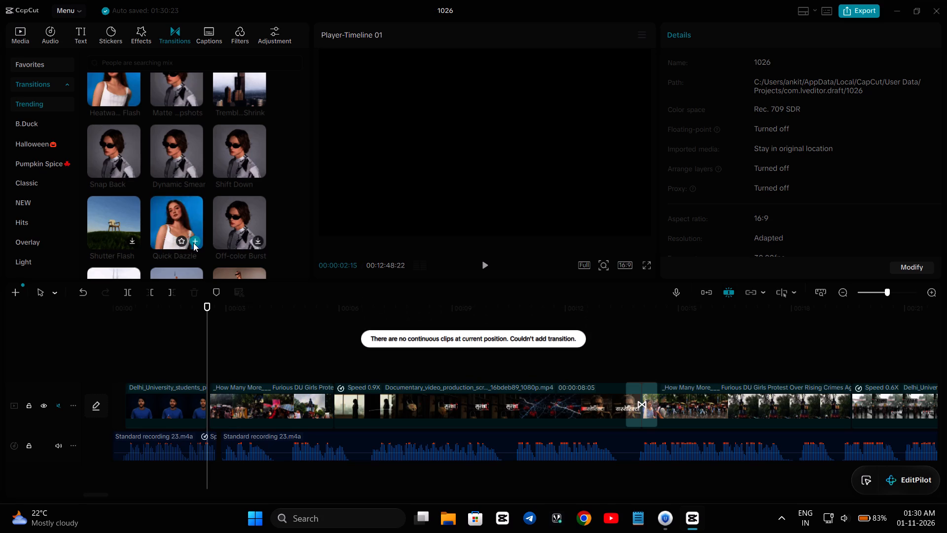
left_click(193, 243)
Play from about 2.5 to 30 seconds to check the transitions in the opening section.
left_click(484, 266)
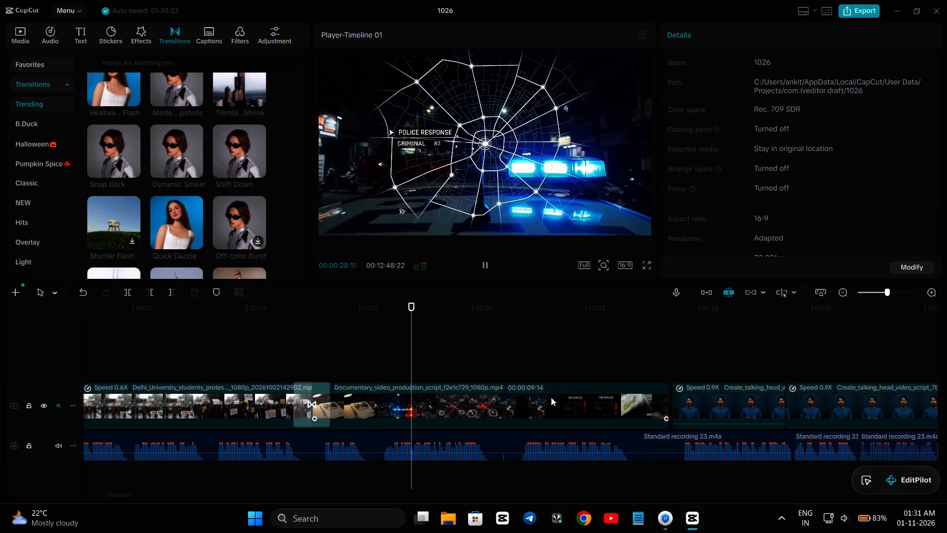
Replace the Quick Dazzle transition after the 0.6X Delhi_University_students clip with a 0.9 s Vibration Amped transition.
left_click(325, 395)
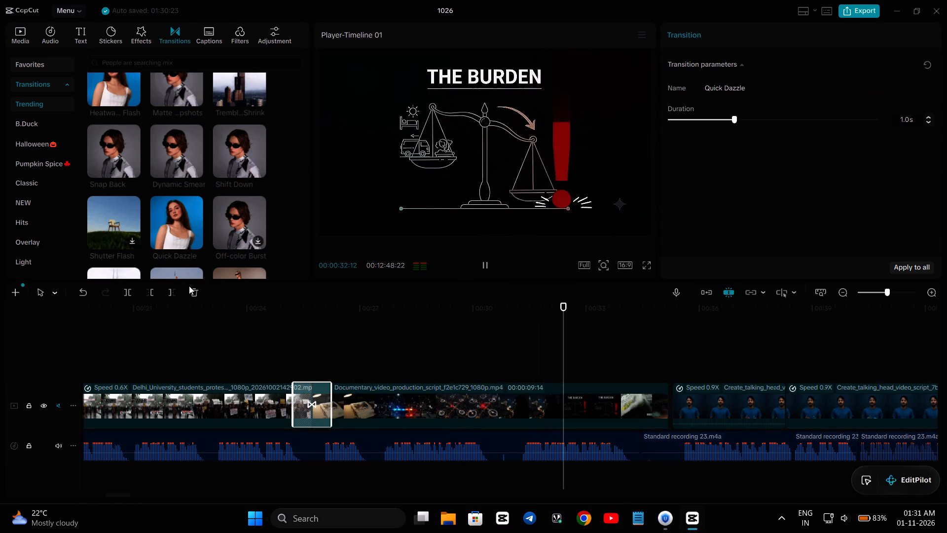
left_click(192, 293)
scroll(206, 253, "up", 3)
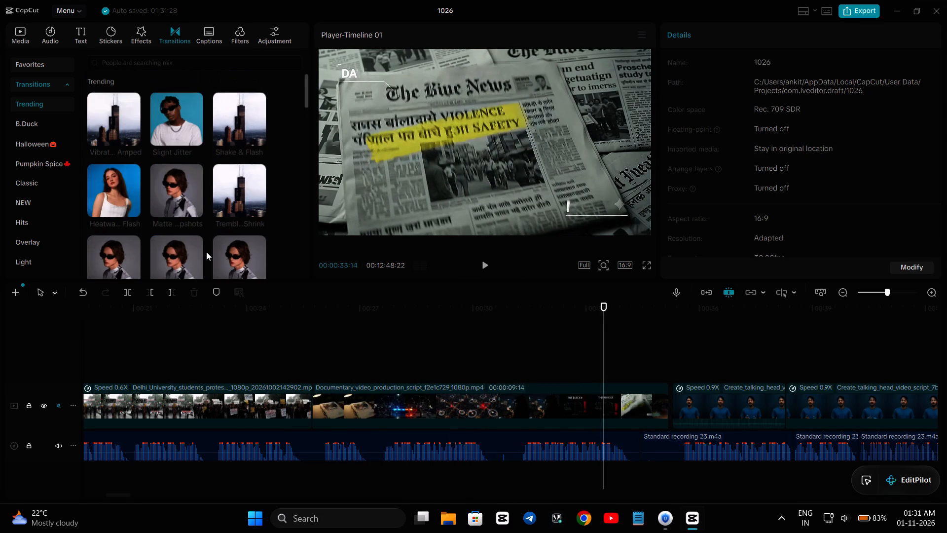
scroll(206, 252, "up", 3)
left_click(119, 115)
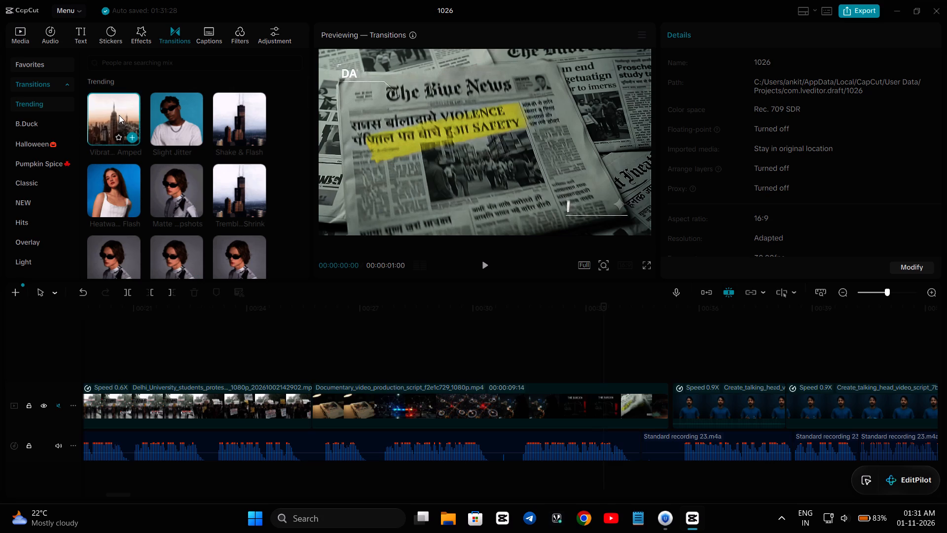
left_click(131, 133)
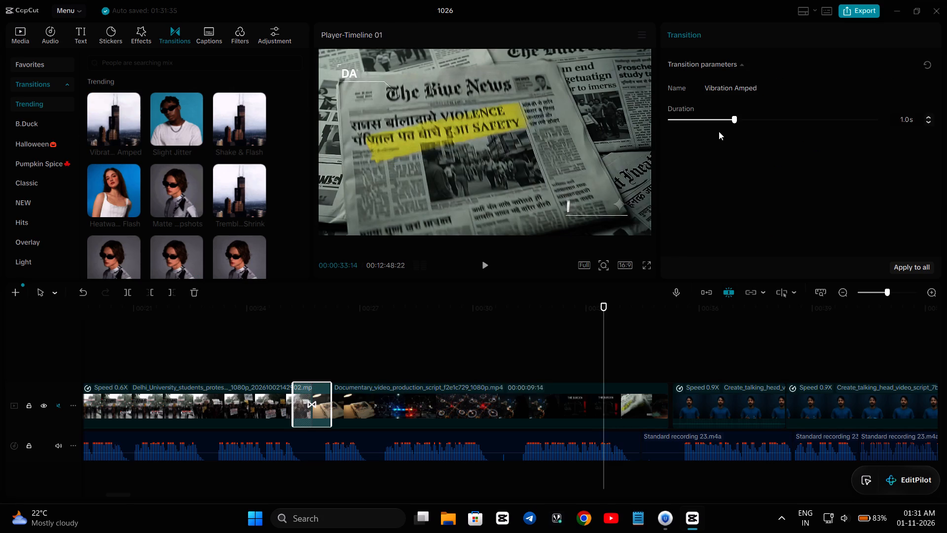
left_click(714, 115)
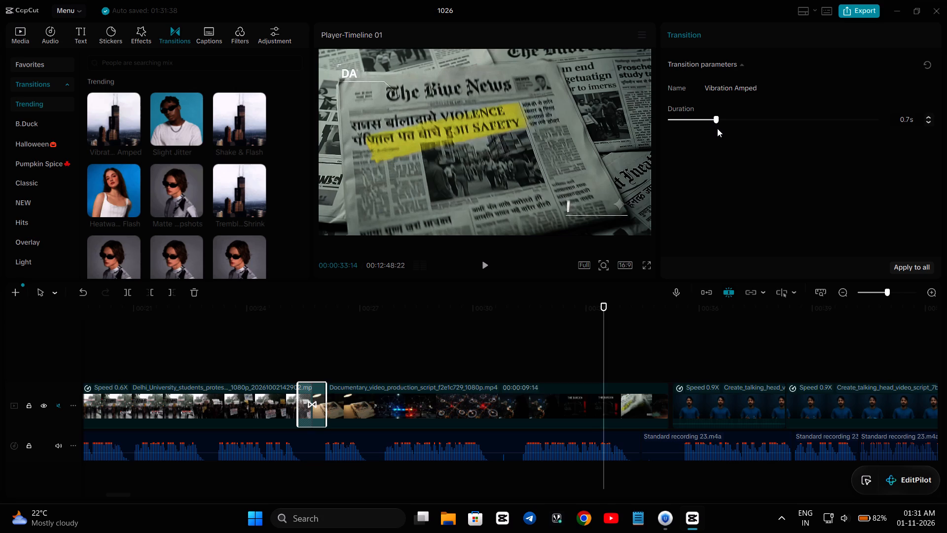
left_click(726, 114)
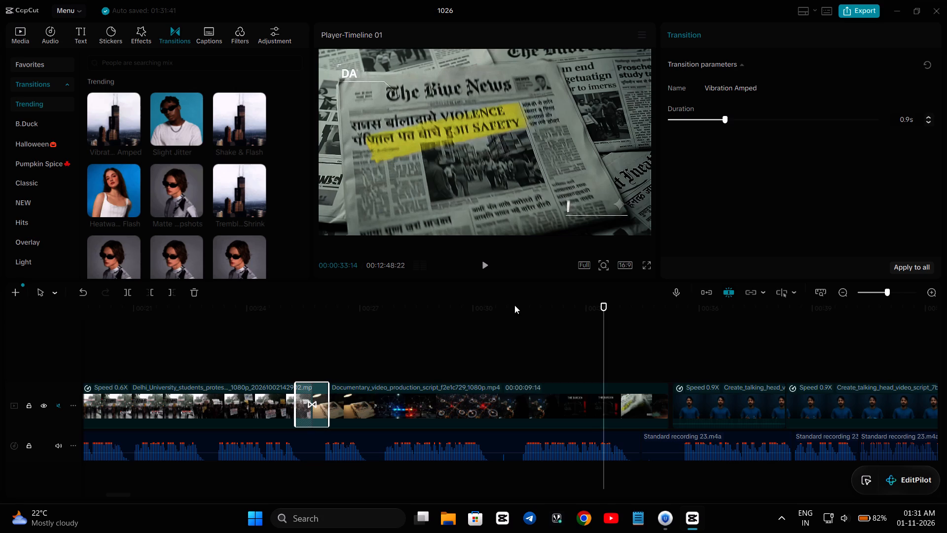
Play from about 24 to 37 seconds to check the shortened Vibration Amped transition and the start of the talking-head section.
left_click(245, 366)
key("space")
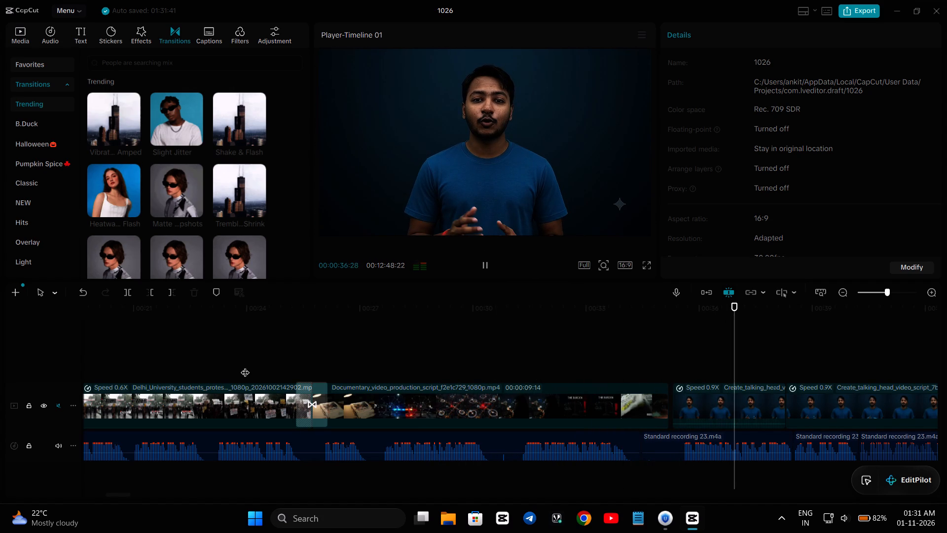
key("space")
left_click(603, 357)
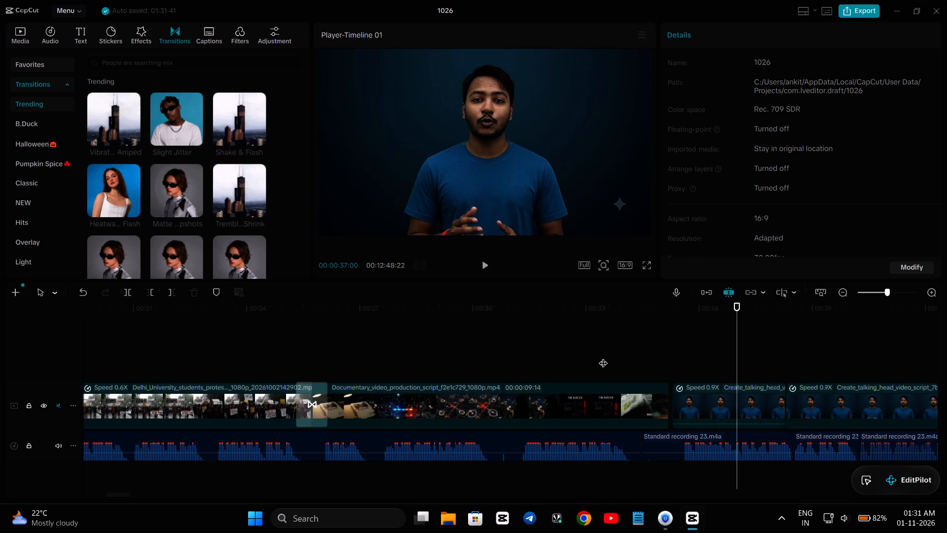
Trim the question-mark frames off the end of the Documentary_video_production_script clip, cutting it at 00:00:35:04.
key("space")
key("space")
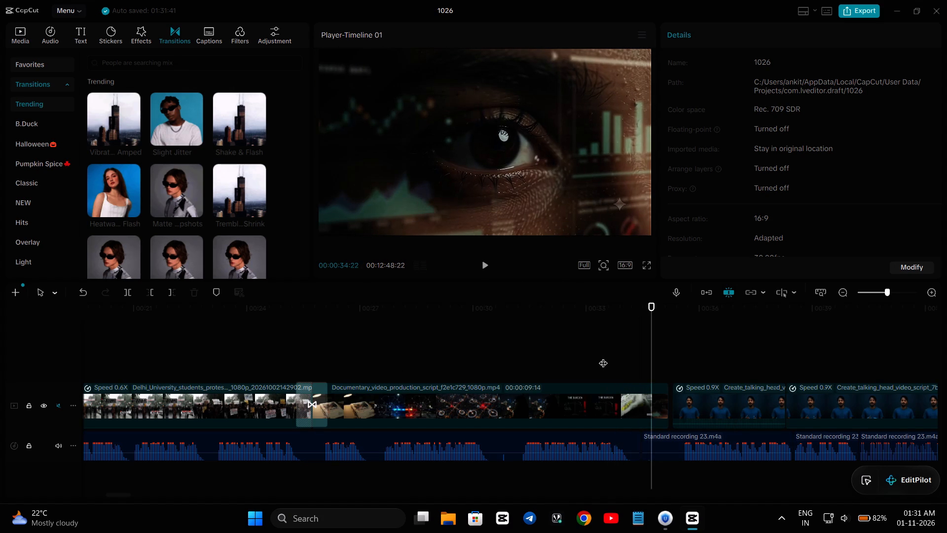
key("space")
key("space")
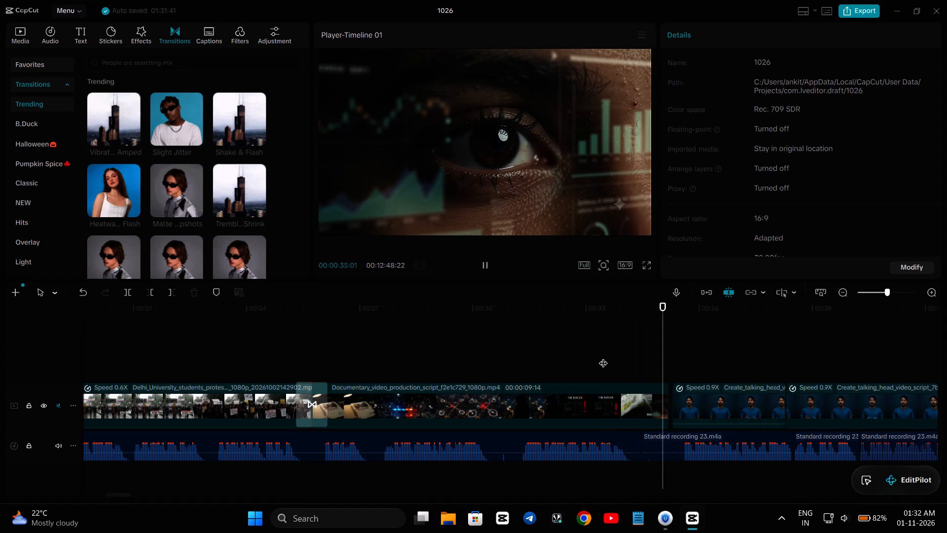
key("Right")
key("Right")
key("Right")
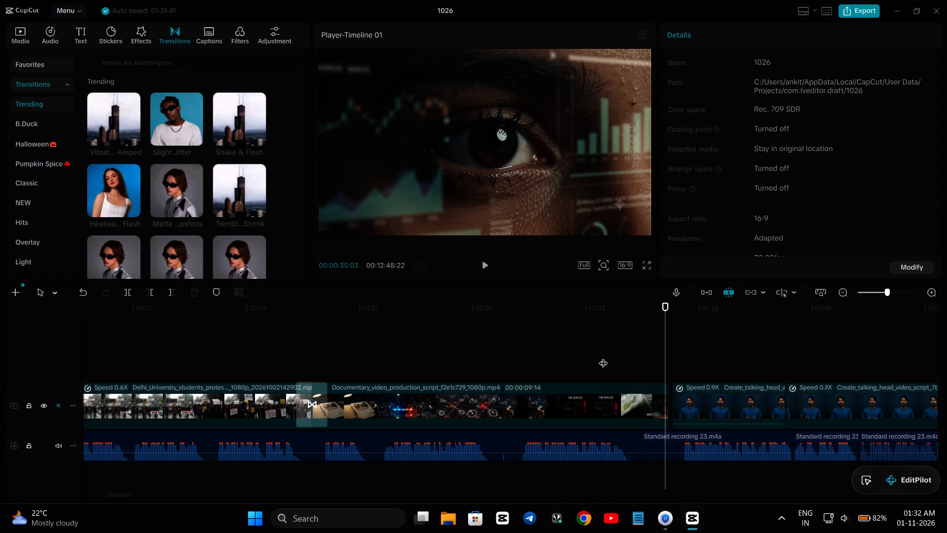
key("Right")
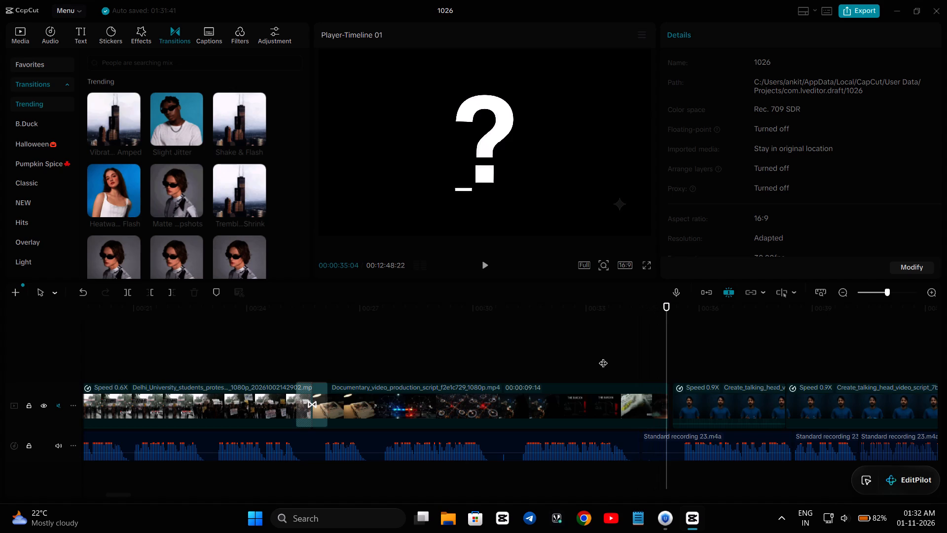
key("Left")
left_click(591, 401)
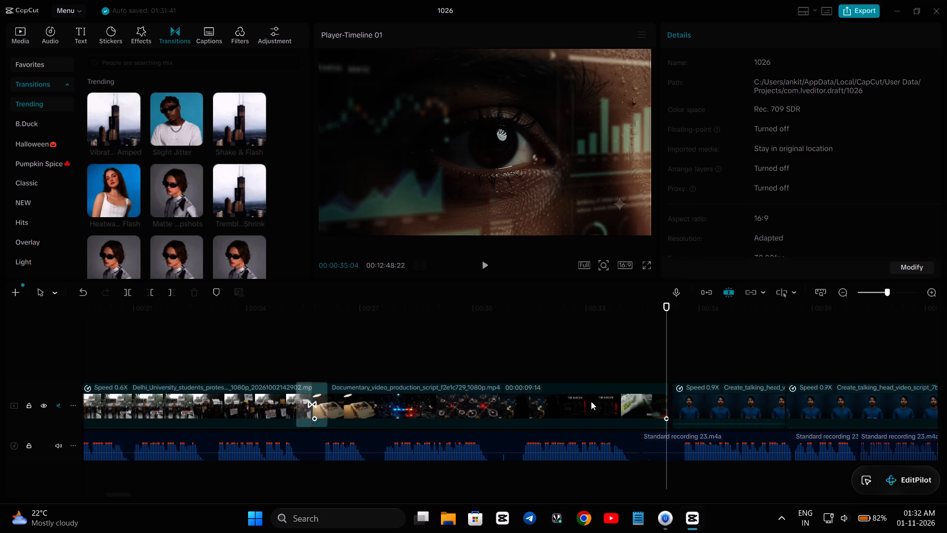
left_click(175, 293)
Play the section between about 32 and 37 seconds to check the trimmed clip end and the start of the talking-head section.
key("space")
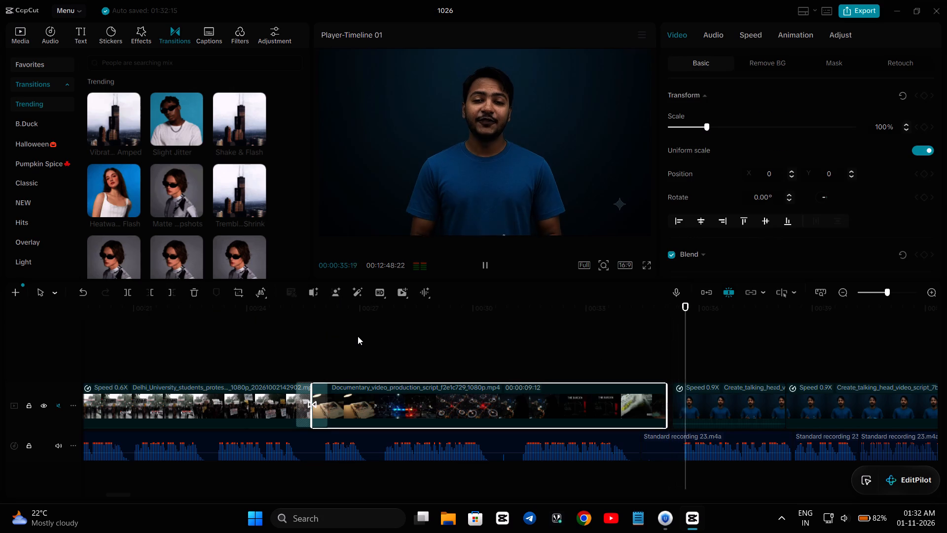
key("space")
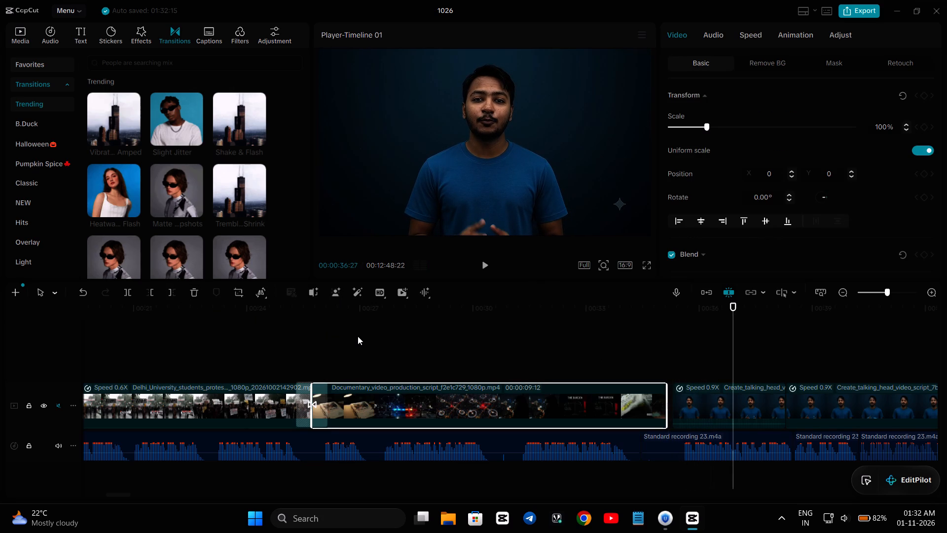
left_click(478, 362)
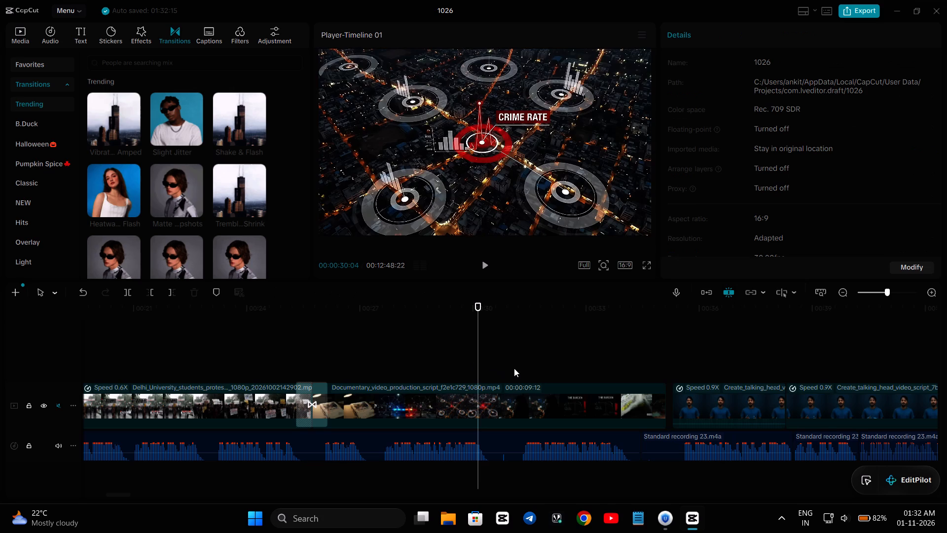
left_click(575, 360)
key("space")
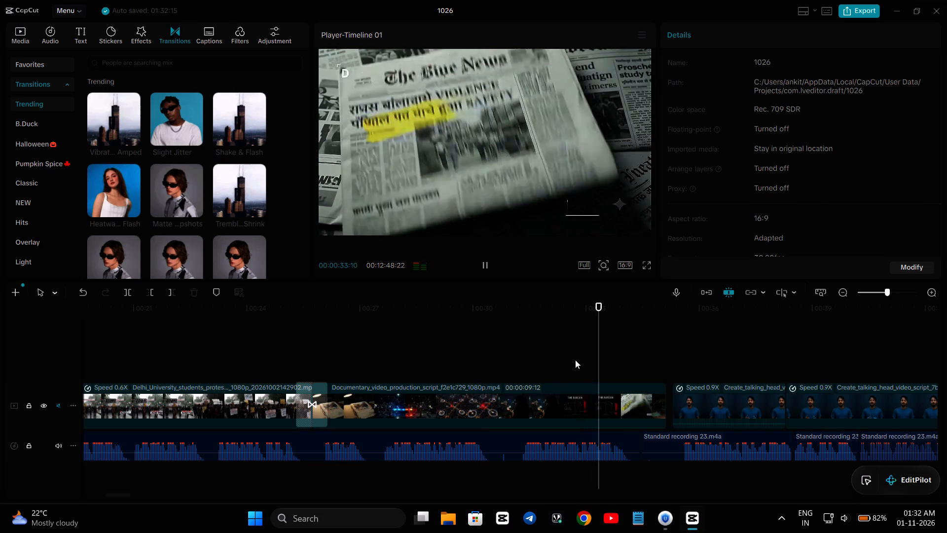
key("space")
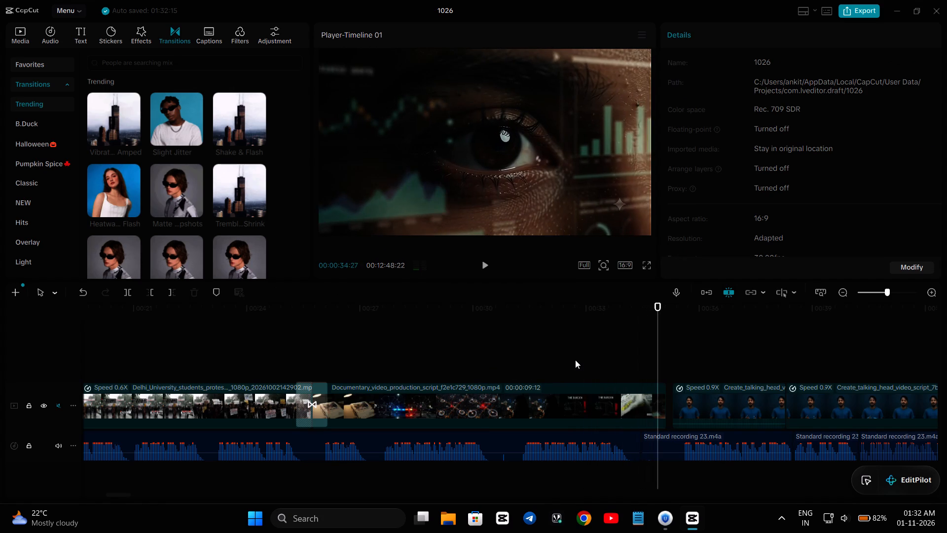
key("space")
key("space")
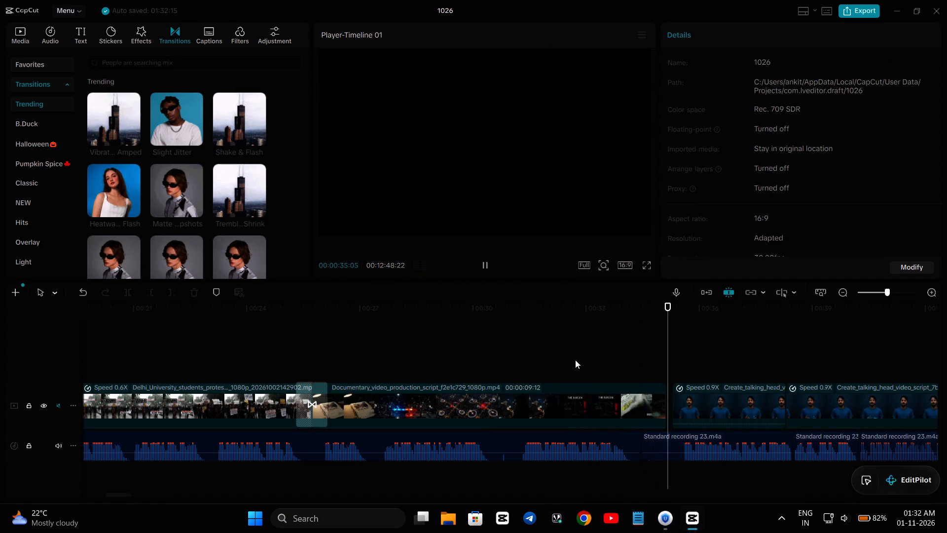
Browse the adjustments, filters and video effects for the first talking-head clip, and preview the Cinema Screen effect.
left_click(703, 400)
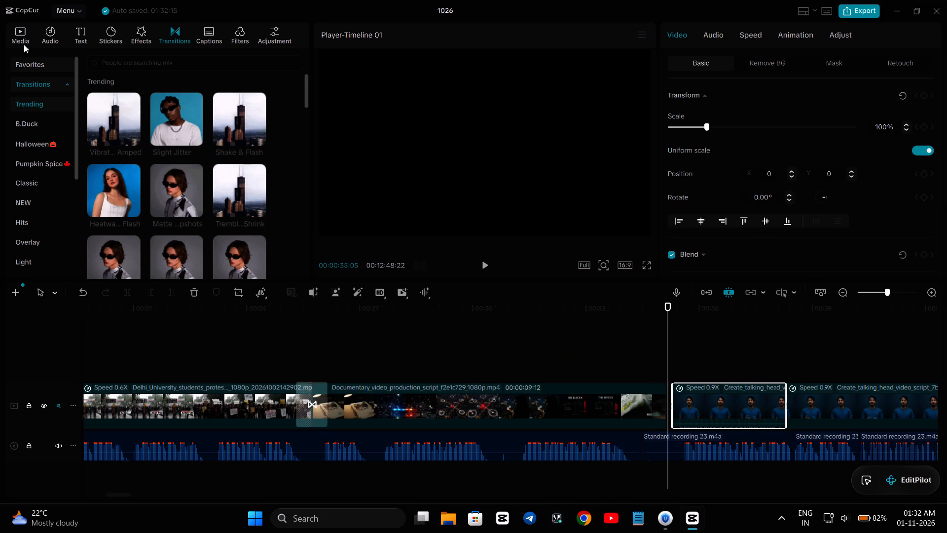
left_click(142, 31)
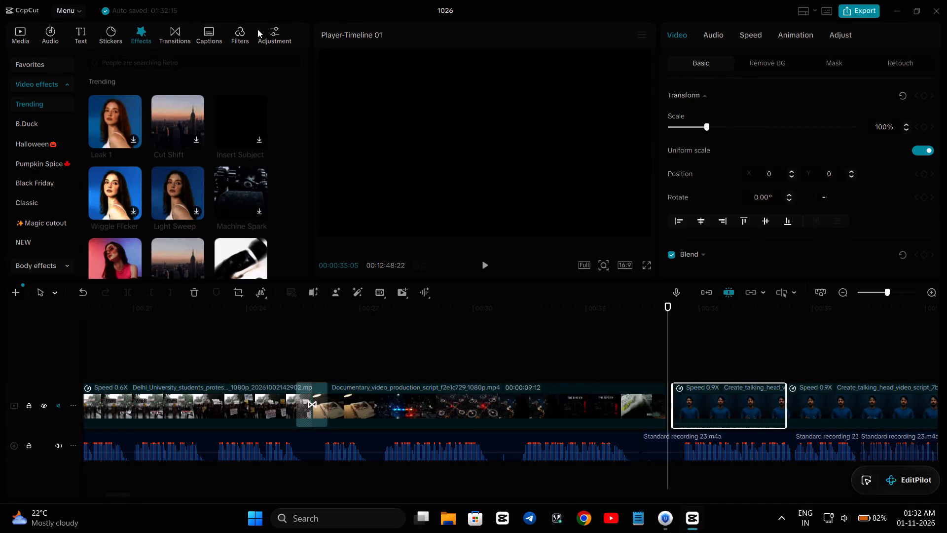
left_click(271, 32)
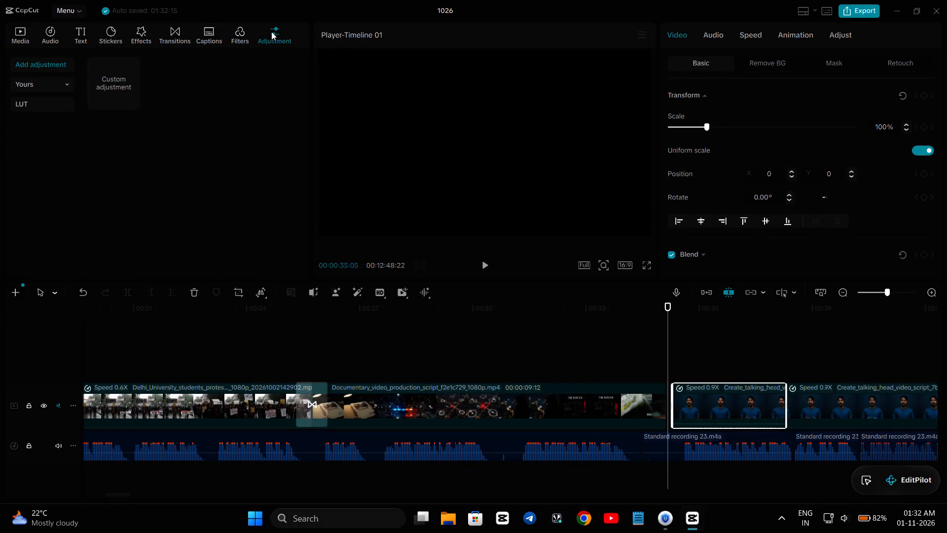
left_click(237, 32)
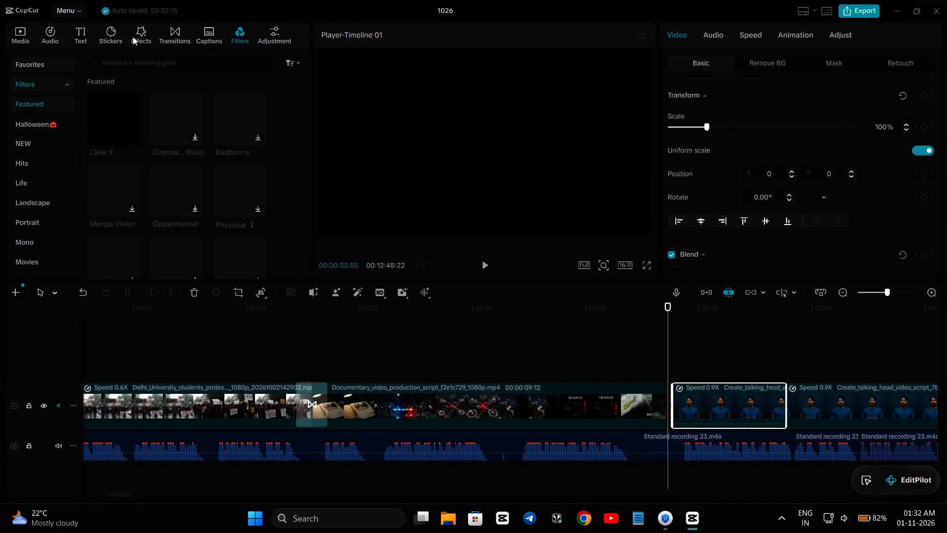
left_click(133, 37)
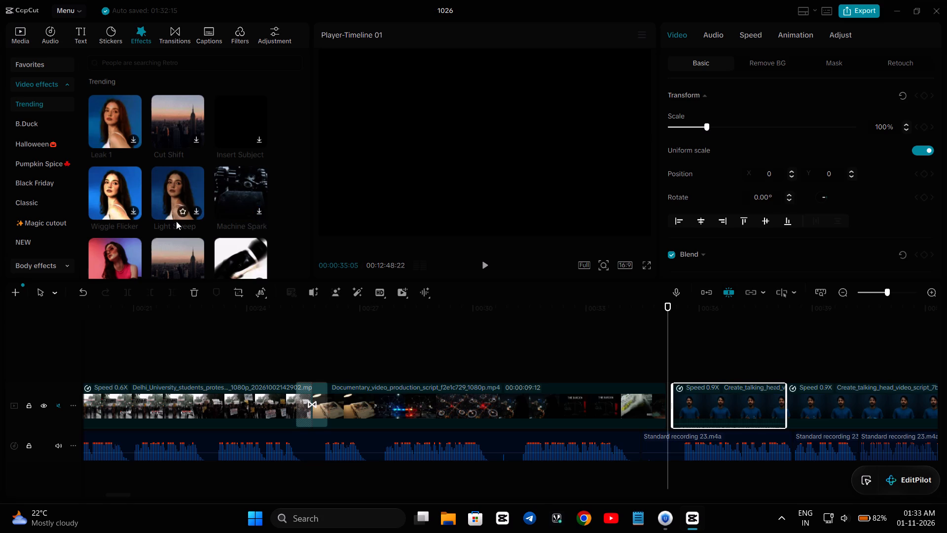
scroll(106, 257, "down", 1)
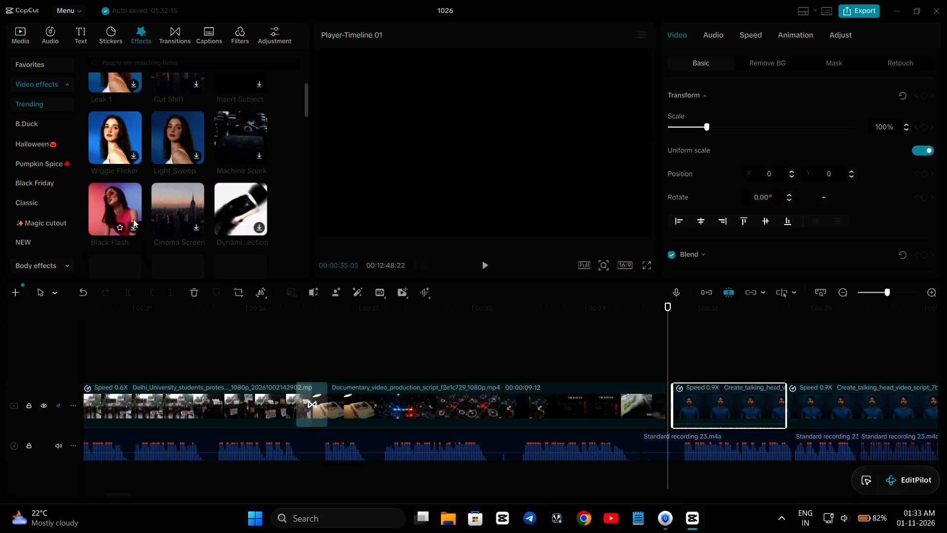
left_click(170, 201)
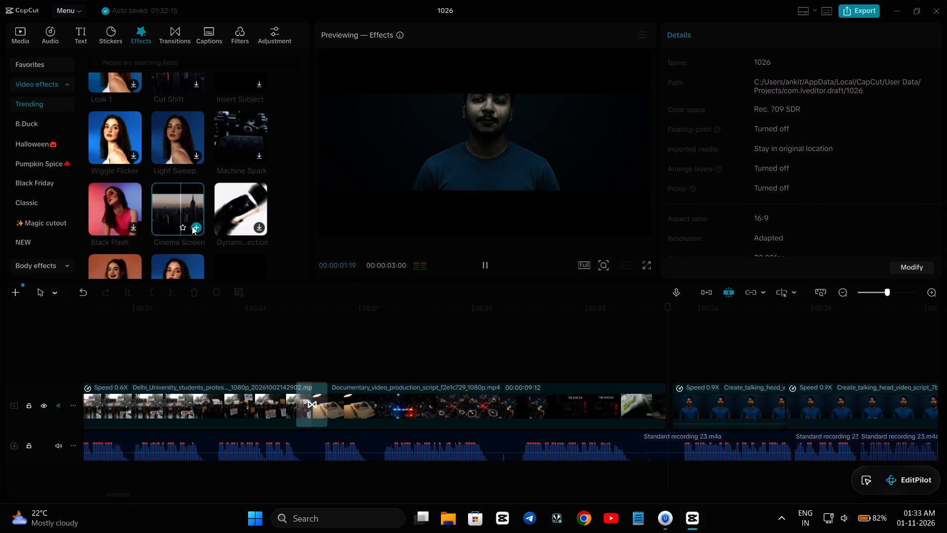
left_click(181, 199)
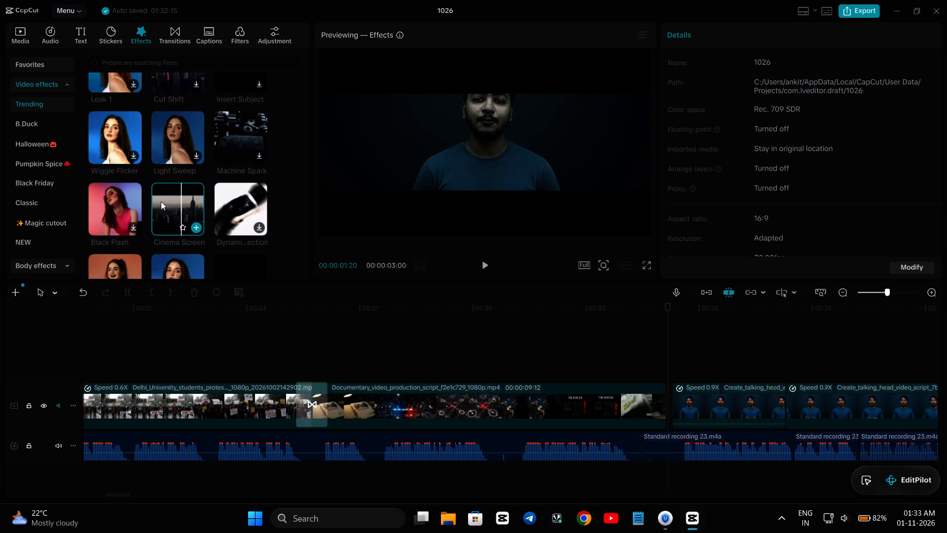
left_click(161, 202)
left_click(167, 205)
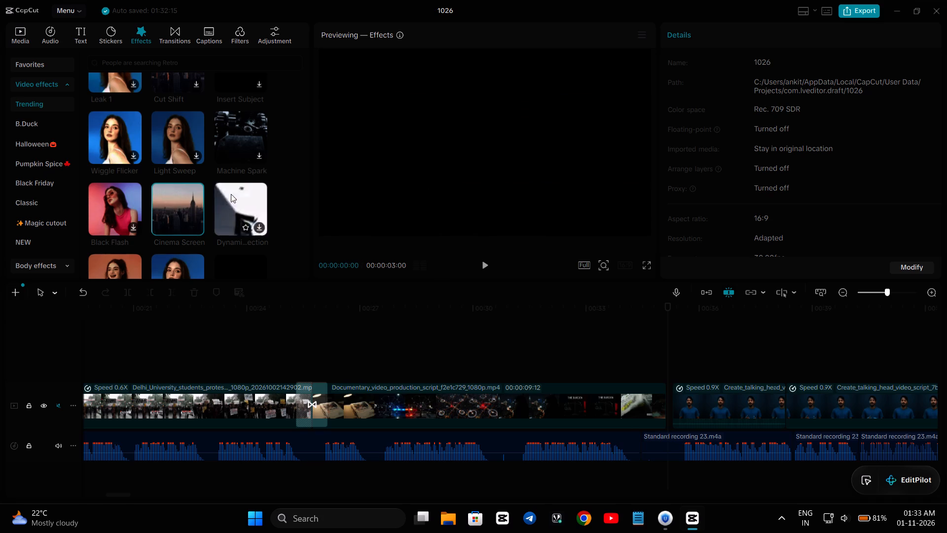
Look further through the trending video effects and the effect categories for one that suits the talking-head clip.
scroll(231, 194, "down", 1)
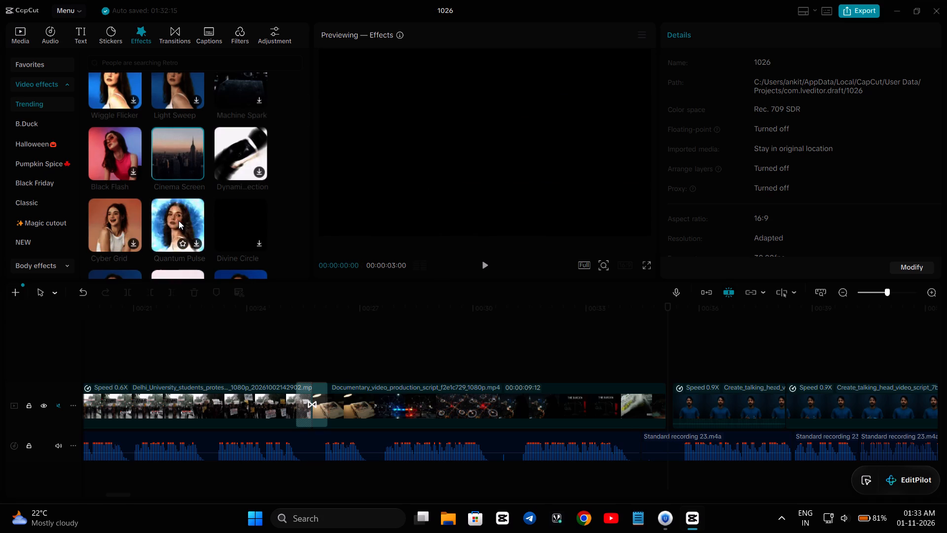
scroll(227, 219, "down", 1)
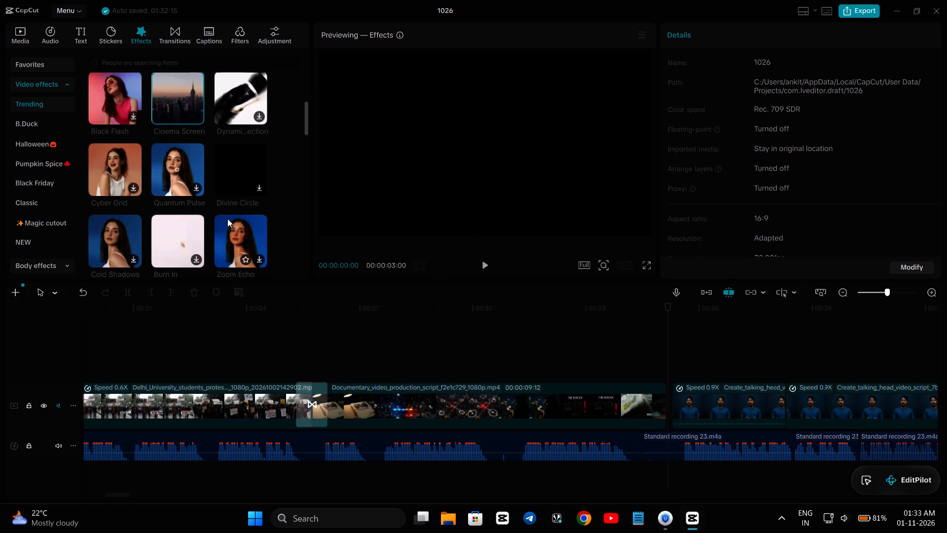
scroll(111, 228, "down", 1)
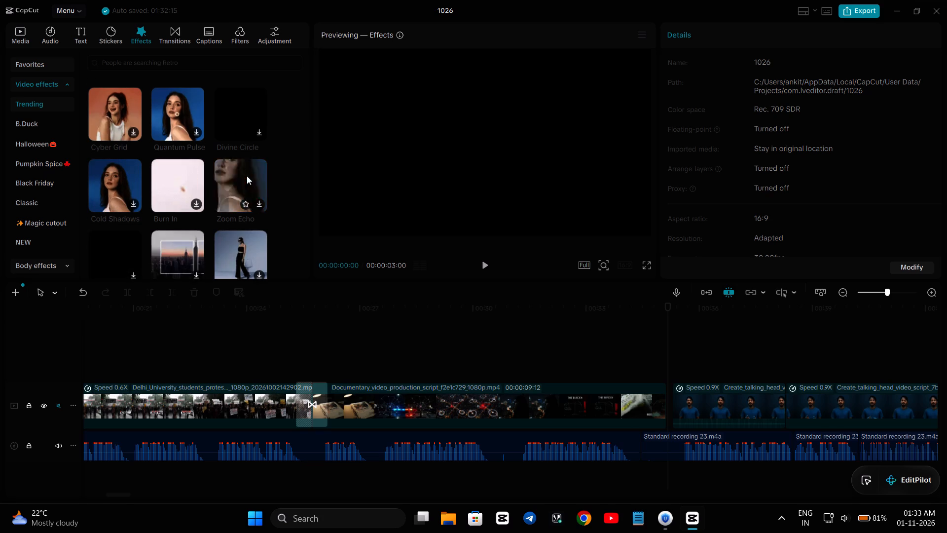
scroll(247, 176, "down", 2)
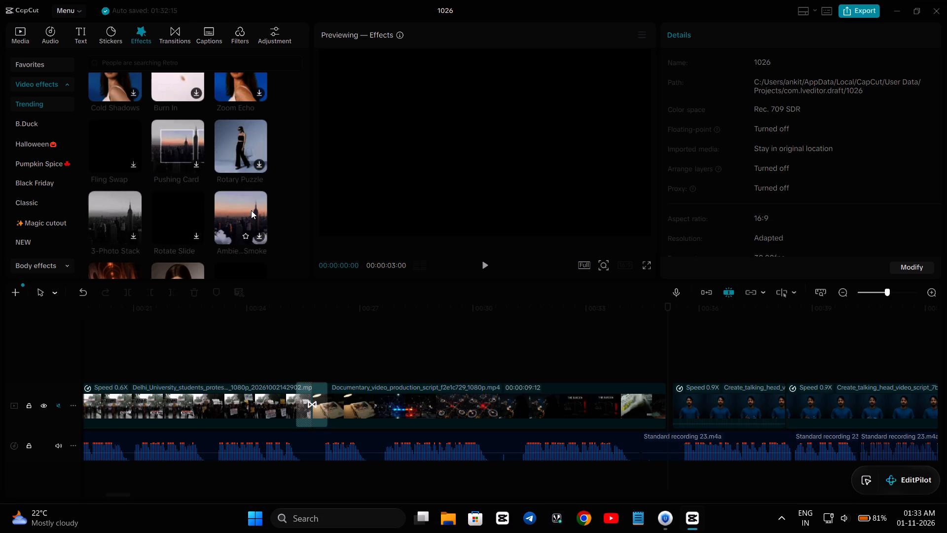
scroll(47, 173, "down", 2)
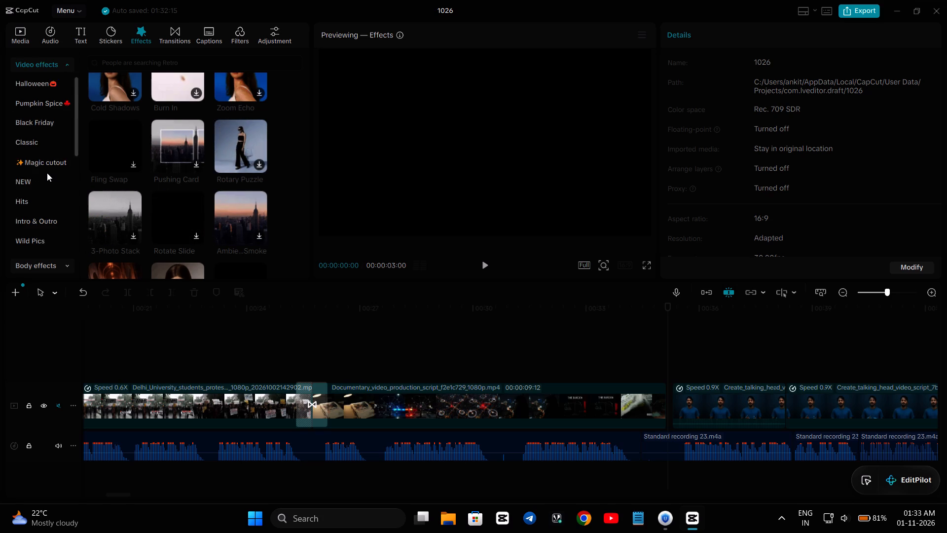
scroll(47, 173, "down", 4)
scroll(47, 173, "up", 8)
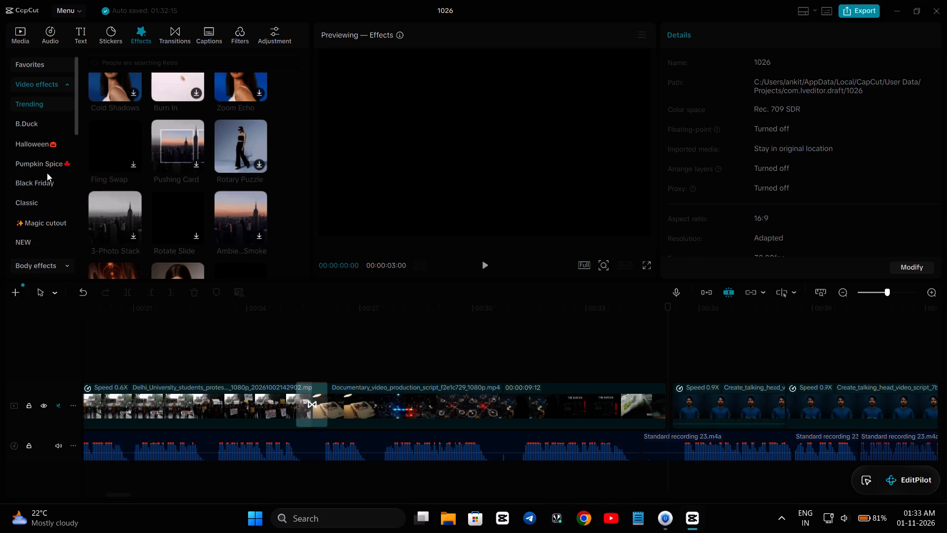
scroll(47, 173, "up", 3)
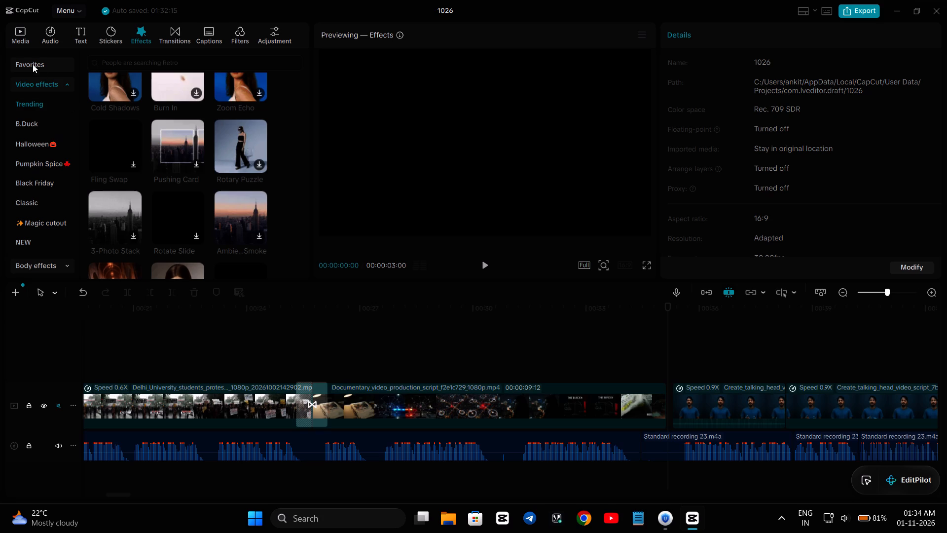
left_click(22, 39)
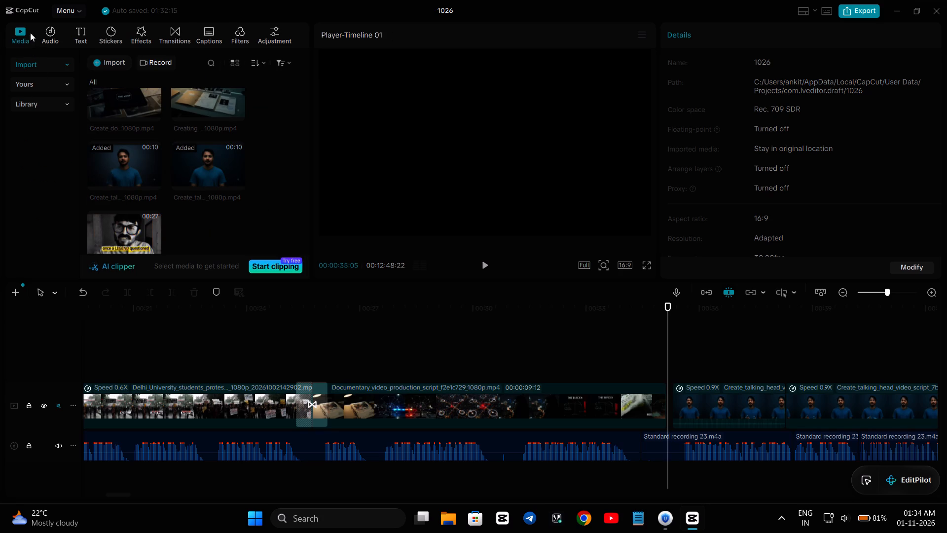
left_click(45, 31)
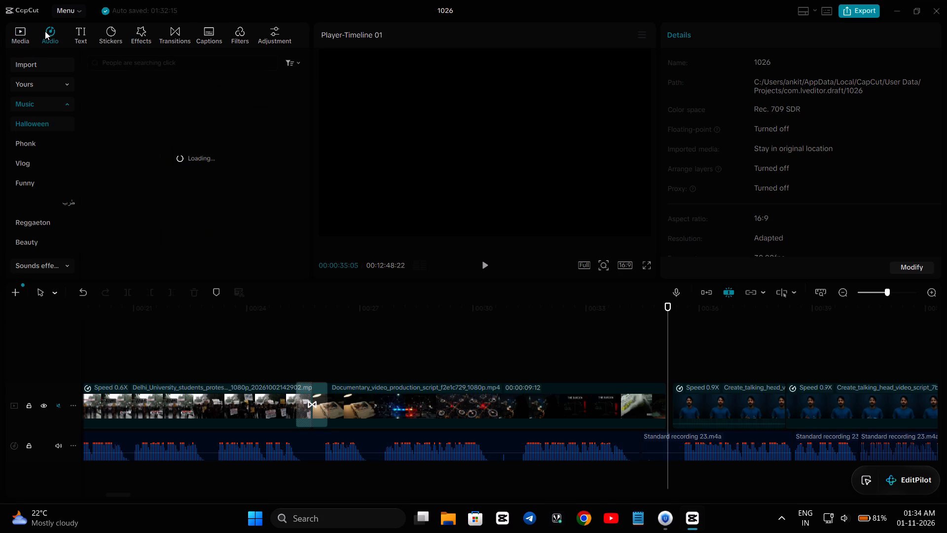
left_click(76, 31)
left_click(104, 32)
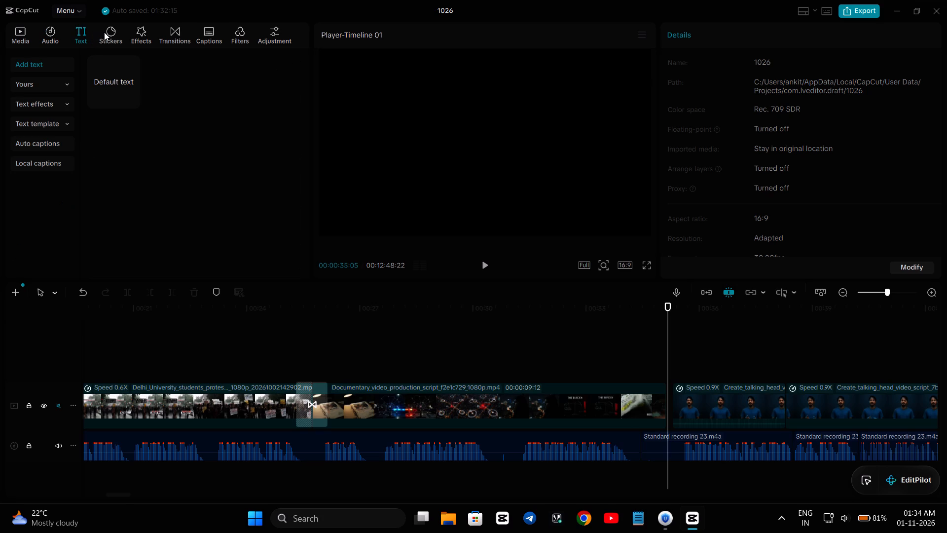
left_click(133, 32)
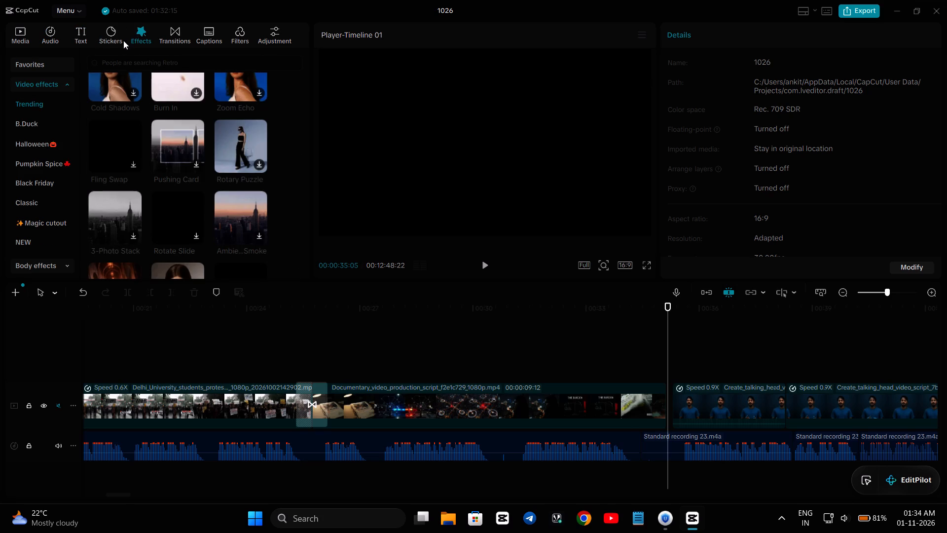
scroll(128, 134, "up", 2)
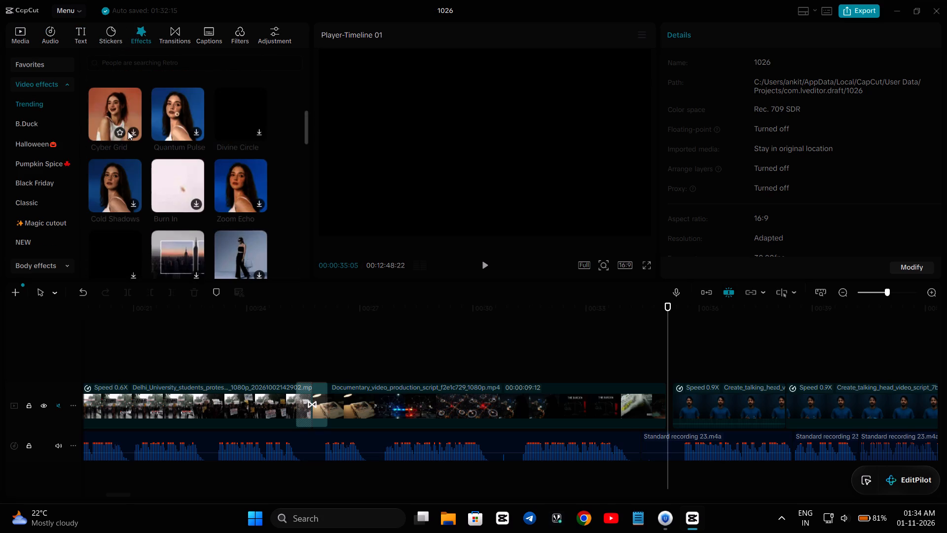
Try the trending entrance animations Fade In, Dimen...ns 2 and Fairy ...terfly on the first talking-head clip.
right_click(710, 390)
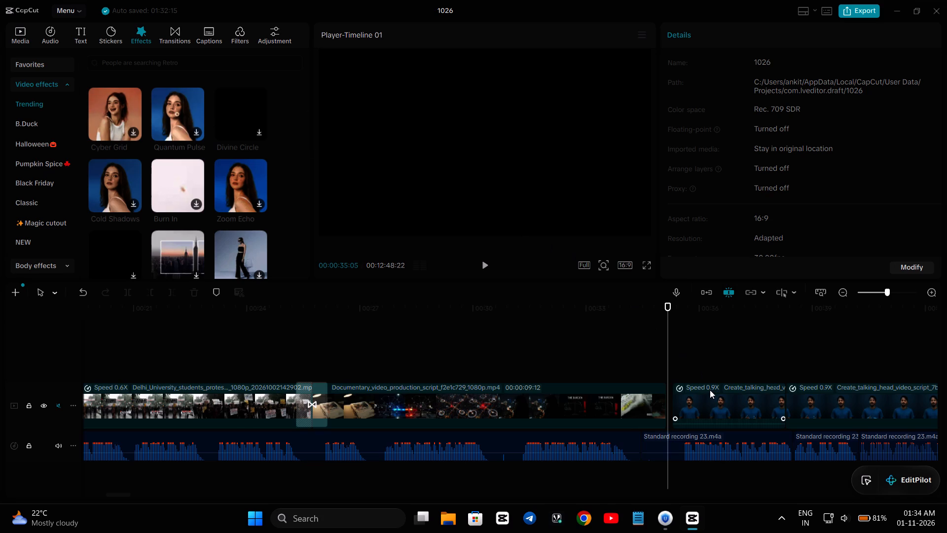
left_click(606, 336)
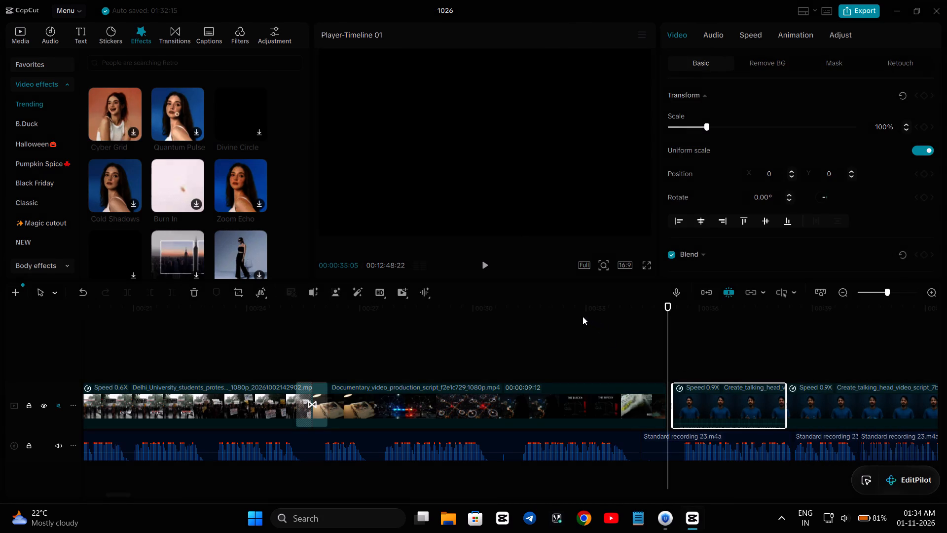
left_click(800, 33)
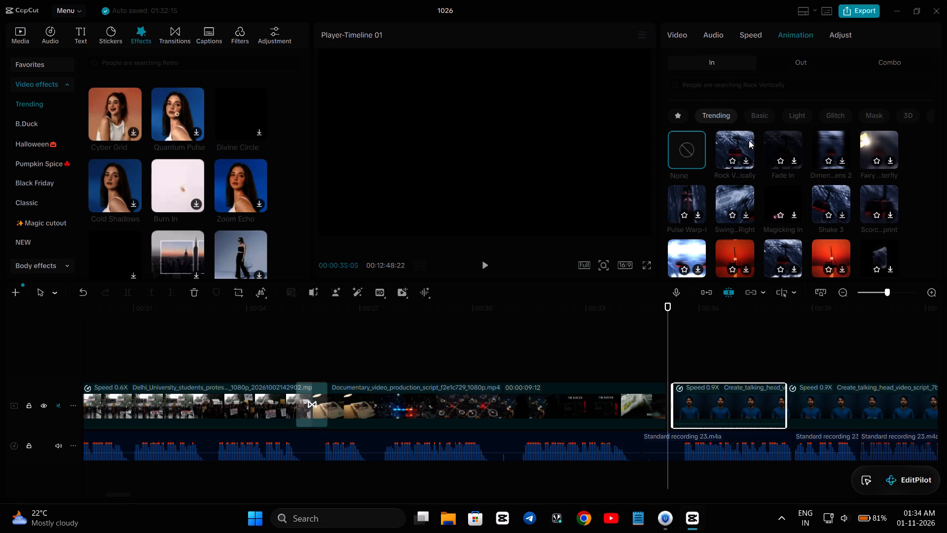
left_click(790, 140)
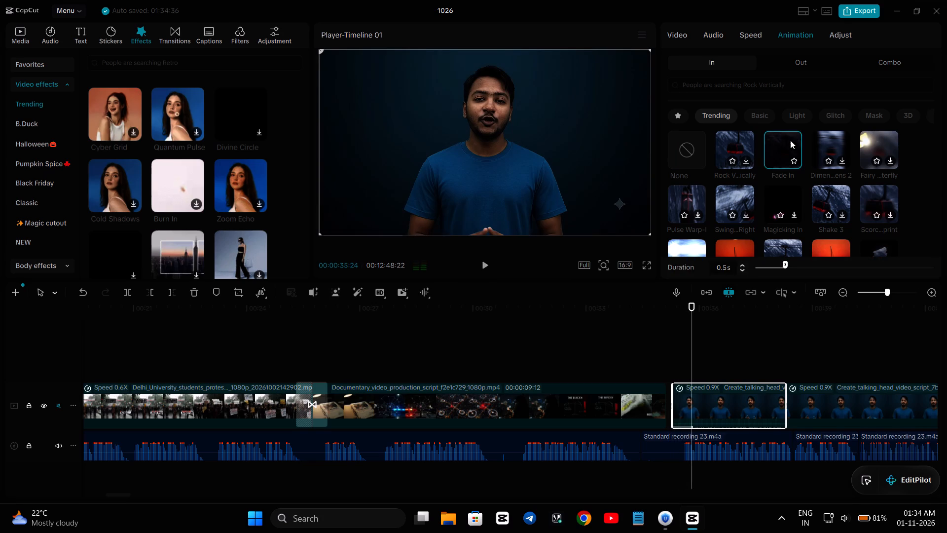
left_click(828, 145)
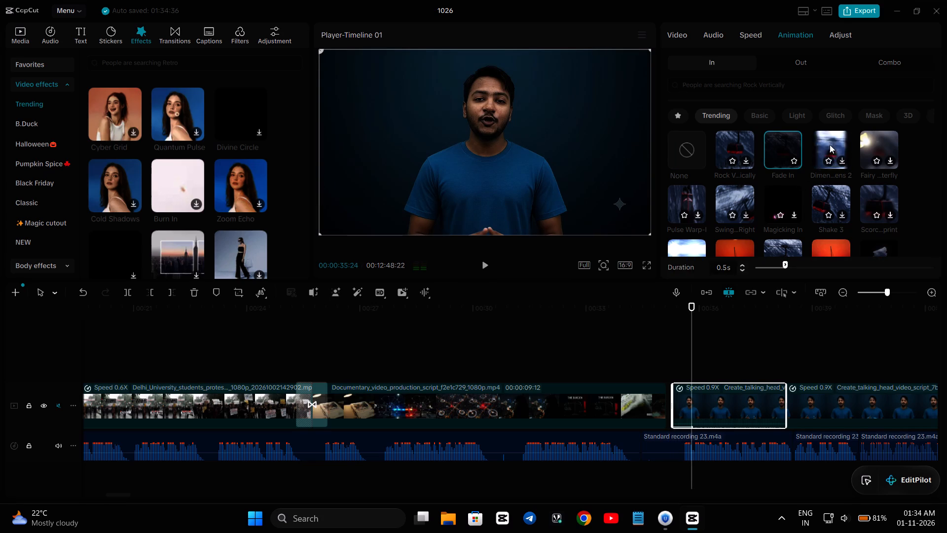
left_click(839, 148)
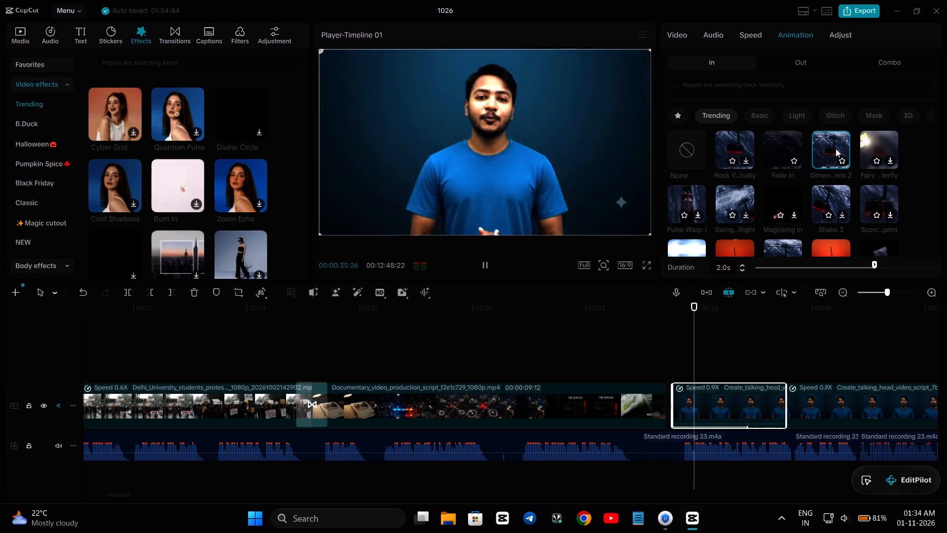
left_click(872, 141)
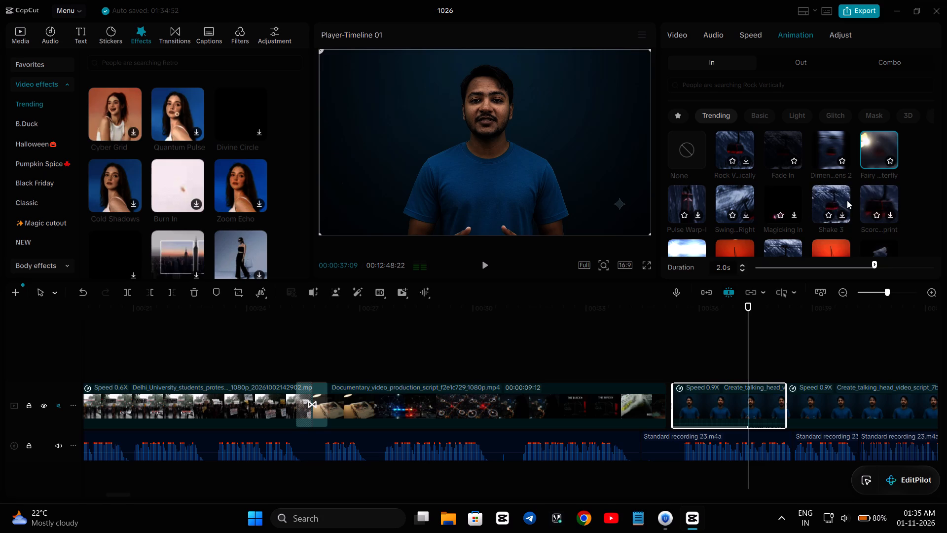
Apply the Waking Up entrance animation to the first talking-head clip, set its duration to 0.9s, and play the section.
scroll(874, 194, "down", 2)
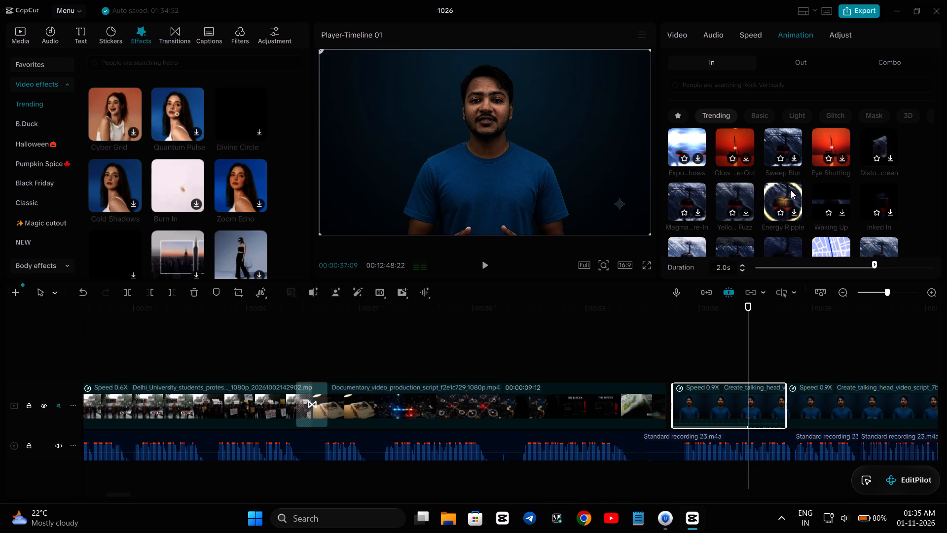
left_click(828, 189)
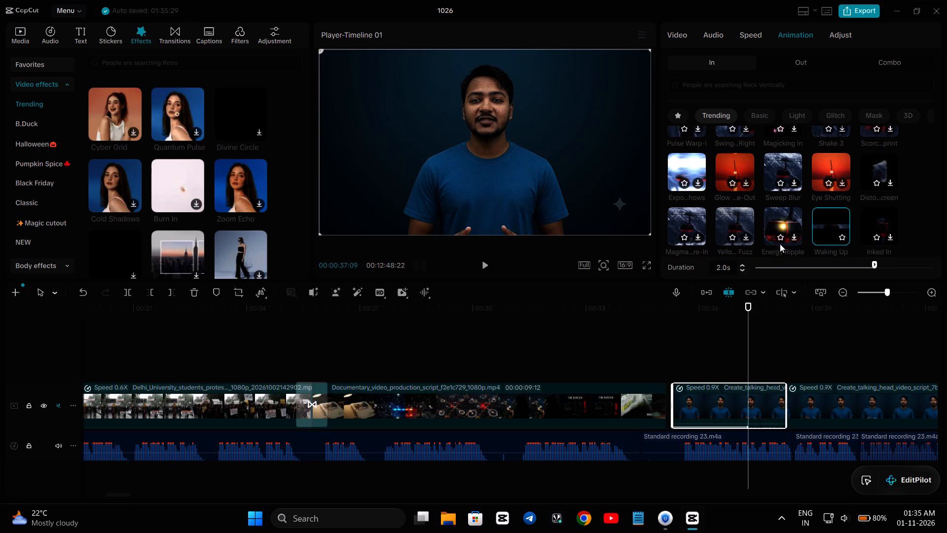
left_click(808, 266)
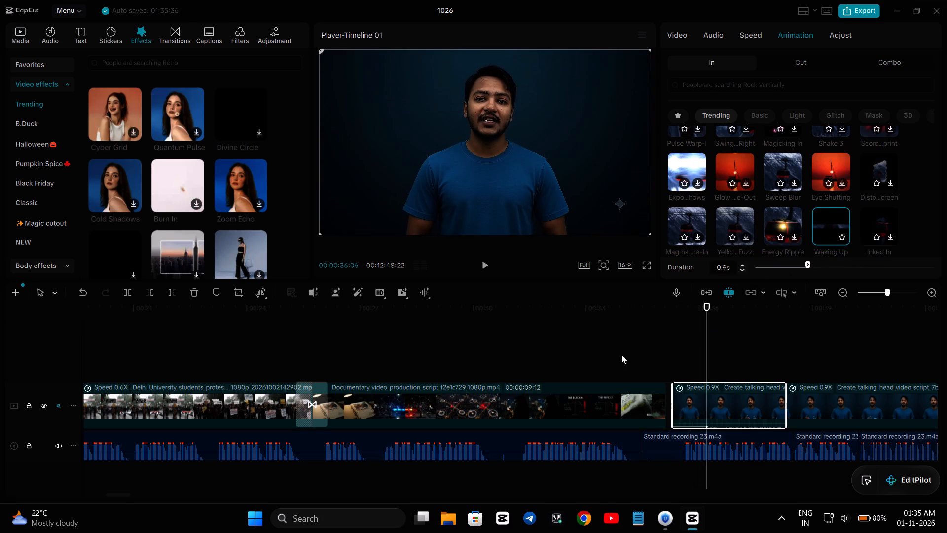
left_click(612, 353)
key("space")
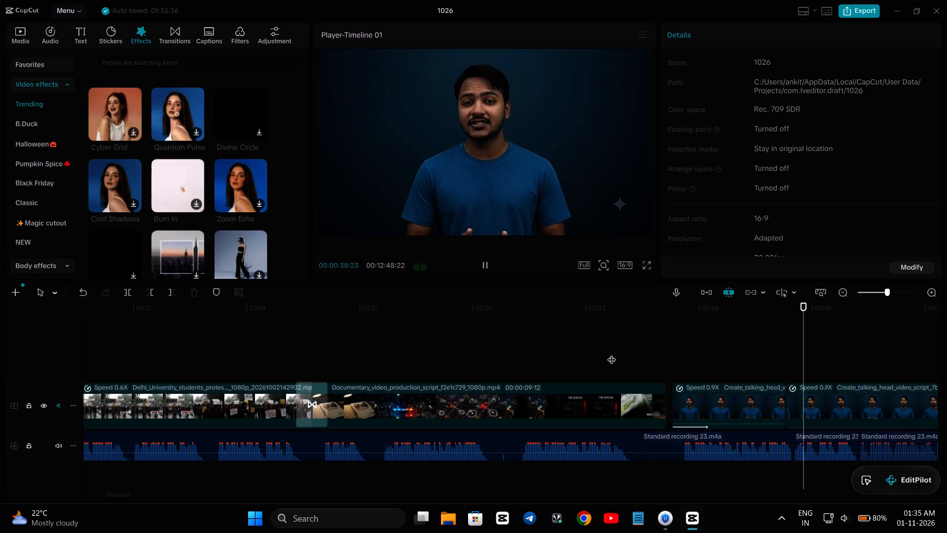
key("space")
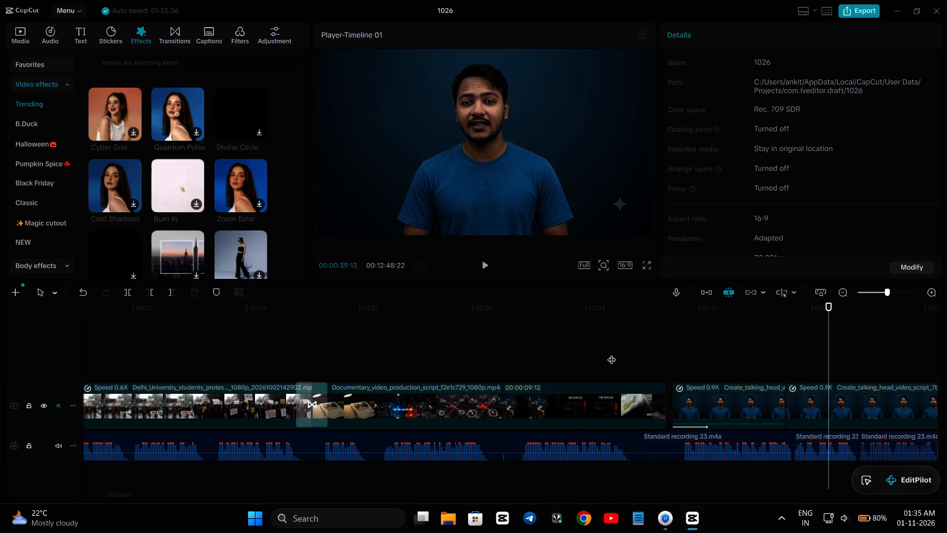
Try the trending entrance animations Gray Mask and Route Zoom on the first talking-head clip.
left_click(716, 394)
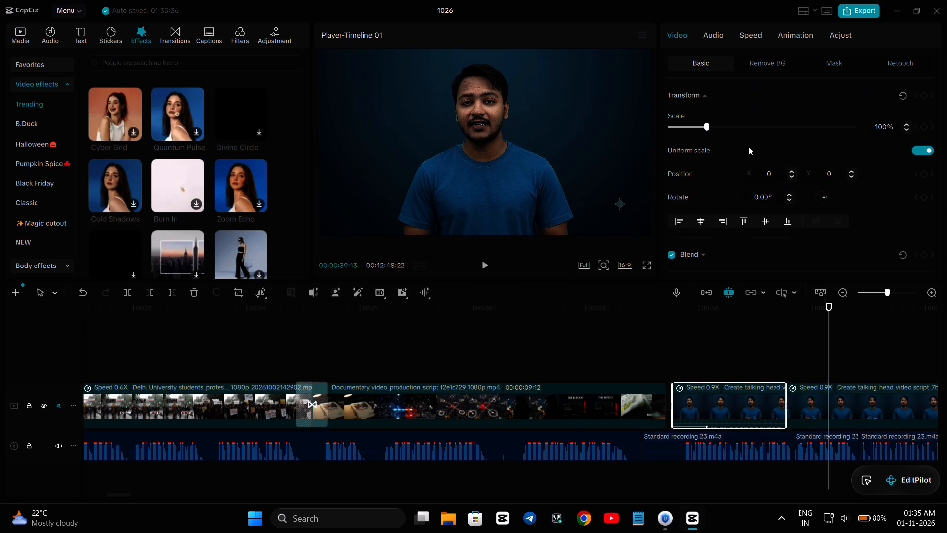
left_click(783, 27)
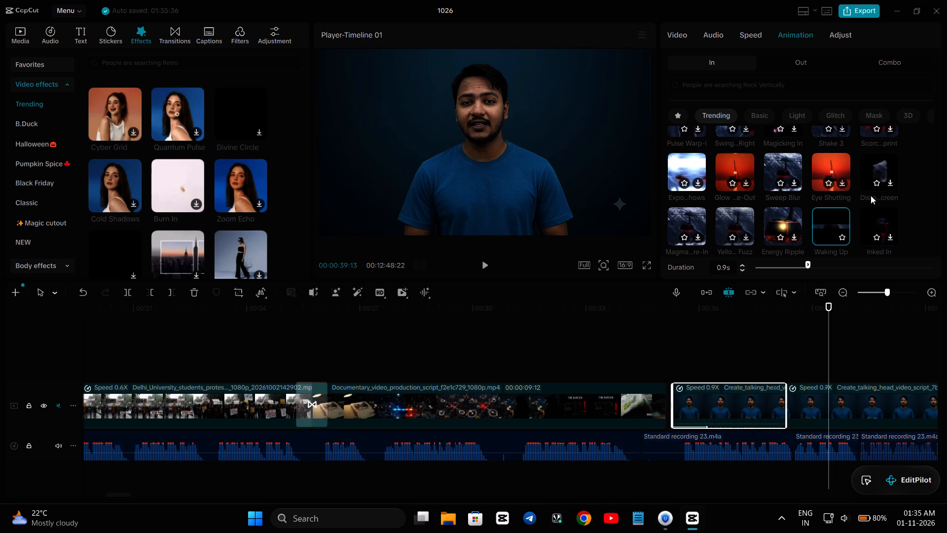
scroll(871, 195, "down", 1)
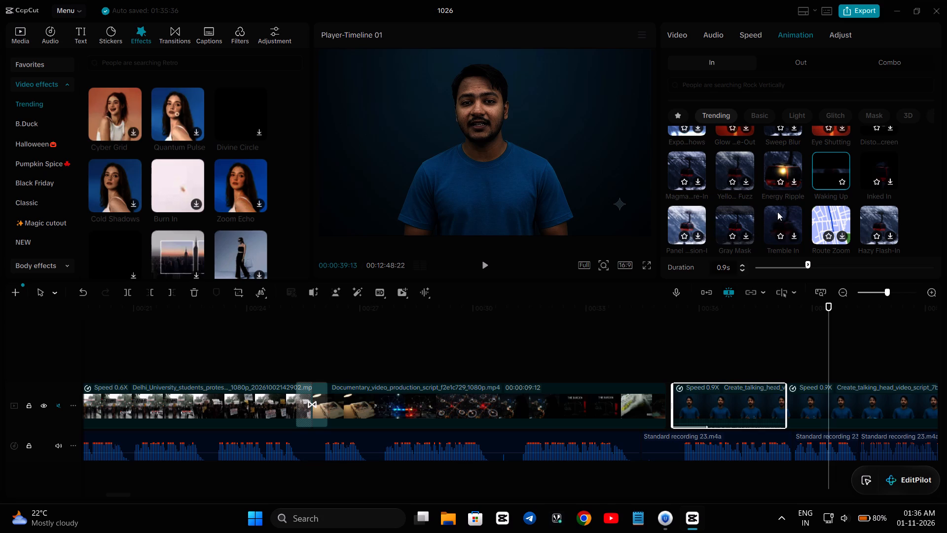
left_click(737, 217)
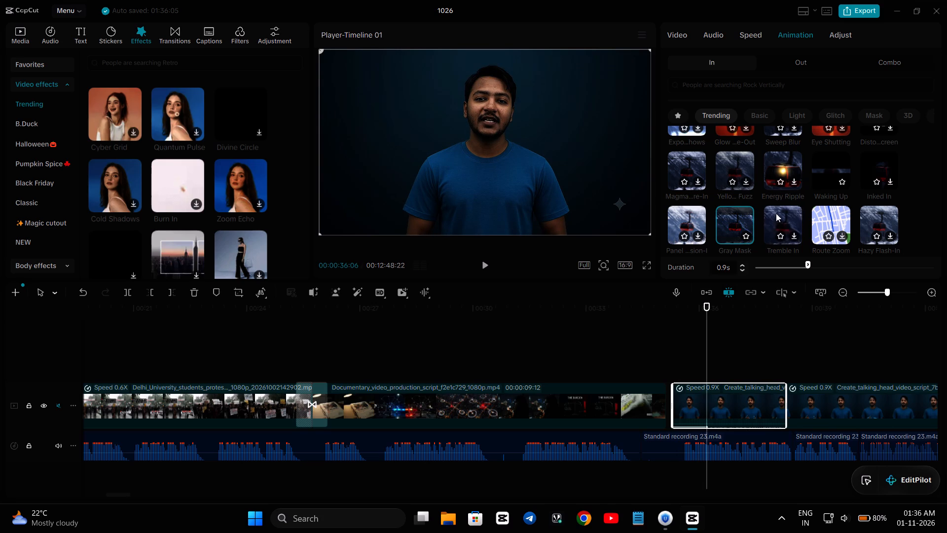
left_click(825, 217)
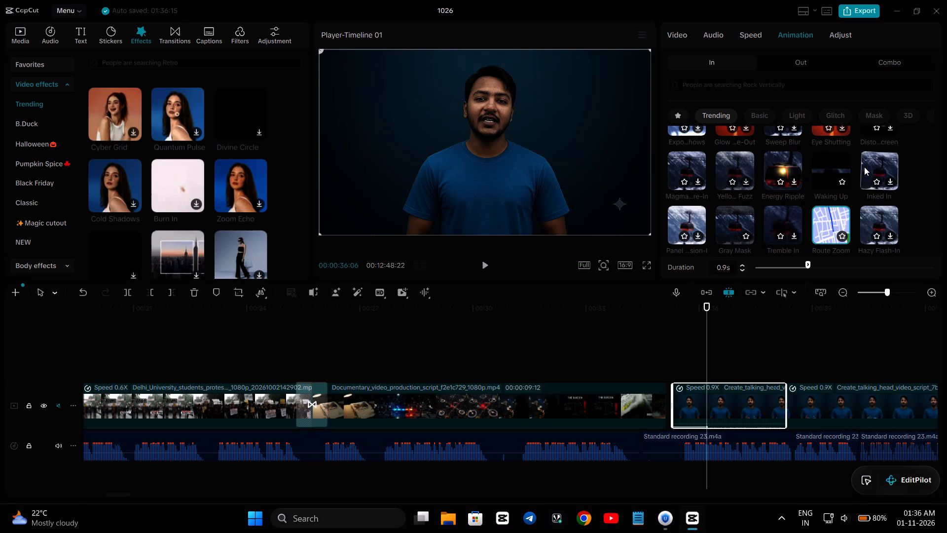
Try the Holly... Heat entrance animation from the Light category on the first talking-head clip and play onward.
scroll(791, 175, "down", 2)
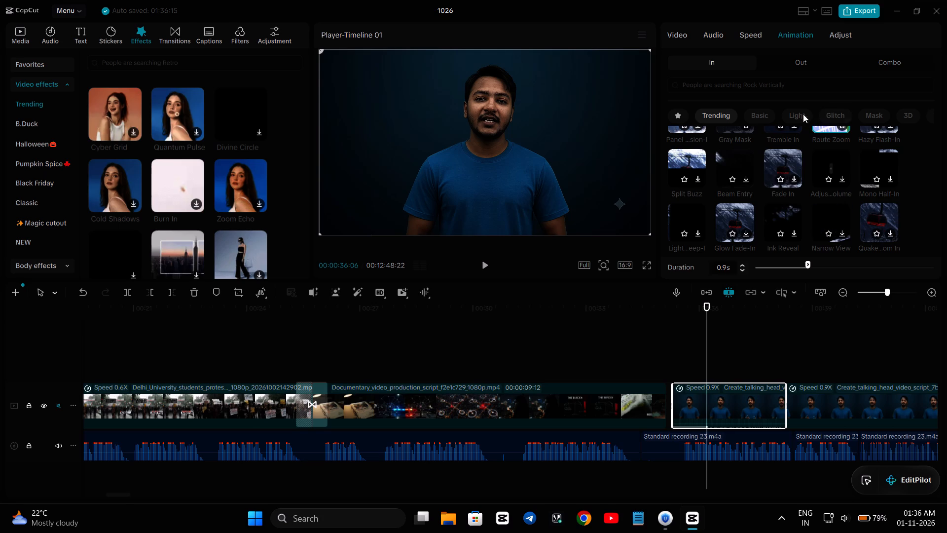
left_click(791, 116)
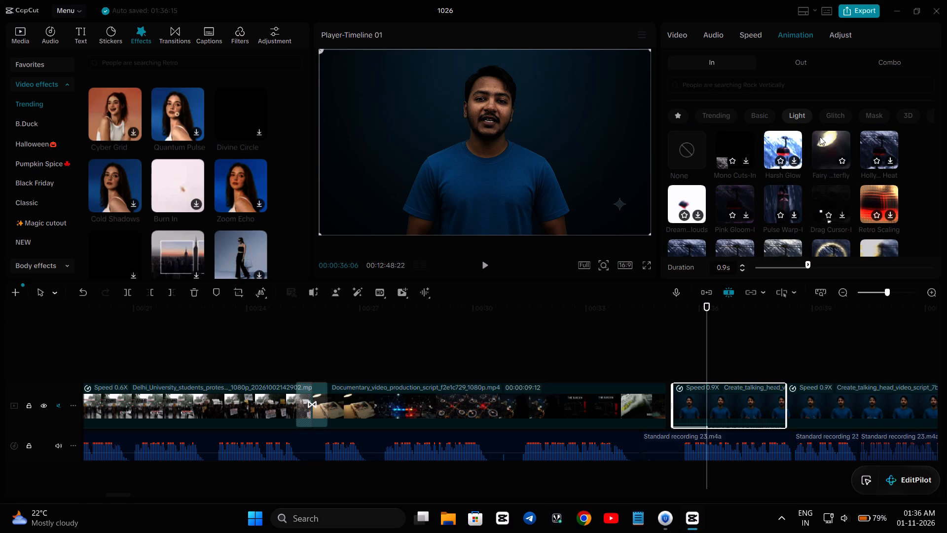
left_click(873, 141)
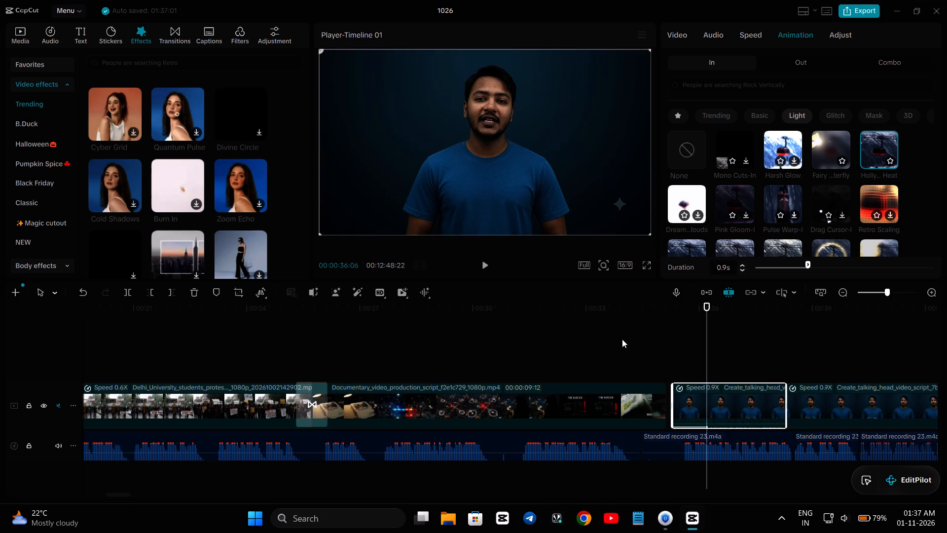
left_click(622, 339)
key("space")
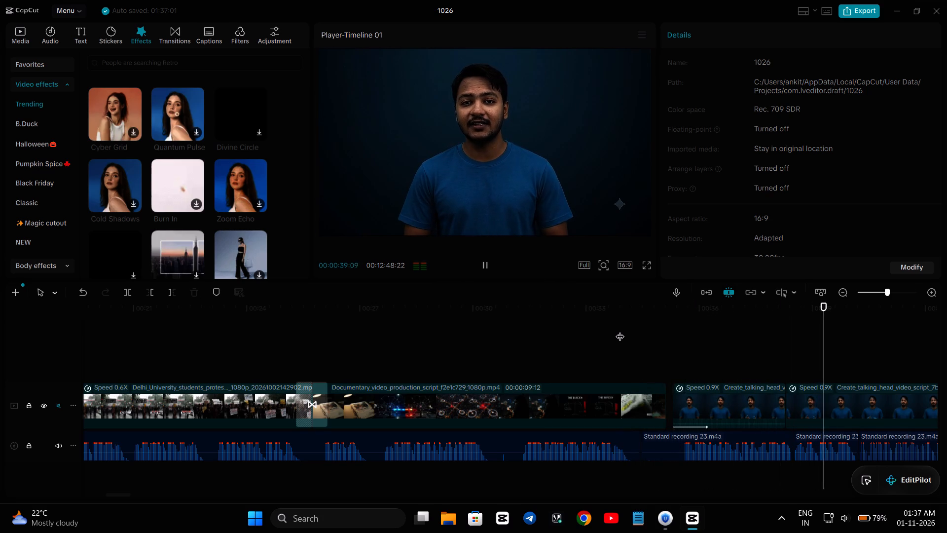
Compare the Light entrance animations Pulse Warp-I and Pink Gloom-I on the first talking-head clip and apply Pink Gloom-I.
left_click(722, 404)
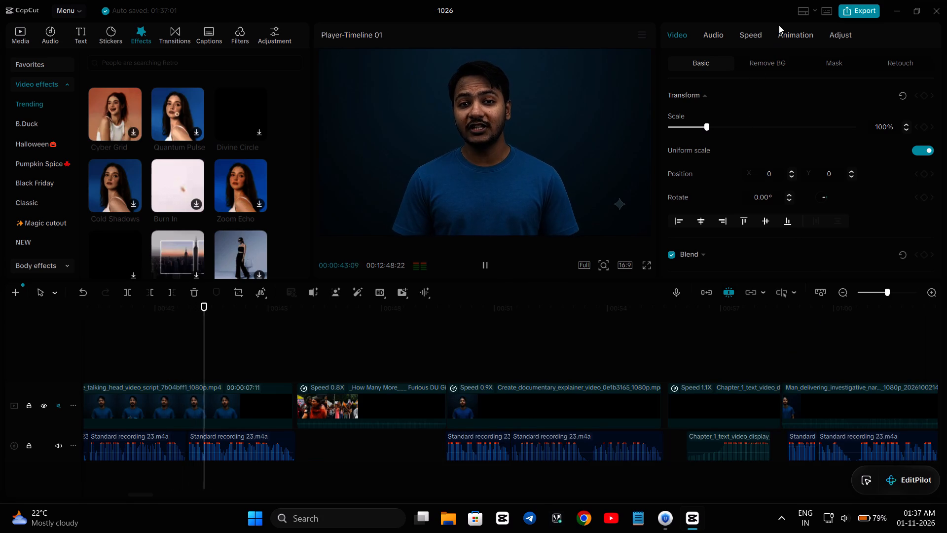
left_click(785, 30)
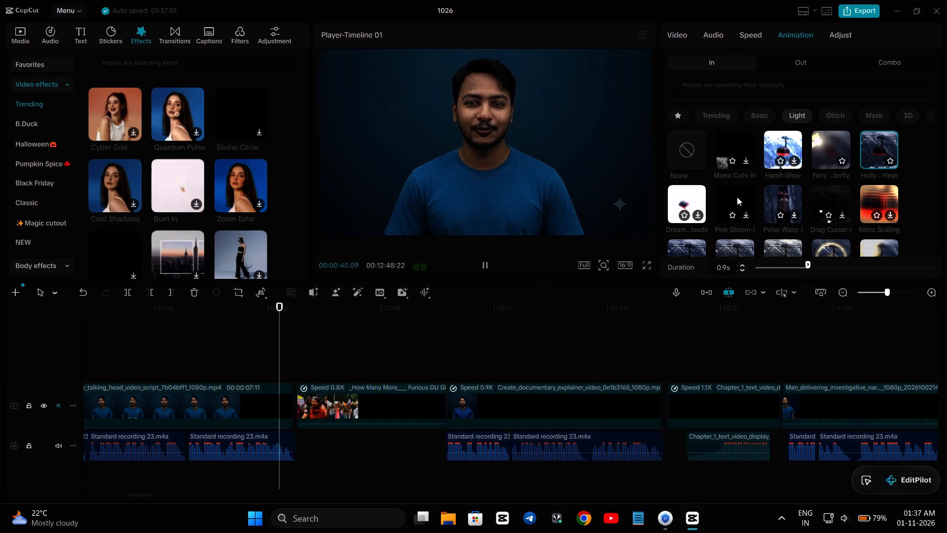
left_click(737, 197)
left_click(770, 195)
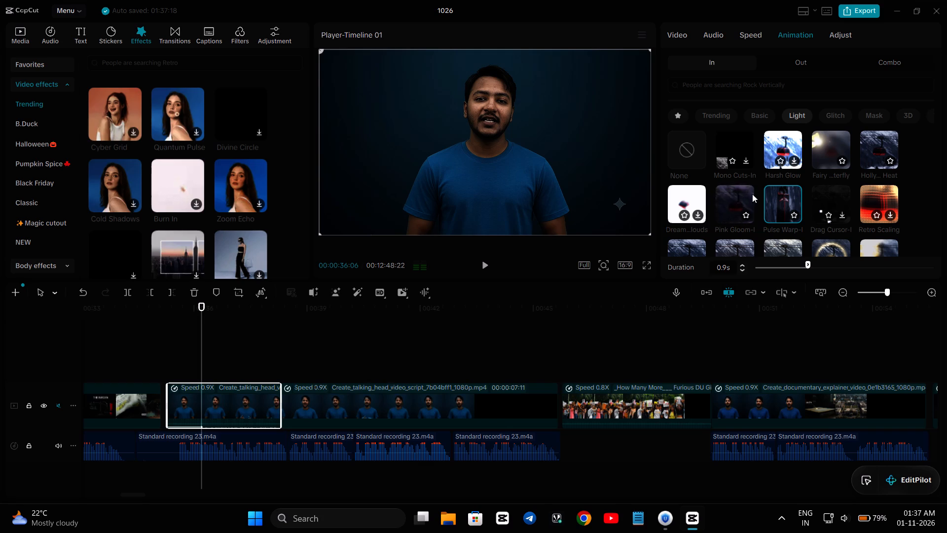
left_click(774, 194)
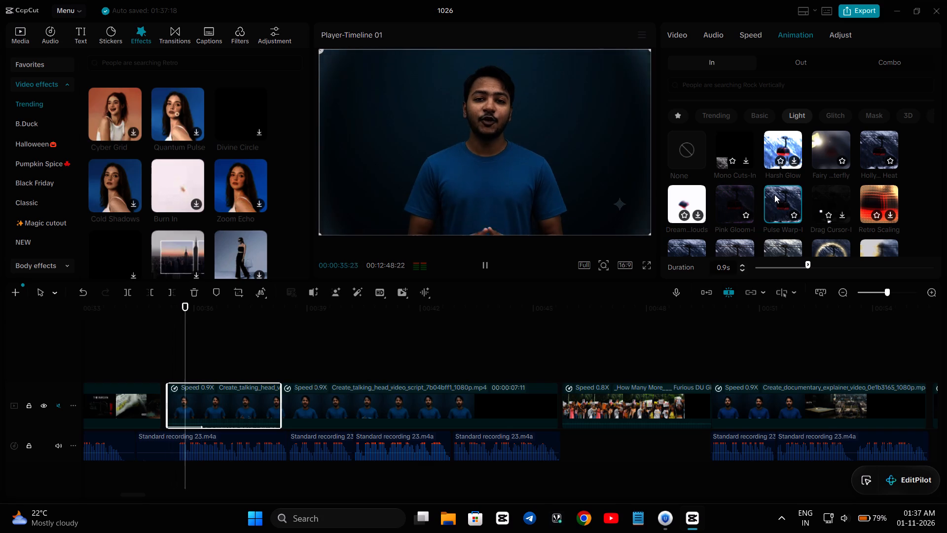
left_click(743, 192)
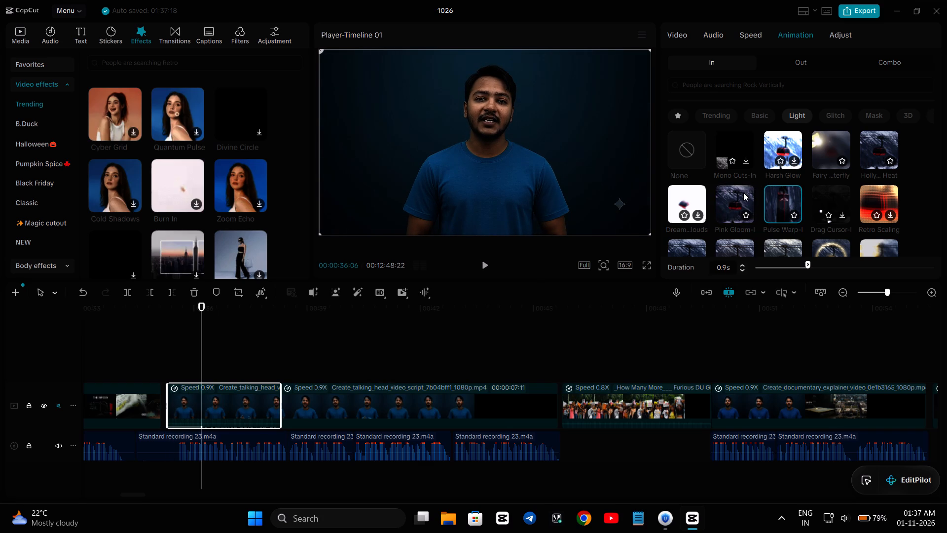
left_click(736, 196)
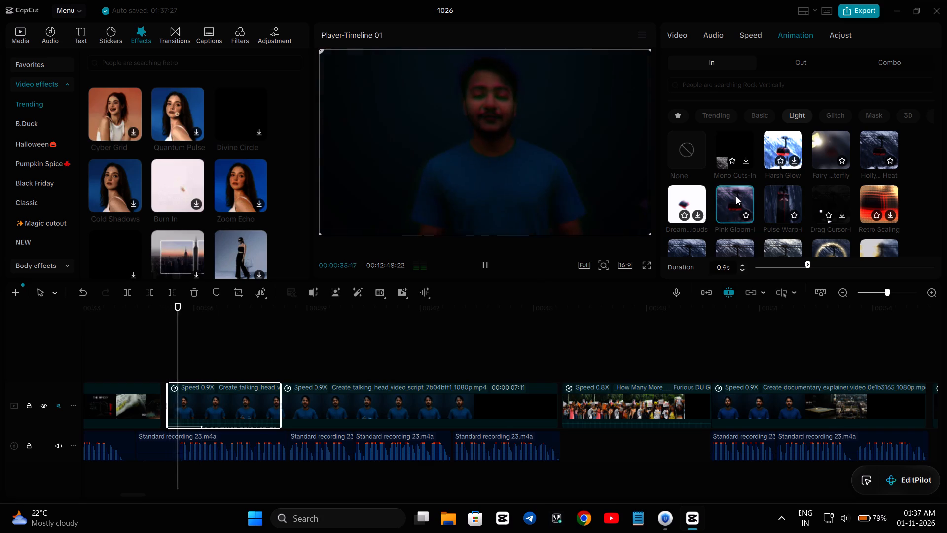
left_click(821, 194)
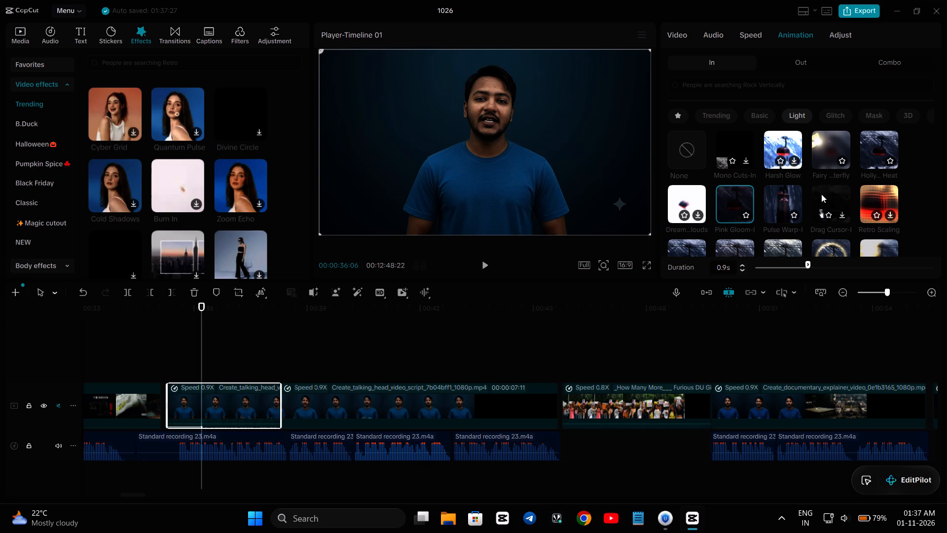
Browse further through the Light entrance animations and apply Faint Beam to the first talking-head clip.
scroll(777, 191, "down", 1)
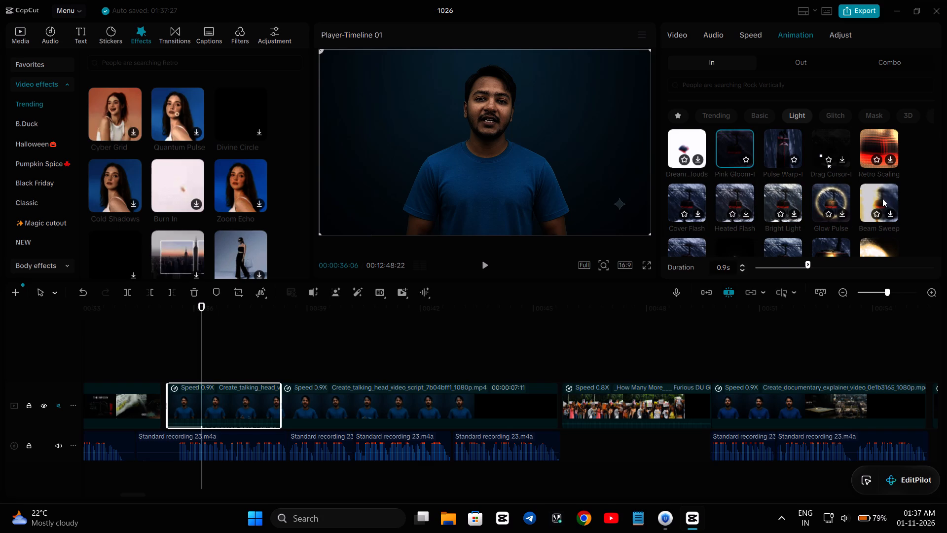
scroll(882, 198, "down", 1)
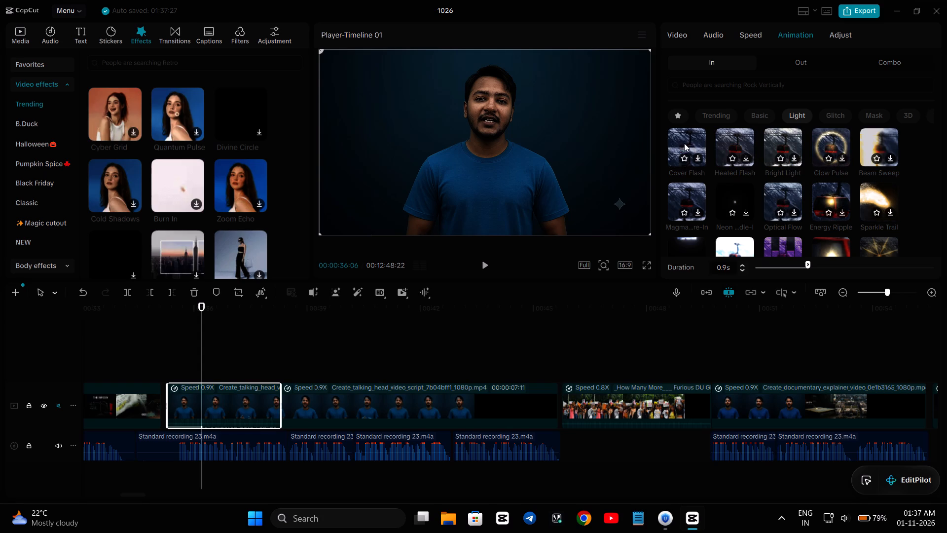
scroll(732, 192, "down", 1)
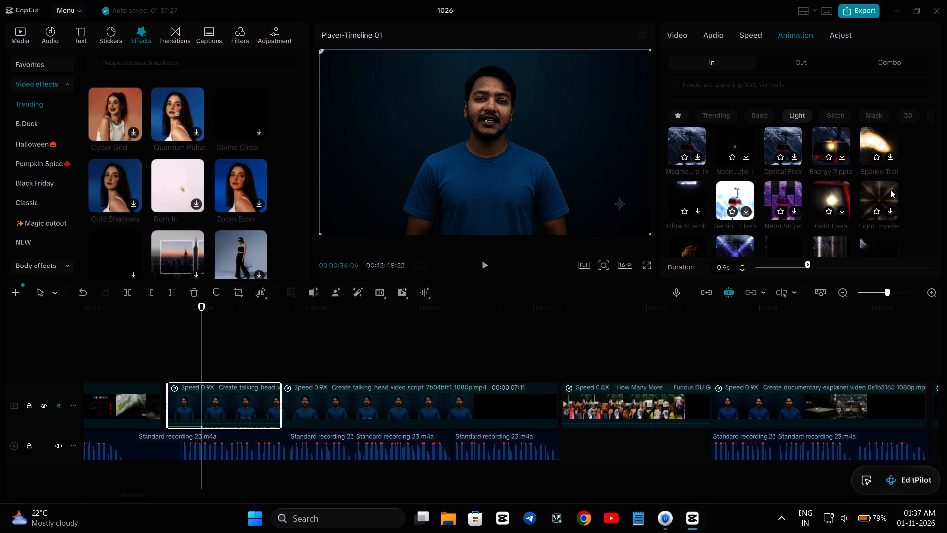
scroll(890, 190, "down", 1)
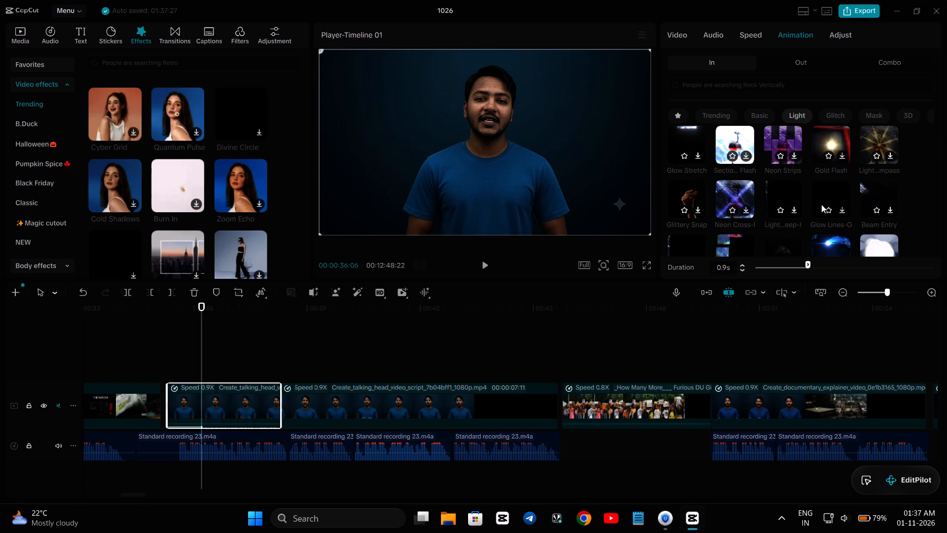
scroll(822, 204, "down", 1)
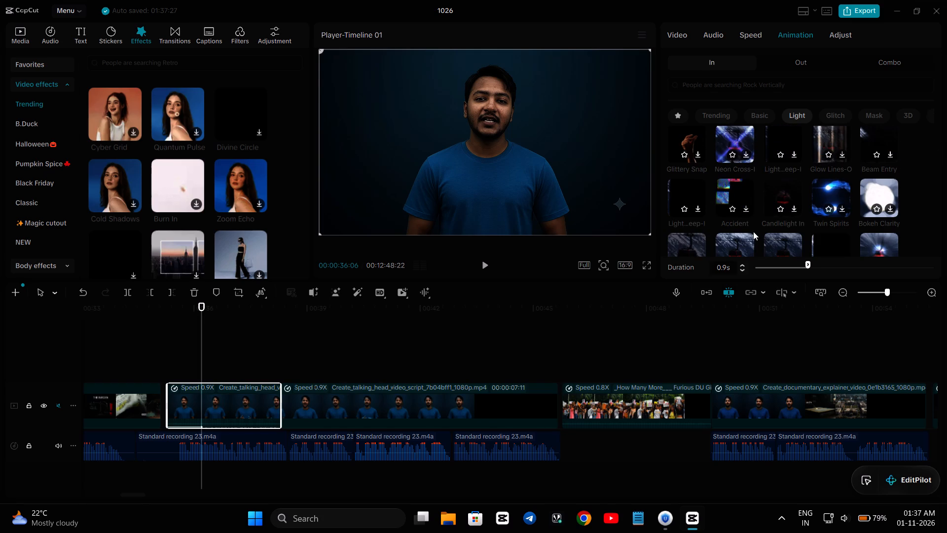
scroll(731, 239, "down", 1)
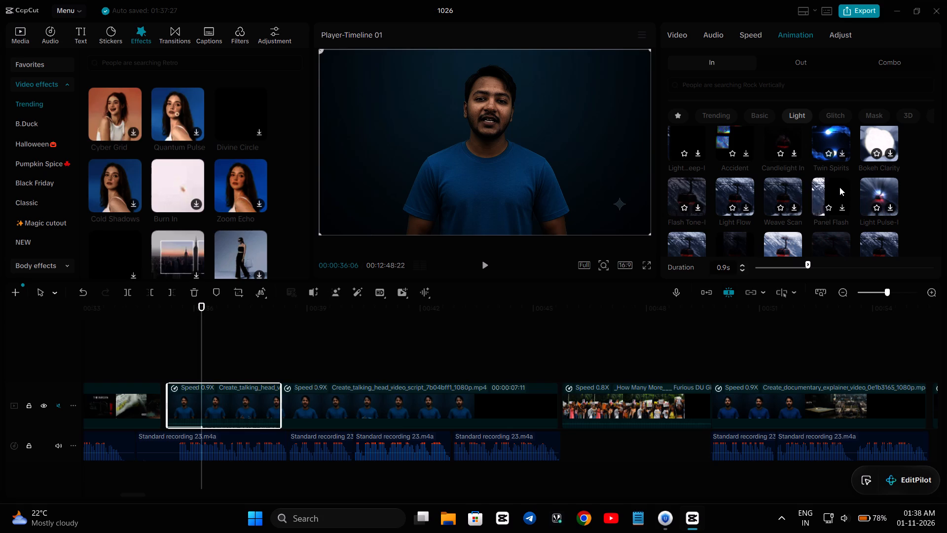
scroll(839, 187, "down", 1)
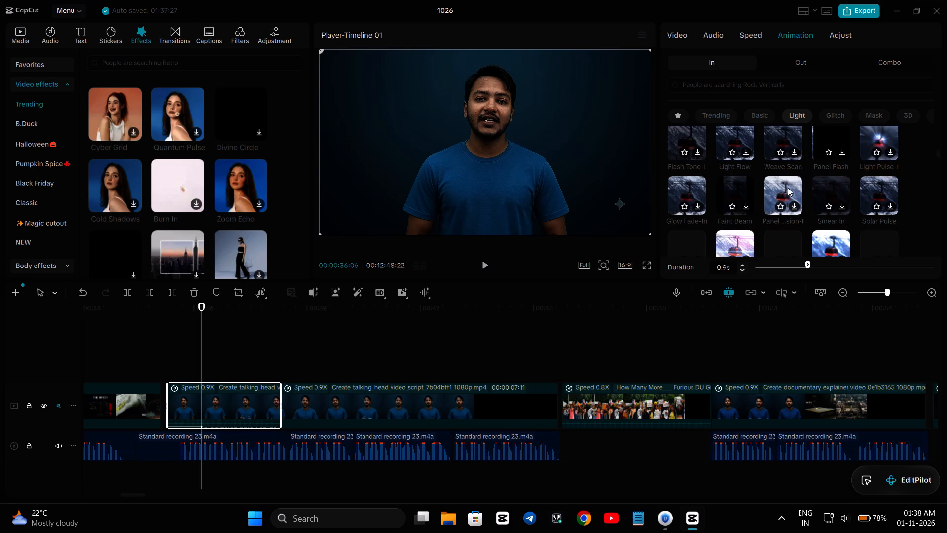
left_click(733, 188)
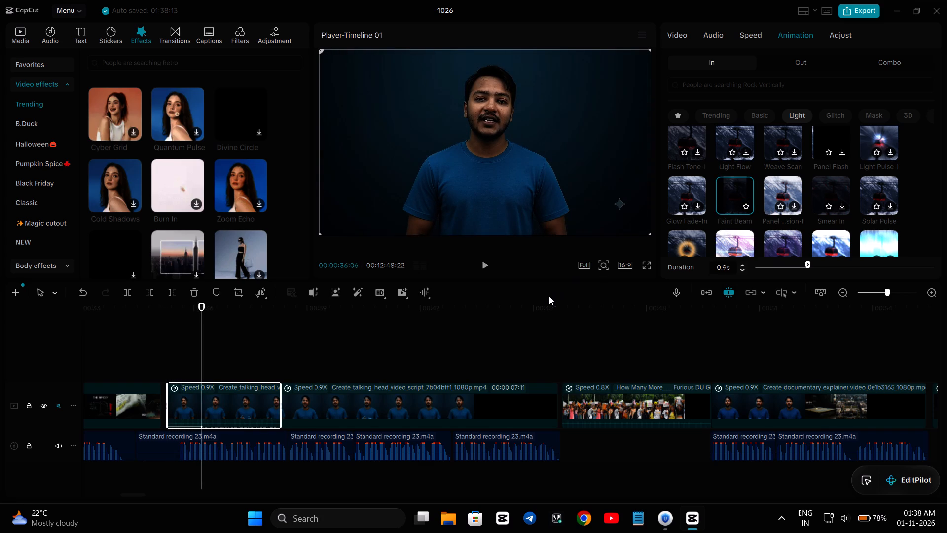
Review playback from before the first talking-head clip, through the protest and documentary explainer clips, into the Chapter 1 title.
scroll(539, 298, "right", 2)
scroll(331, 354, "right", 2)
left_click(279, 343)
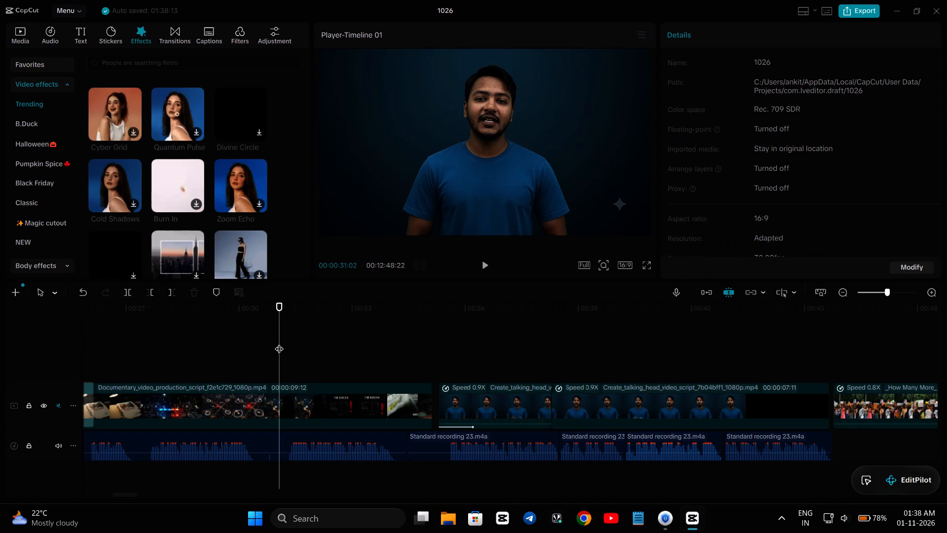
key("space")
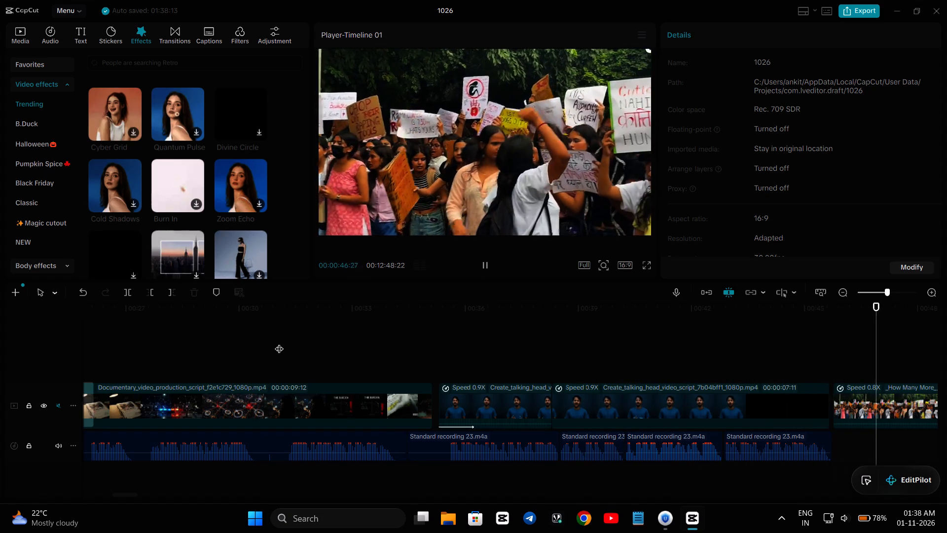
key("space")
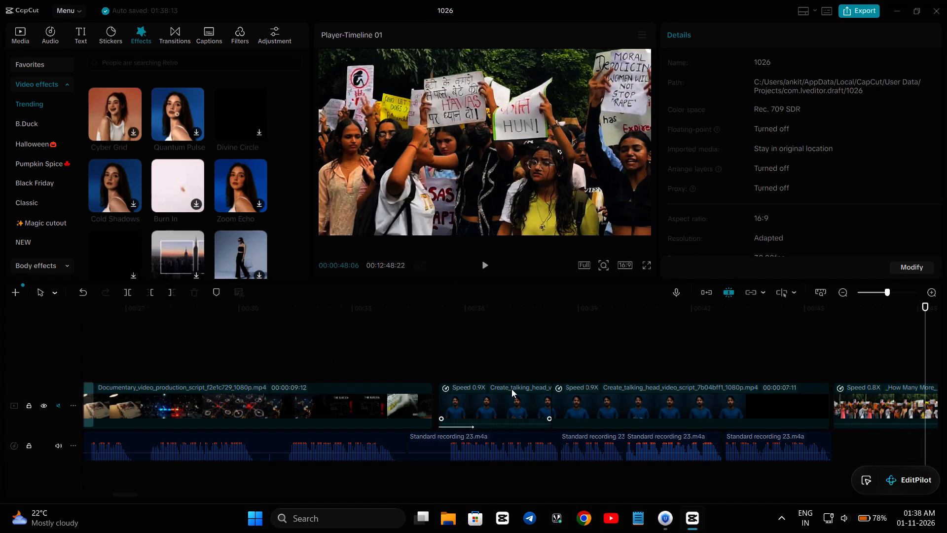
scroll(511, 389, "left", 2)
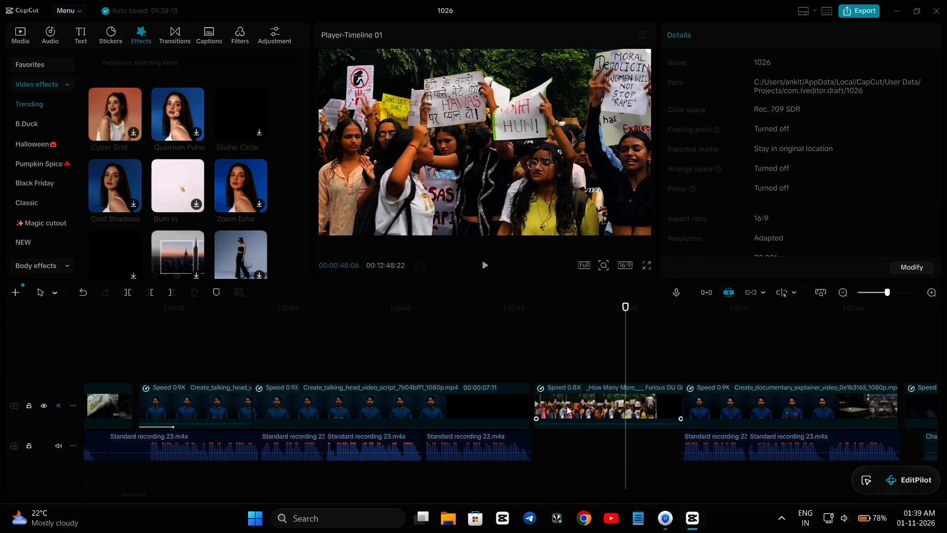
left_click(461, 353)
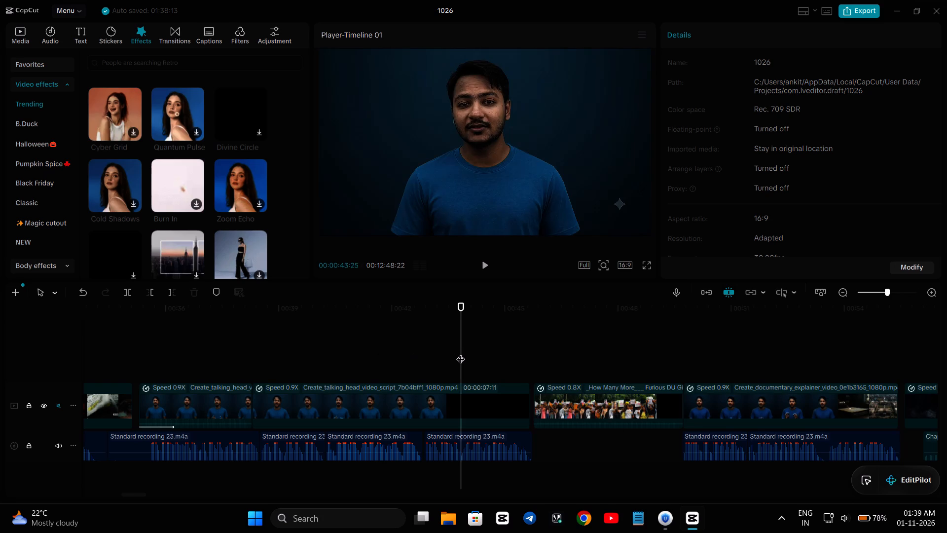
key("space")
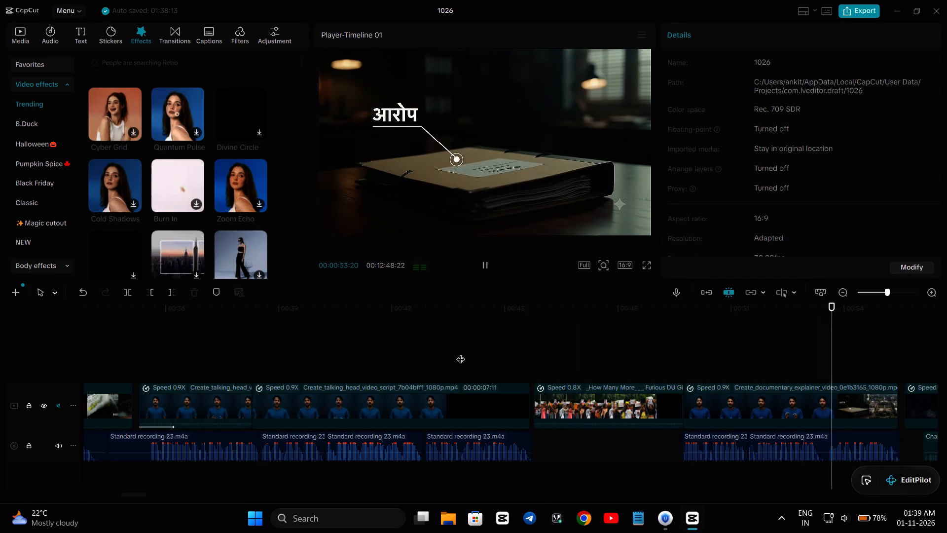
key("space")
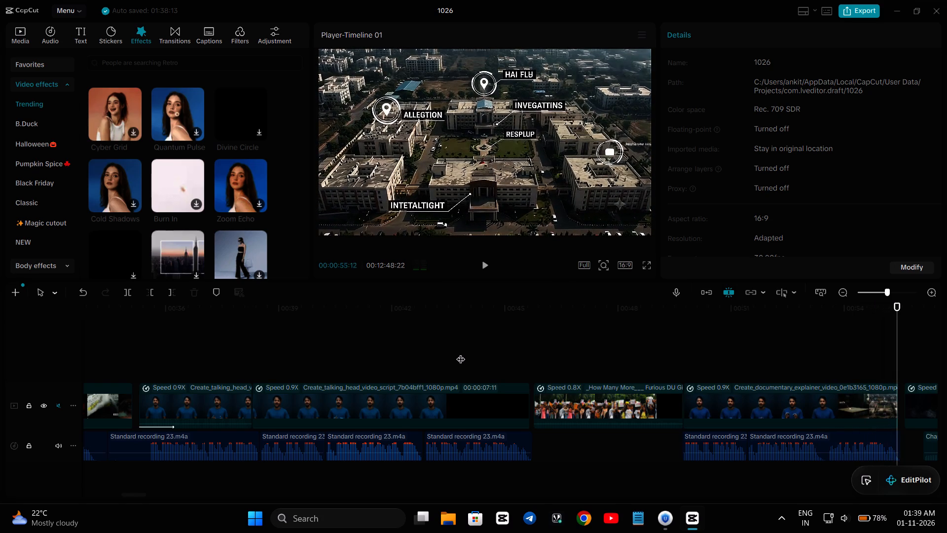
key("space")
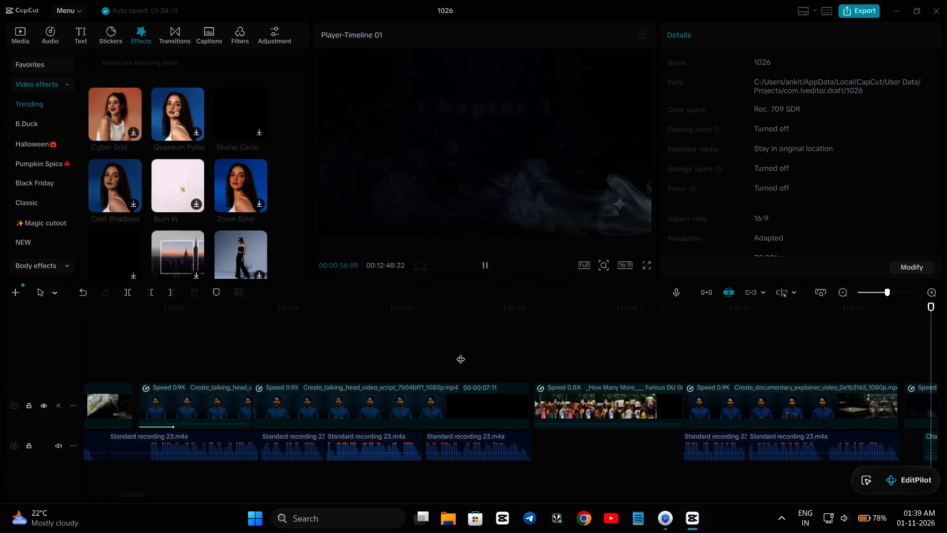
key("space")
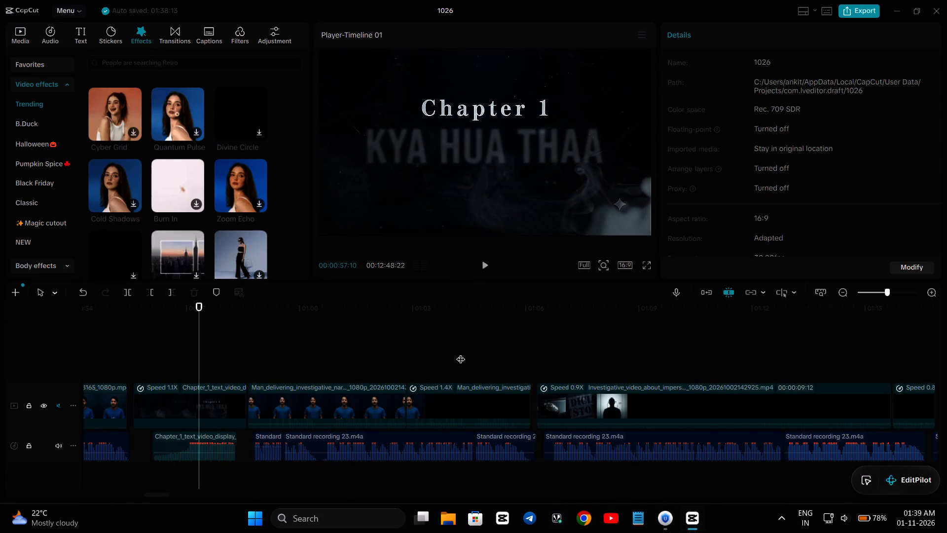
Delete the Chapter 1 text title clip from the video track and its separate audio clip below.
right_click(180, 409)
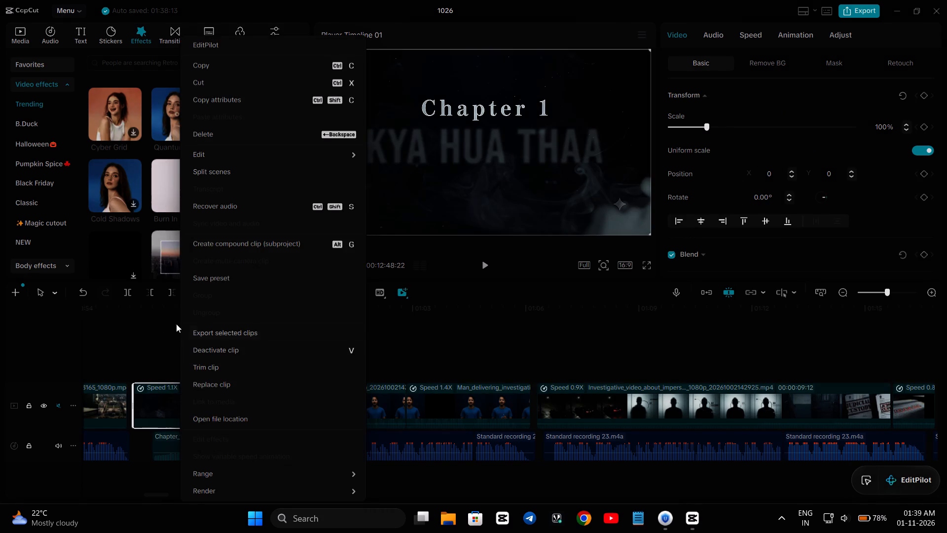
left_click(148, 323)
left_click(197, 295)
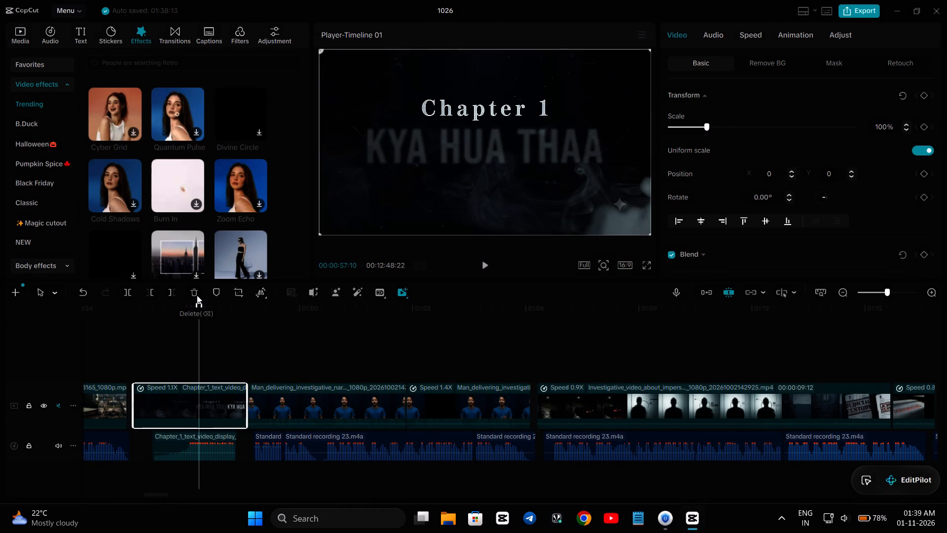
left_click(201, 447)
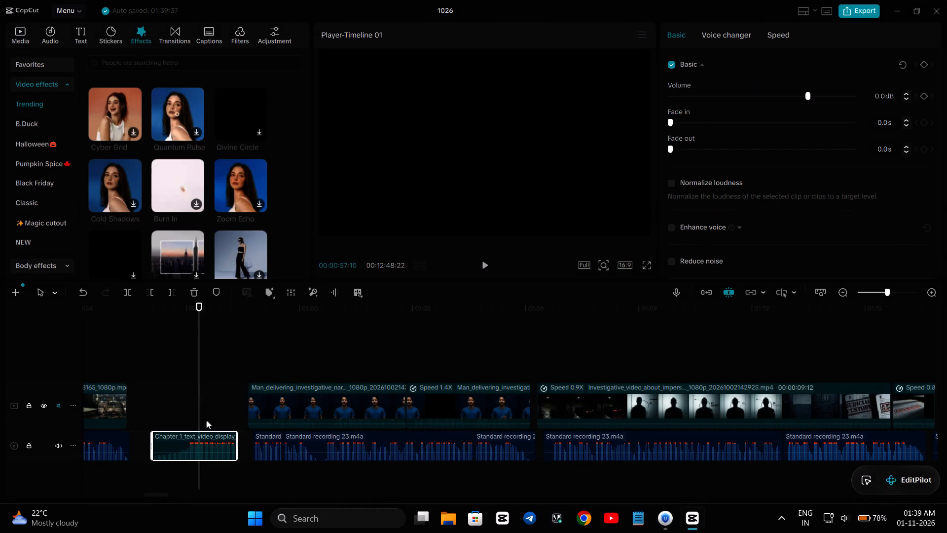
left_click(200, 292)
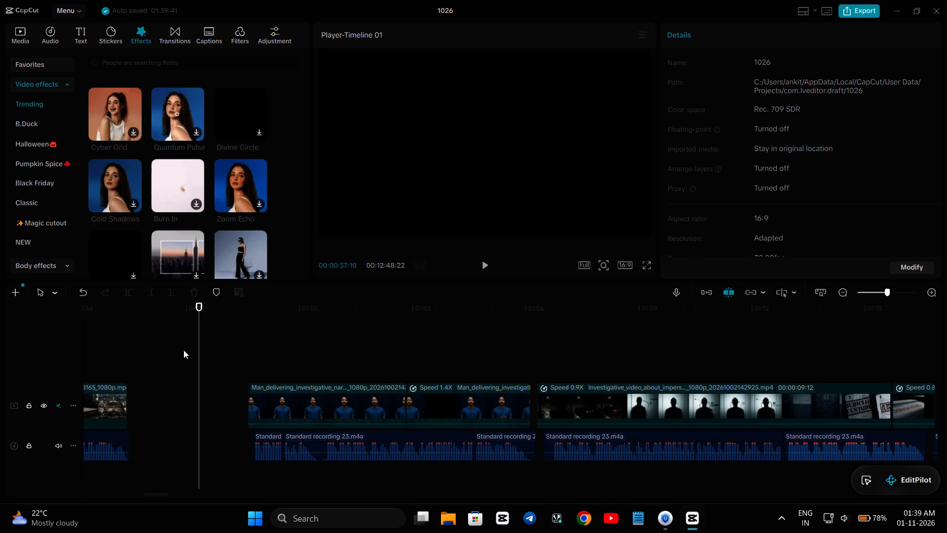
Play across the empty title gap into the Man_delivering_investigative talking-head clip to check its opening against the voice-over.
key("space")
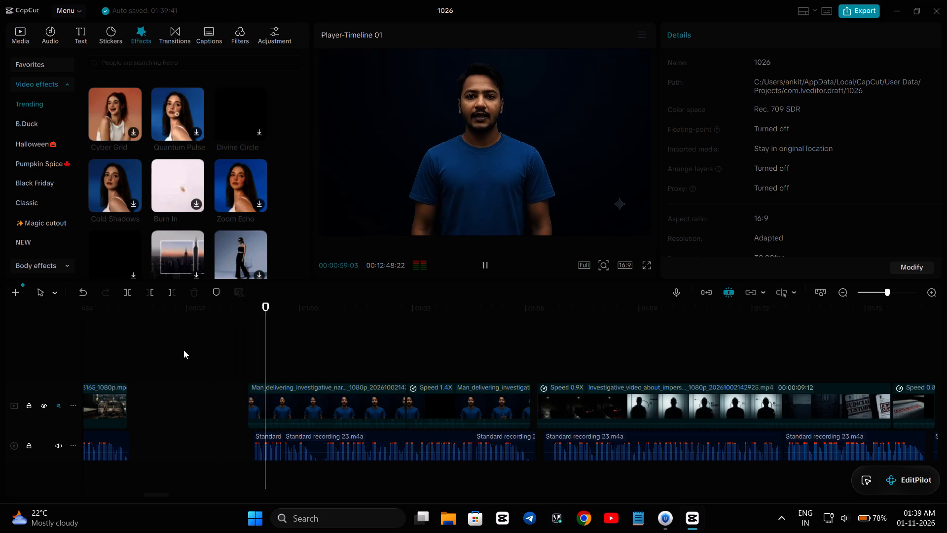
key("space")
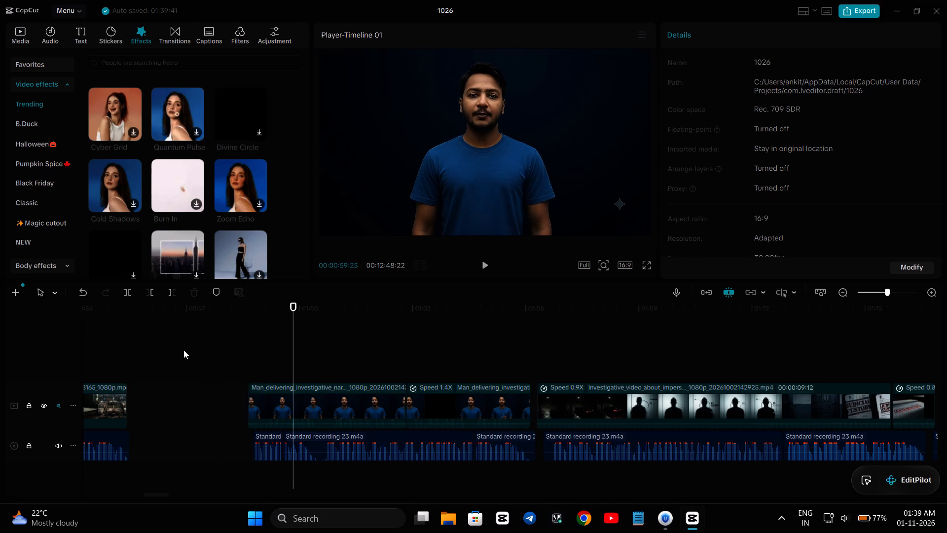
key("space")
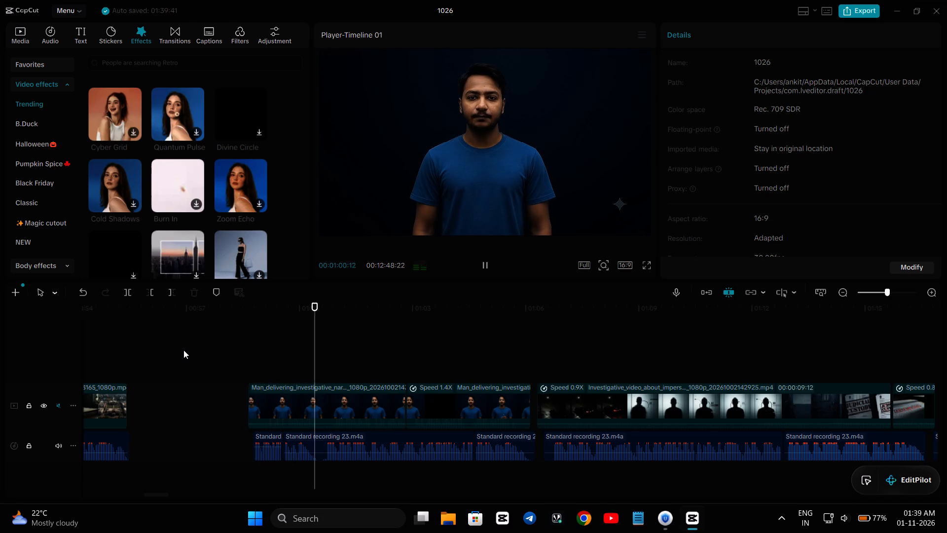
key("space")
left_click(183, 350)
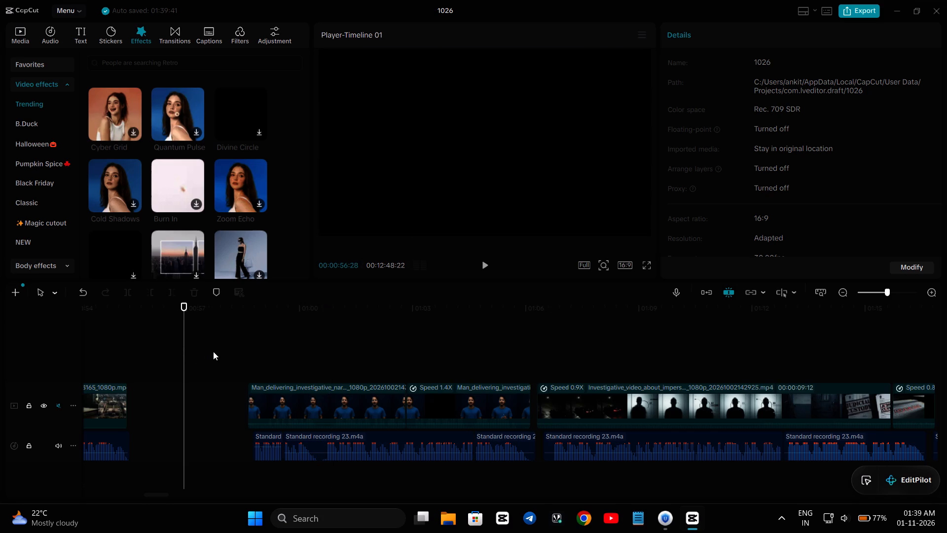
key("space")
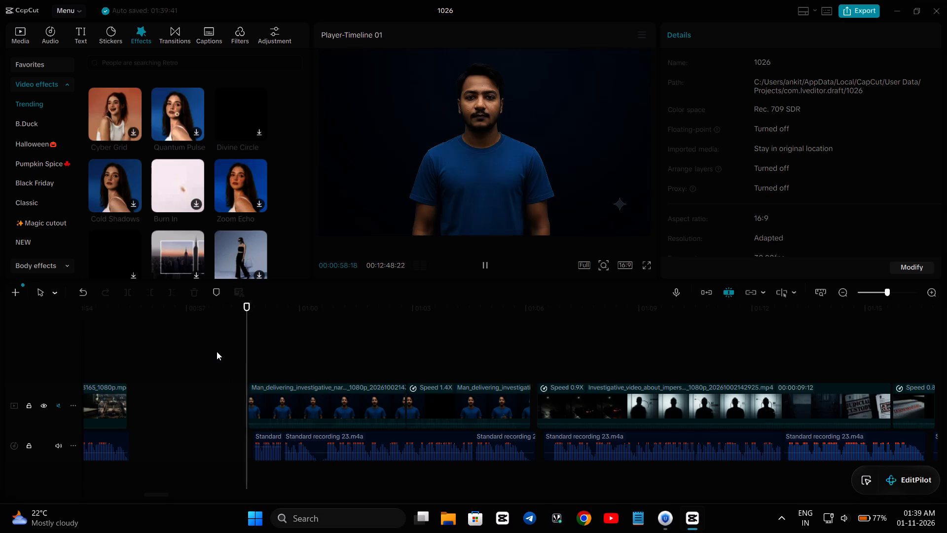
key("space")
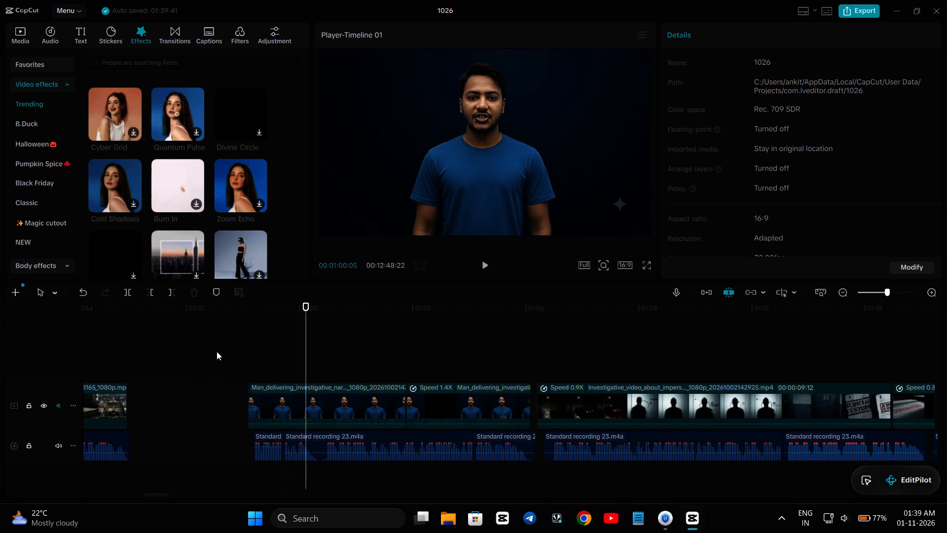
Unmute the main video track and play the opening of the Man_delivering_investigative clip in short bursts to compare its speech with the voice-over.
left_click(242, 357)
left_click(57, 403)
key("space")
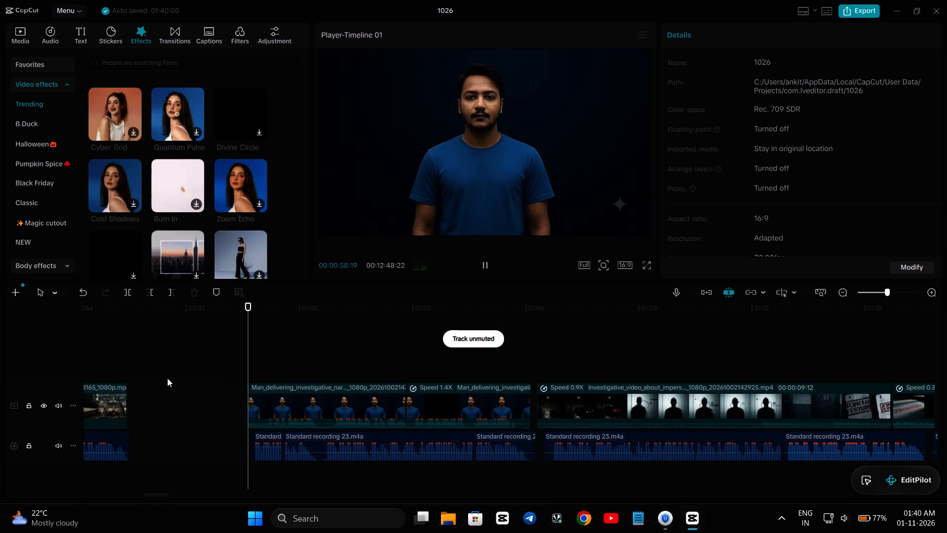
key("space")
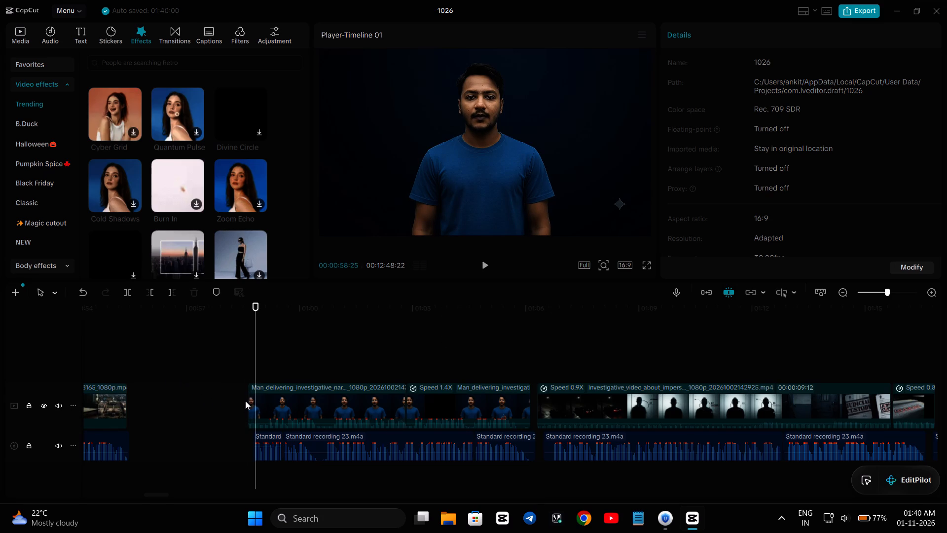
key("space")
key("space")
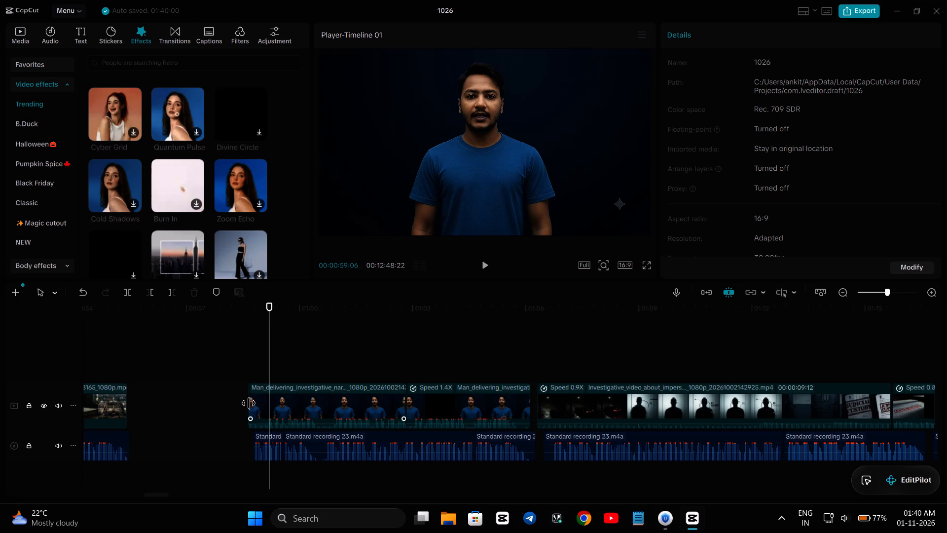
key("space")
key("space")
key("space")
key("space")
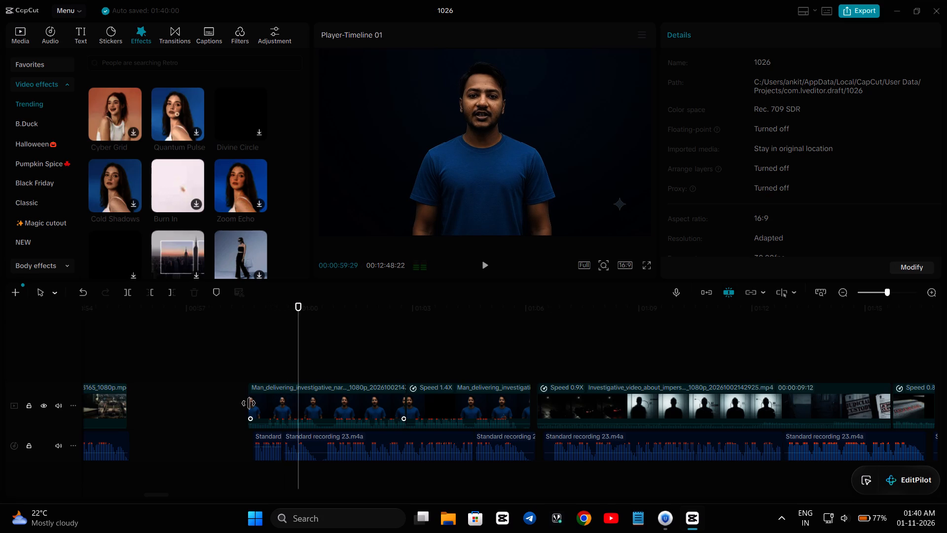
key("space")
key("space")
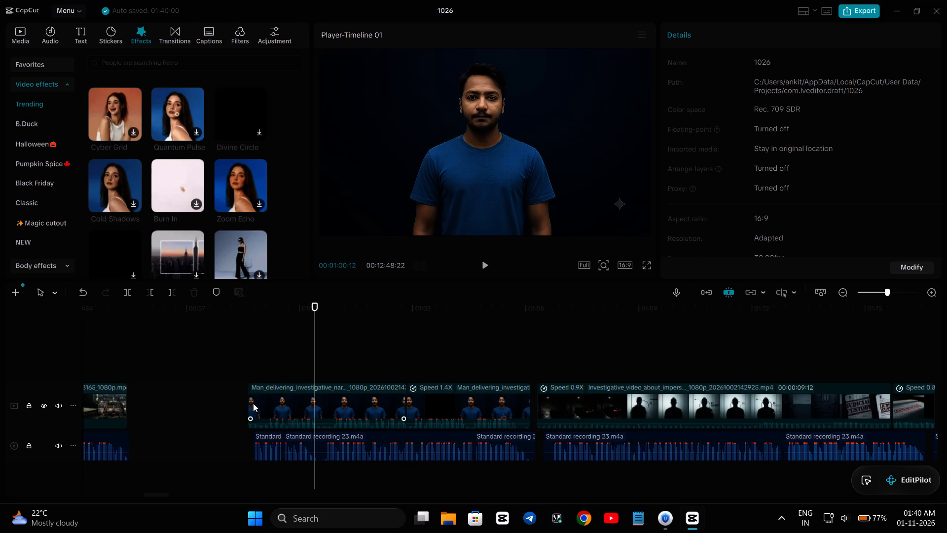
Trim the start of the Man_delivering_investigative talking-head clip so it begins in line with the first voice-over segment below it.
left_click_drag(249, 403, 249, 407)
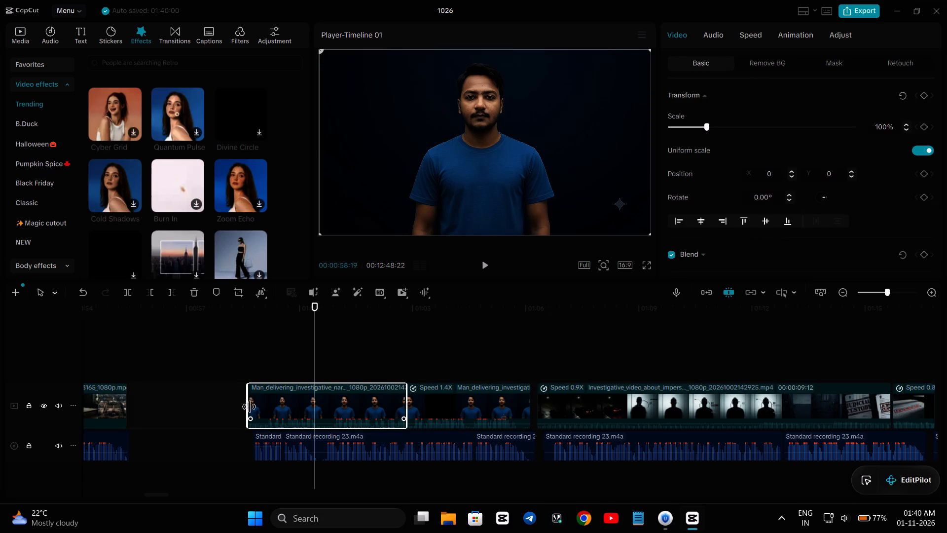
left_click_drag(249, 407, 256, 411)
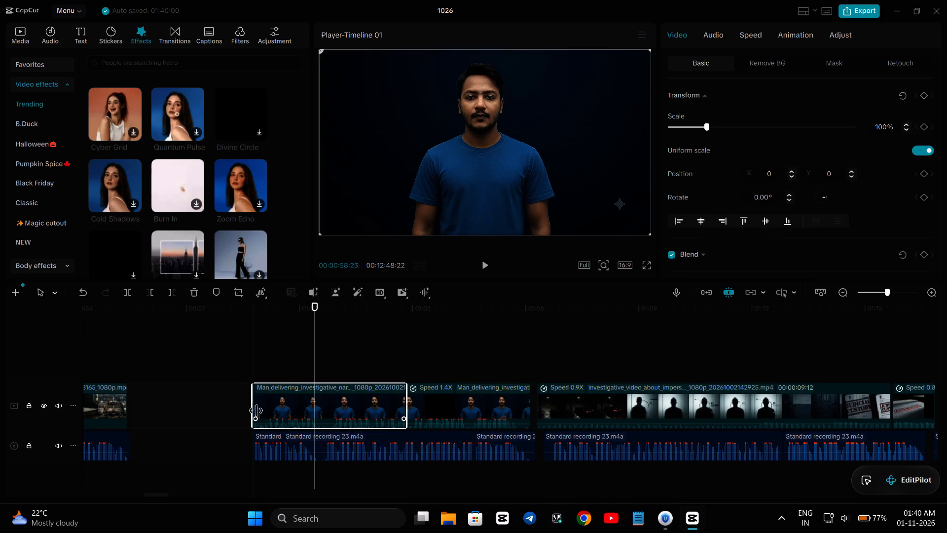
left_click_drag(256, 411, 257, 411)
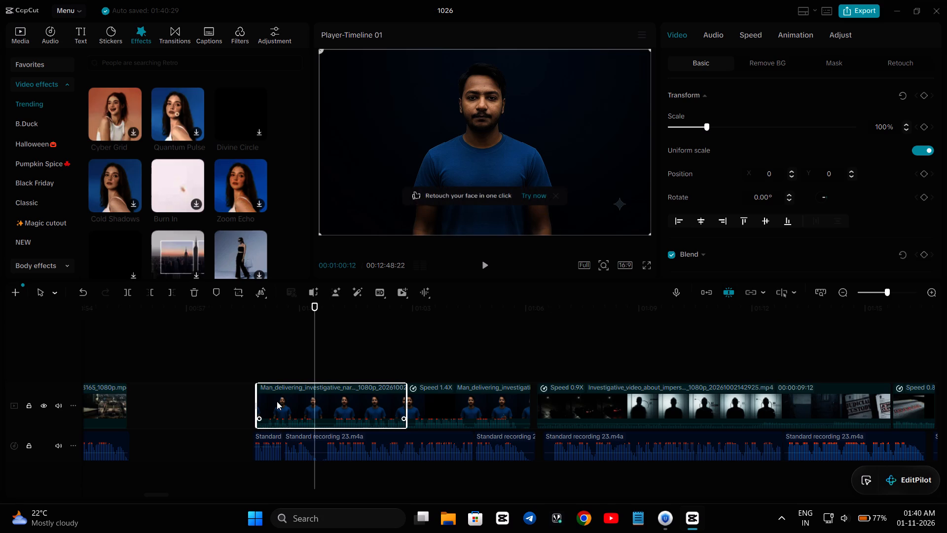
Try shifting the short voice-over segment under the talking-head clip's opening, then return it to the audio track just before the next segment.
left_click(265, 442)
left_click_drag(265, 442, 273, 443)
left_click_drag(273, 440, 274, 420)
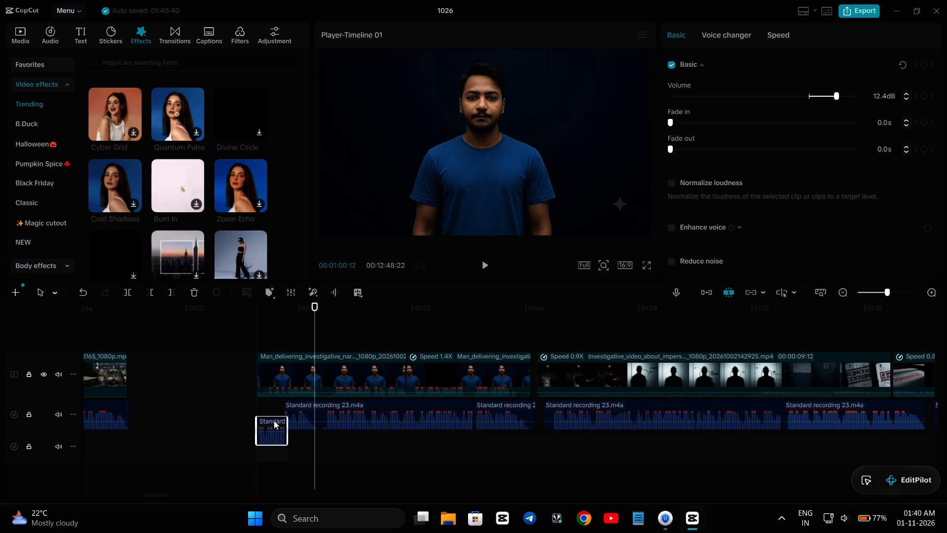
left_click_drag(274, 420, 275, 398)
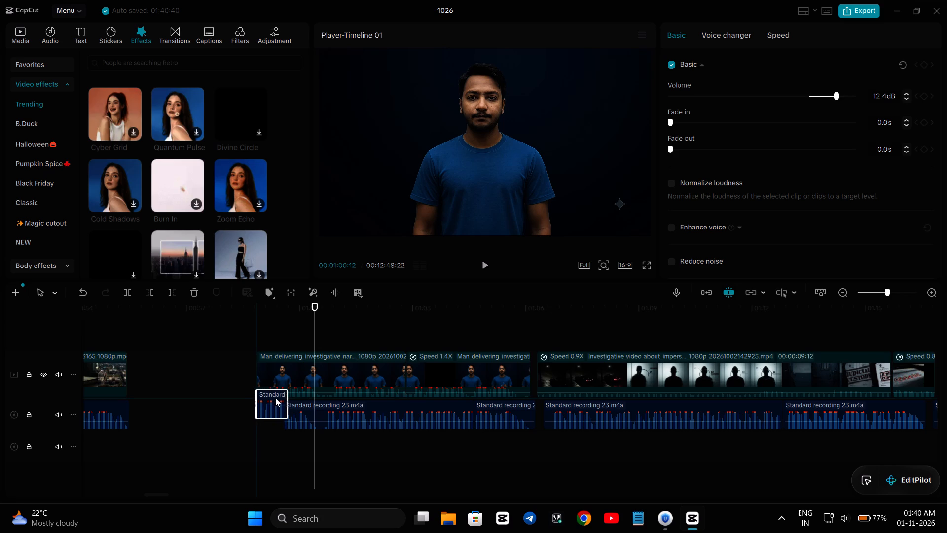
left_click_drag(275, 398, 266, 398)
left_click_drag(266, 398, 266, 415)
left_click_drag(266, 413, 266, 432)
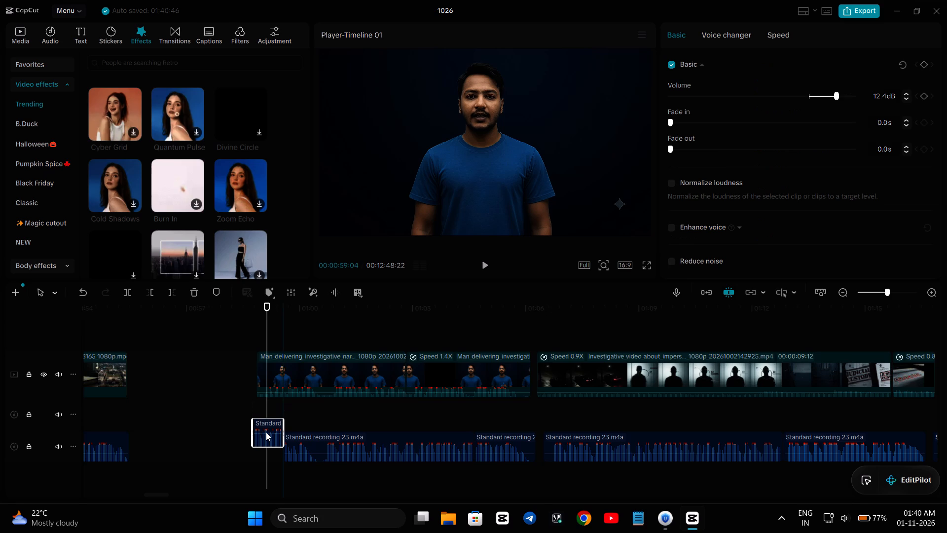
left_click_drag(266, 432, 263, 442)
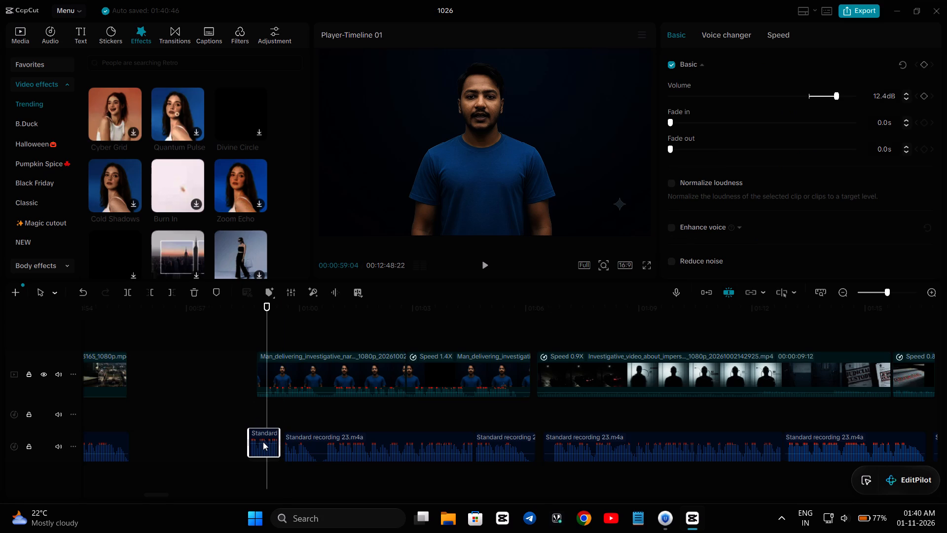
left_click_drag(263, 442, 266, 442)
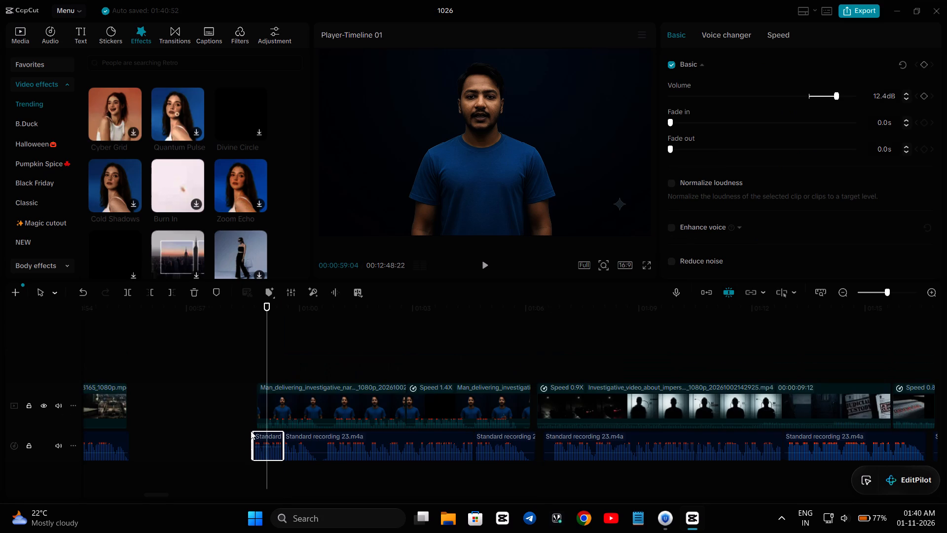
Play the trimmed opening of the Man_delivering_investigative clip to compare its speech with the voice-over.
left_click(242, 414)
key("space")
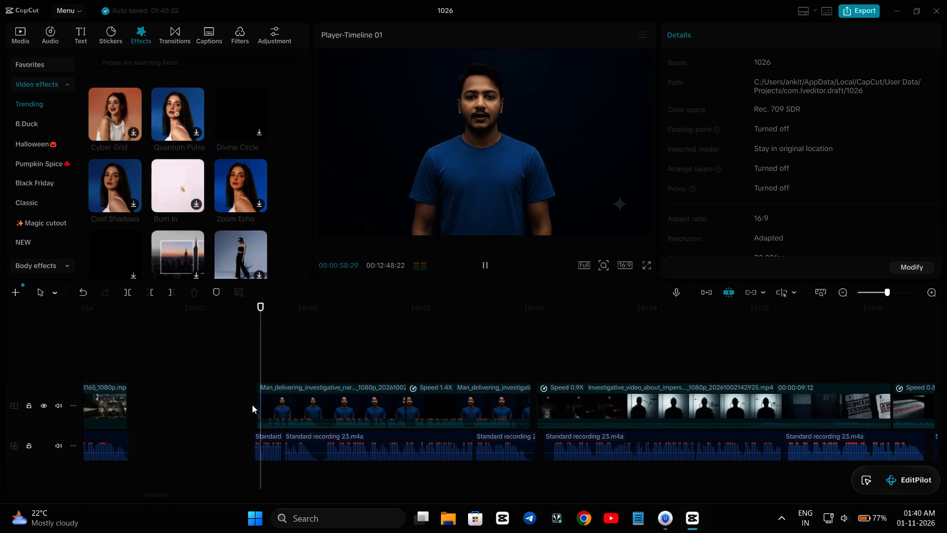
key("space")
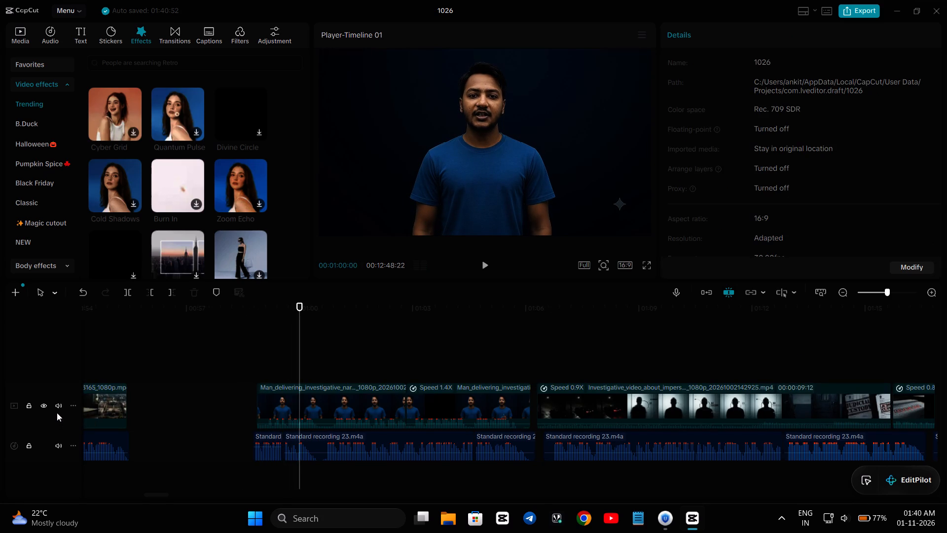
Mute the main video track so only the voice-over is heard.
left_click(57, 407)
Play from the title gap through both Man_delivering_investigative clips into the start of the Investigative_video clip, checking sync with the voice-over.
left_click(224, 384)
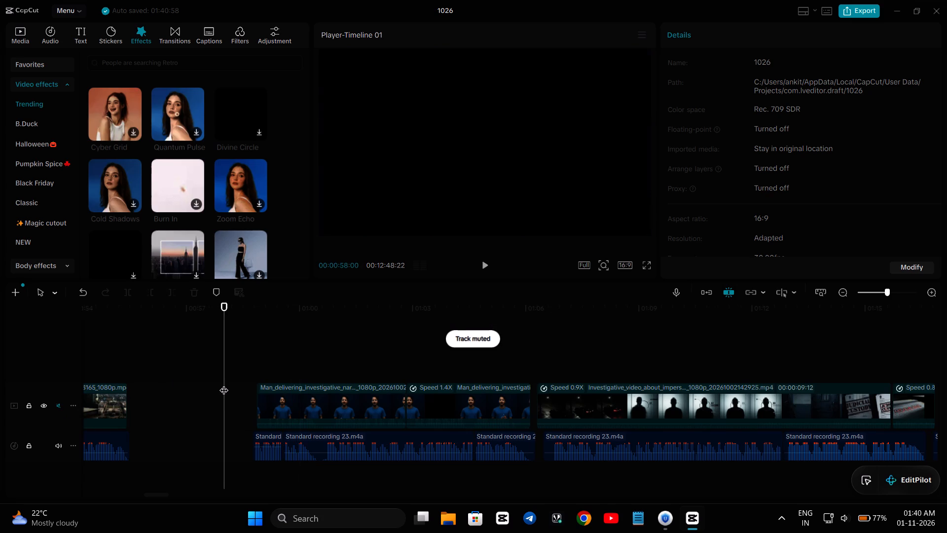
key("space")
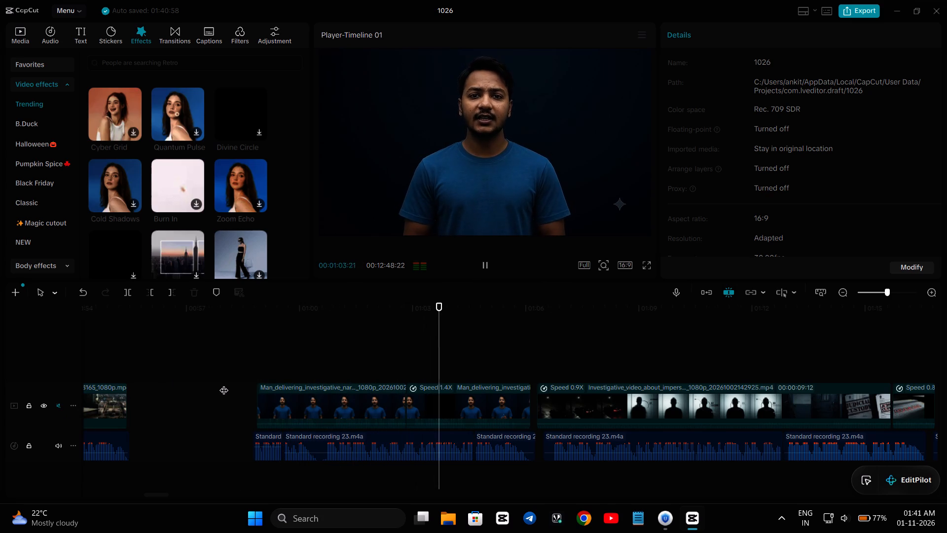
key("space")
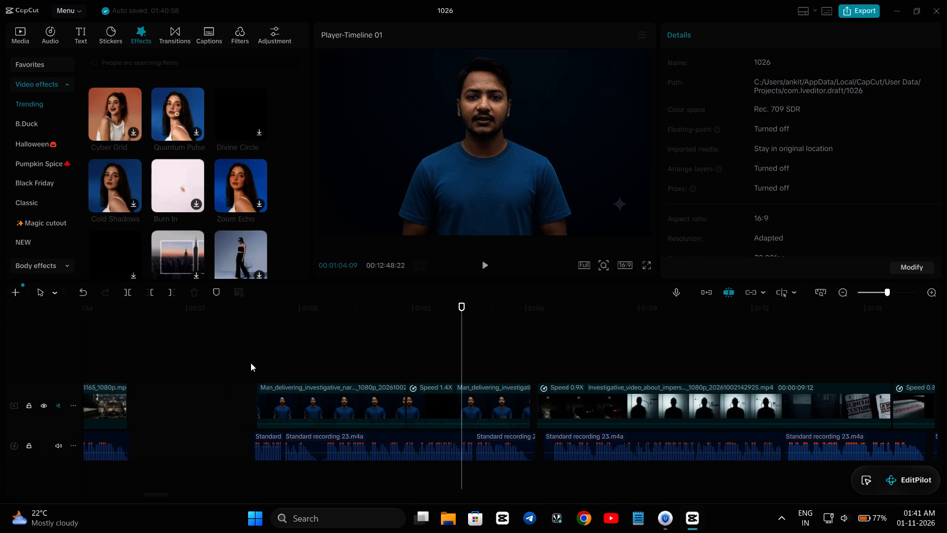
left_click(251, 363)
key("space")
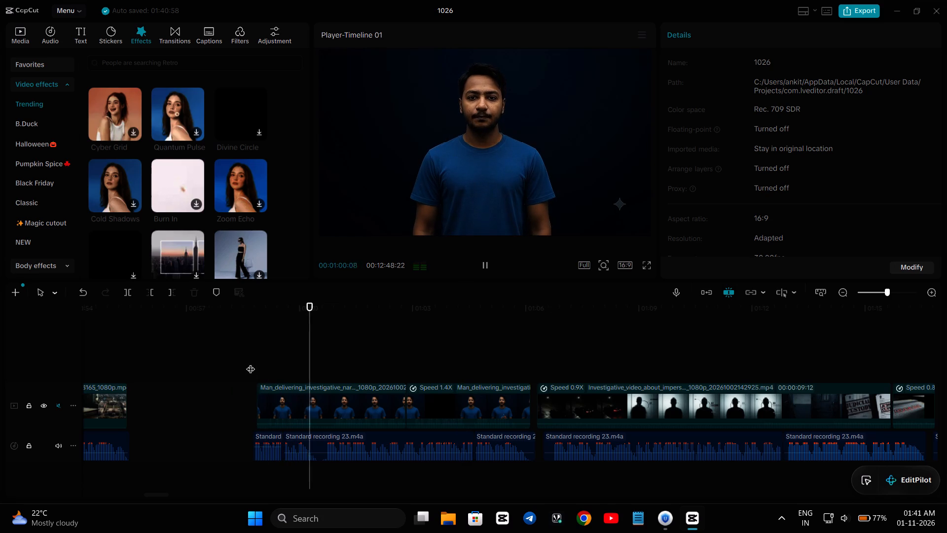
left_click(251, 363)
key("space")
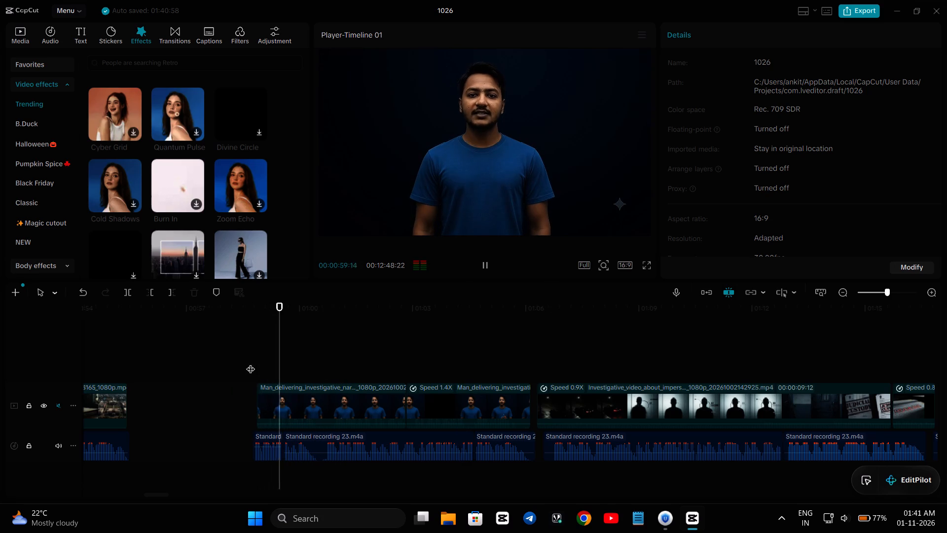
key("space")
key("space")
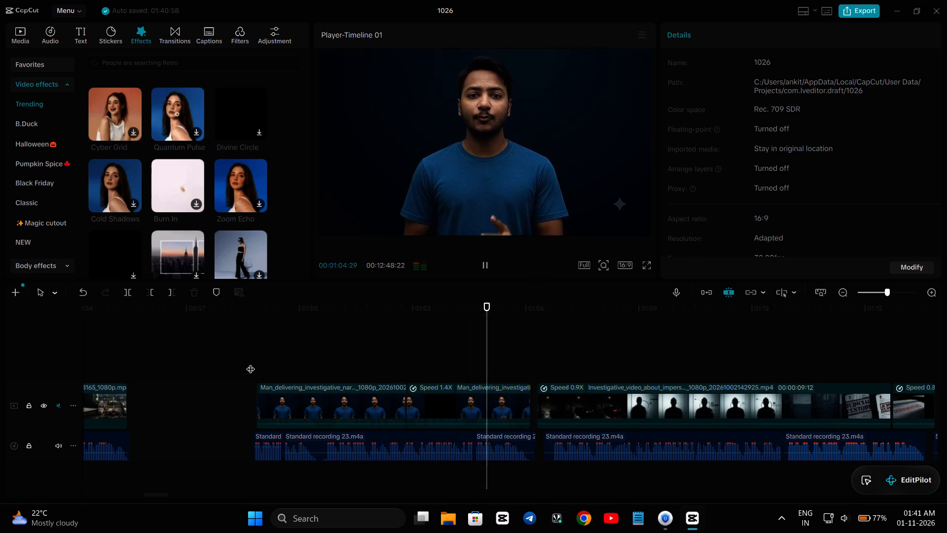
key("space")
key("space")
key("space")
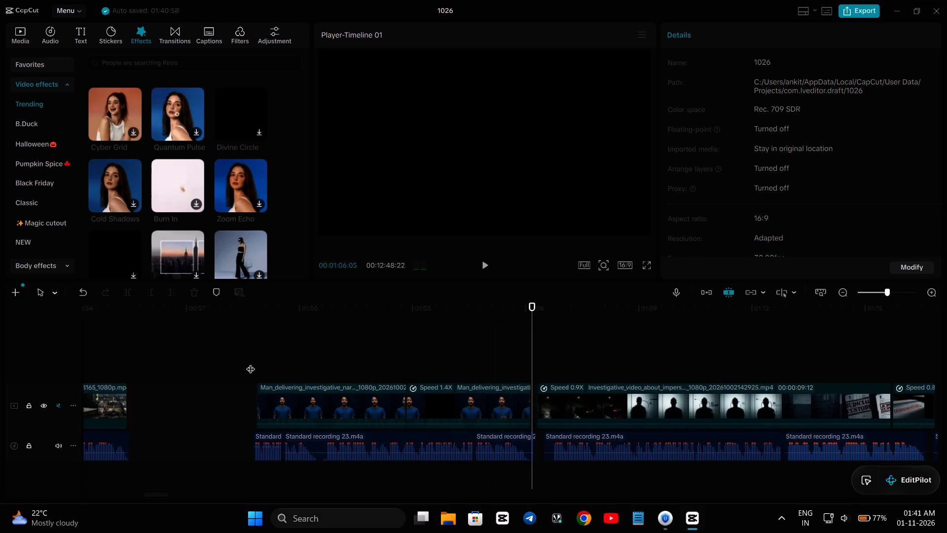
key("space")
key("space")
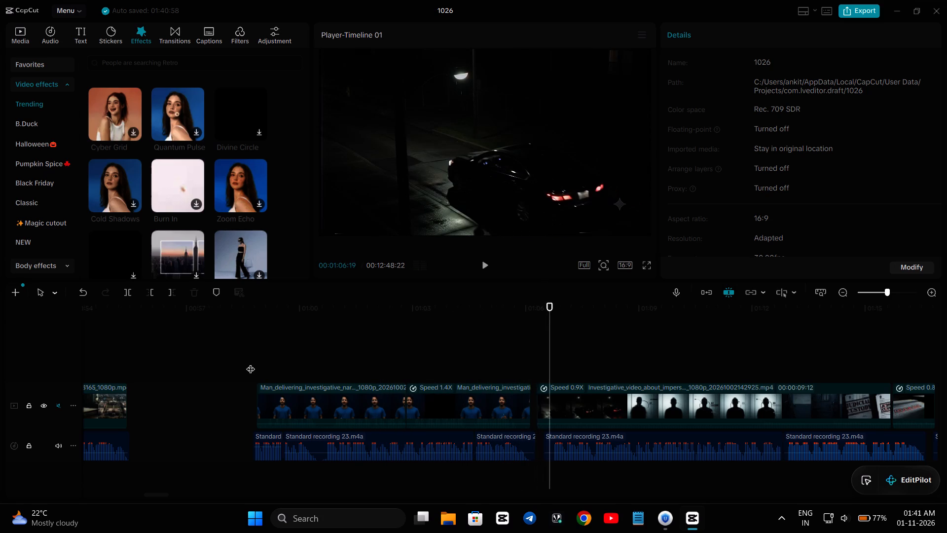
Play on through the Investigative_video clip into the Man_speaking_Hindi clip, then replay the latter's opening against the voice-over.
key("space")
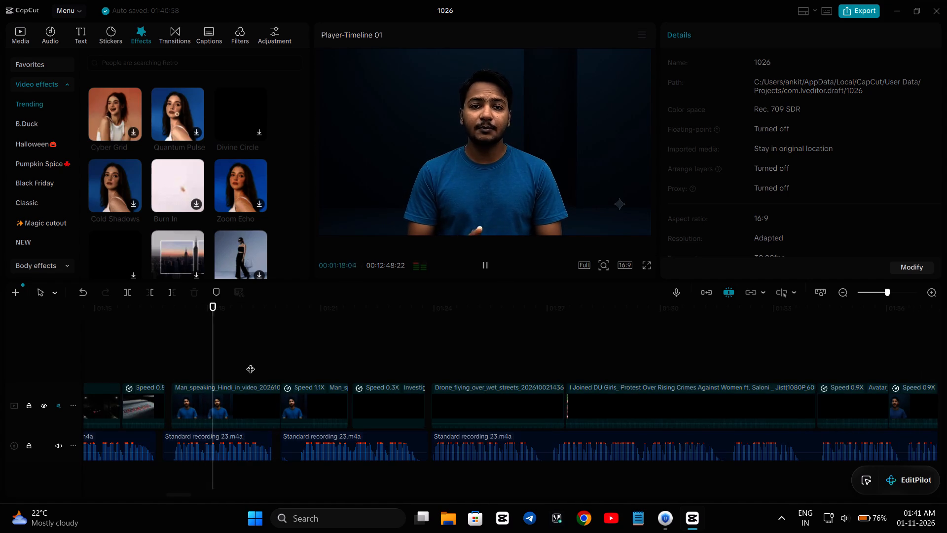
key("space")
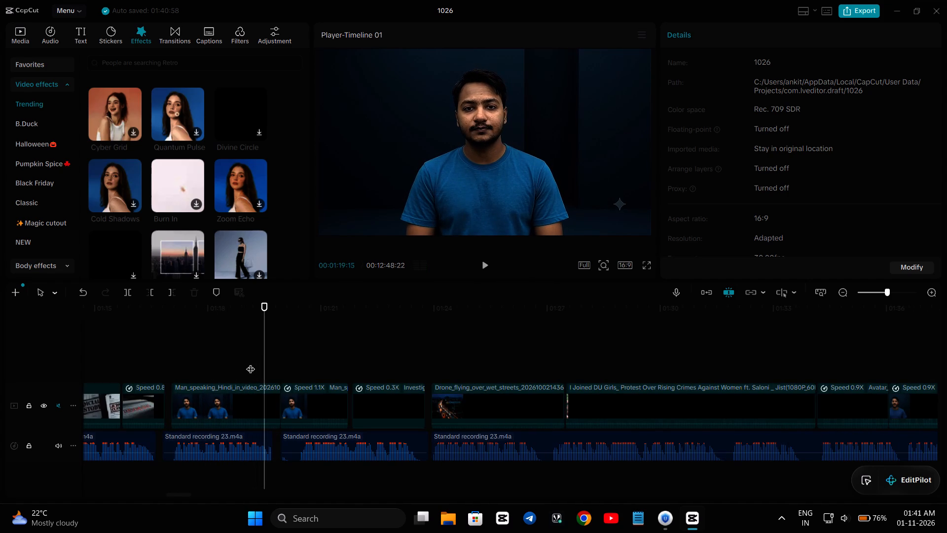
left_click(147, 356)
key("space")
key("space")
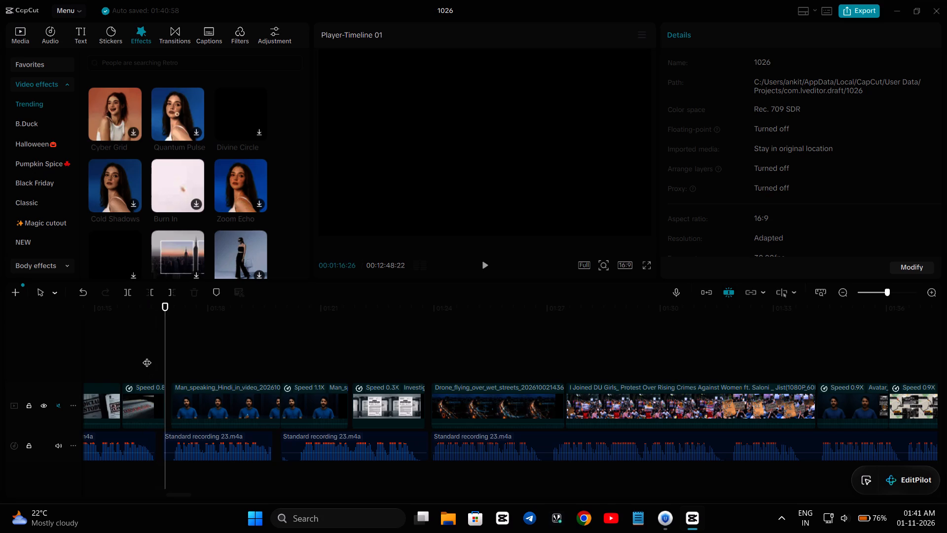
key("space")
key("space")
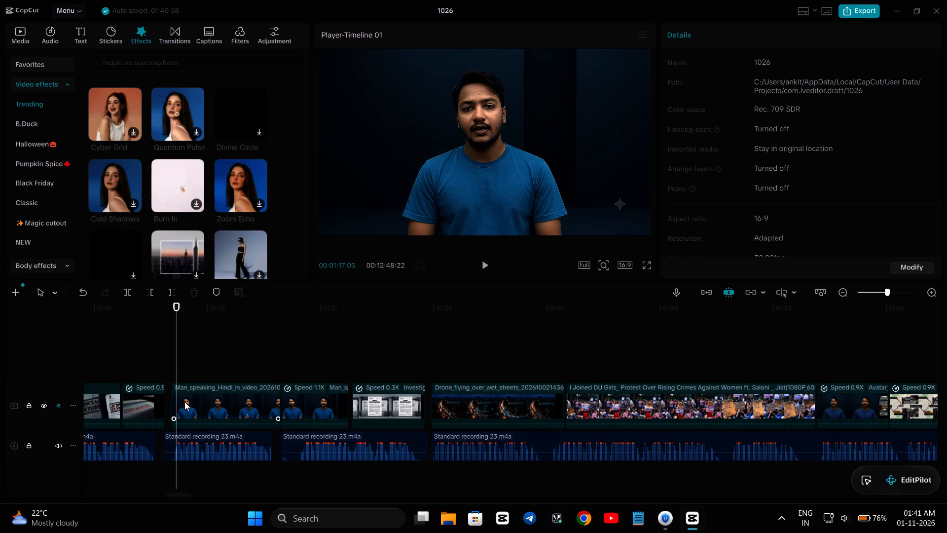
Browse the Light category of In animations for the Man_speaking_Hindi talking-head clip.
left_click(184, 402)
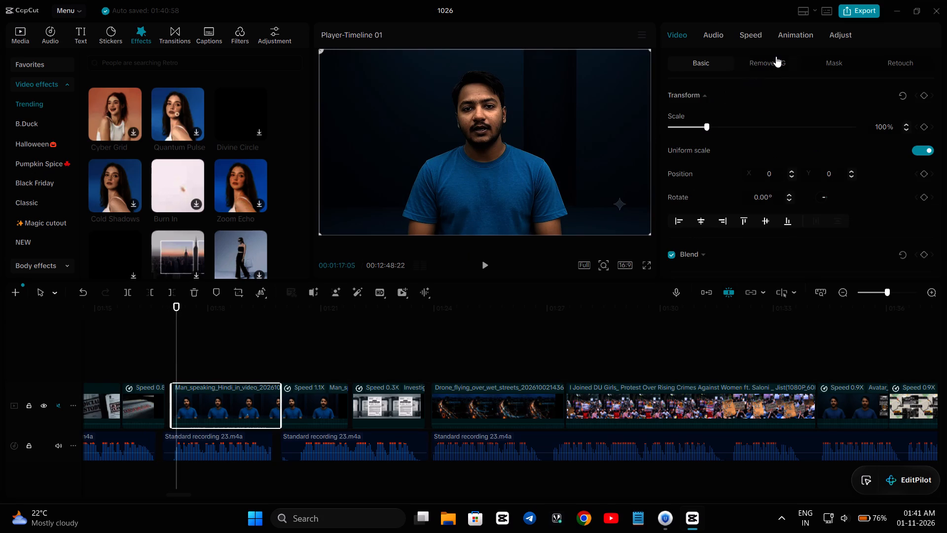
left_click(790, 40)
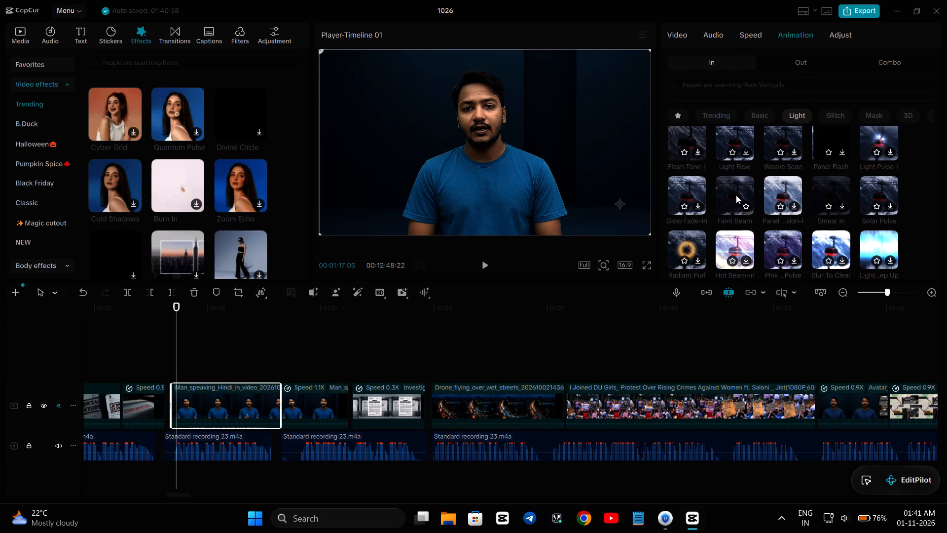
scroll(795, 214, "down", 3)
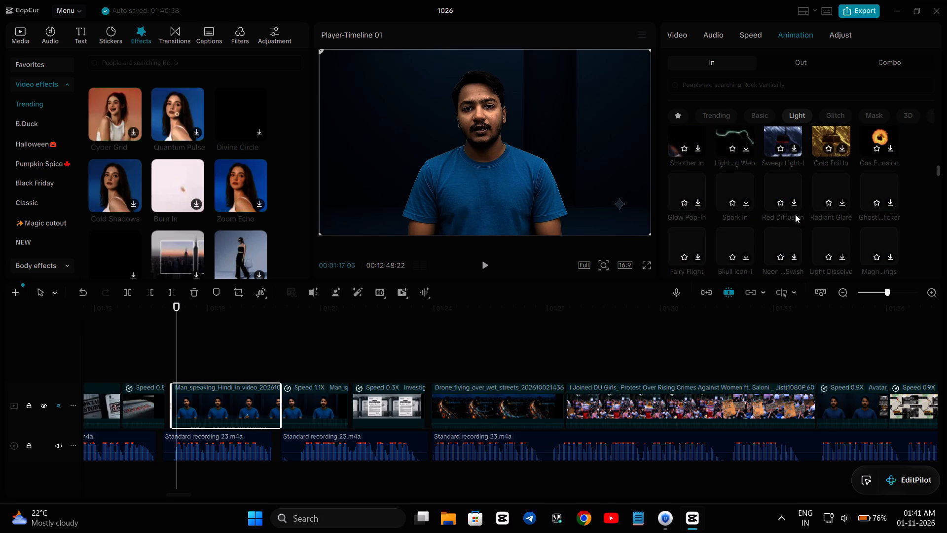
scroll(795, 214, "down", 1)
scroll(795, 214, "up", 11)
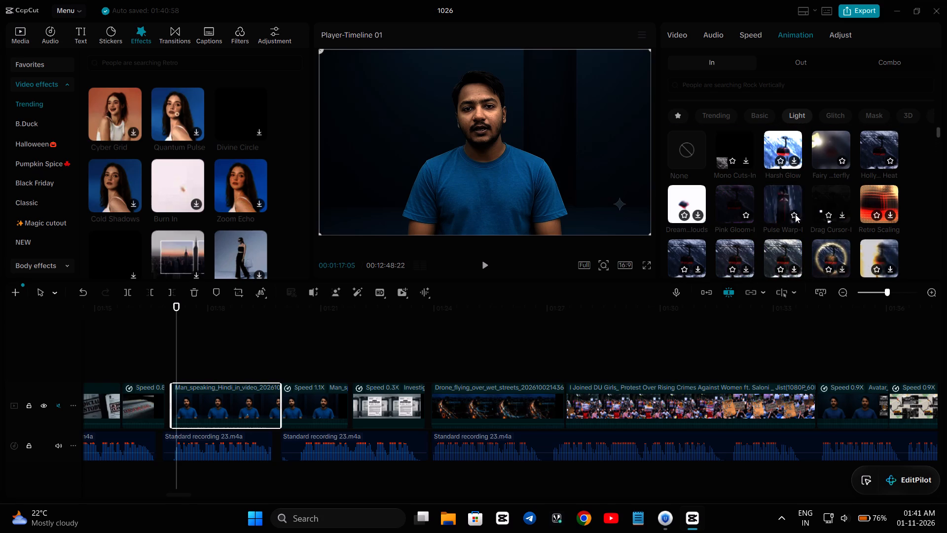
scroll(795, 214, "up", 3)
scroll(821, 248, "down", 2)
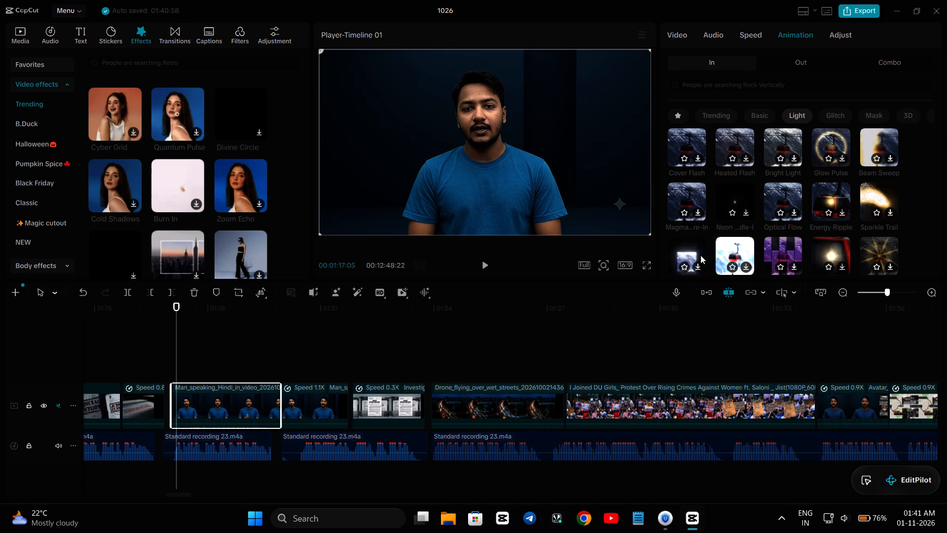
scroll(720, 251, "down", 1)
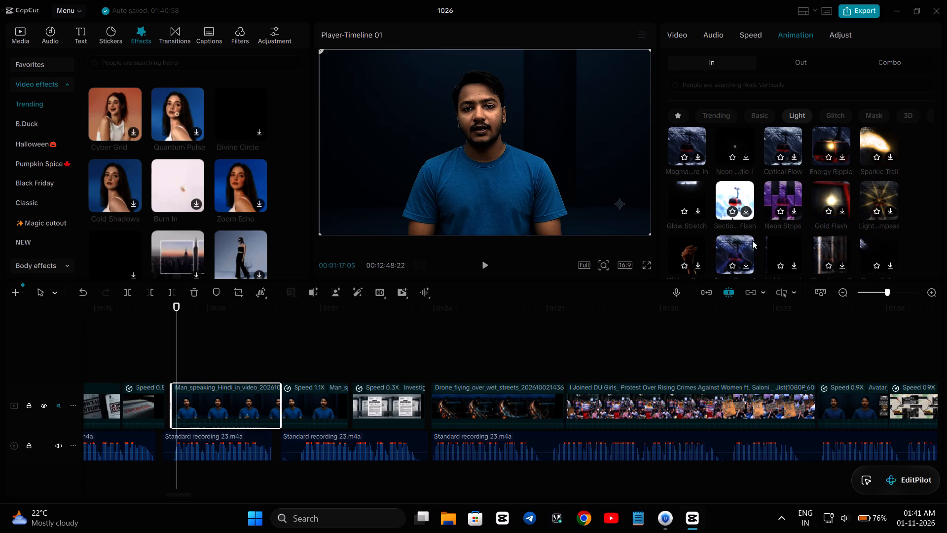
scroll(779, 239, "down", 1)
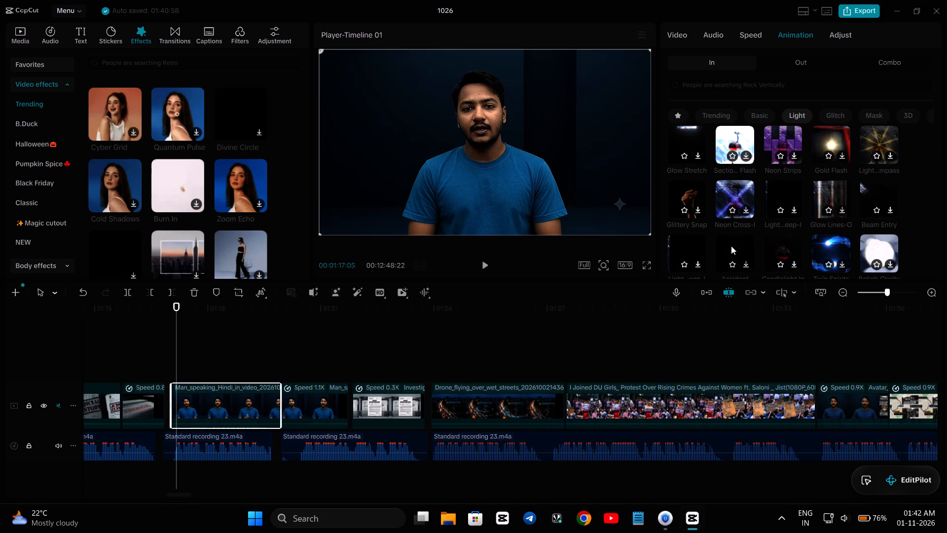
scroll(732, 245, "down", 1)
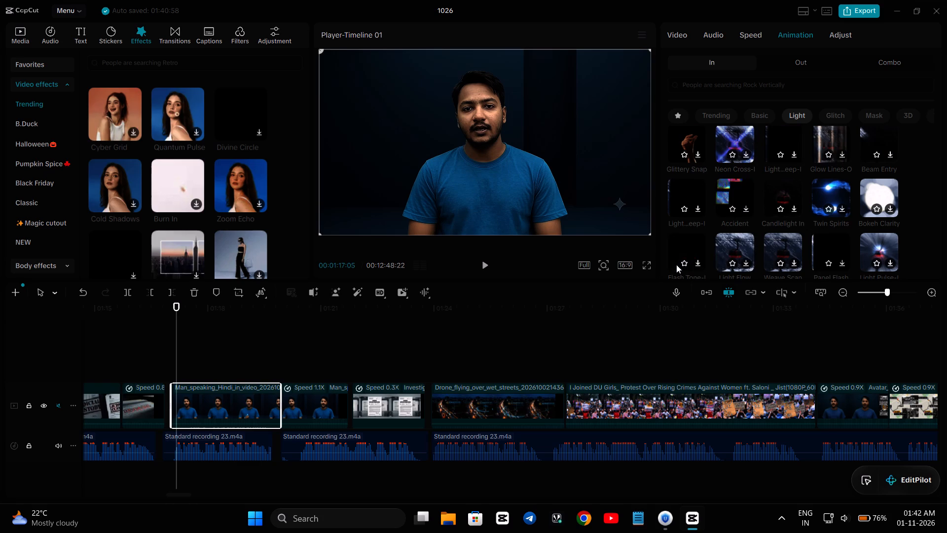
Play the earlier Documentary_video_production_script clip and the opening of the first Create_talking_head clip against the voice-over.
scroll(676, 265, "right", 3)
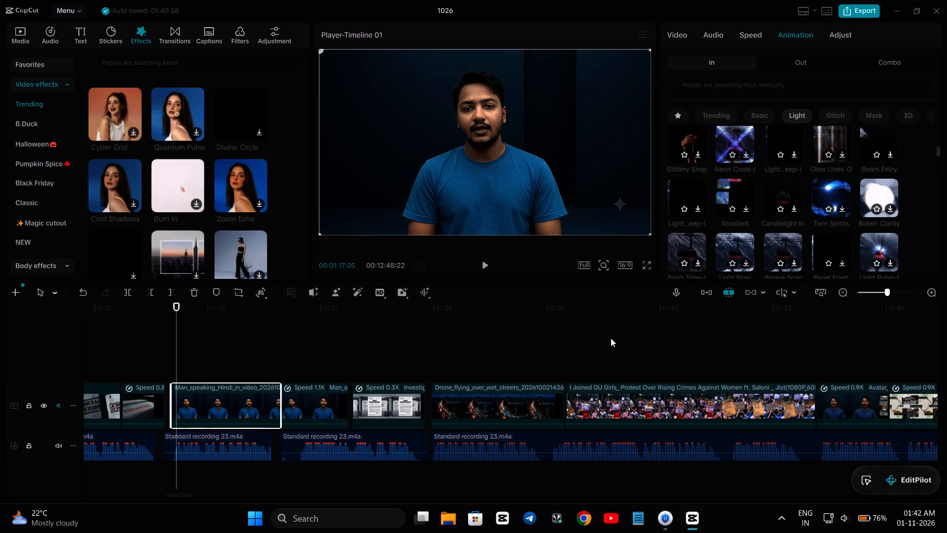
scroll(611, 338, "right", 10)
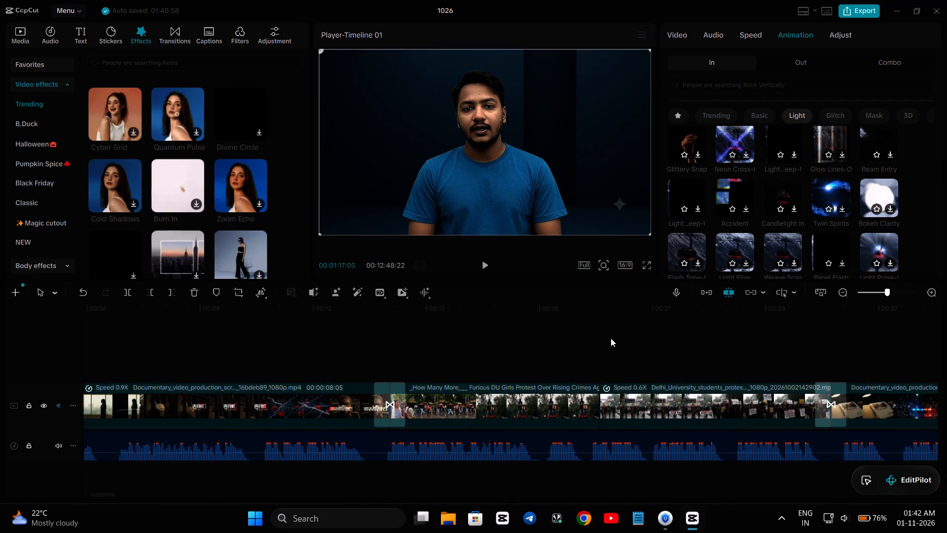
scroll(624, 343, "left", 1)
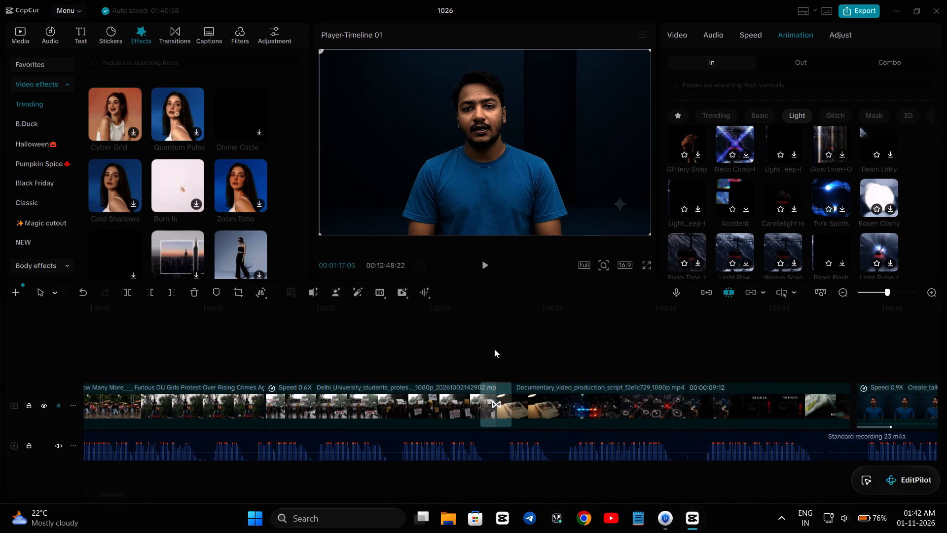
left_click(494, 349)
left_click(426, 356)
key("space")
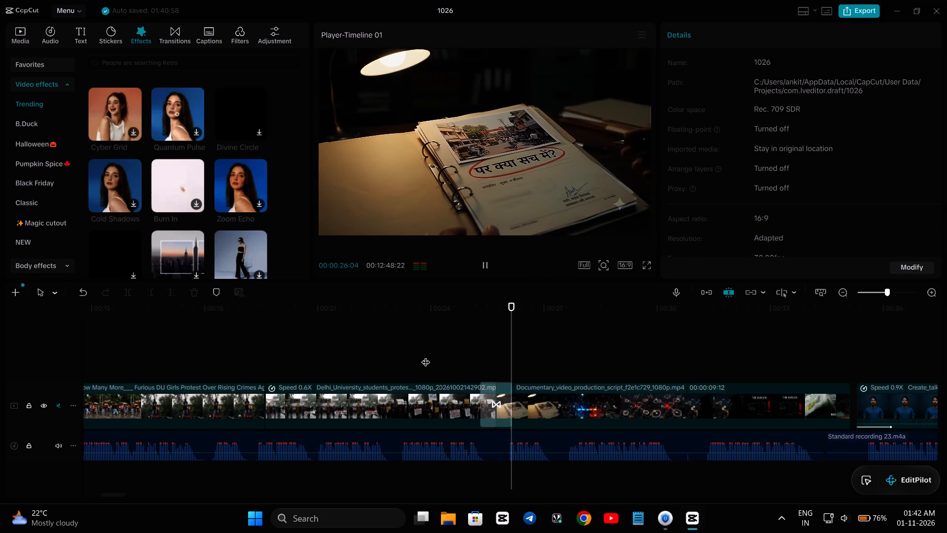
scroll(426, 356, "left", 2)
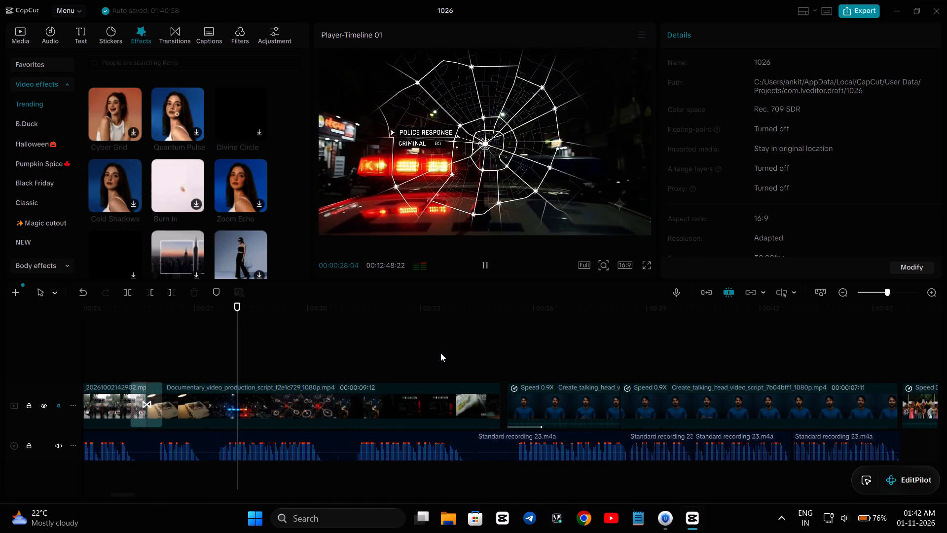
left_click(440, 353)
key("space")
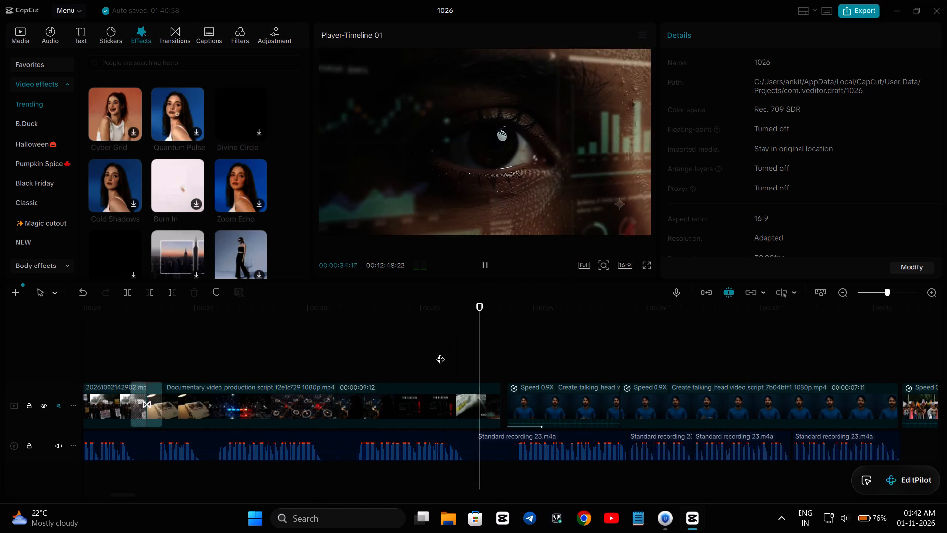
key("space")
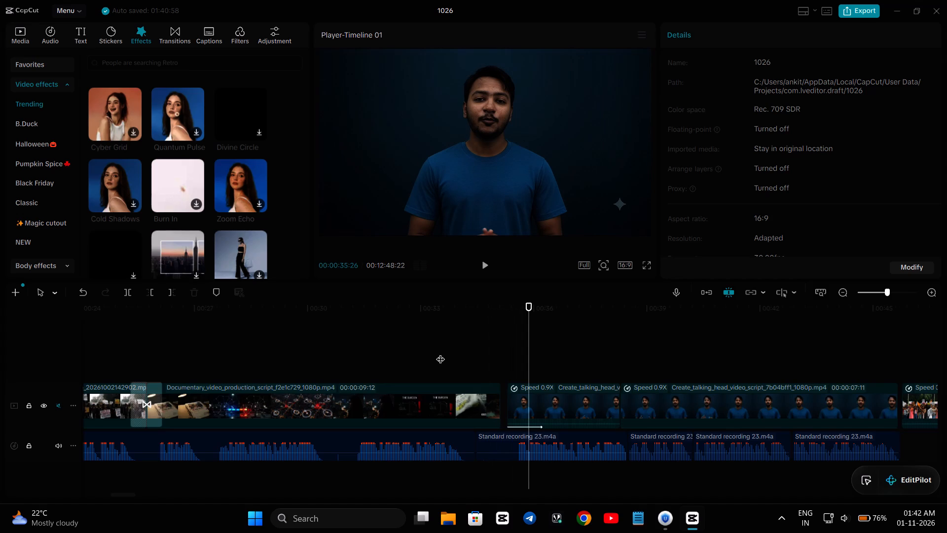
Look through the Light category of In animations to find which one is applied to the first Create_talking_head clip.
left_click(548, 404)
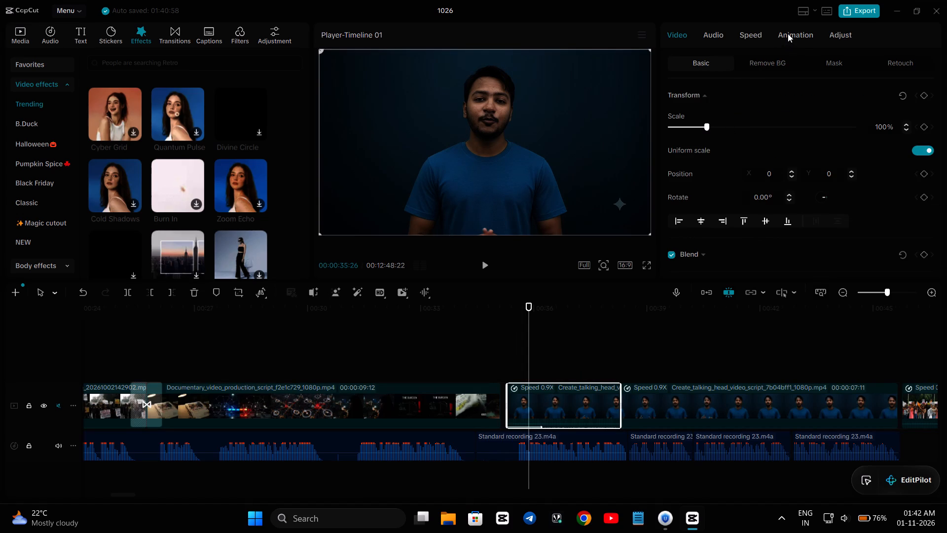
left_click(788, 34)
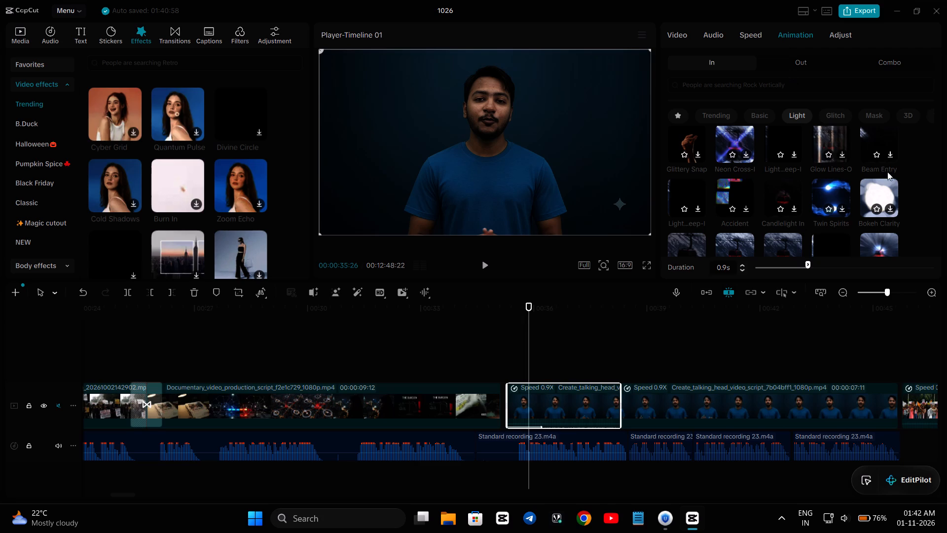
scroll(921, 184, "up", 4)
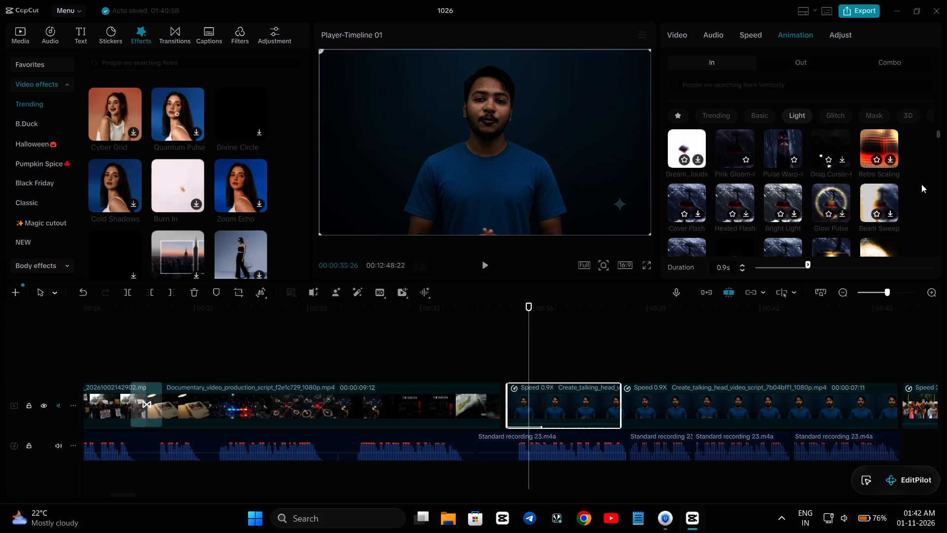
scroll(921, 184, "up", 4)
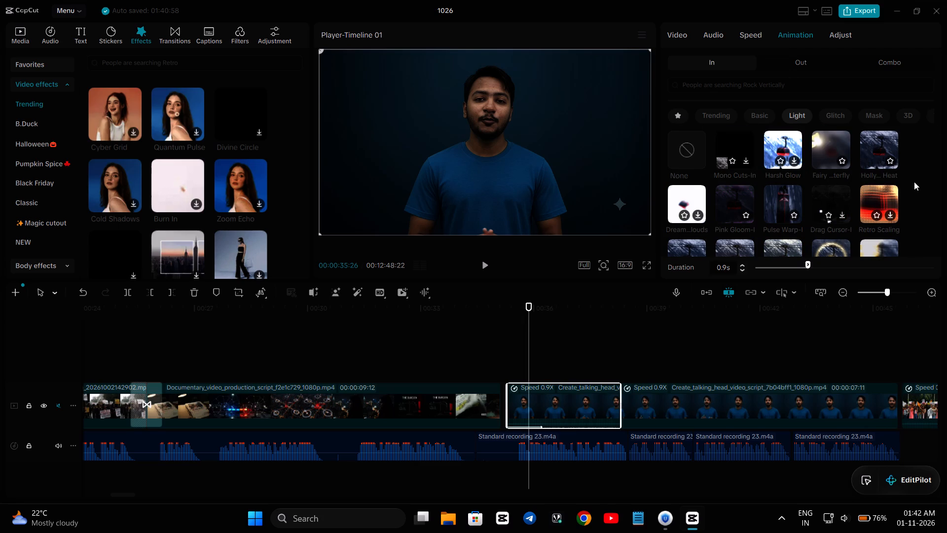
scroll(914, 182, "down", 1)
scroll(914, 182, "up", 1)
scroll(911, 181, "down", 4)
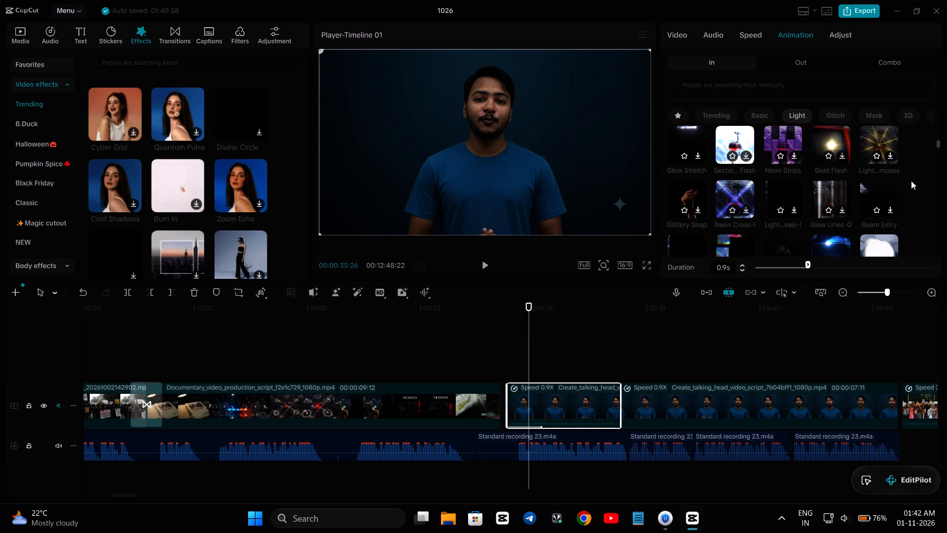
scroll(911, 181, "down", 4)
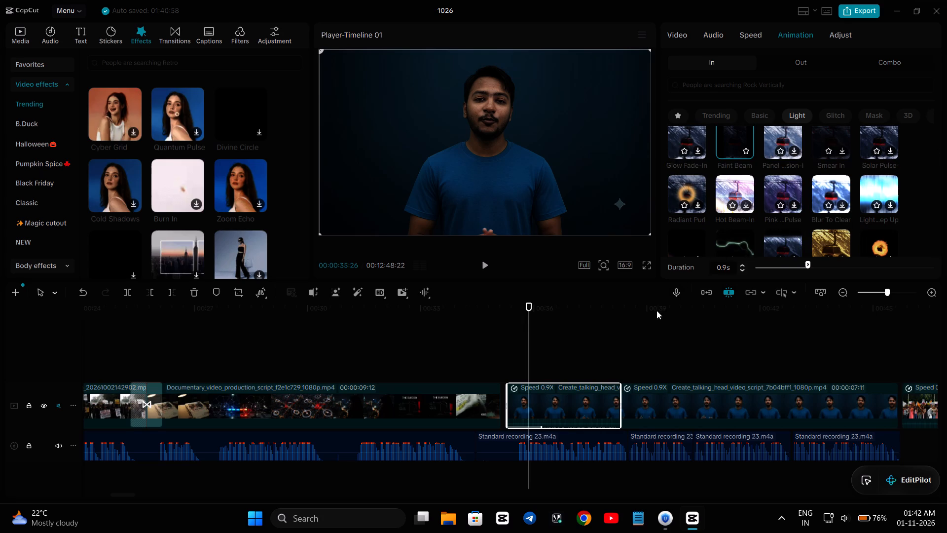
Play the end of the 0.8X How Many More protest clip, then from the first Man_delivering_investigative clip into the Investigative_video clip.
scroll(688, 360, "left", 2)
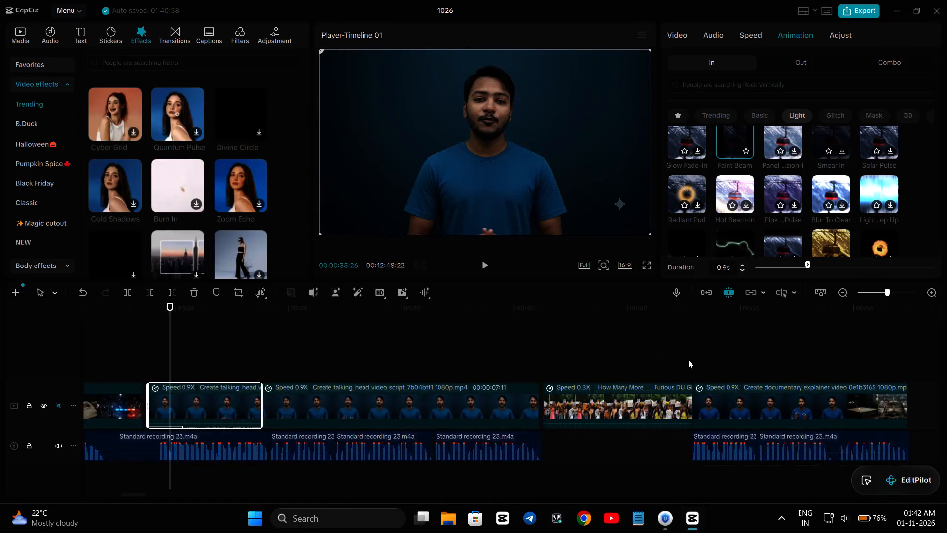
scroll(688, 360, "left", 3)
left_click(172, 346)
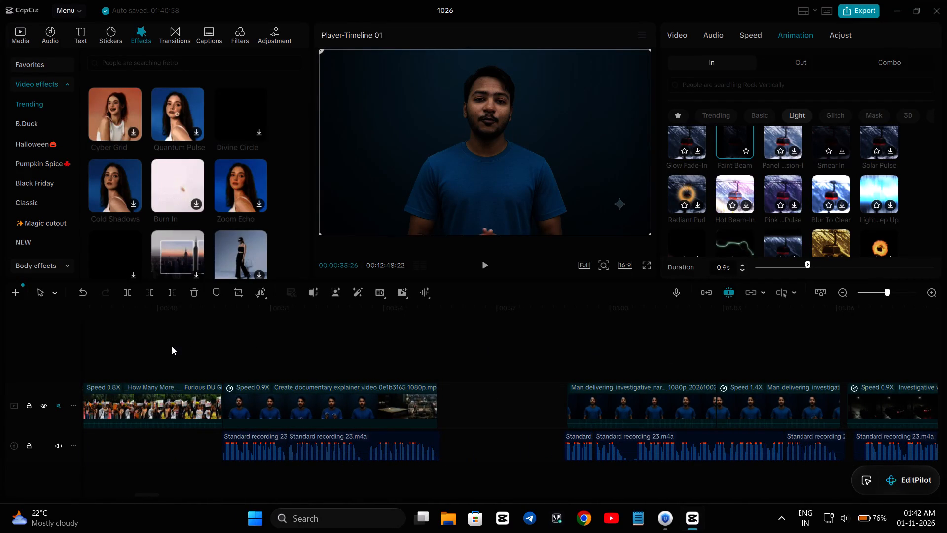
key("space")
key("space")
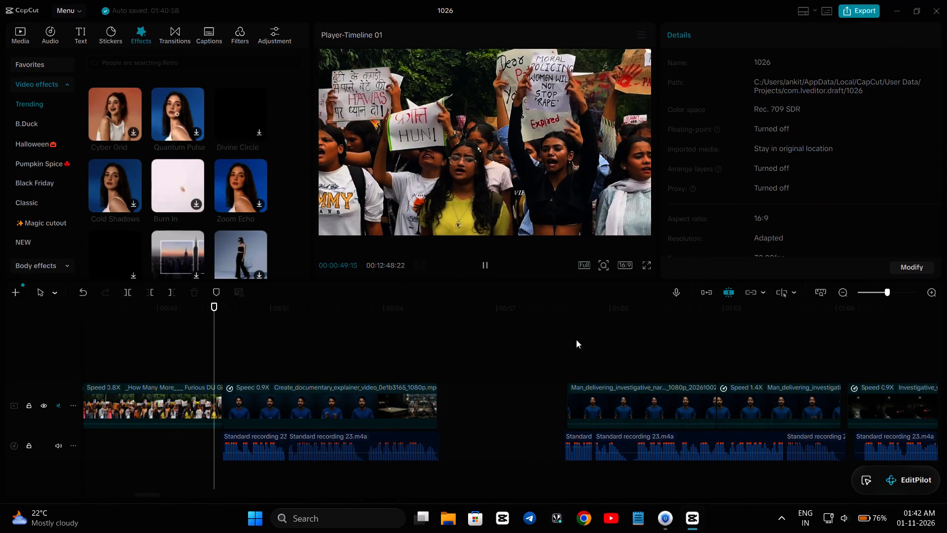
left_click(692, 335)
key("space")
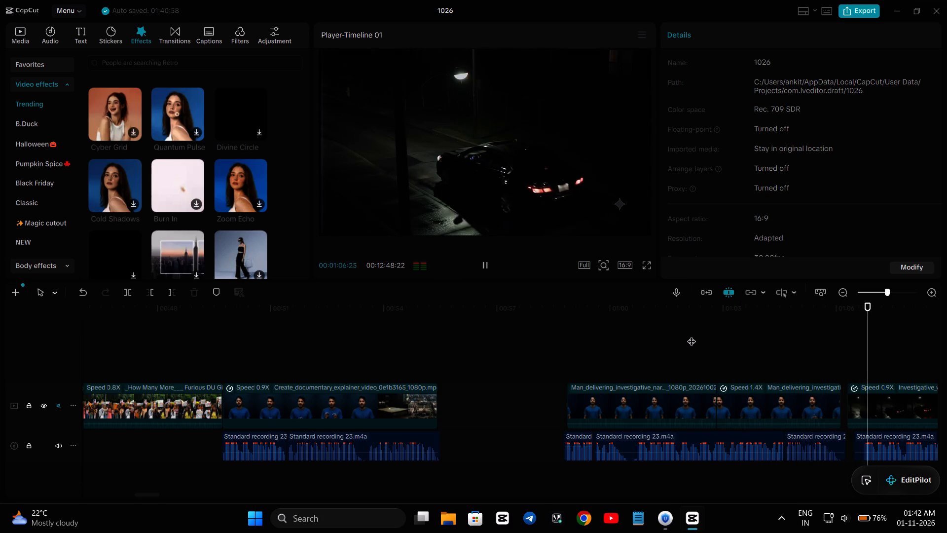
key("space")
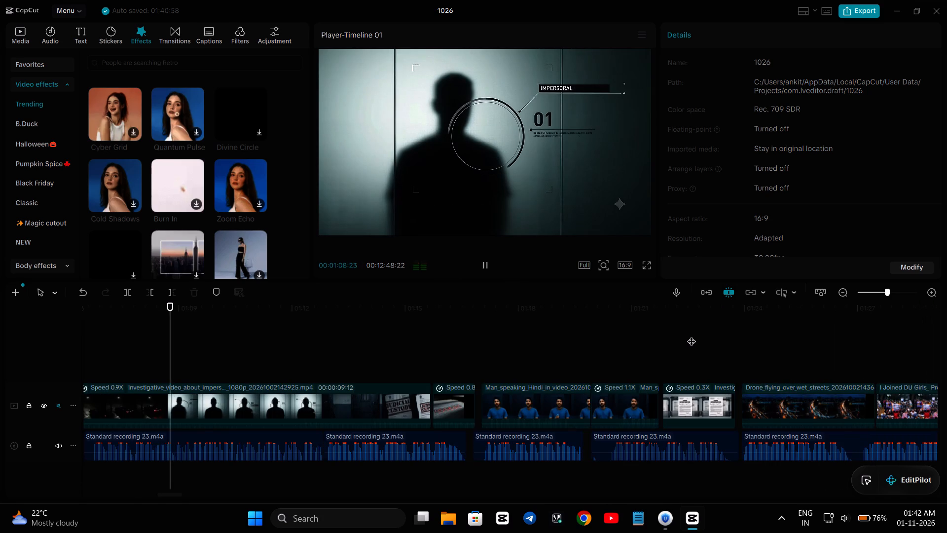
scroll(692, 335, "right", 1)
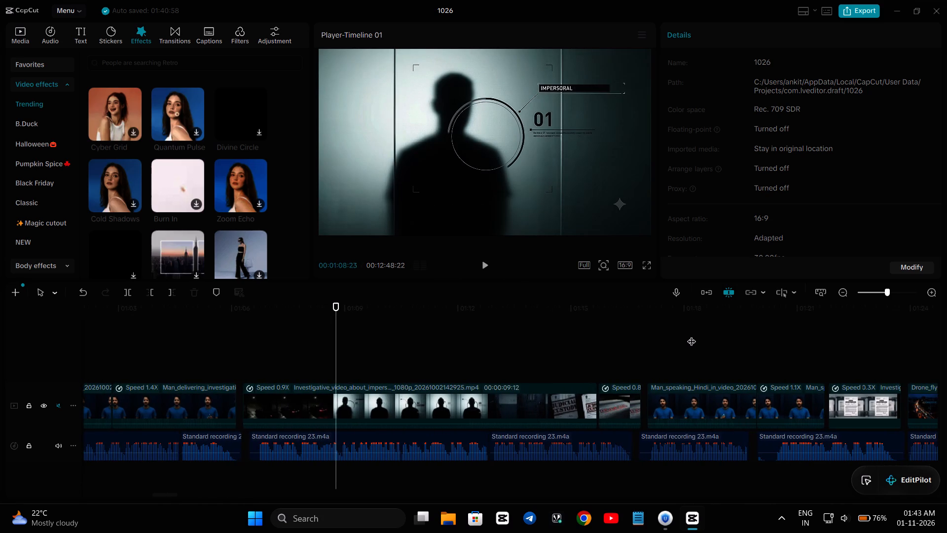
Replay the cut from the second Man_delivering_investigative clip into the Investigative_video clip, stopping just after the cut.
left_click(308, 416)
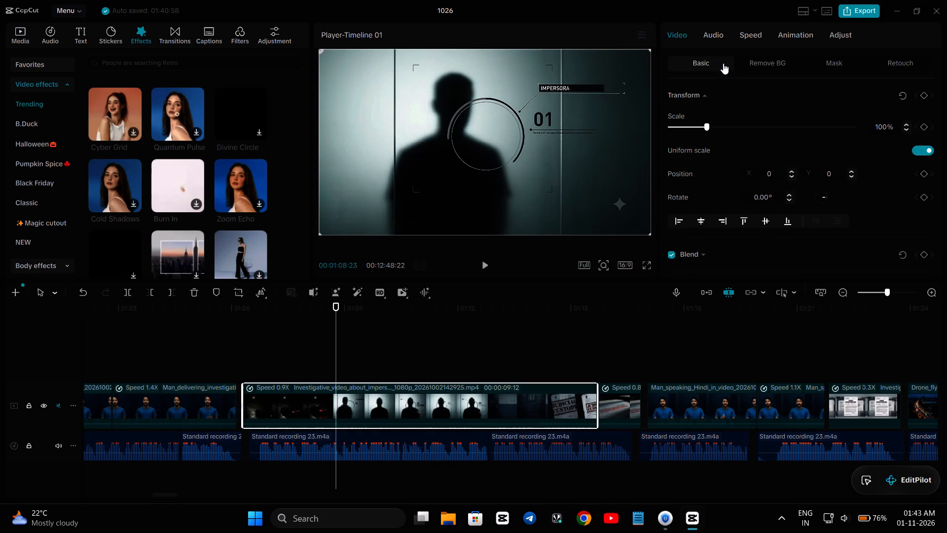
left_click(209, 359)
key("space")
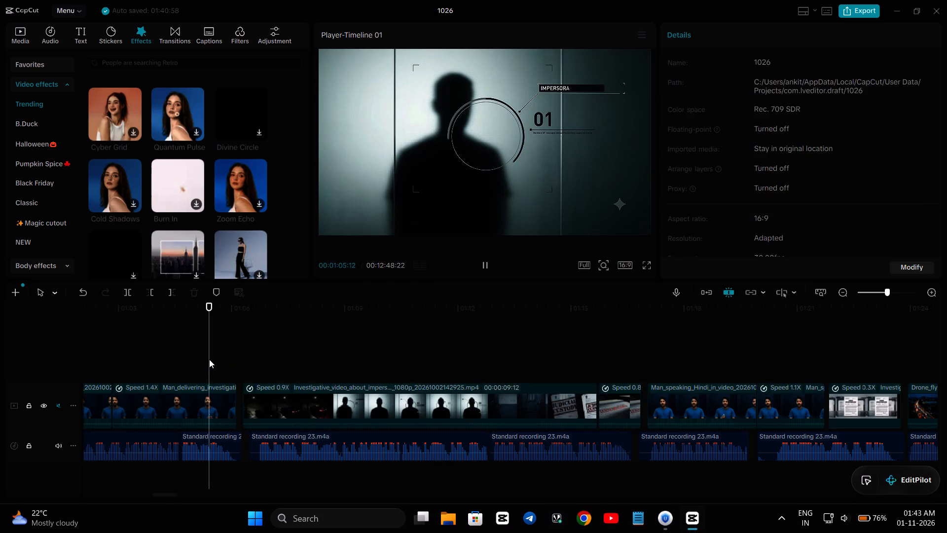
key("space")
key("space")
key("space")
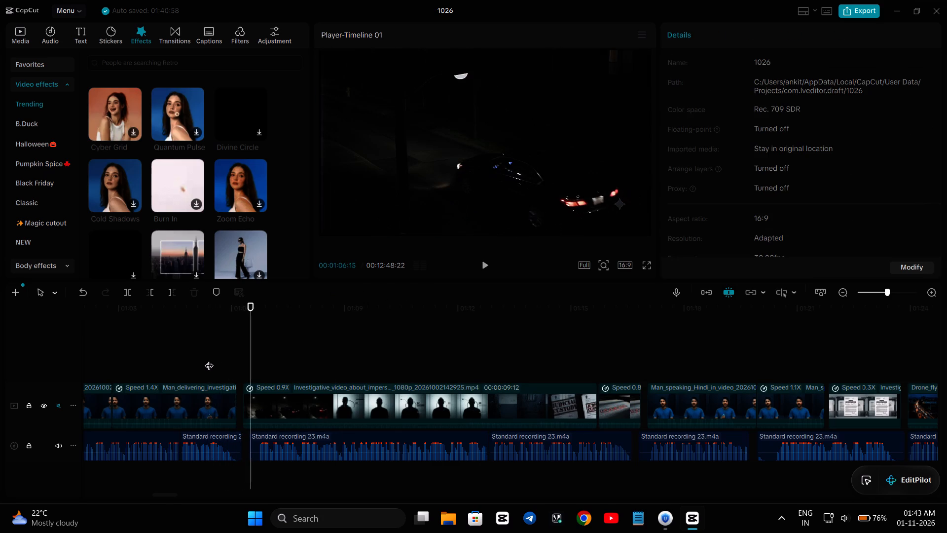
Browse the Light category of In animations for the Investigative_video clip.
left_click(283, 387)
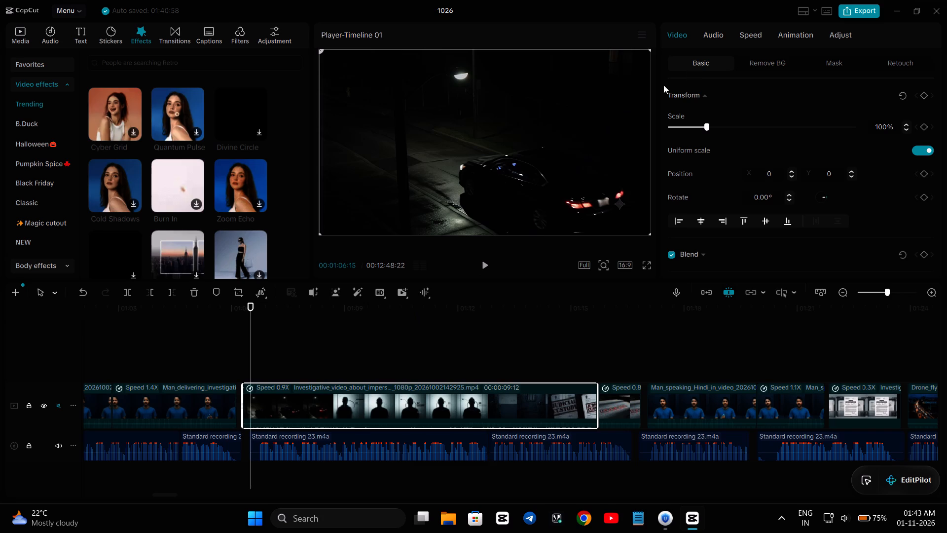
left_click(786, 35)
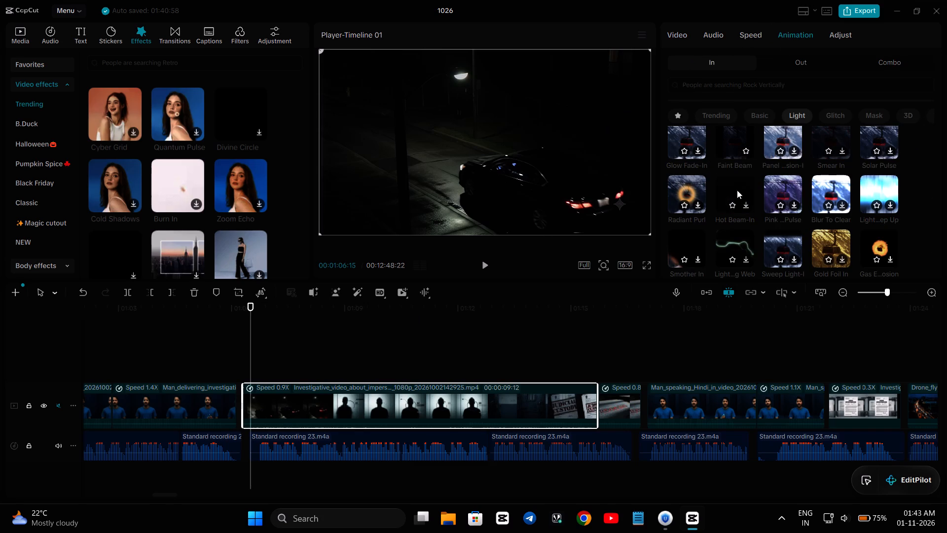
scroll(737, 190, "up", 4)
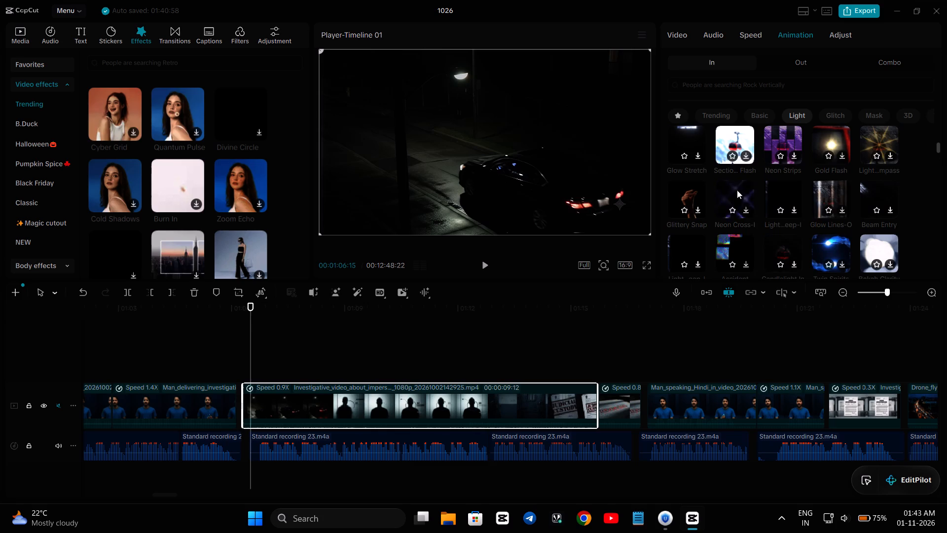
scroll(737, 190, "down", 6)
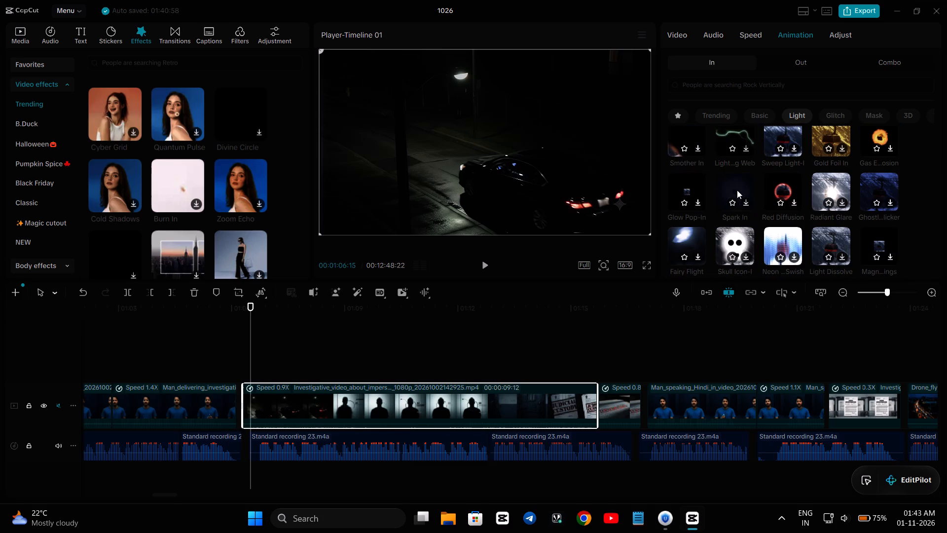
scroll(737, 190, "down", 2)
scroll(737, 190, "up", 4)
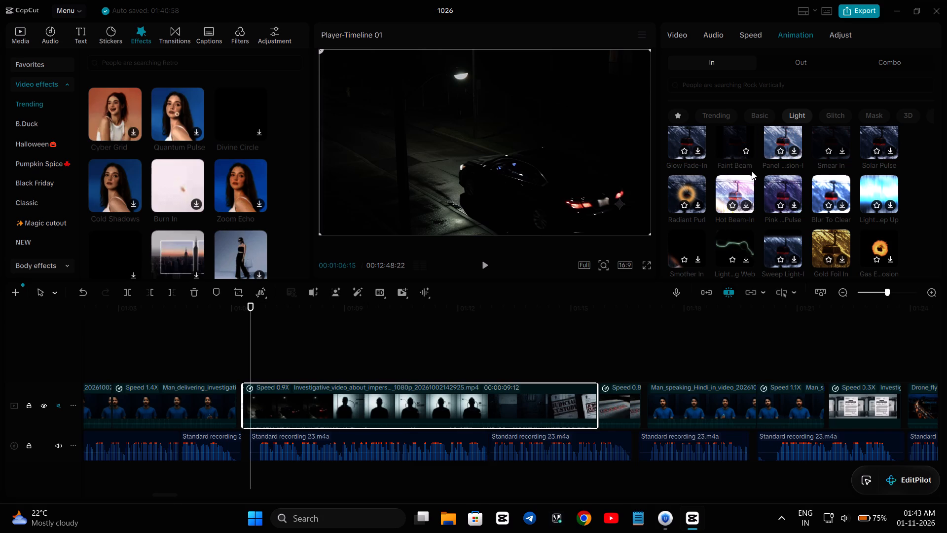
scroll(755, 171, "down", 4)
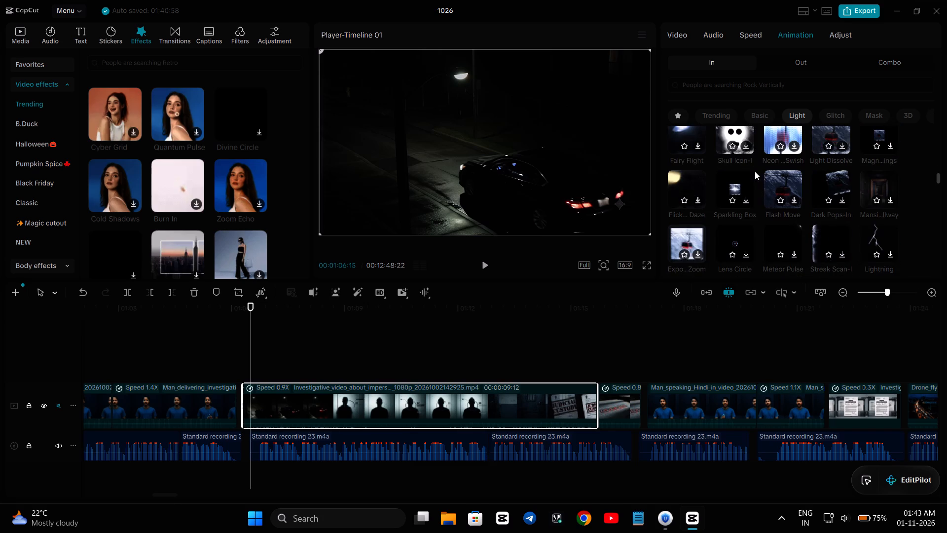
scroll(755, 171, "down", 5)
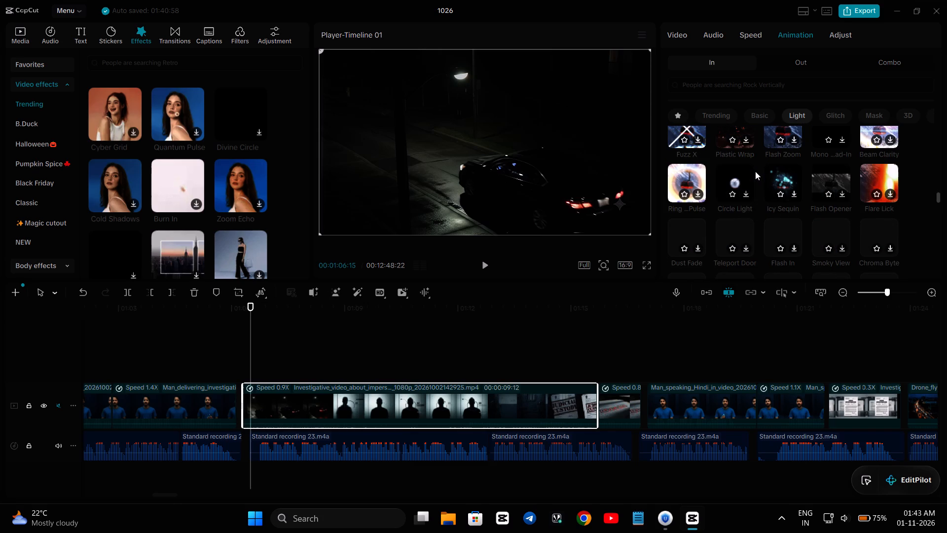
Return to the first Create_talking_head clip, play the cut into it and check which In animation it uses.
scroll(664, 241, "right", 3)
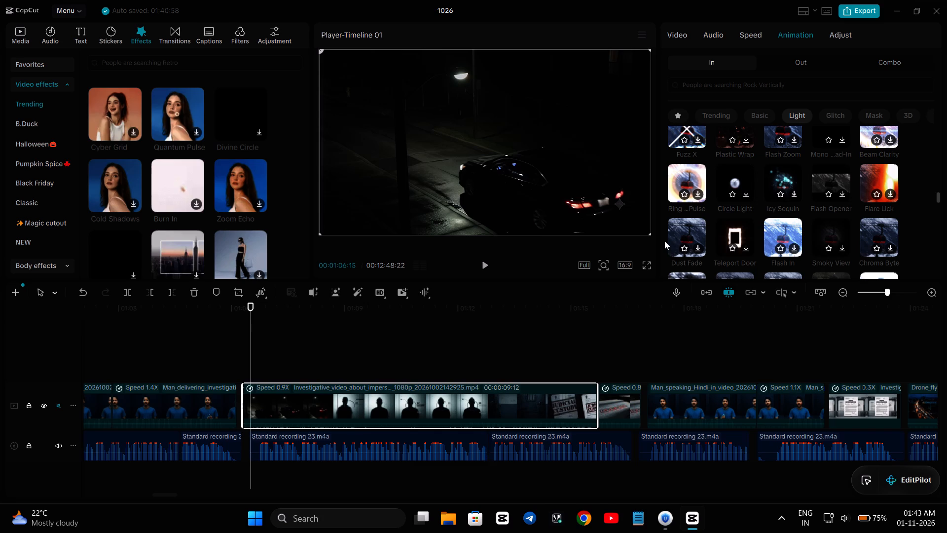
scroll(664, 241, "right", 1)
scroll(544, 351, "right", 5)
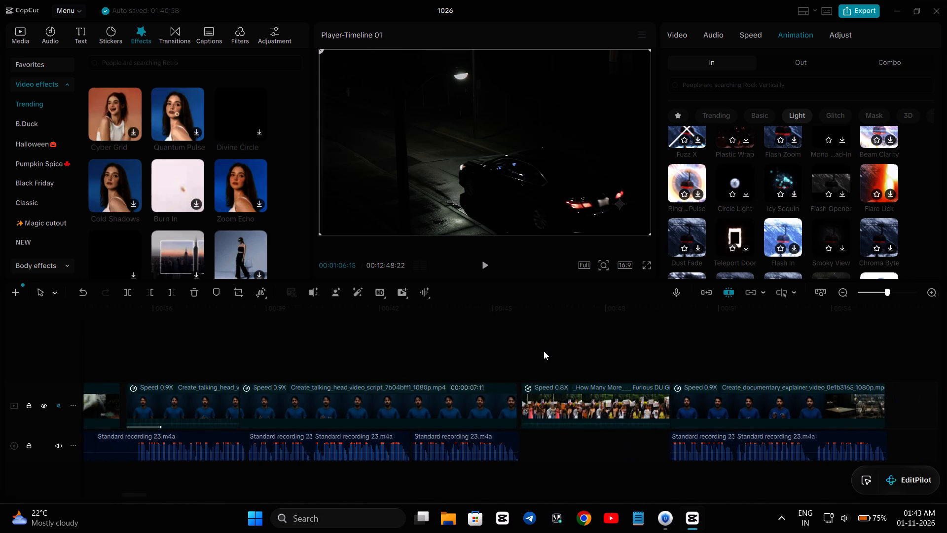
scroll(544, 351, "right", 2)
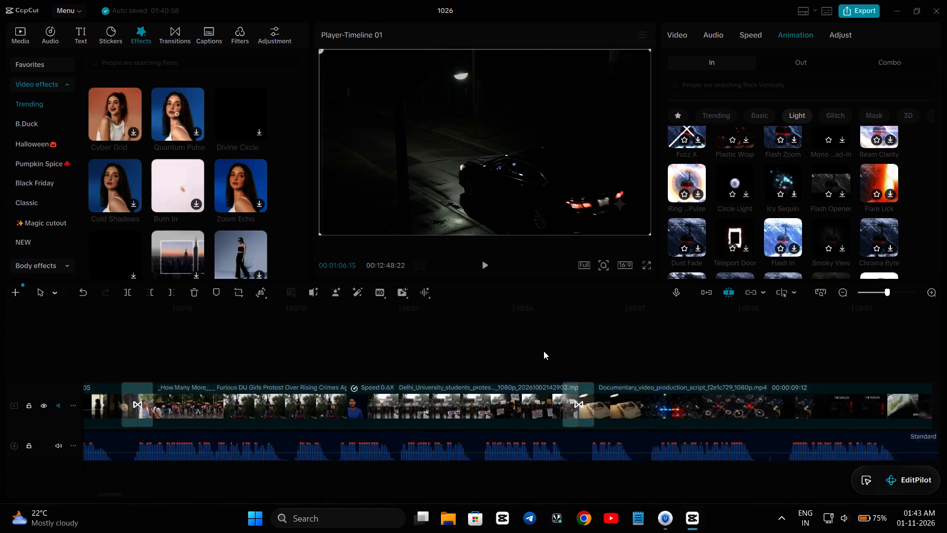
scroll(544, 351, "left", 1)
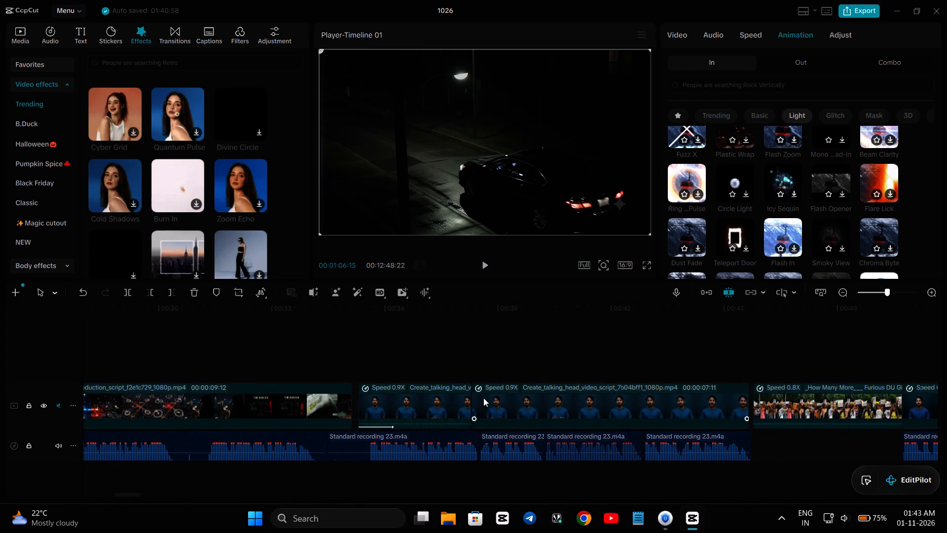
left_click(433, 410)
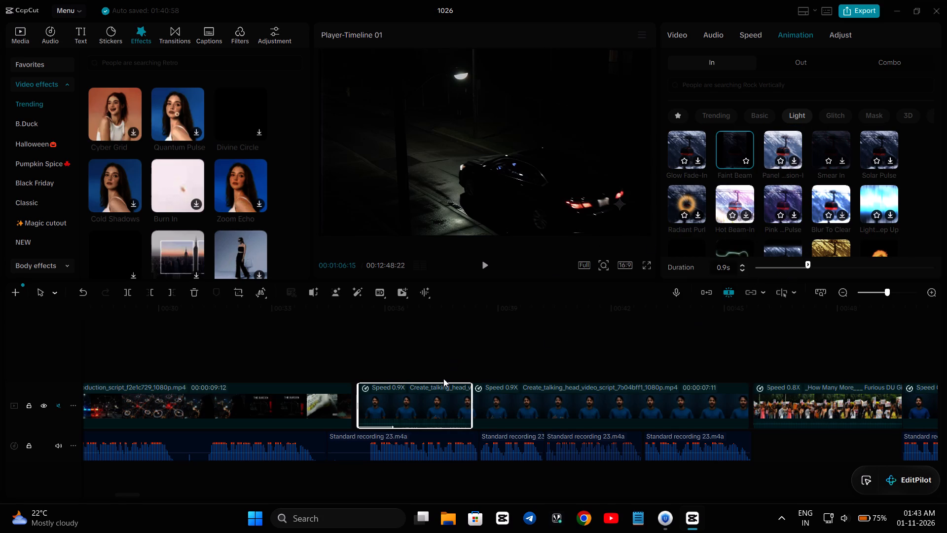
left_click(306, 375)
key("space")
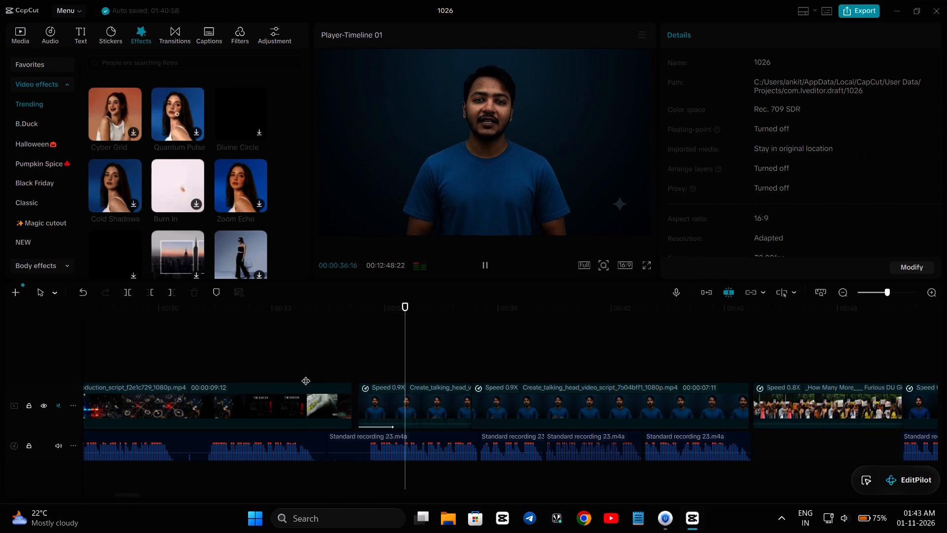
left_click(407, 397)
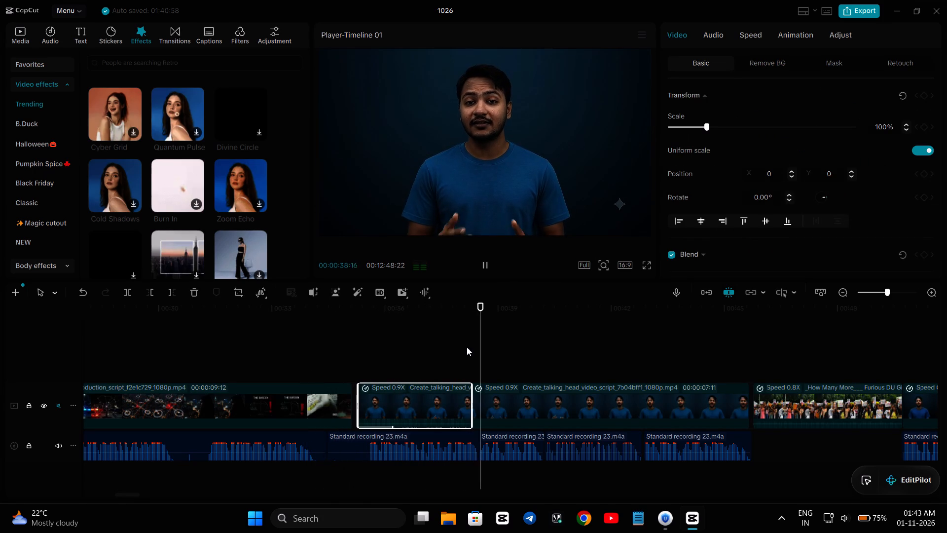
left_click(798, 38)
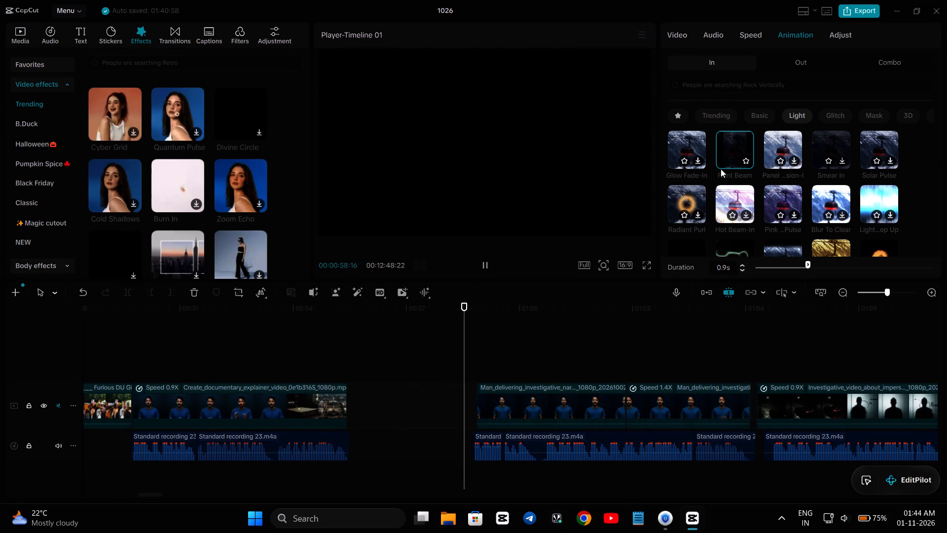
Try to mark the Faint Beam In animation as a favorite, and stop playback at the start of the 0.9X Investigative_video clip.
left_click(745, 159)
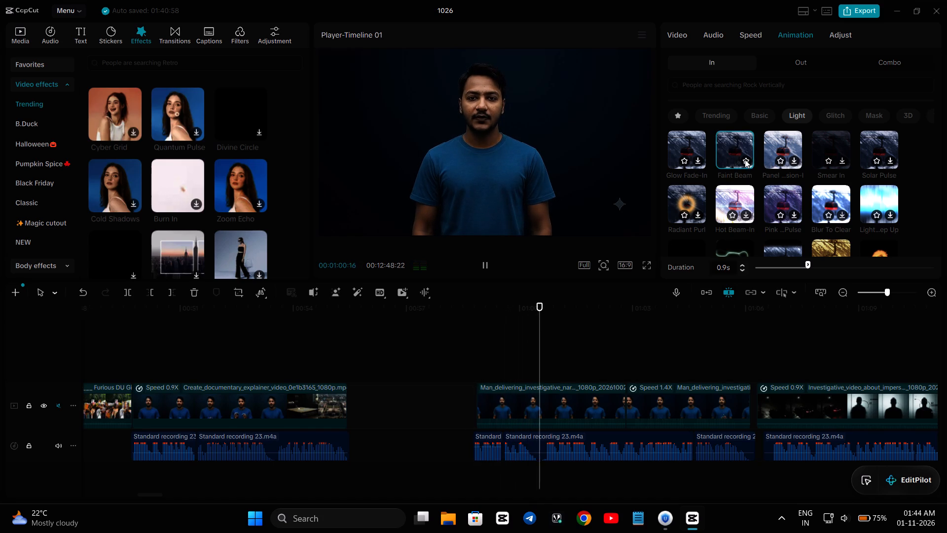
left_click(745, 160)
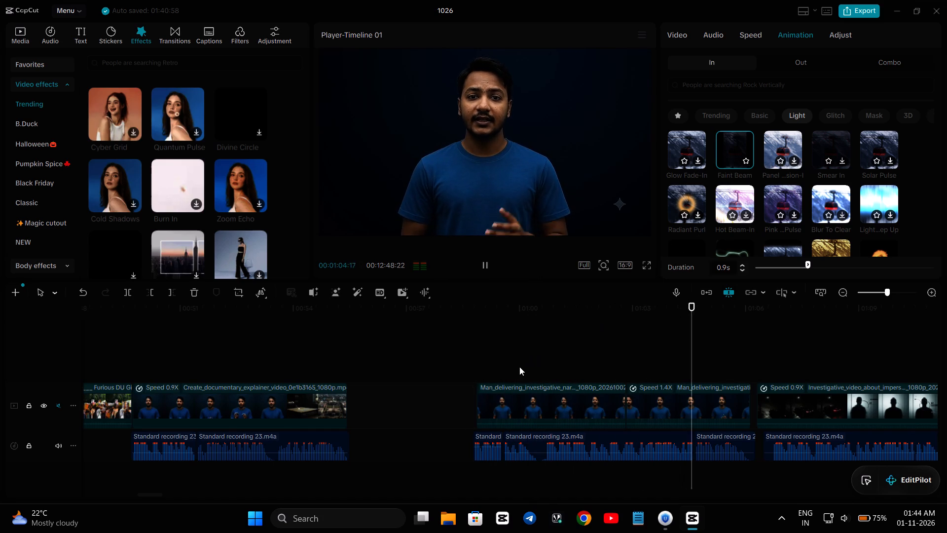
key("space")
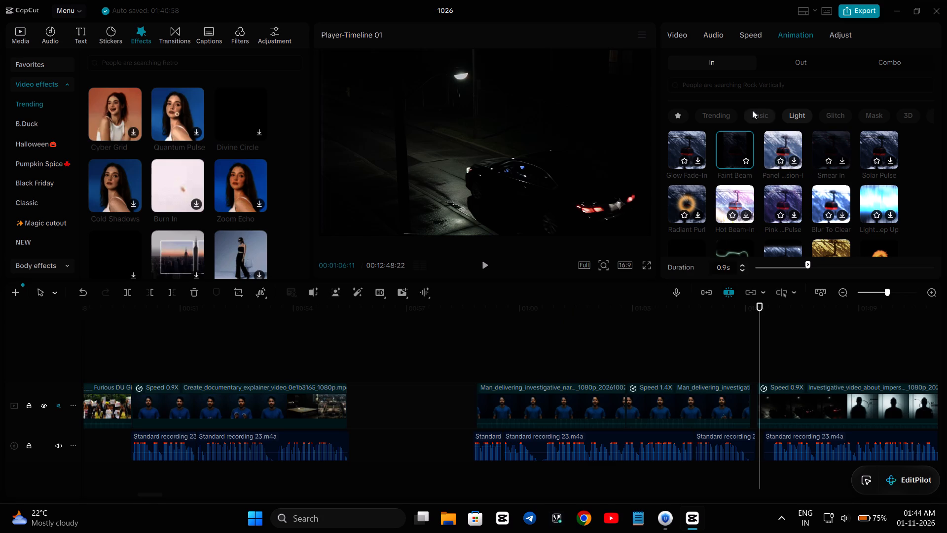
Apply the Flash In animation from the Basic category of In animations to the 0.9X Investigative_video clip.
scroll(823, 236, "up", 7)
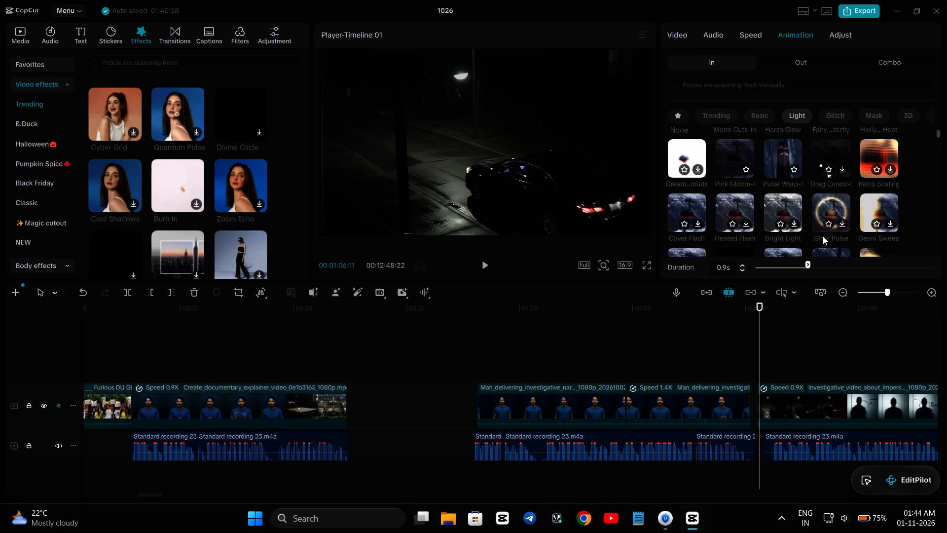
scroll(823, 235, "up", 6)
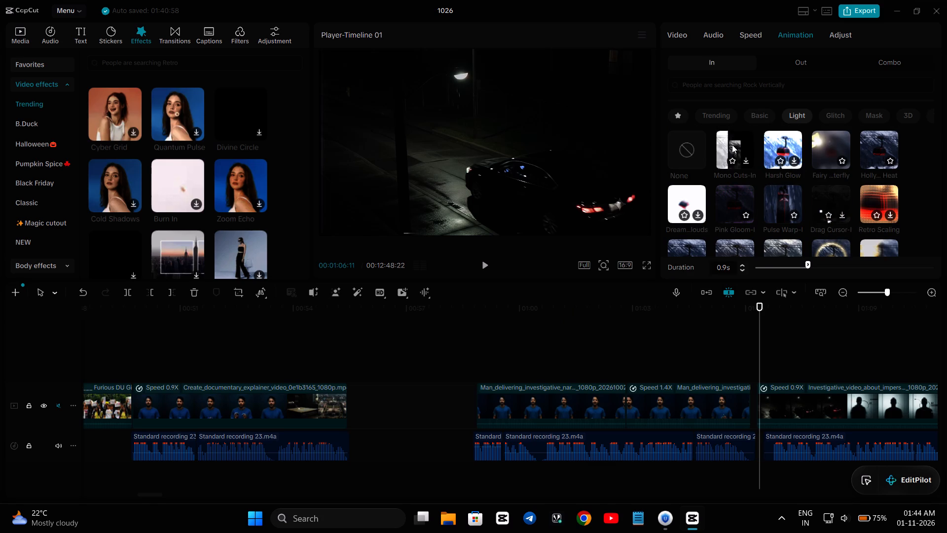
left_click(761, 114)
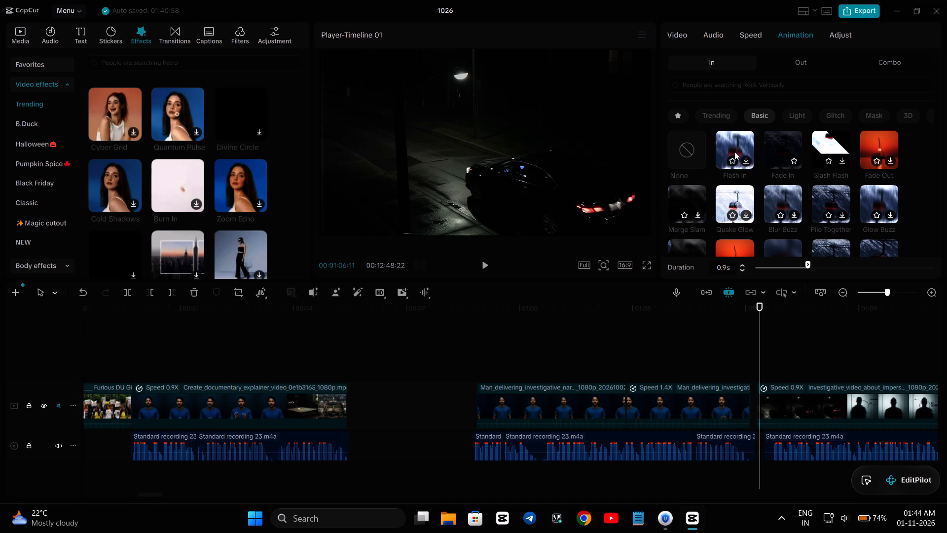
left_click(807, 404)
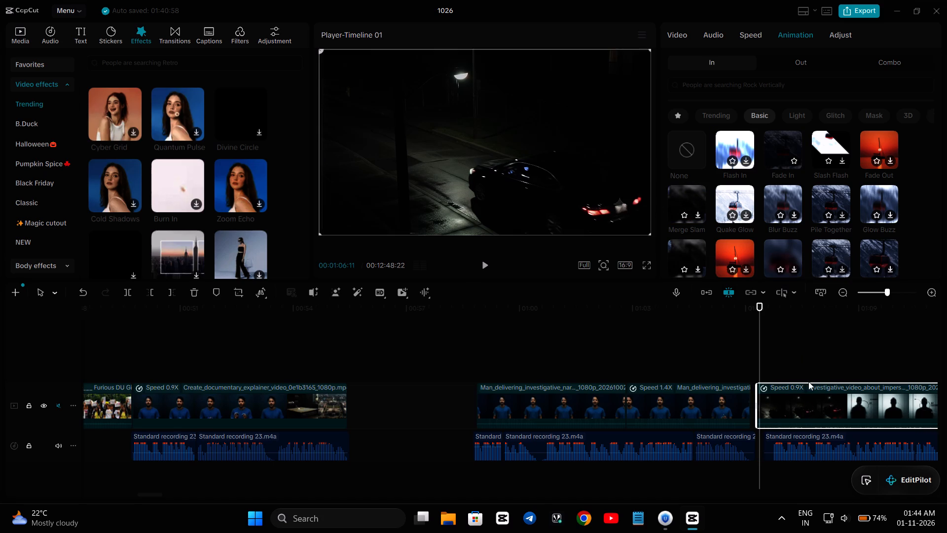
left_click(739, 142)
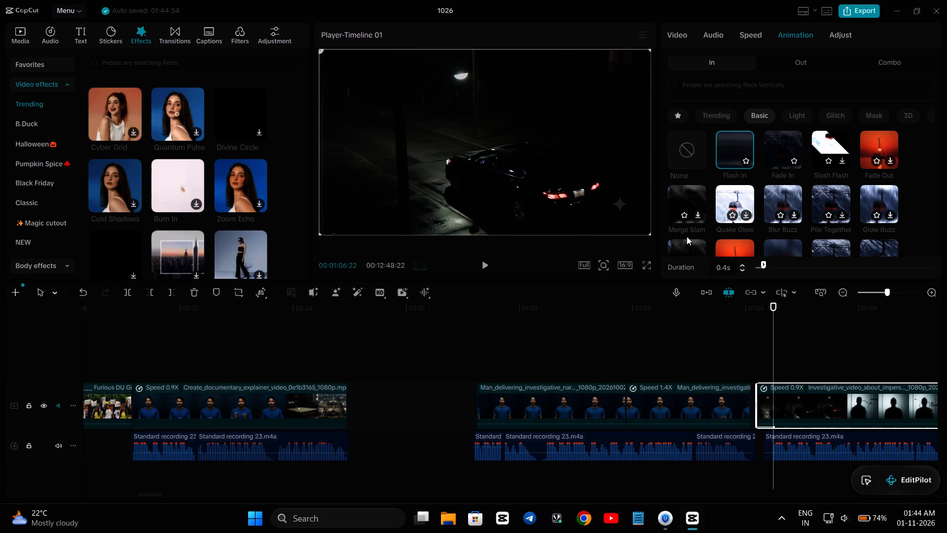
Play from the second Man_delivering_investigative clip through the Man_speaking_Hindi clips, stopping in the 0.3X Investigative clip.
left_click(700, 353)
key("space")
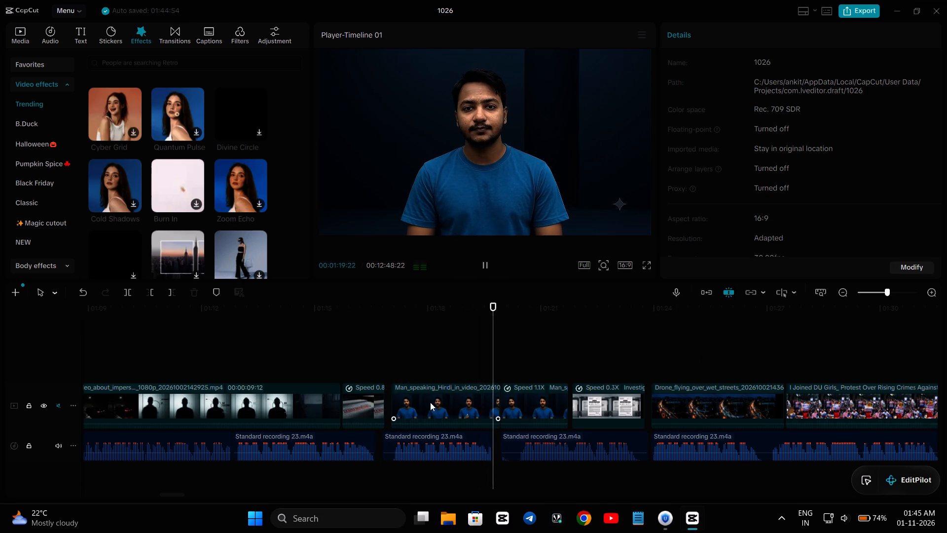
left_click(406, 409)
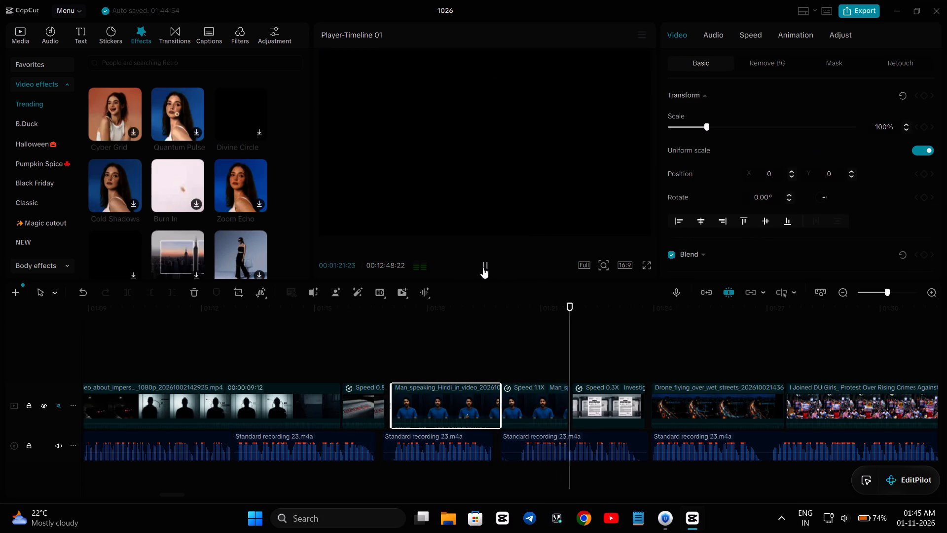
left_click(483, 267)
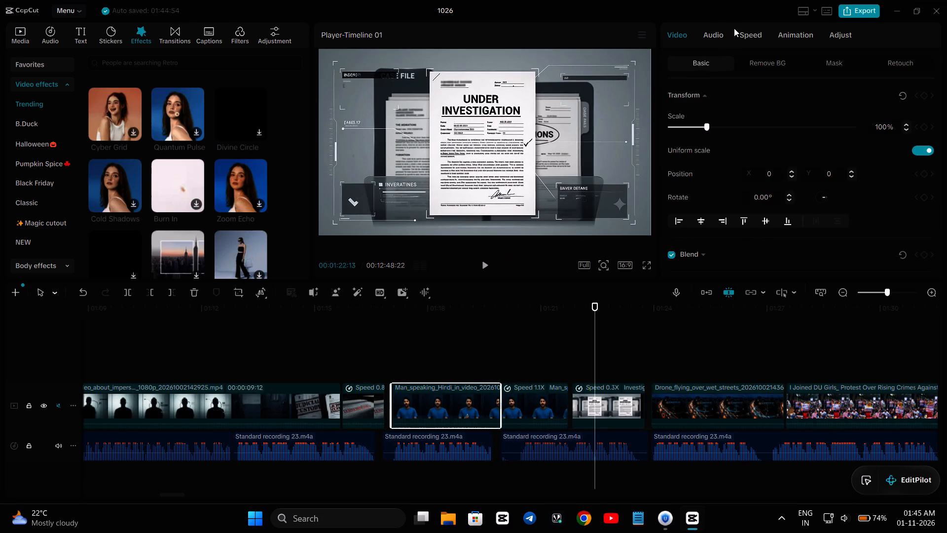
Look through the Glitch, favorites and Trending categories of In animations for the first Man_speaking_Hindi clip.
left_click(788, 35)
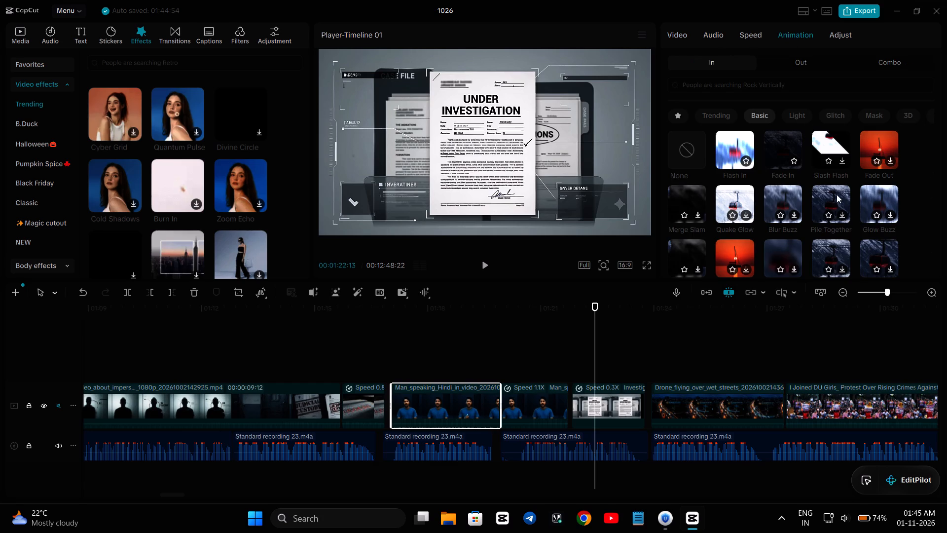
left_click(834, 121)
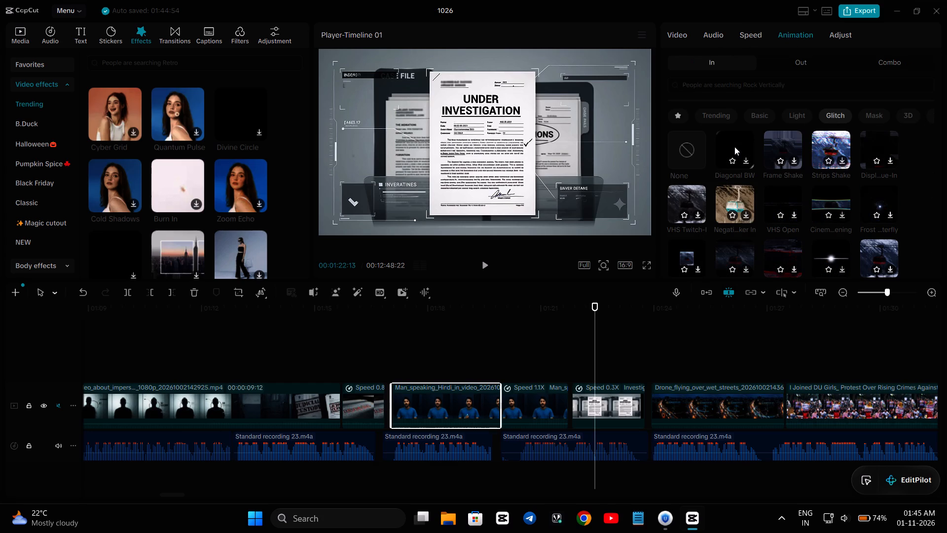
left_click(680, 117)
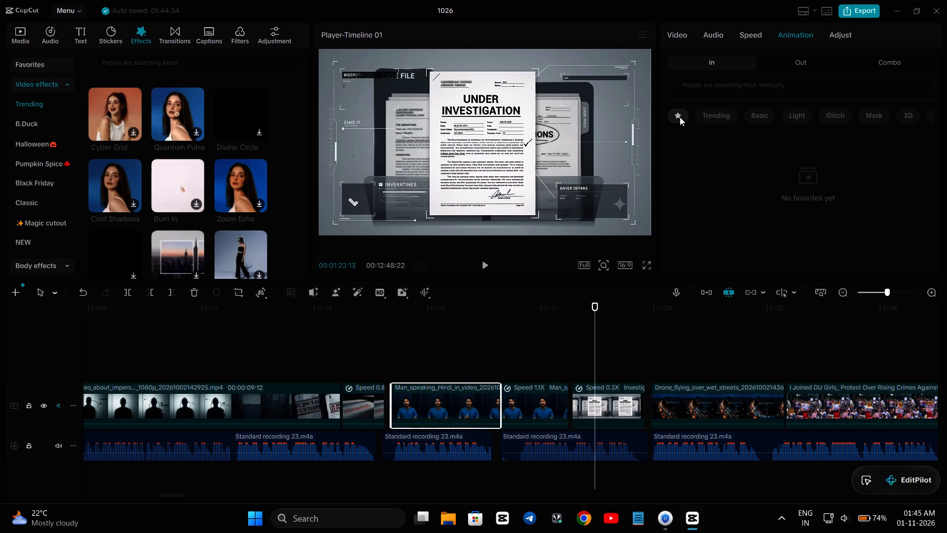
left_click(720, 114)
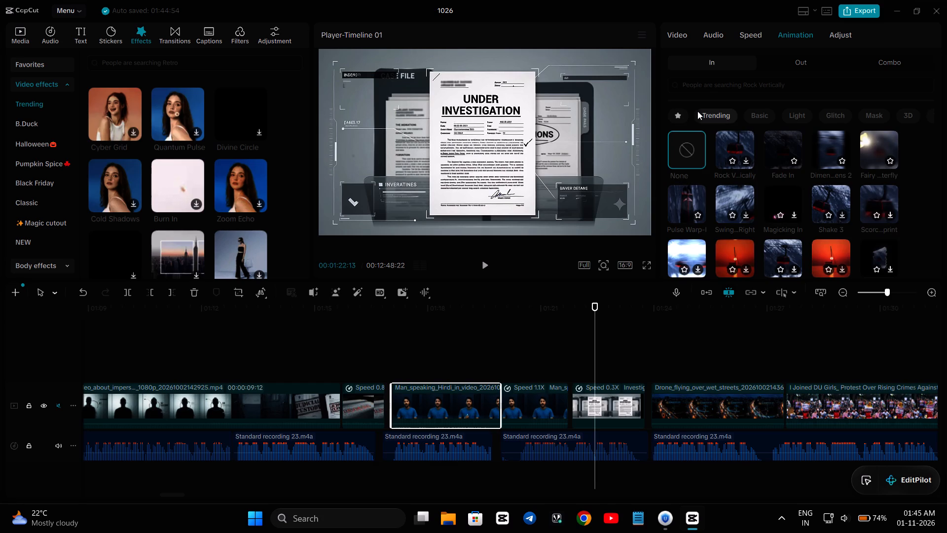
left_click(685, 115)
left_click(732, 115)
Mark Faint Beam in the Light category of In animations as a favorite and check the favorites collection.
left_click(799, 118)
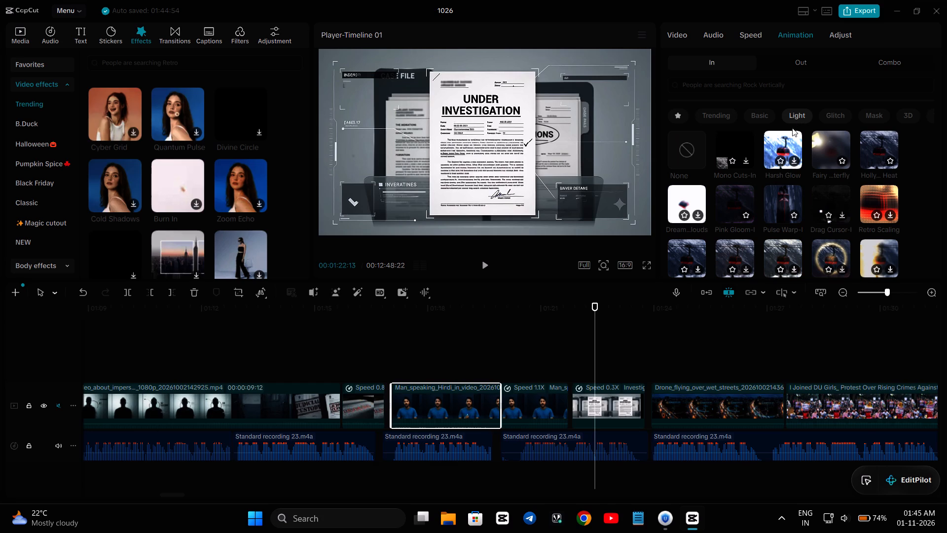
scroll(768, 212, "down", 1)
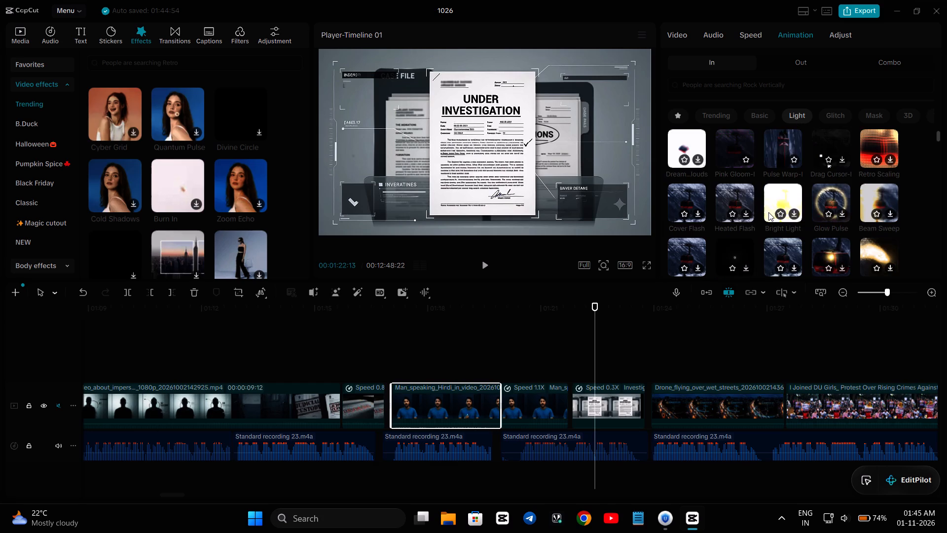
scroll(768, 212, "down", 1)
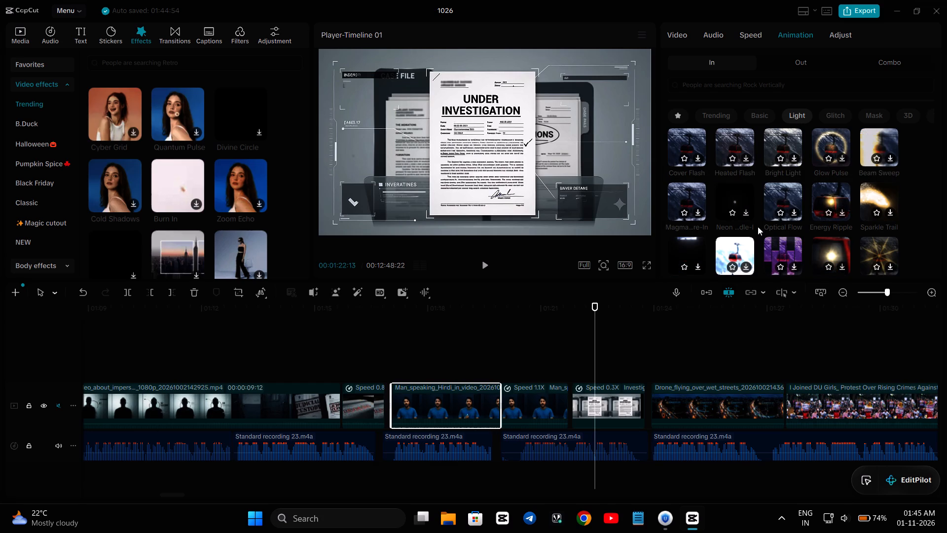
scroll(758, 227, "down", 1)
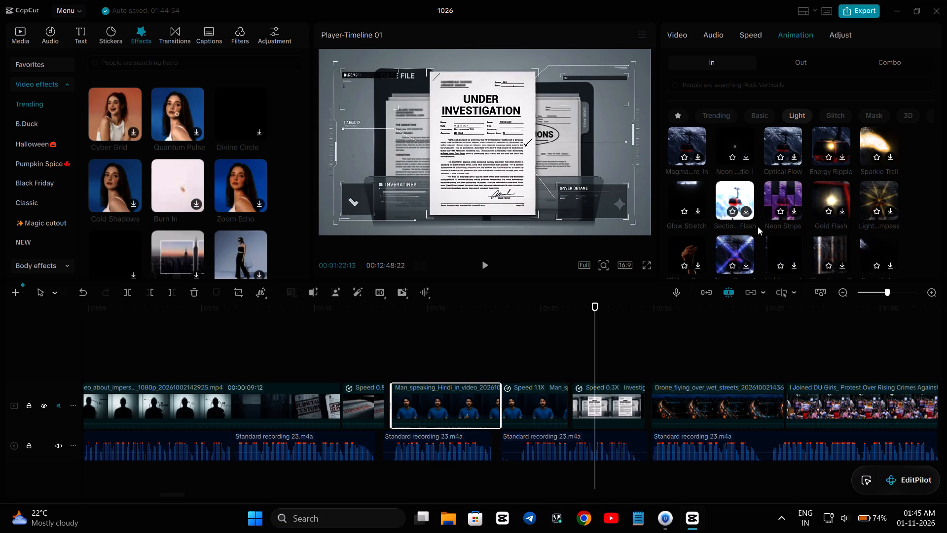
scroll(758, 227, "down", 1)
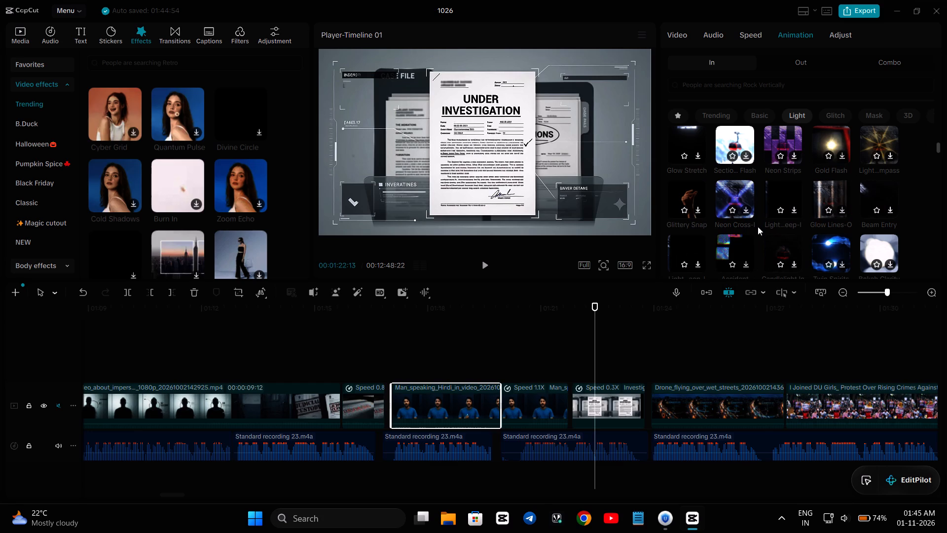
scroll(758, 227, "down", 2)
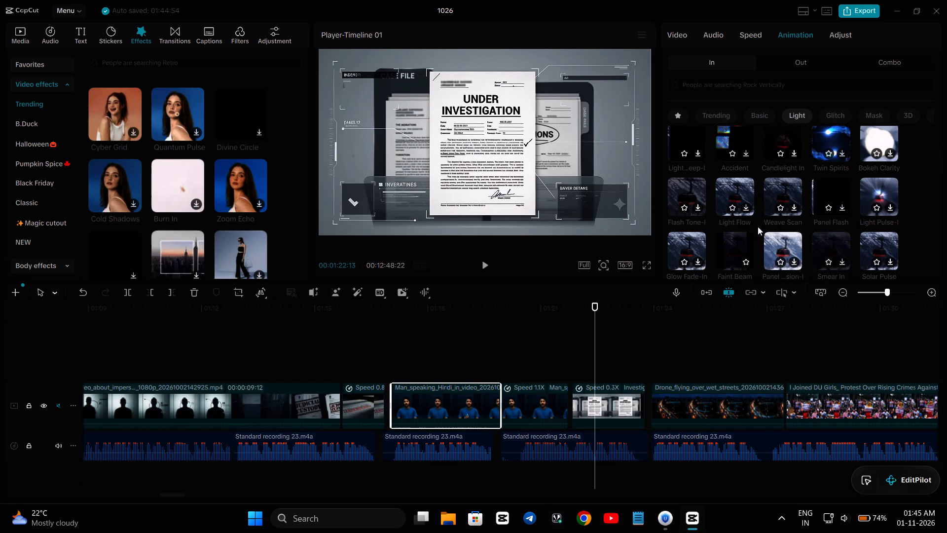
scroll(758, 227, "down", 1)
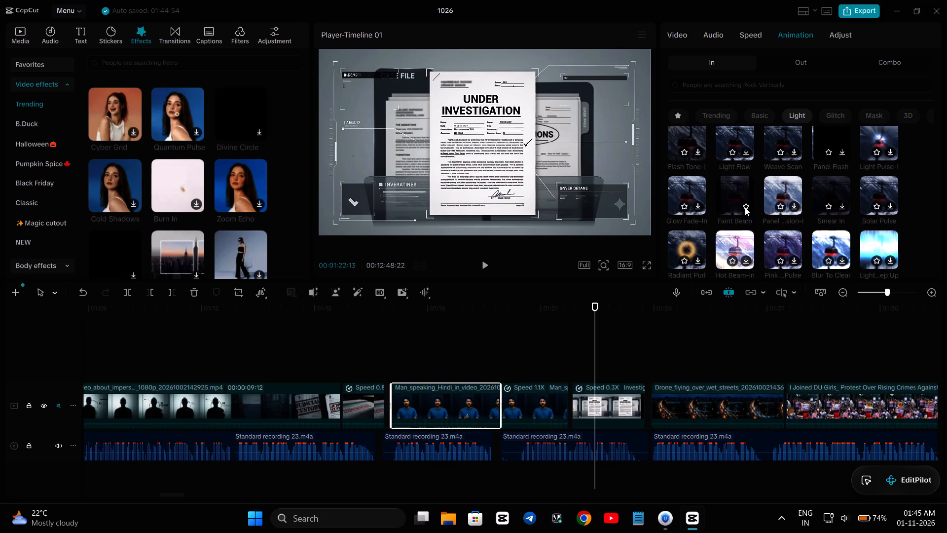
left_click(745, 205)
left_click(677, 115)
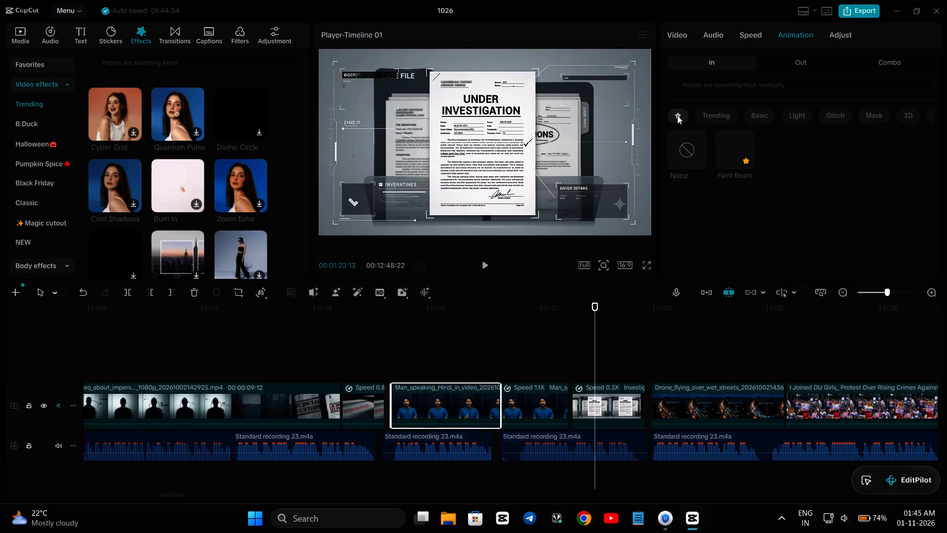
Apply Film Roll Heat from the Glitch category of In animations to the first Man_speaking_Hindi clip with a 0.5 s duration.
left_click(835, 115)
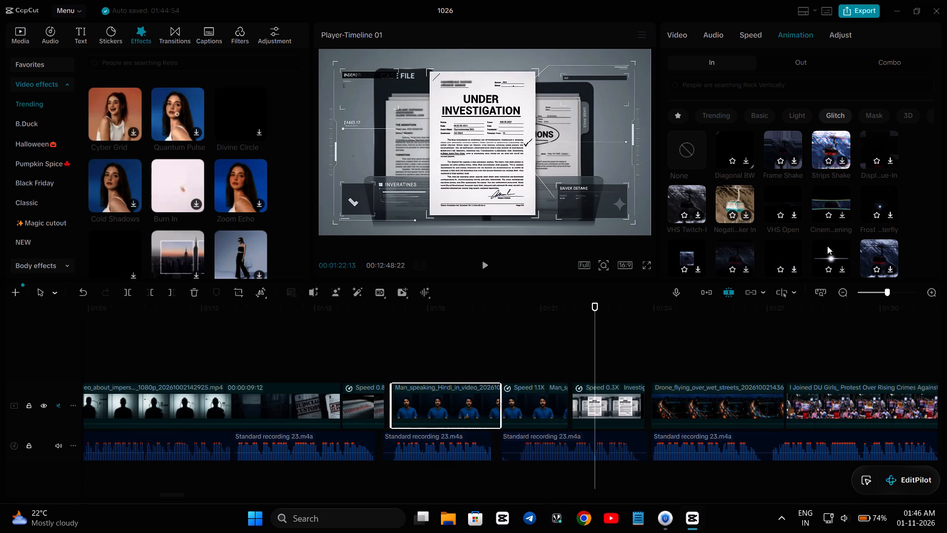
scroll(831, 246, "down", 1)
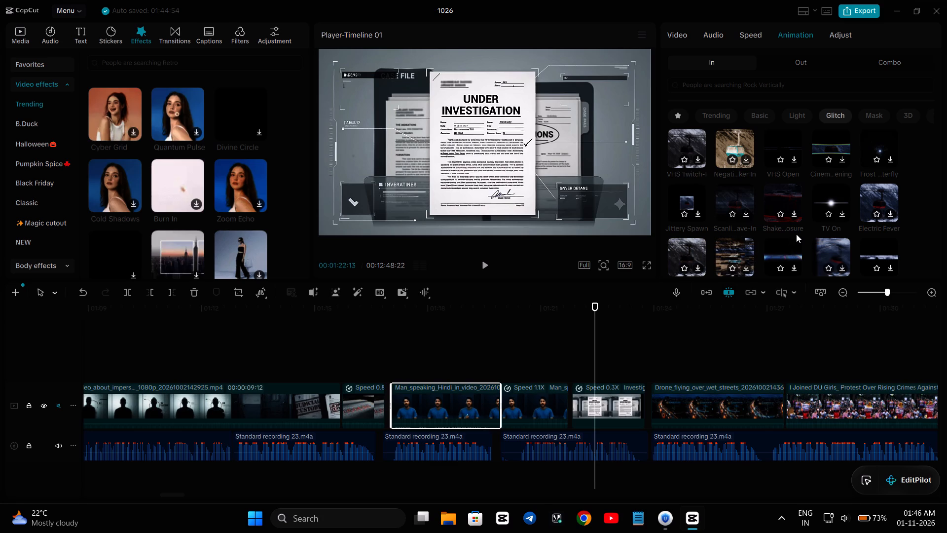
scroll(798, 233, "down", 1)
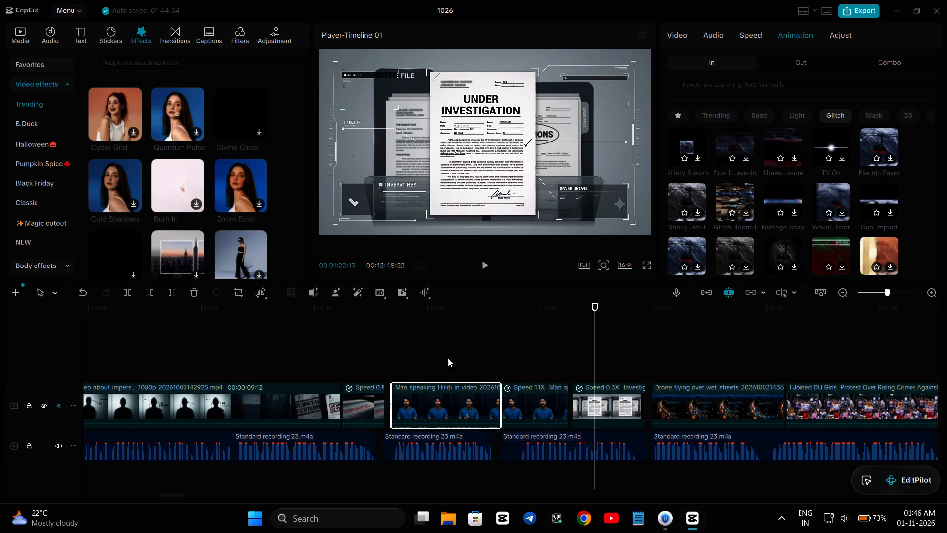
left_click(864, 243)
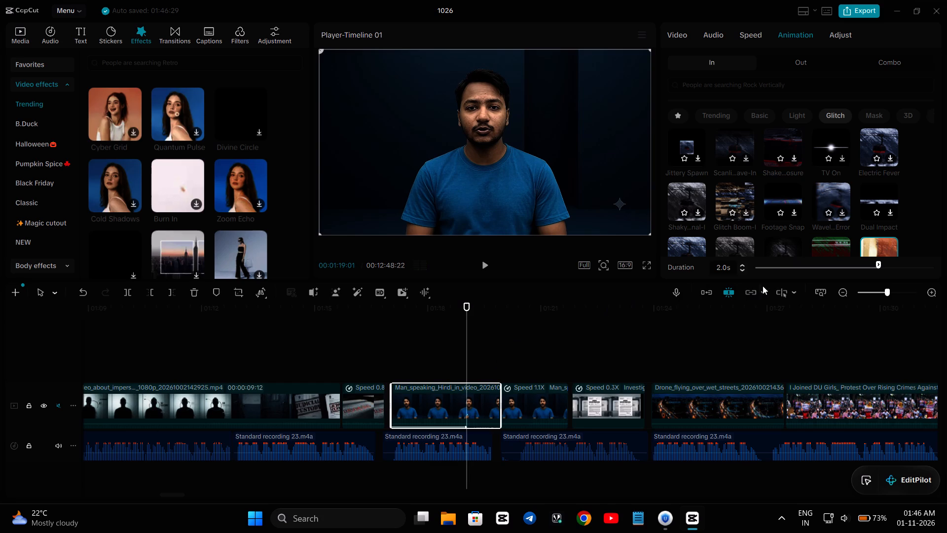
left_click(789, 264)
Play back the cut from the preceding 0.8X clip into the first Man_speaking_Hindi clip to check its In animation.
left_click(350, 346)
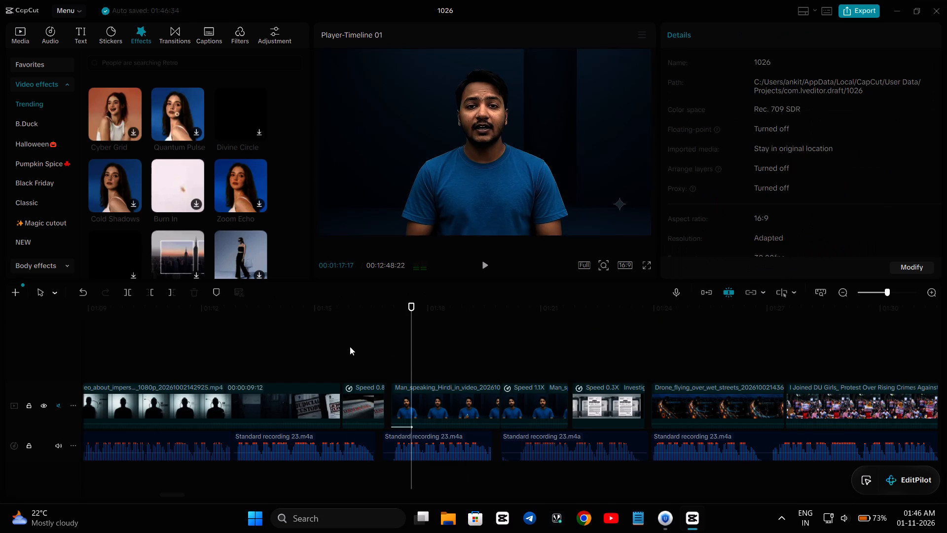
key("space")
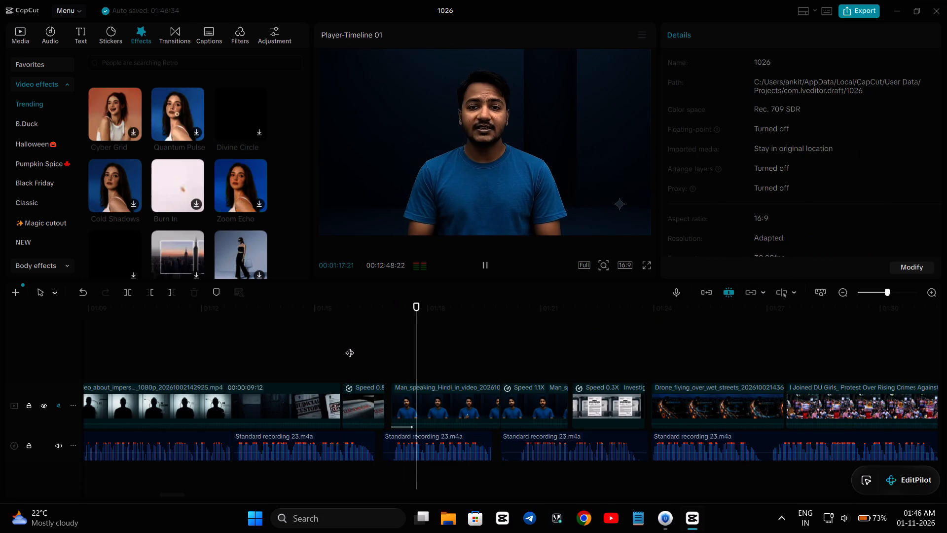
key("space")
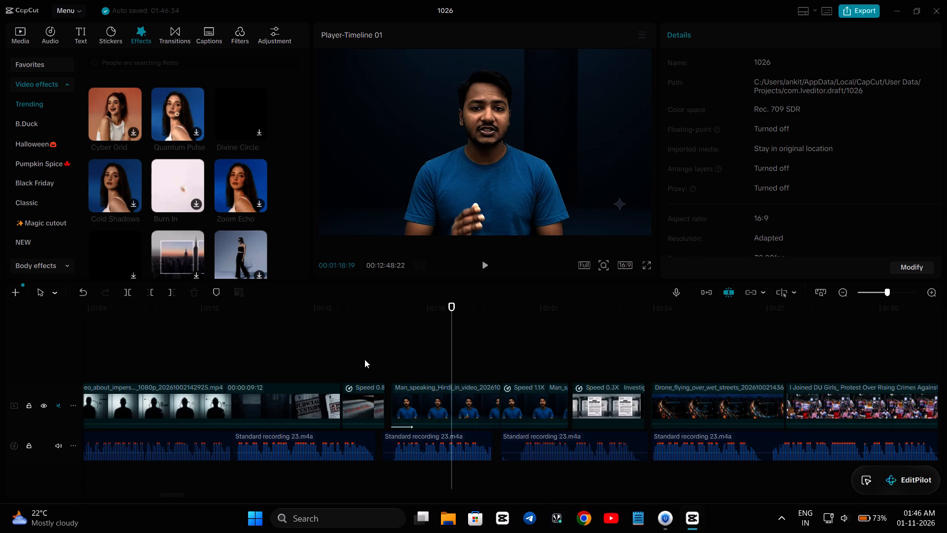
left_click(364, 359)
key("space")
key("space")
key("space")
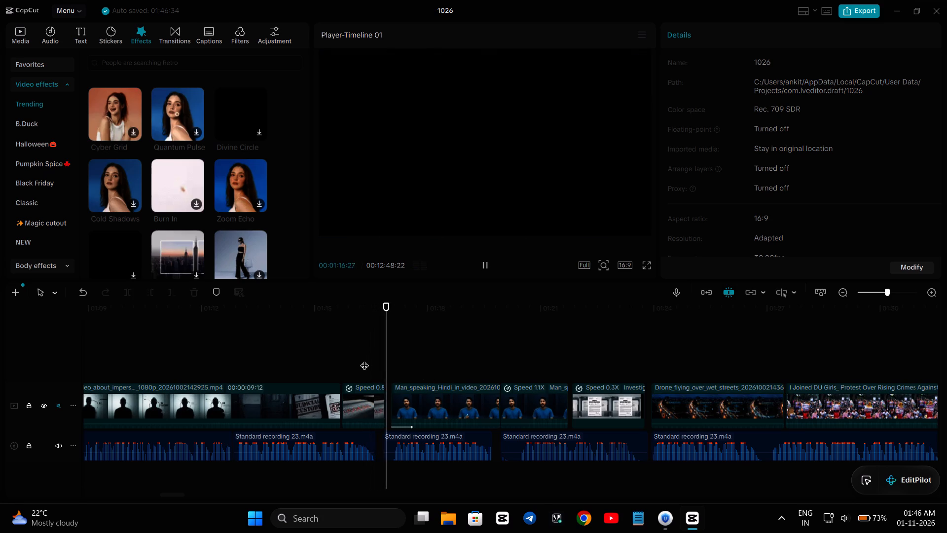
key("space")
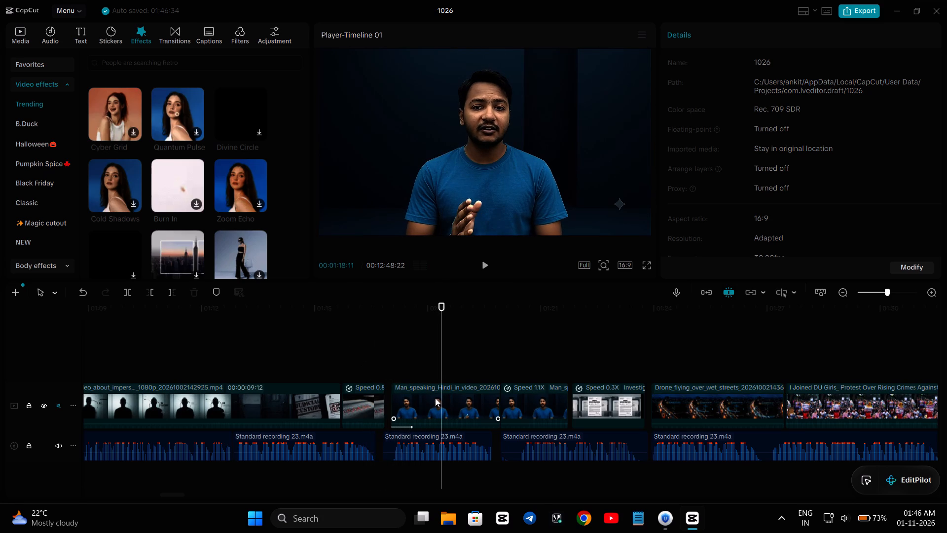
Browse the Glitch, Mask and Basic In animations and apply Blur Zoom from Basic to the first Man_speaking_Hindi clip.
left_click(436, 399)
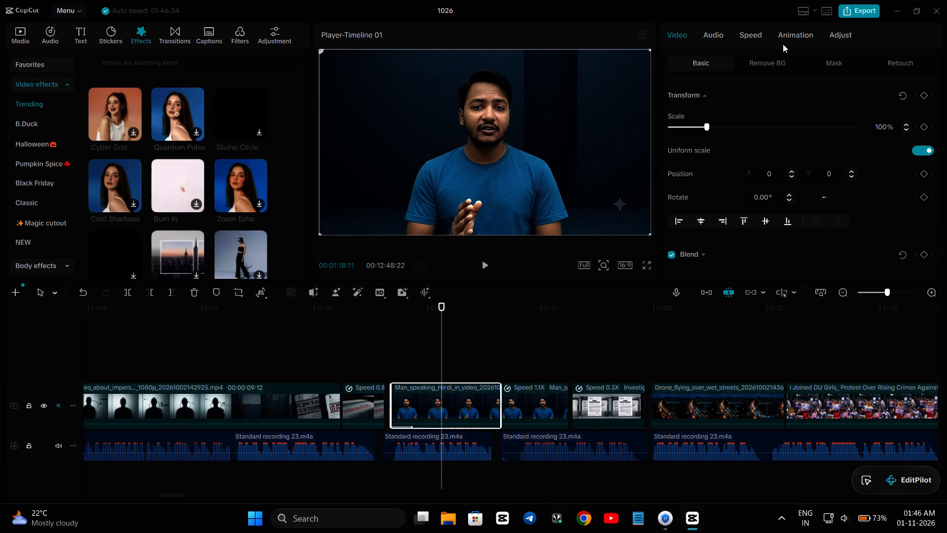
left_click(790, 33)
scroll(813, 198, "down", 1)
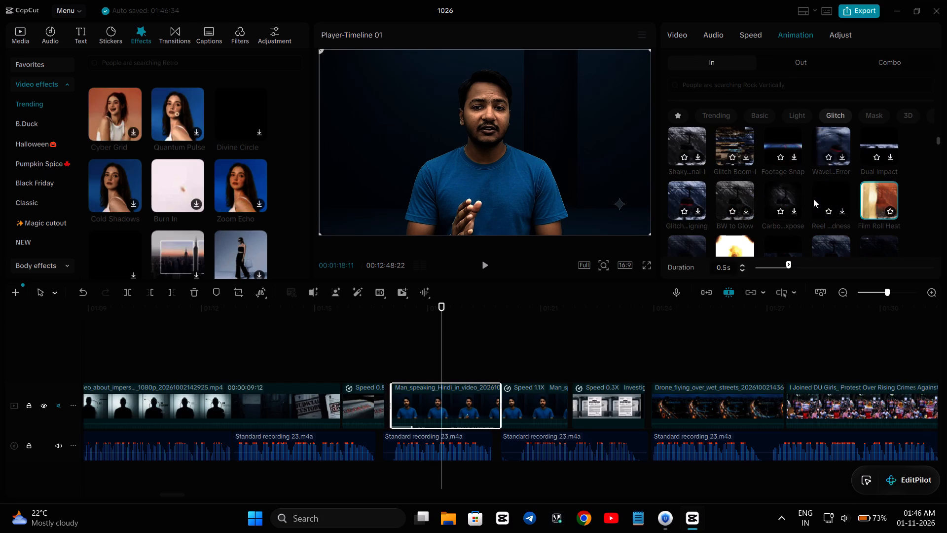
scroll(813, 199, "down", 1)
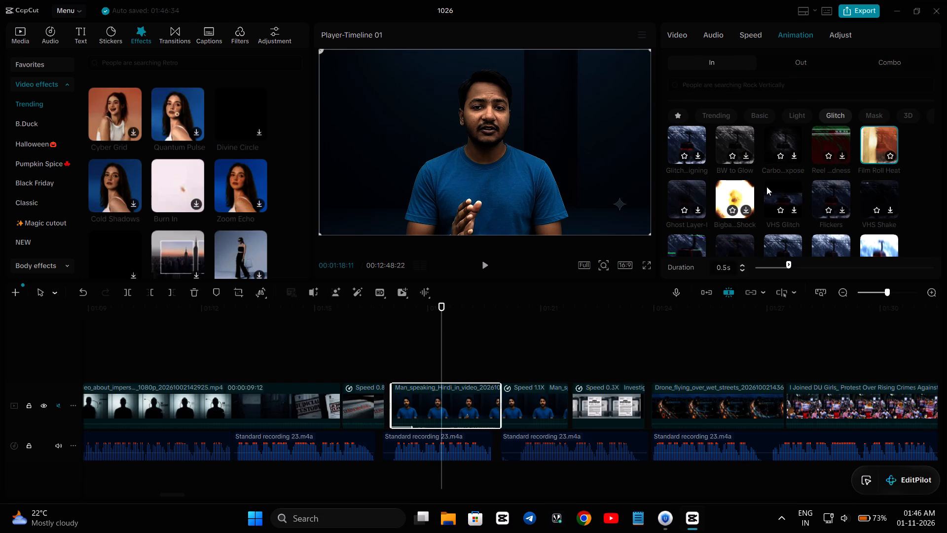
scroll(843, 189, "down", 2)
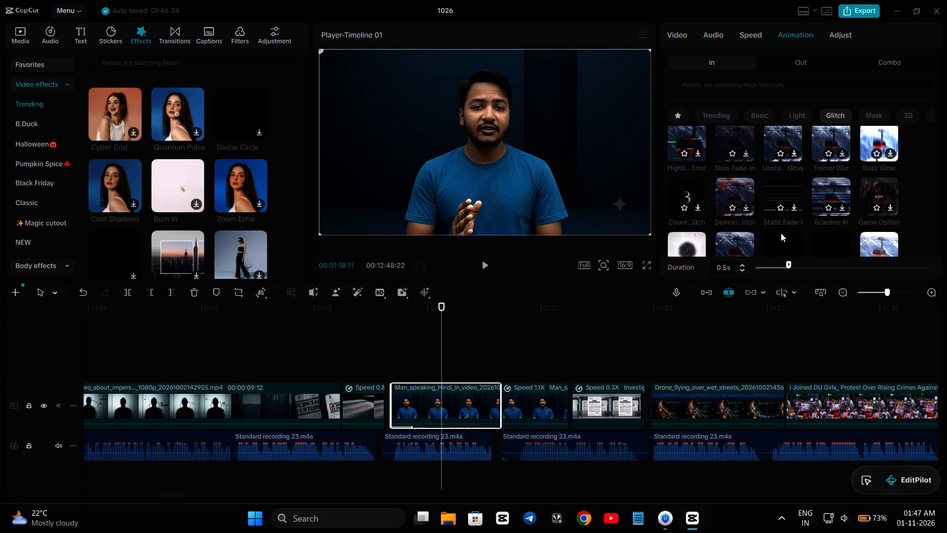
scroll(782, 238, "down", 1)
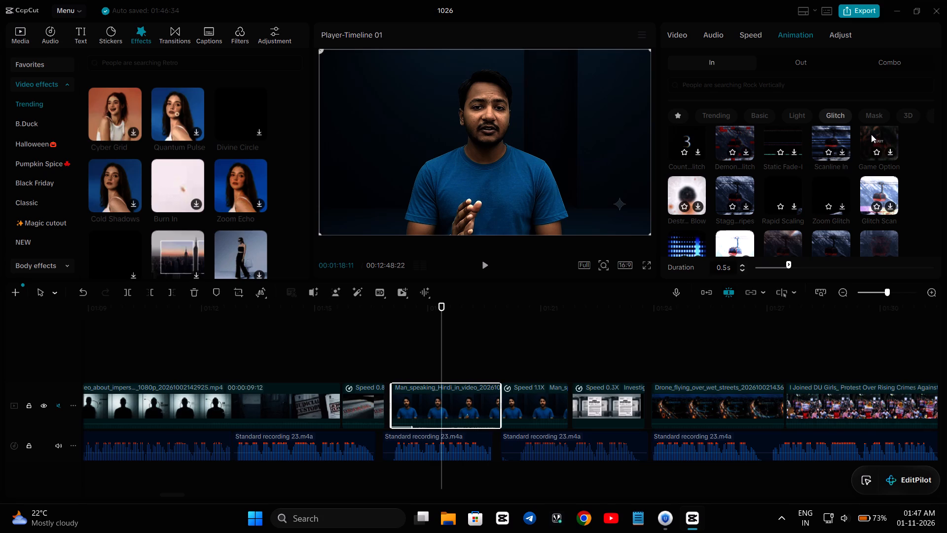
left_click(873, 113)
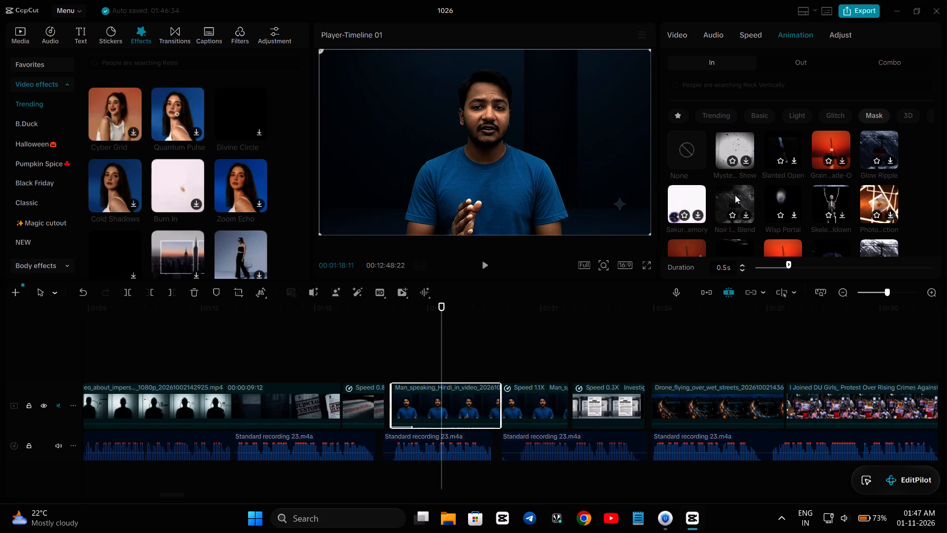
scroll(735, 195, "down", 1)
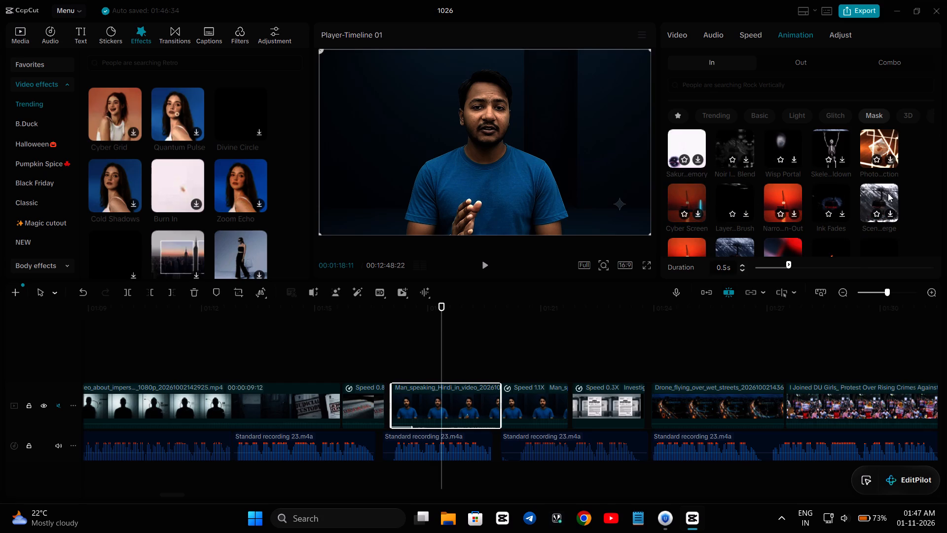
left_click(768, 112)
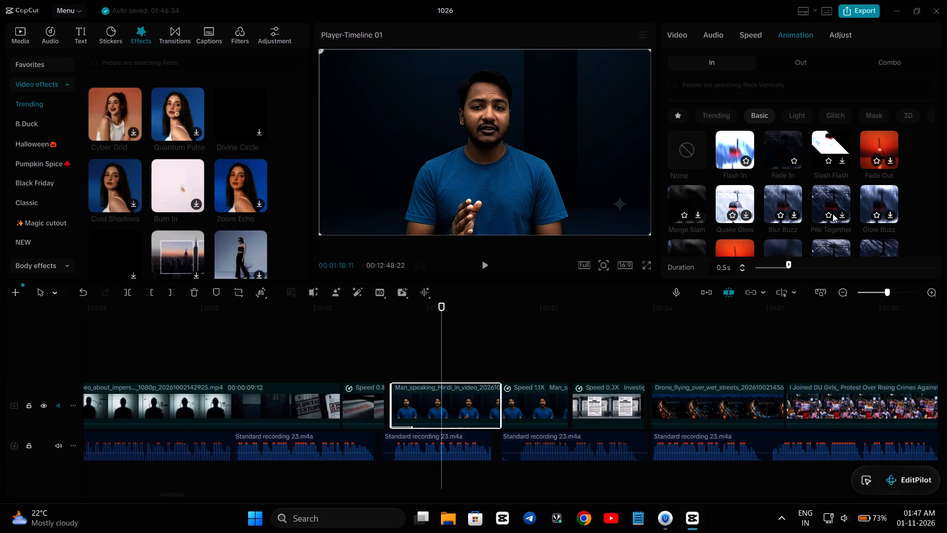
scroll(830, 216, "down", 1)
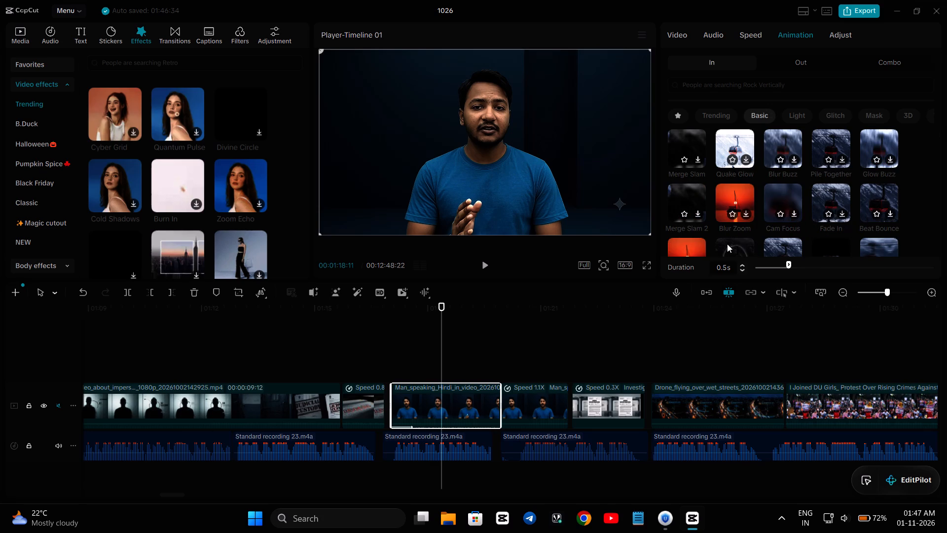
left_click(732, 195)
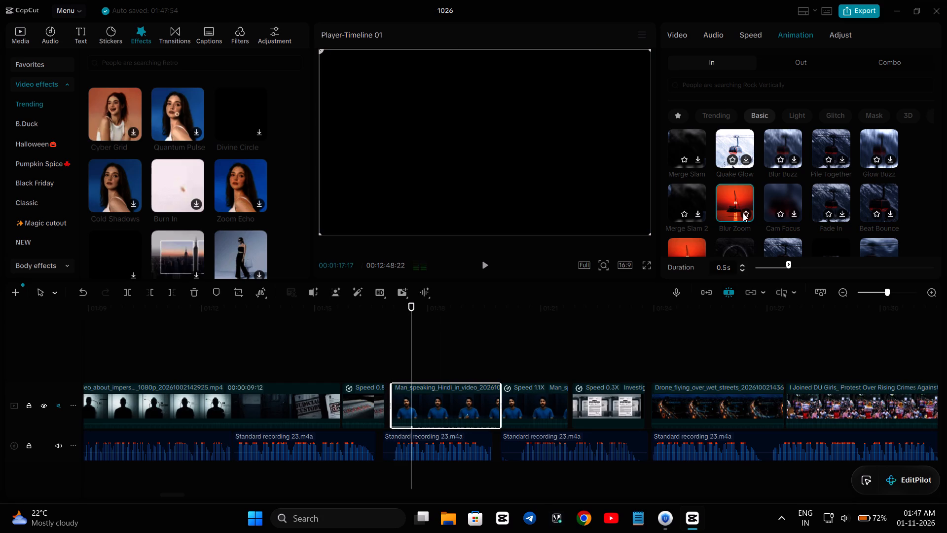
Play from the preceding 0.8X clip into the first Man_speaking_Hindi clip to review the Blur Zoom animation.
left_click(355, 328)
key("space")
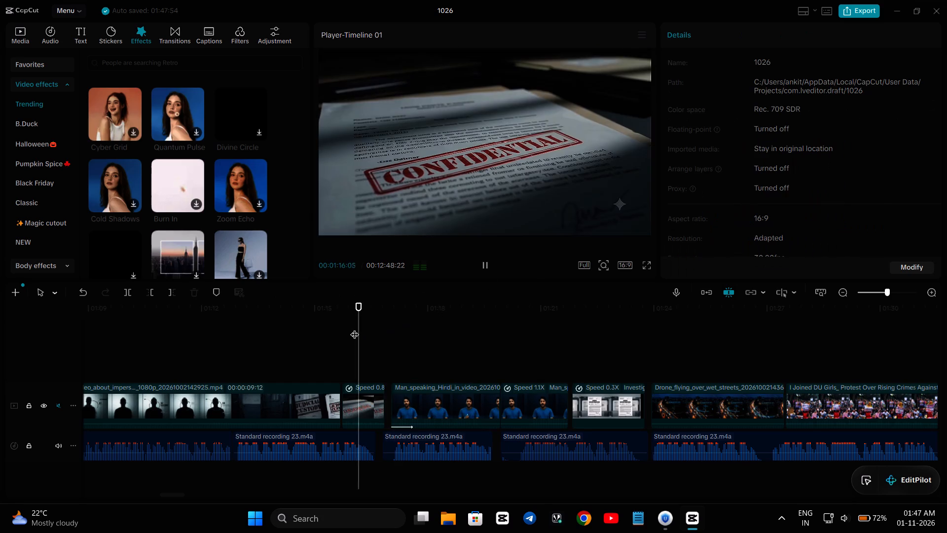
key("space")
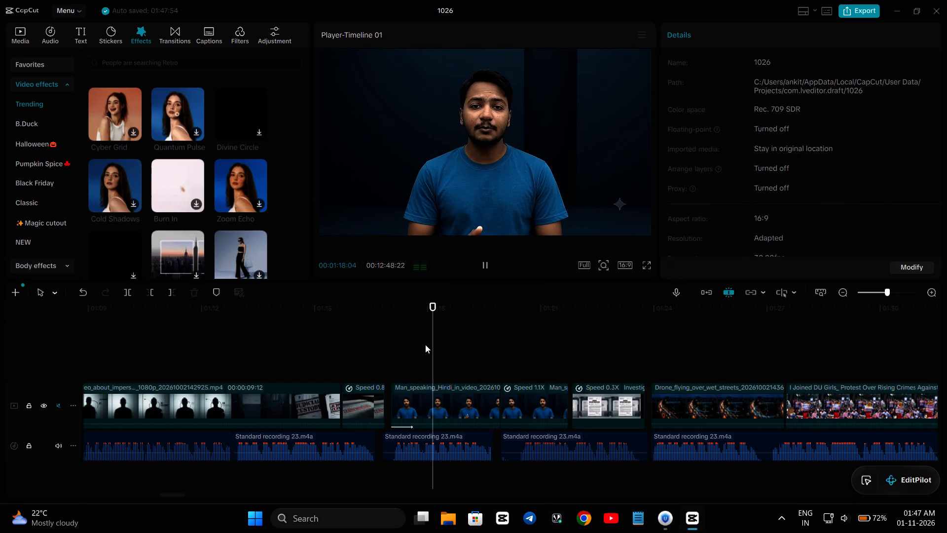
Replace the first Man_speaking_Hindi clip's In animation with Noir Pink-In from the Basic category.
left_click(480, 394)
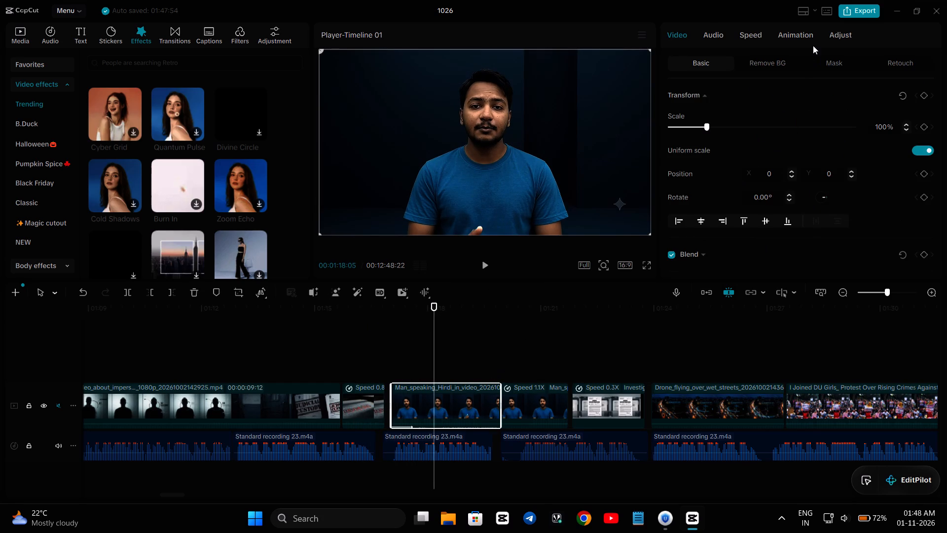
left_click(805, 32)
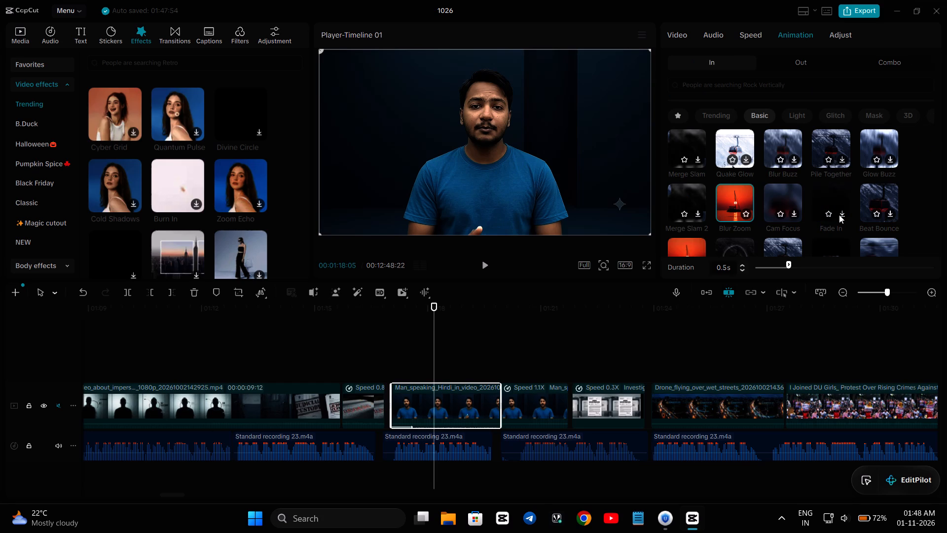
scroll(839, 215, "down", 2)
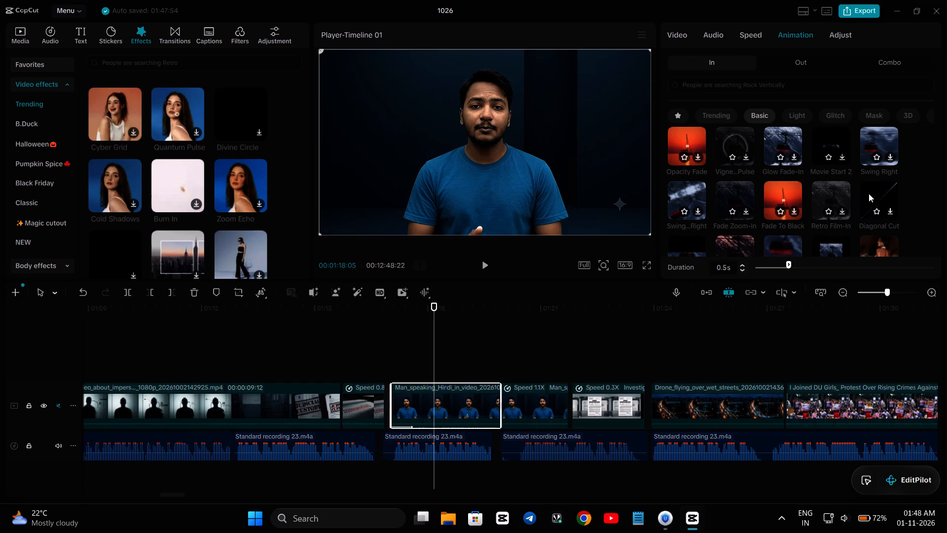
scroll(869, 193, "down", 1)
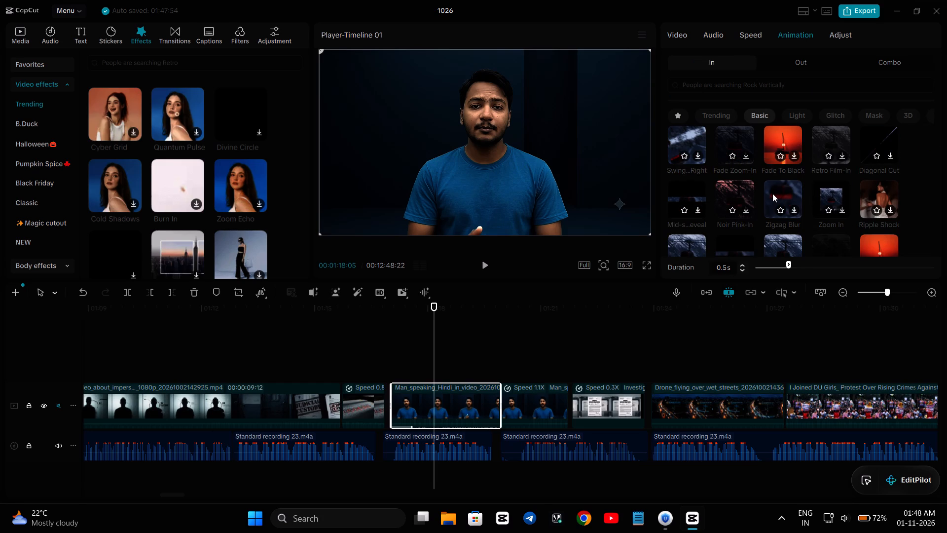
left_click(737, 191)
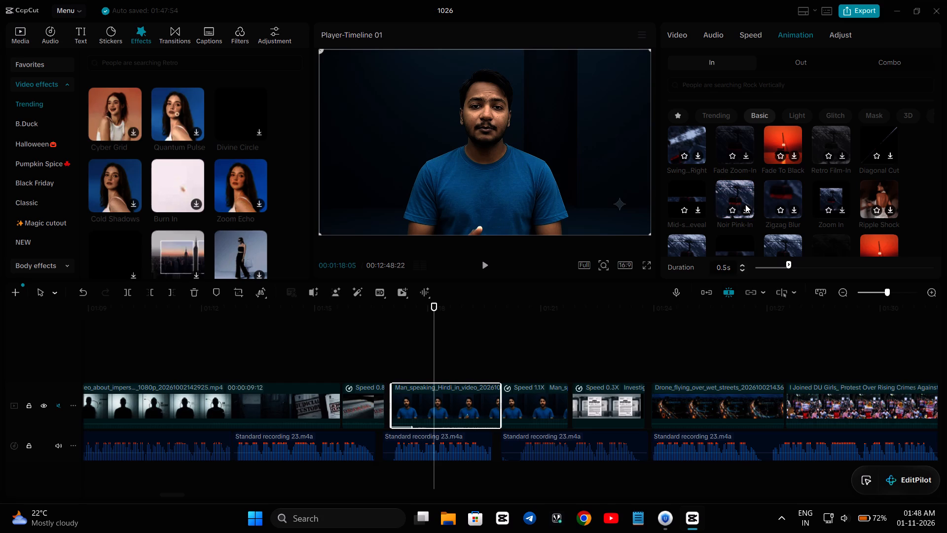
left_click(745, 204)
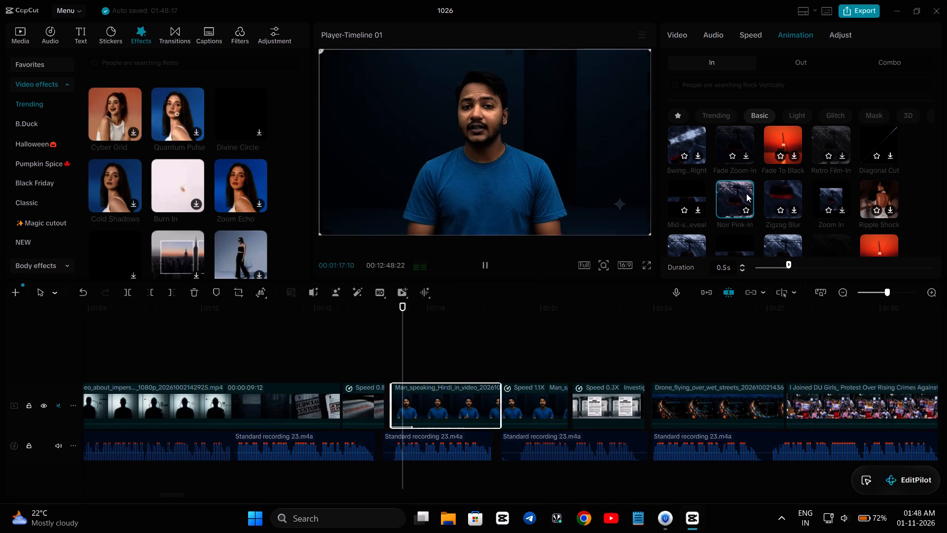
Play from before the first Man_speaking_Hindi clip into the drone clip, then replay from the 1.1X clip to the drone clip's start.
left_click(318, 344)
key("space")
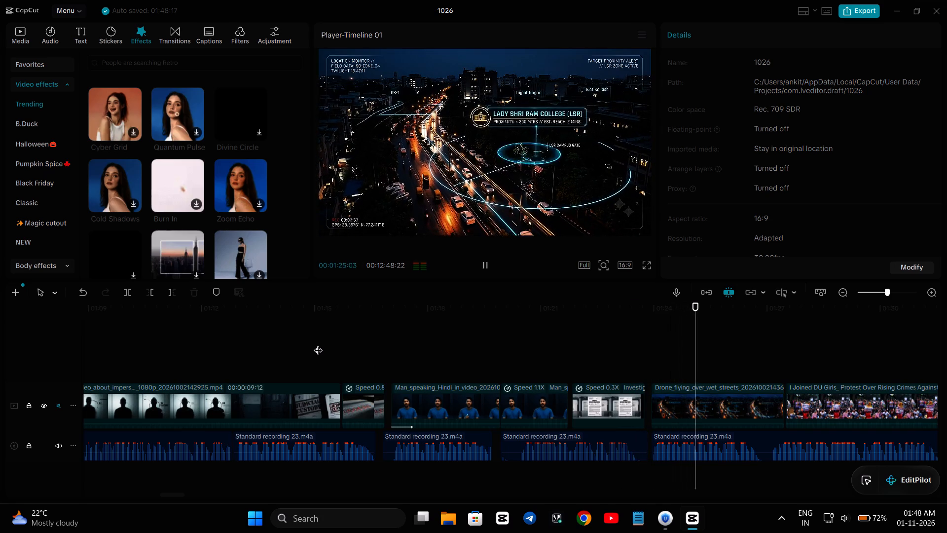
key("space")
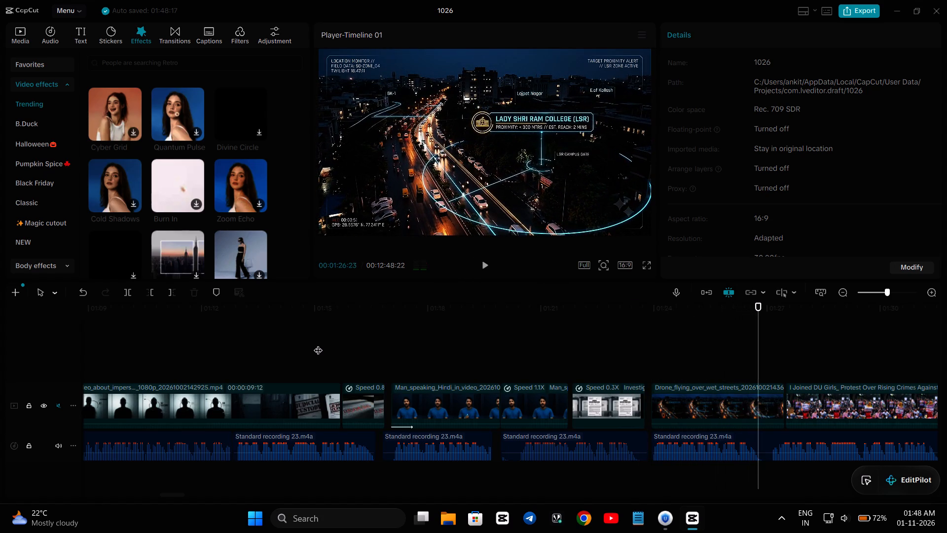
left_click(529, 352)
key("space")
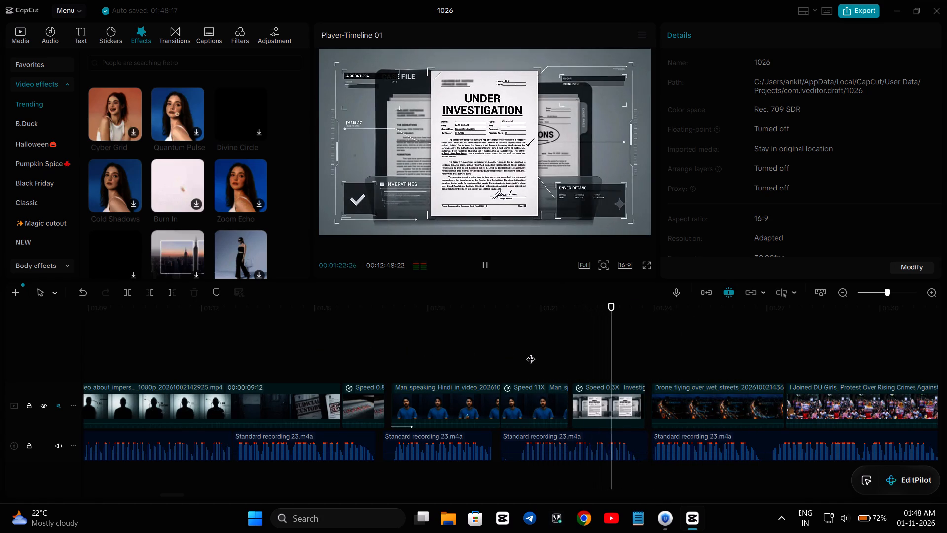
key("space")
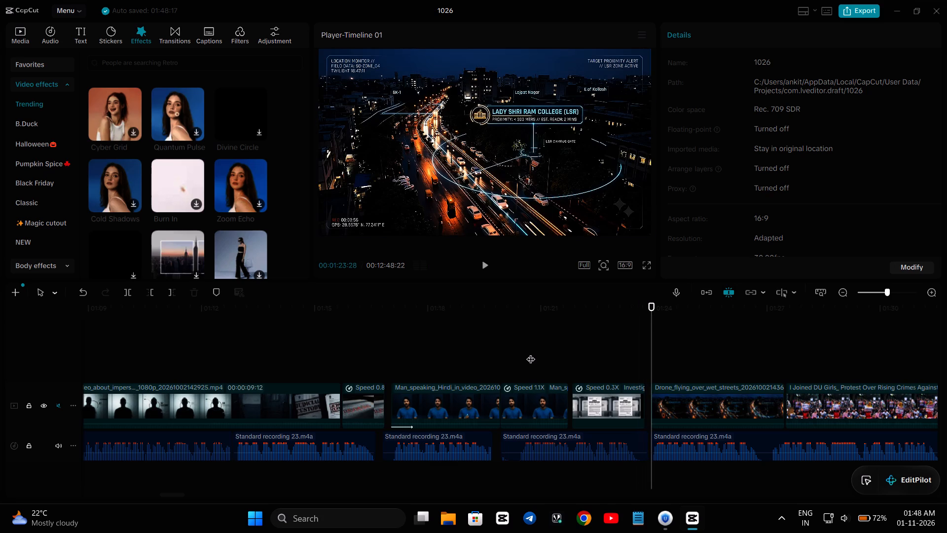
Apply the Impact animation, found below Zigzag Blur in the Basic In animations, to the Drone_flying_over_wet_streets clip.
left_click(724, 402)
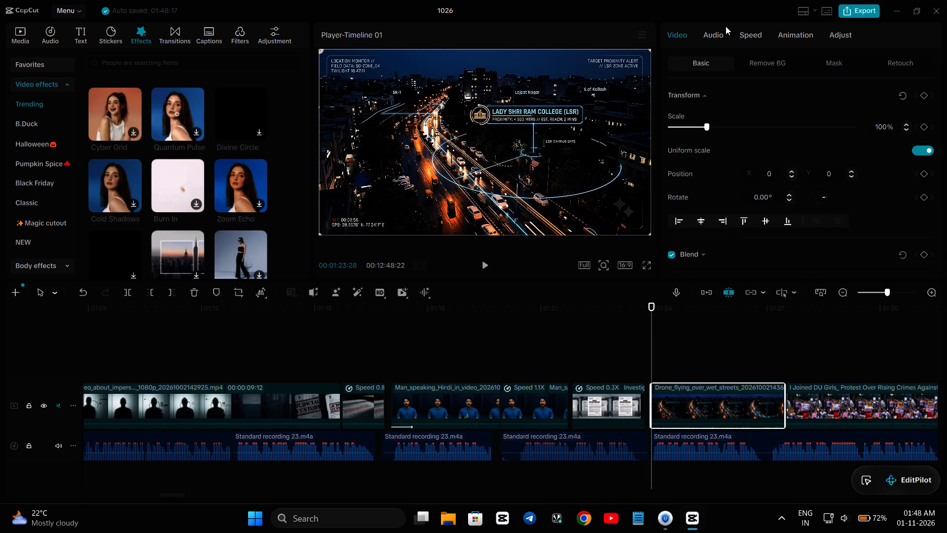
left_click(794, 35)
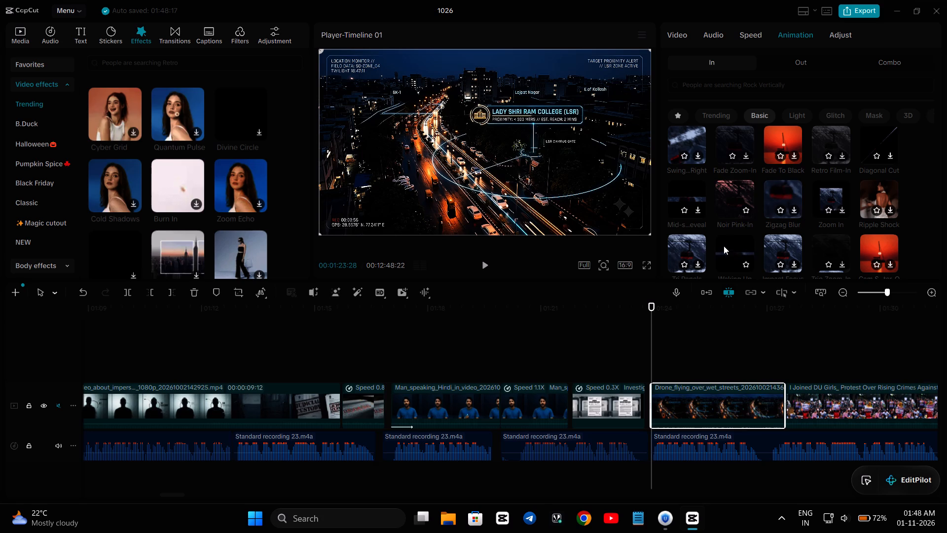
left_click(788, 243)
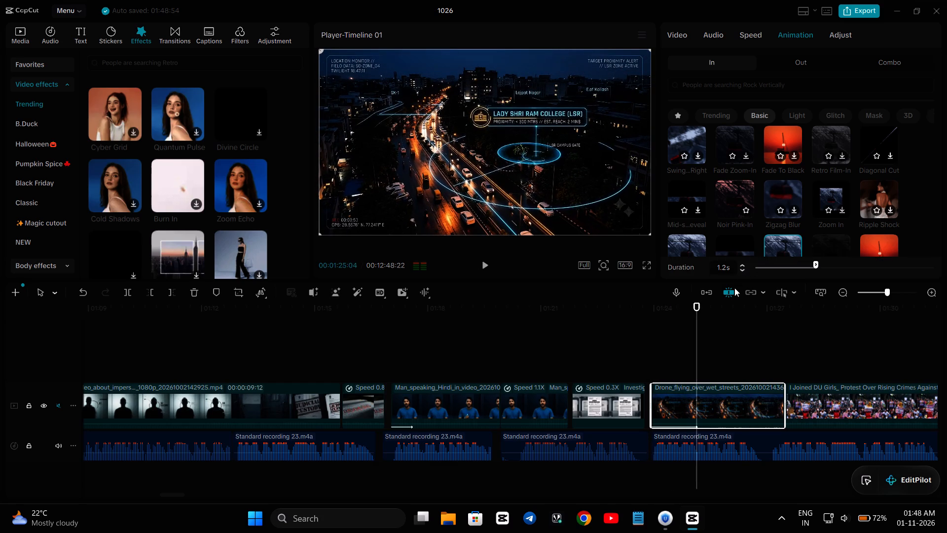
Play from just before the 0.8X clip ahead of the first Man_speaking_Hindi clip through to the Avatar_narrating_protest_timeline map clip.
left_click(583, 331)
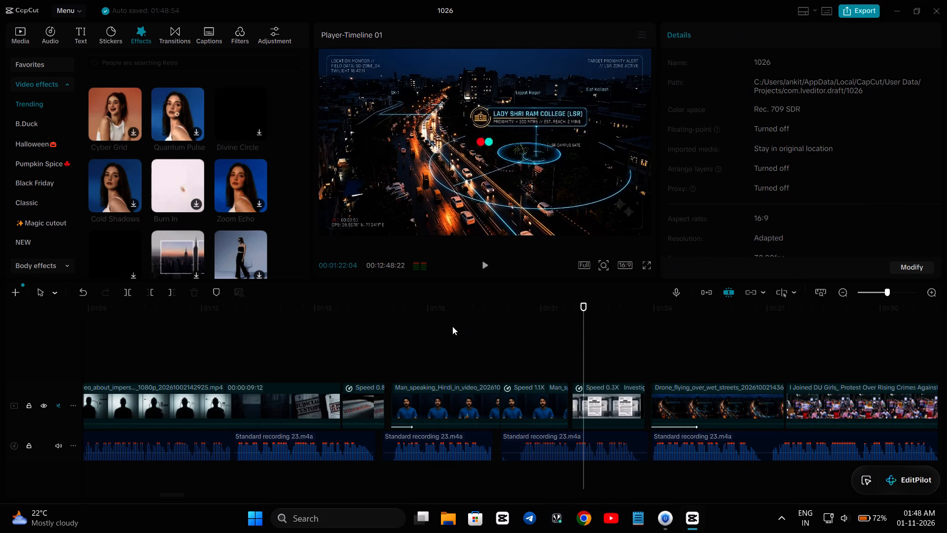
left_click(338, 338)
key("space")
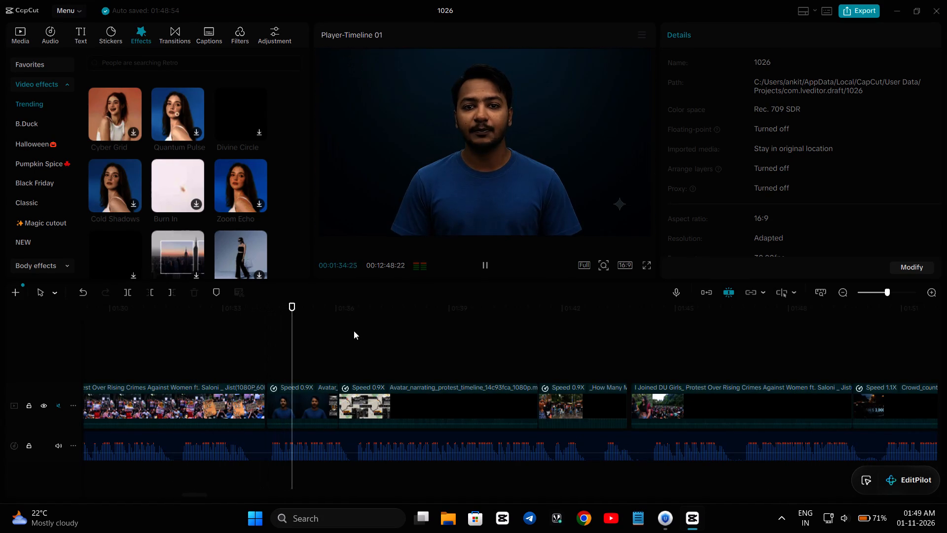
left_click(286, 398)
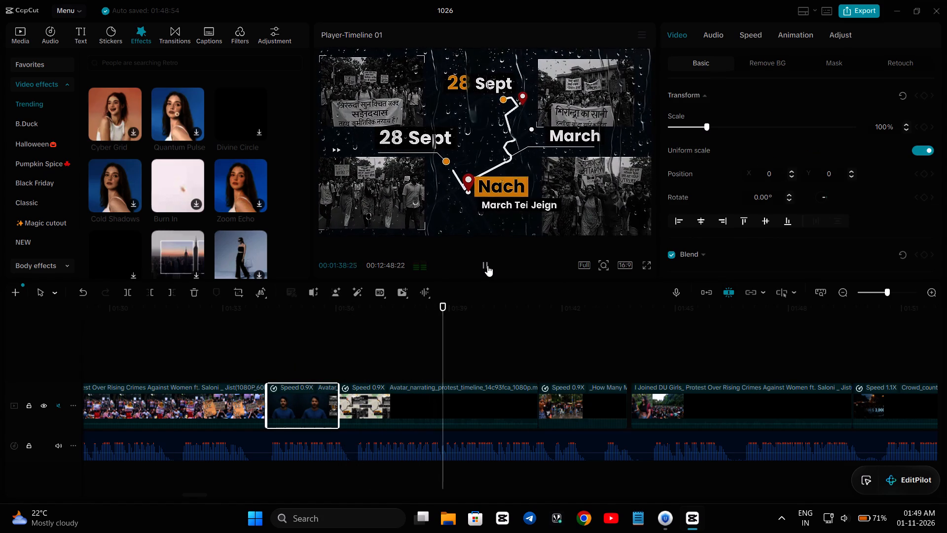
left_click(487, 266)
Add the first Man_speaking_Hindi clip's Noir Pink-In animation to the favourites and show the favourite In animations.
scroll(378, 333, "right", 1)
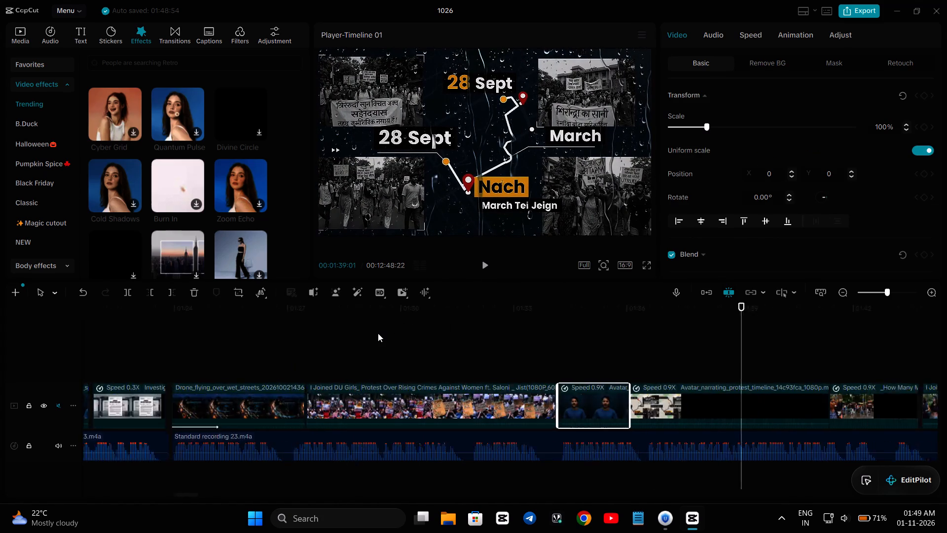
scroll(378, 333, "right", 2)
left_click(289, 414)
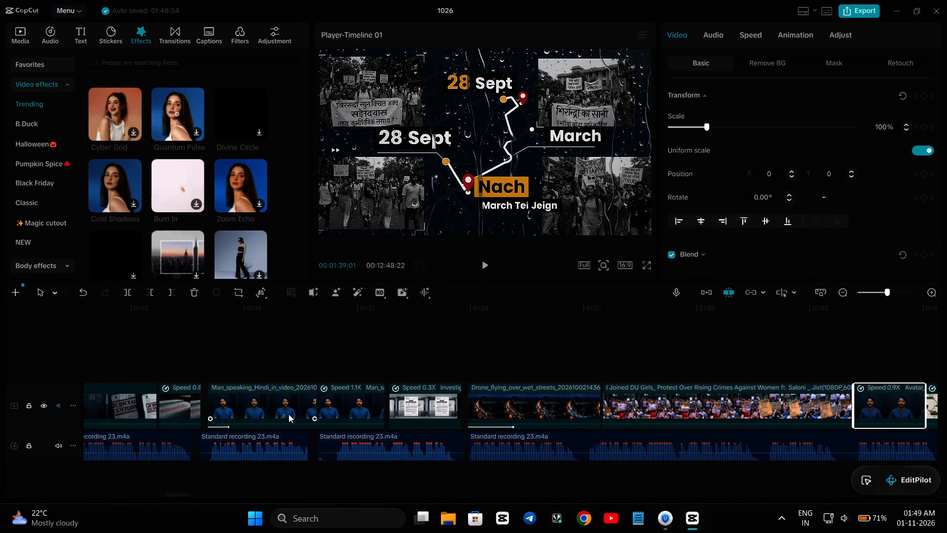
left_click(791, 29)
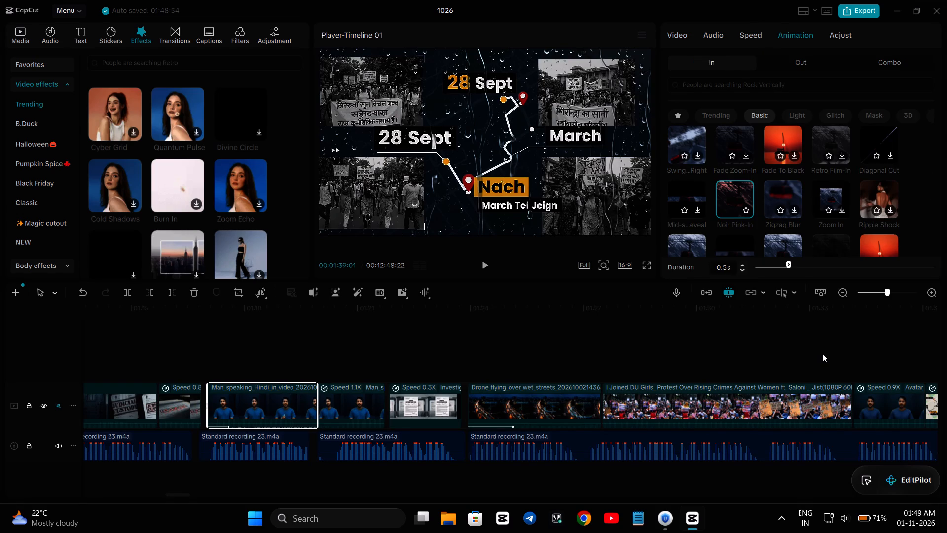
left_click(746, 208)
left_click(680, 118)
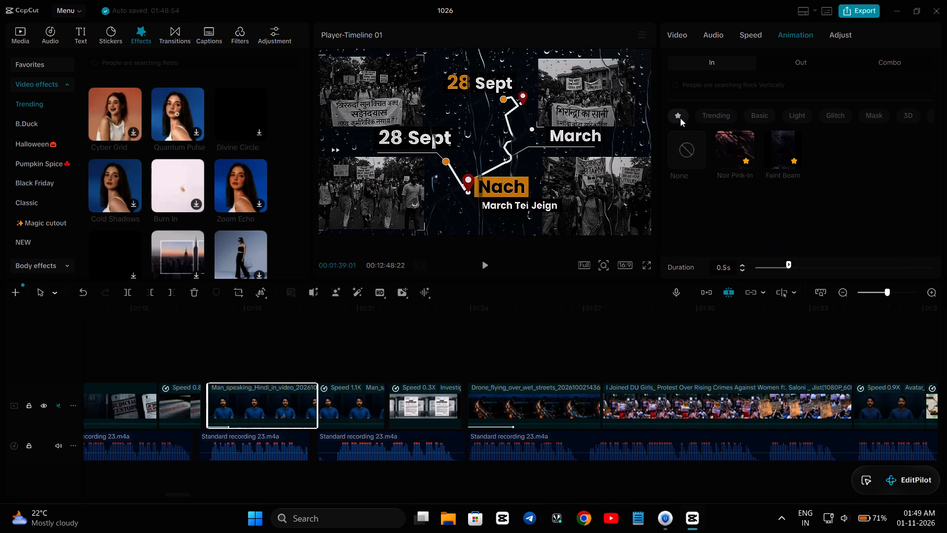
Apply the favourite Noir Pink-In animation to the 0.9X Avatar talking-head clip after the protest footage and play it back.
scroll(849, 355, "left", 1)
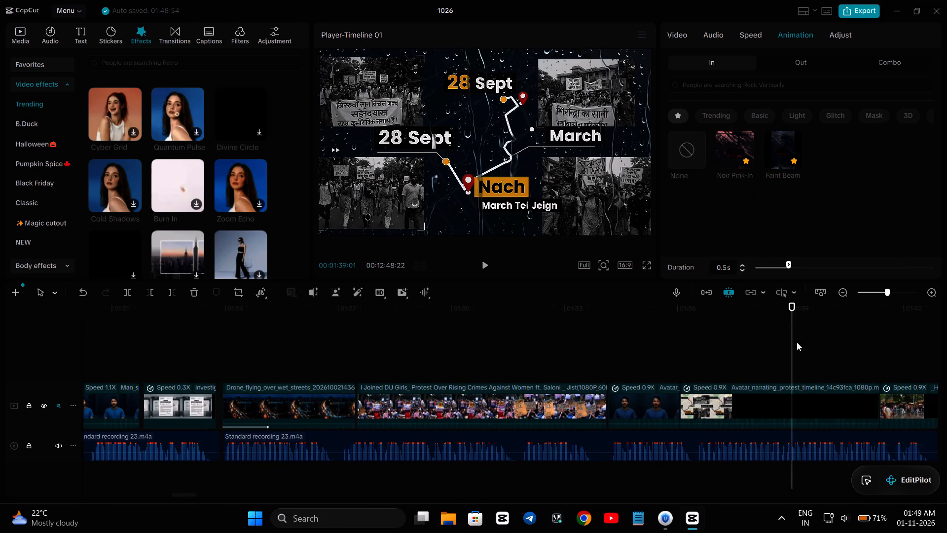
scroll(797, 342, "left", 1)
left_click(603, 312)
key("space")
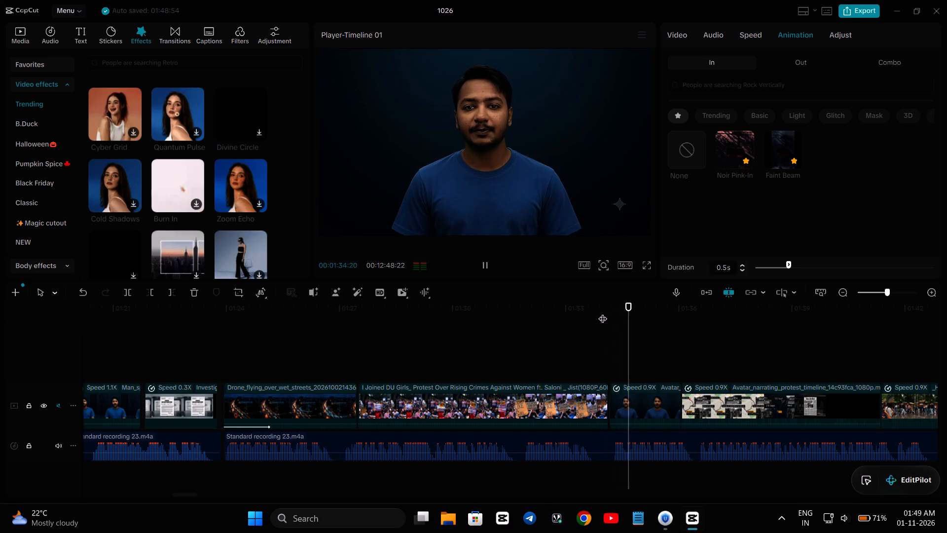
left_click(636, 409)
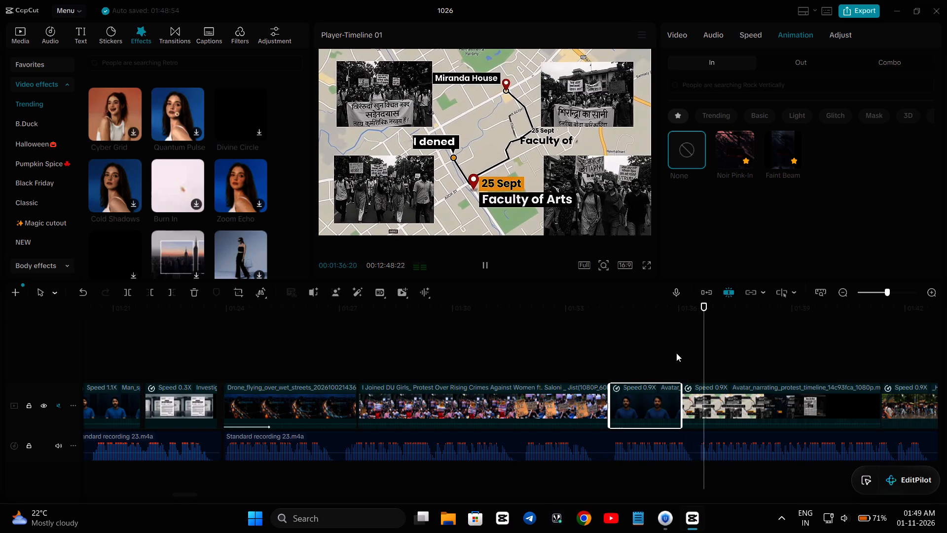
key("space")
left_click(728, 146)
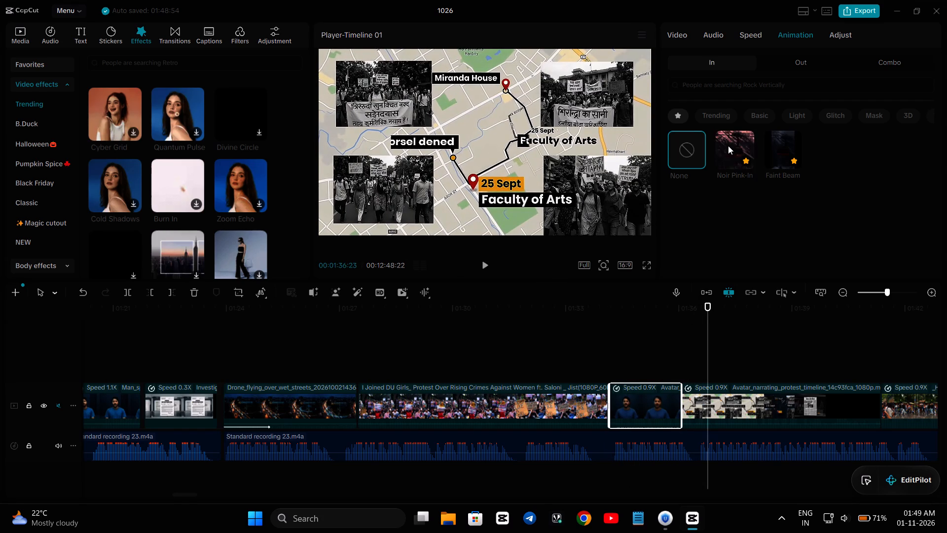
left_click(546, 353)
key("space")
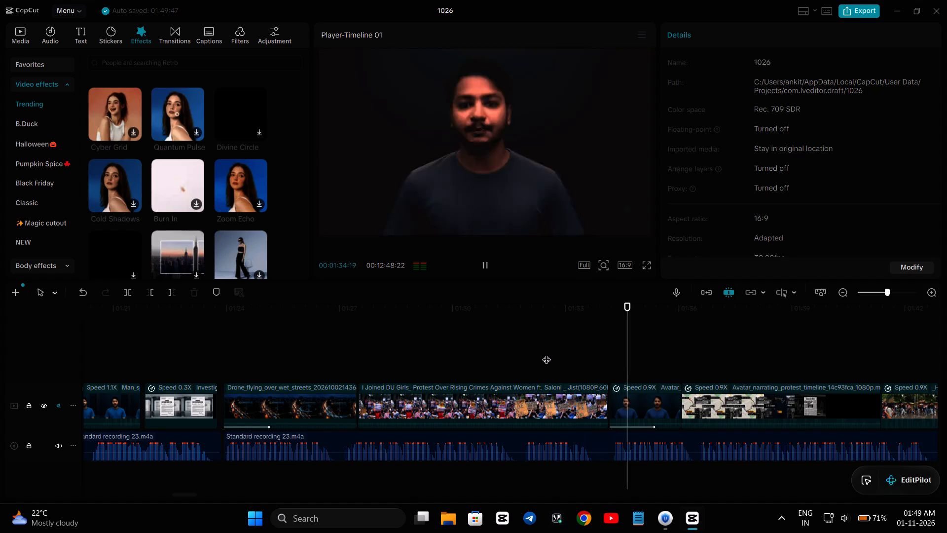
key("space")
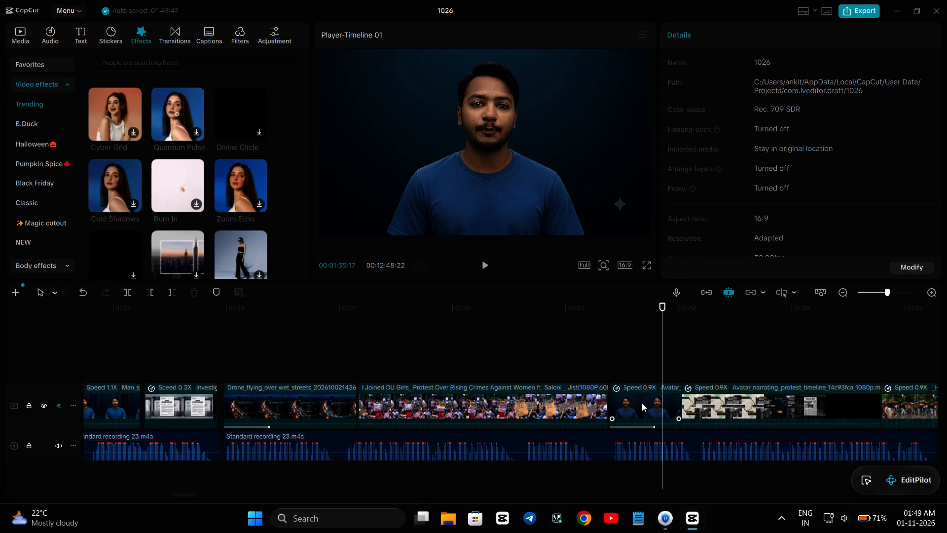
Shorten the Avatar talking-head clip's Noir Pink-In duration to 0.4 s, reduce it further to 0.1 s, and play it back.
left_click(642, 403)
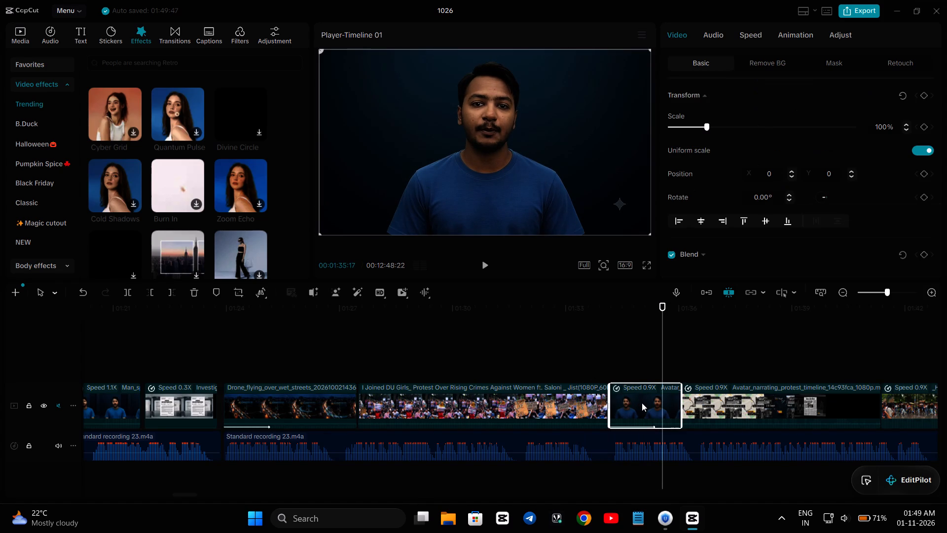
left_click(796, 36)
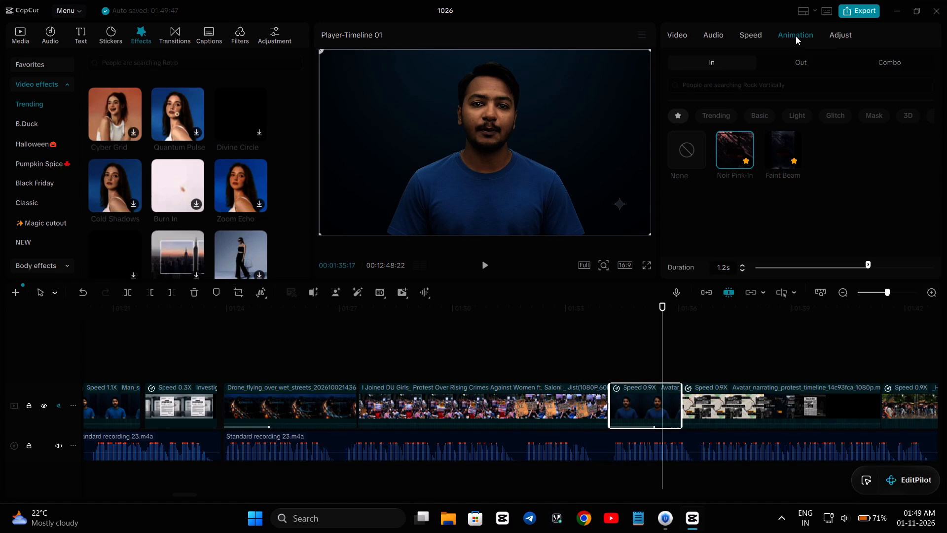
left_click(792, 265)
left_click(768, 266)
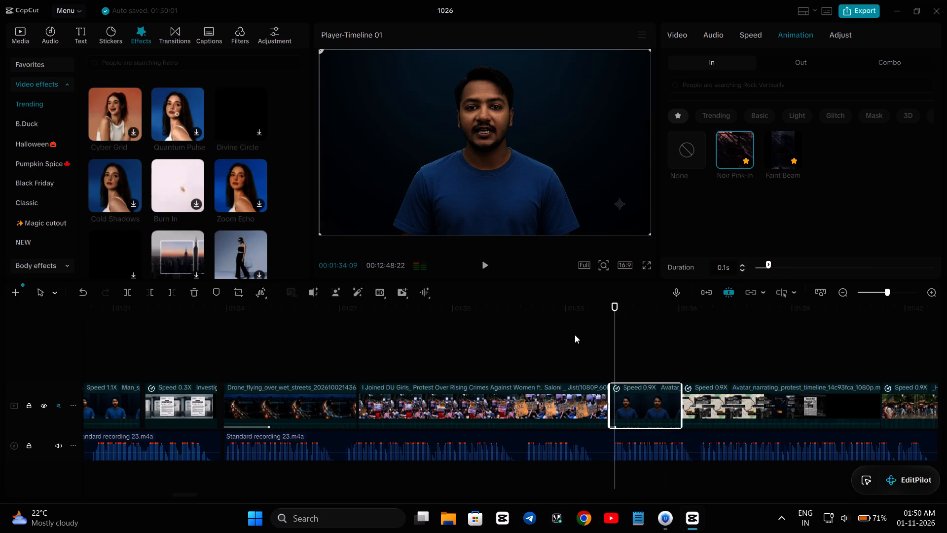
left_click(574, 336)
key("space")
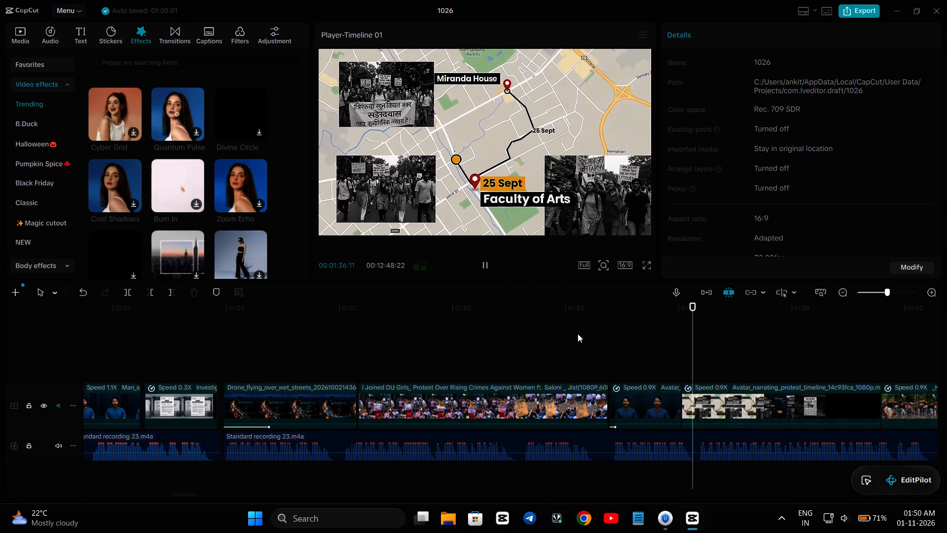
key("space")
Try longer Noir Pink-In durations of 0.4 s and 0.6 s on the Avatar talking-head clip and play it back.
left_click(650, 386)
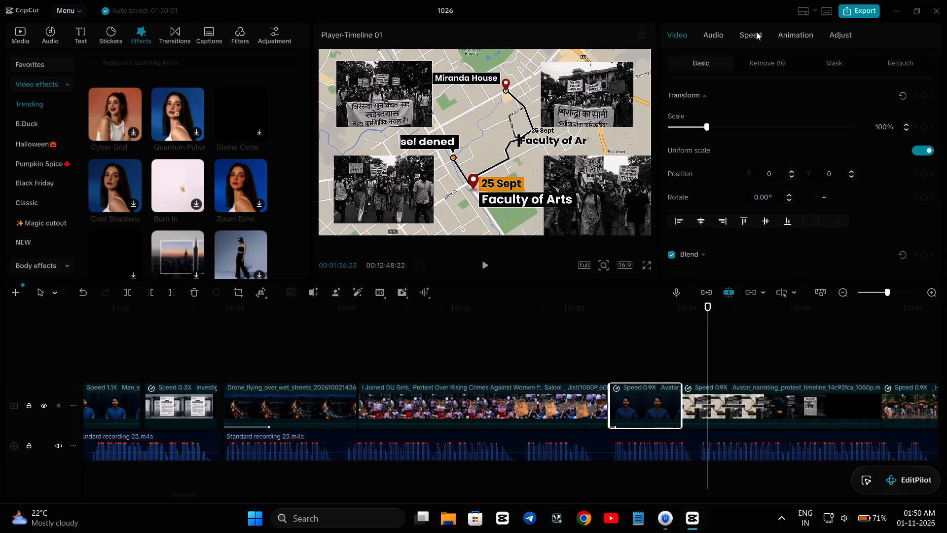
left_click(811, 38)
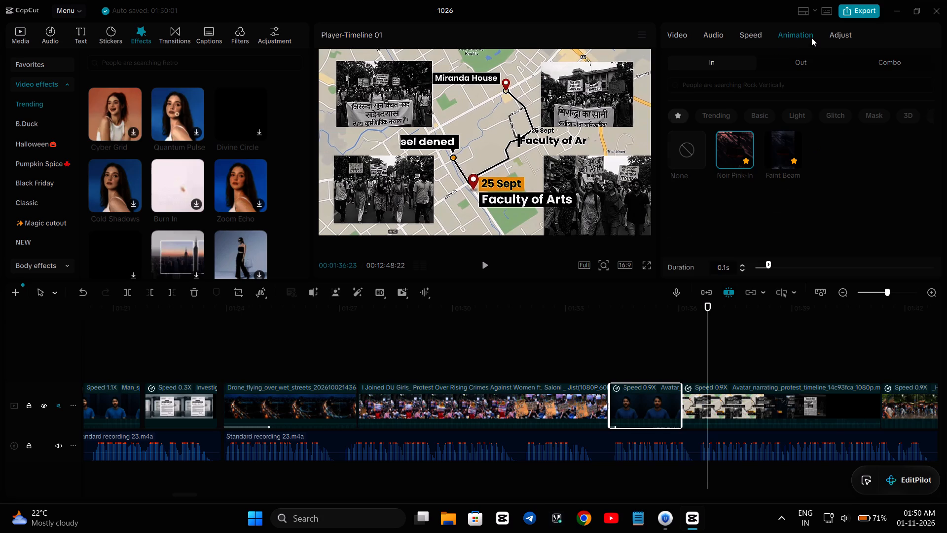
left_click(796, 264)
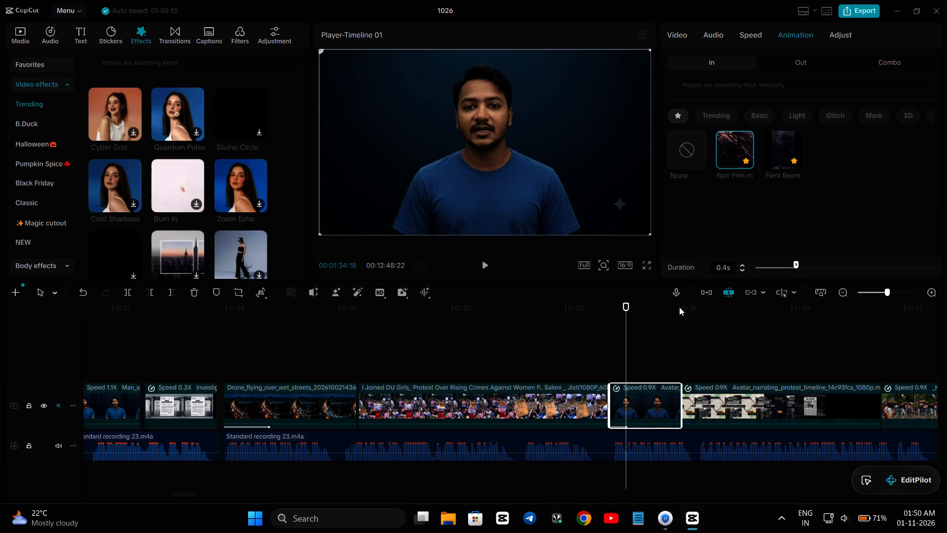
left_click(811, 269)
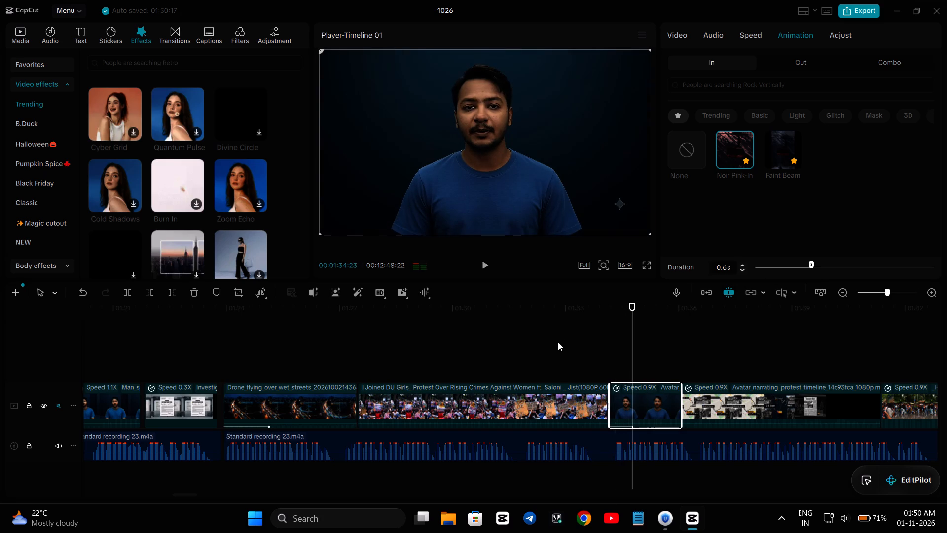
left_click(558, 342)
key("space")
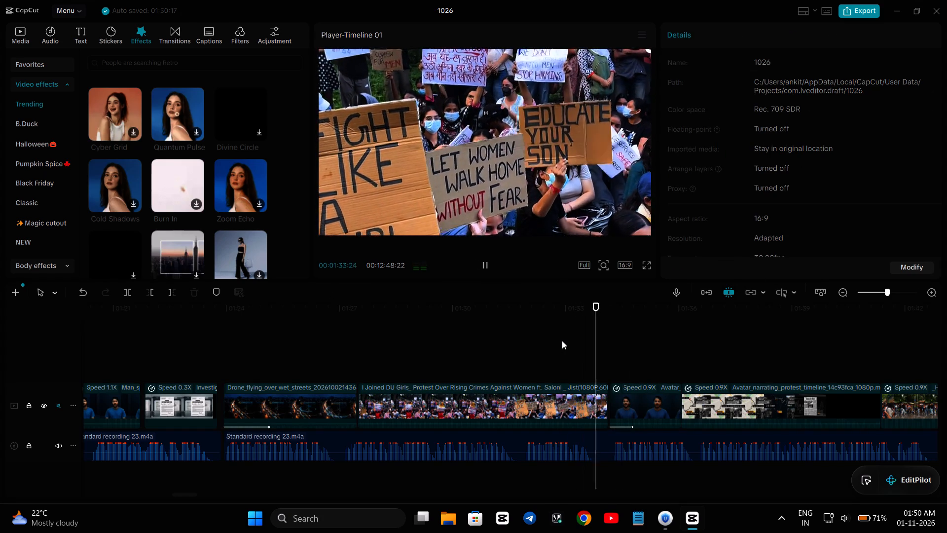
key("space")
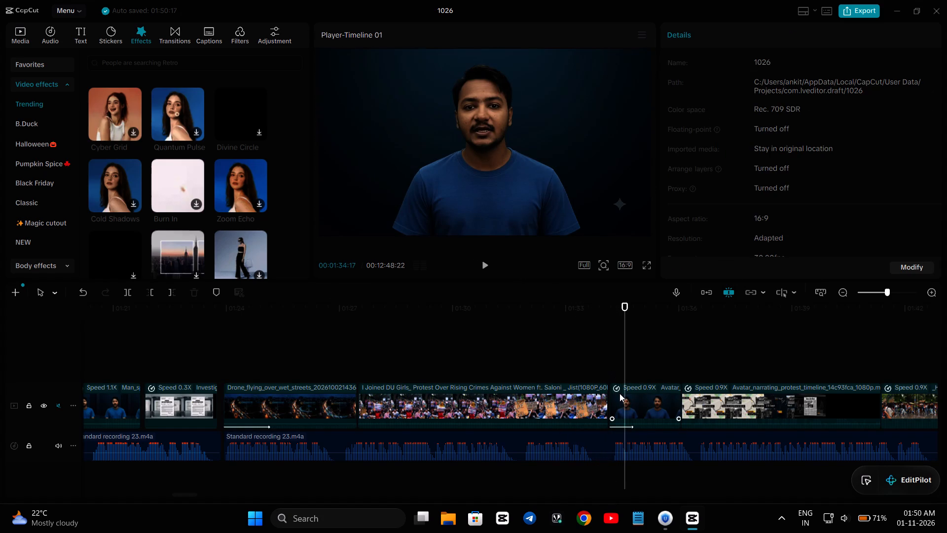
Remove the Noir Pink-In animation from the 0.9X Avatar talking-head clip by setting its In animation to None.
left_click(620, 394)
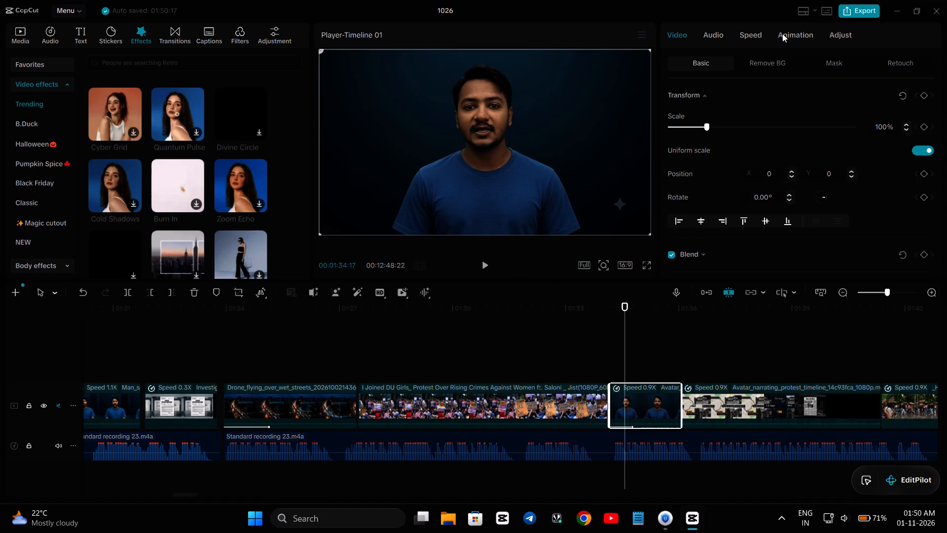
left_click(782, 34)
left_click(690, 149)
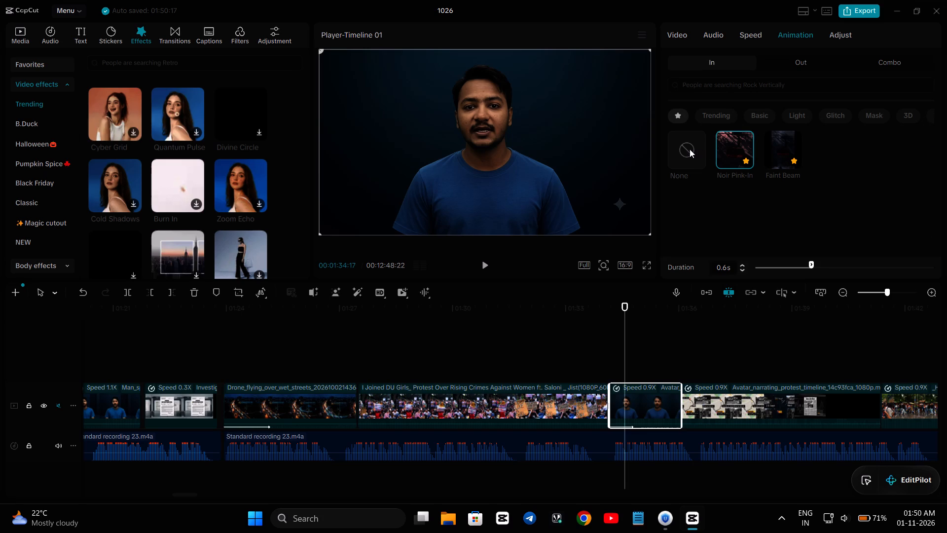
Play from the protest footage before the Avatar talking-head clip through to the 1.1X documentary clip at about 02:06.
key("space")
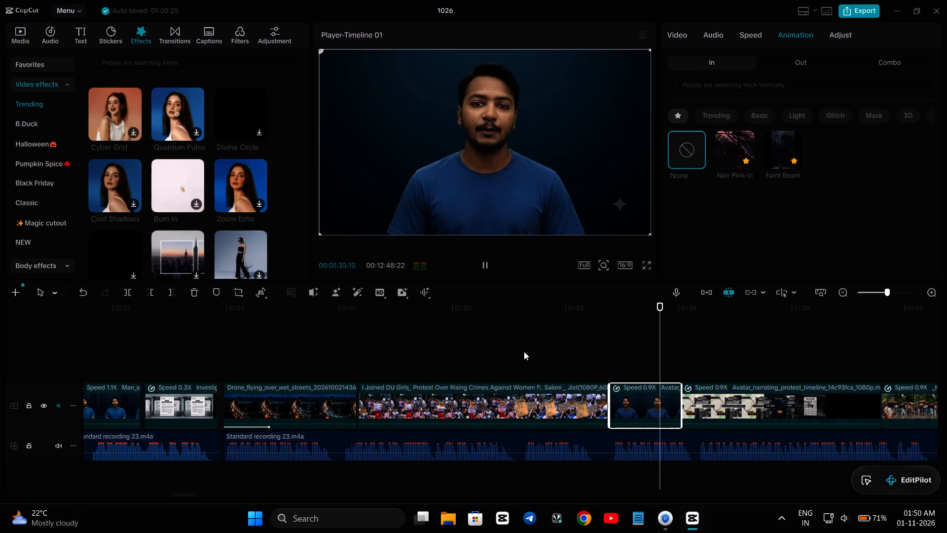
left_click(523, 352)
key("space")
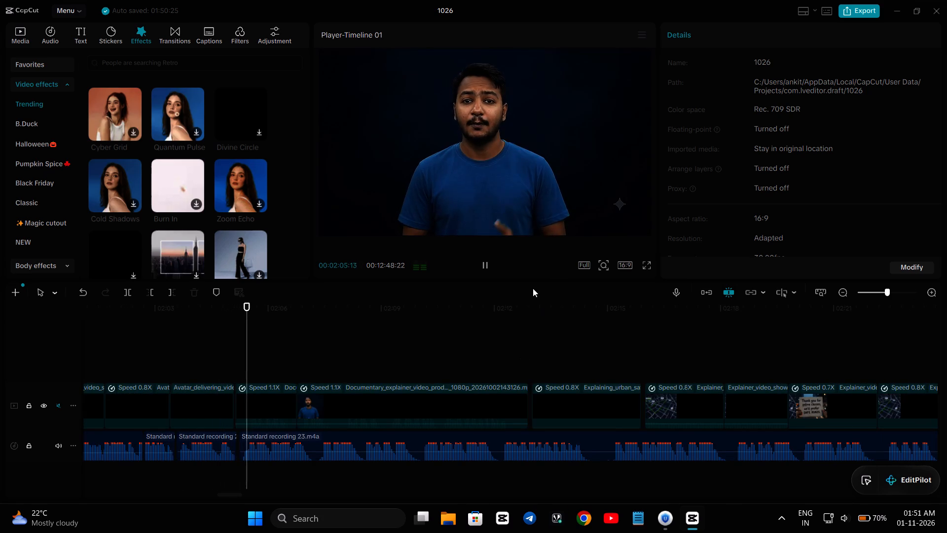
left_click(483, 262)
Replay from near the end of the Crowd_counter clip through the Delhi_University_students clip to the start of the first Avatar_delivering_video clip.
scroll(454, 365, "right", 1)
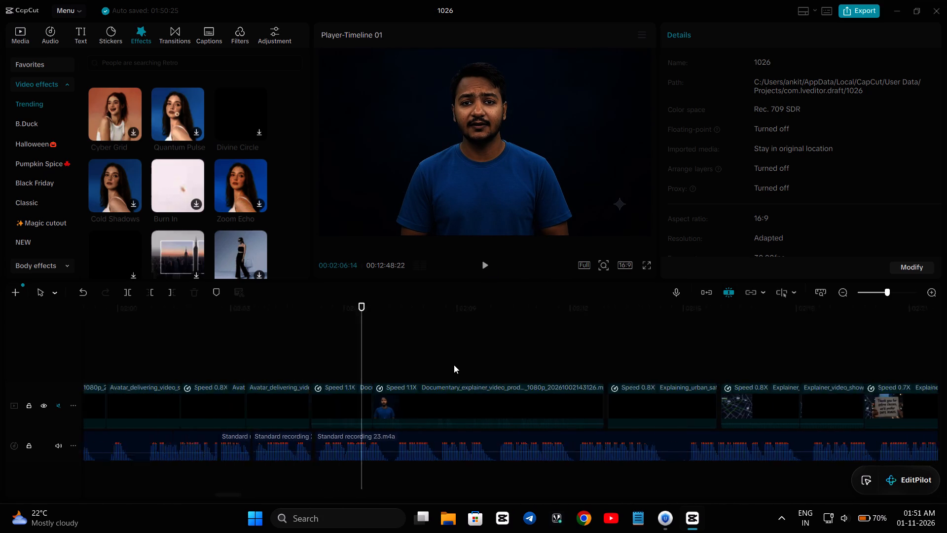
scroll(454, 365, "right", 2)
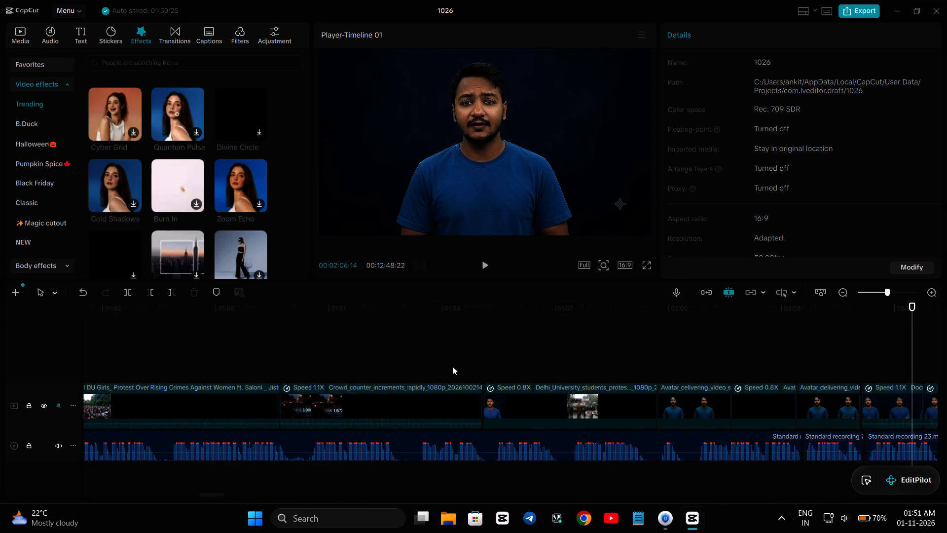
scroll(452, 366, "right", 1)
left_click(467, 360)
key("space")
key("space")
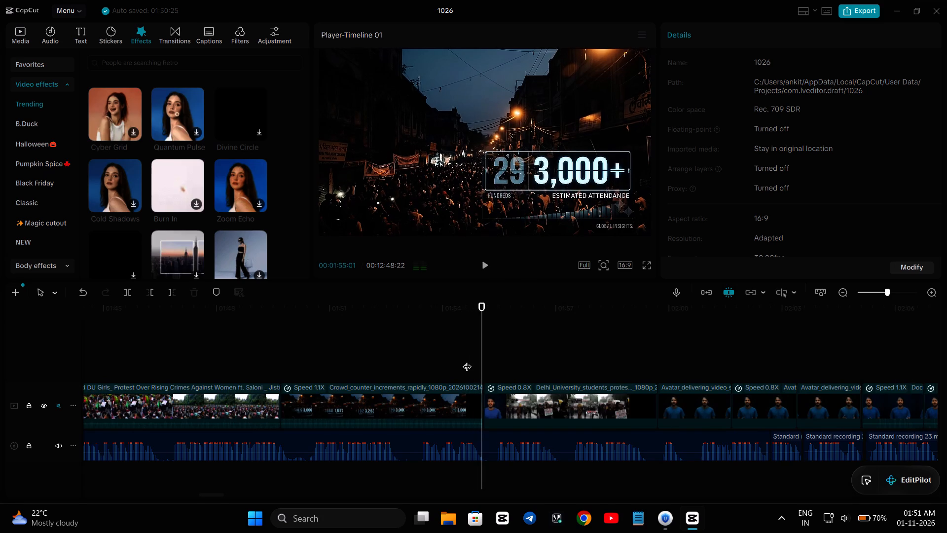
key("space")
key("space")
key("space")
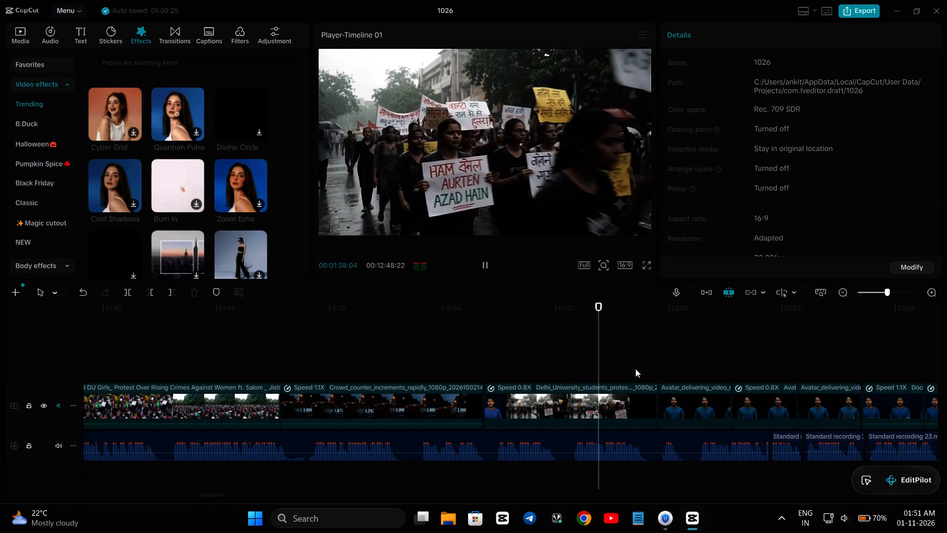
key("space")
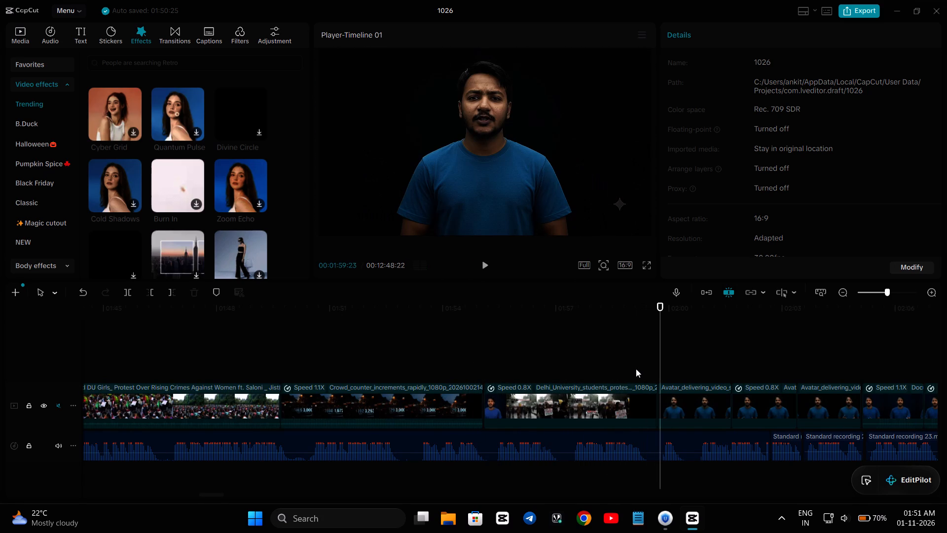
Apply the favourite Noir Pink-In animation to the first Avatar_delivering_video clip and play it from the end of the preceding protest clip.
left_click(683, 399)
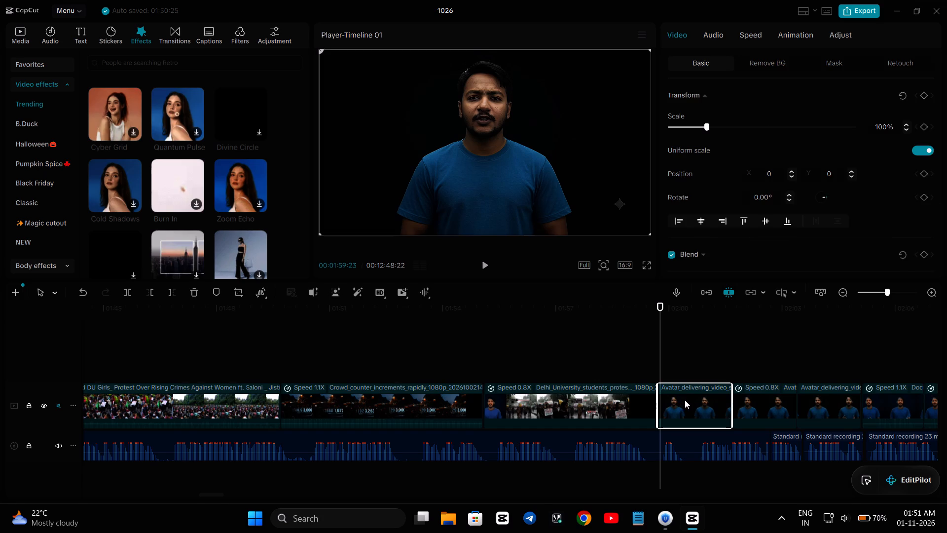
left_click(782, 39)
left_click(741, 146)
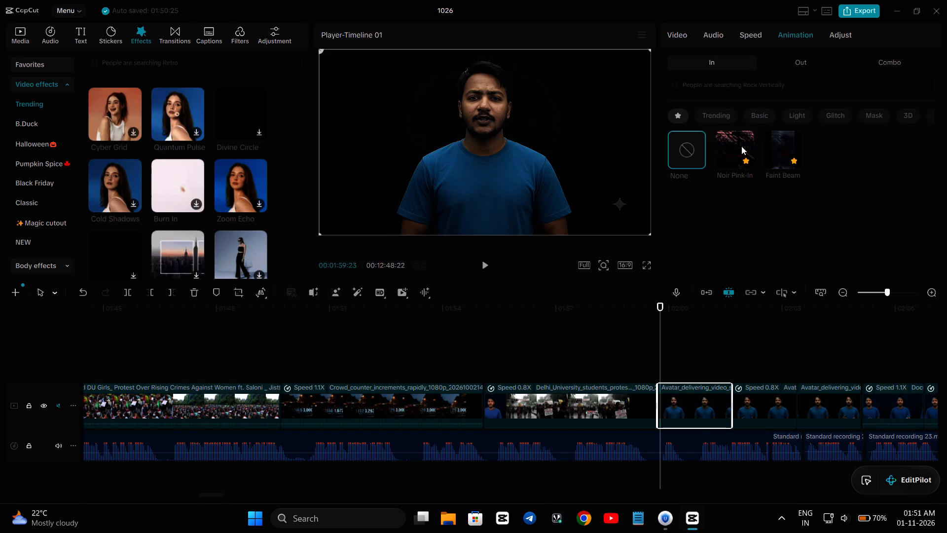
left_click(562, 335)
key("space")
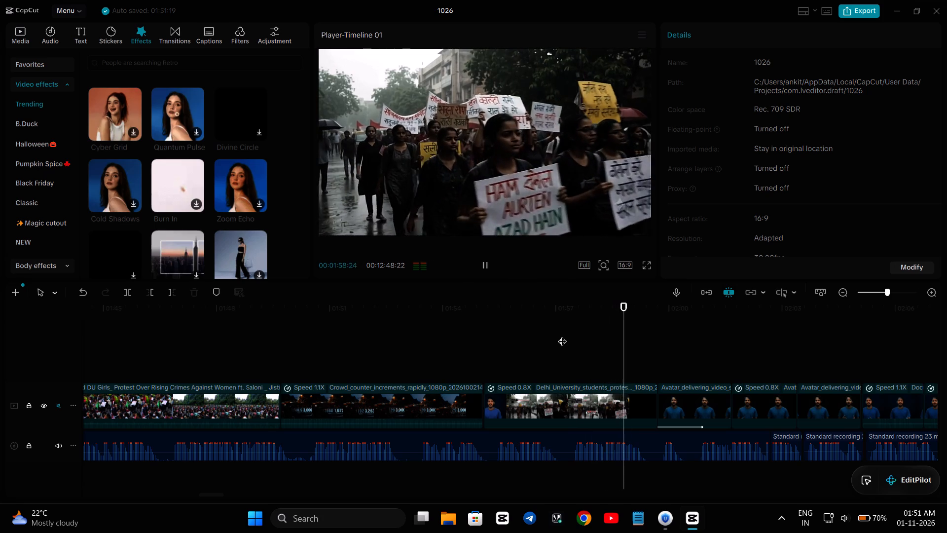
key("space")
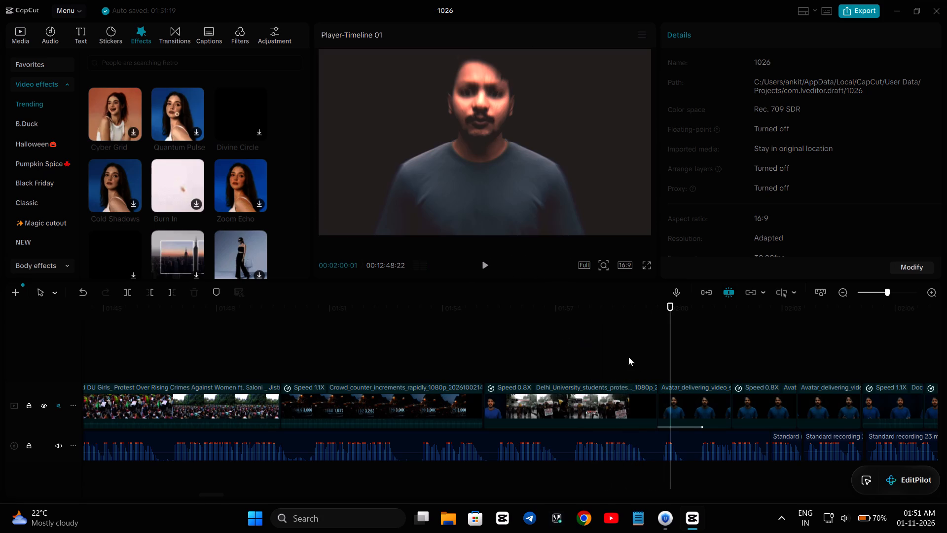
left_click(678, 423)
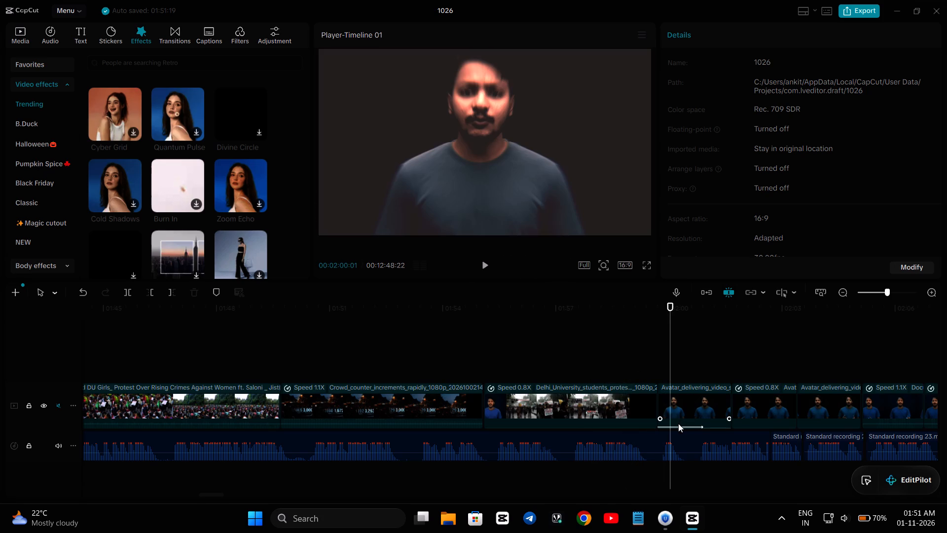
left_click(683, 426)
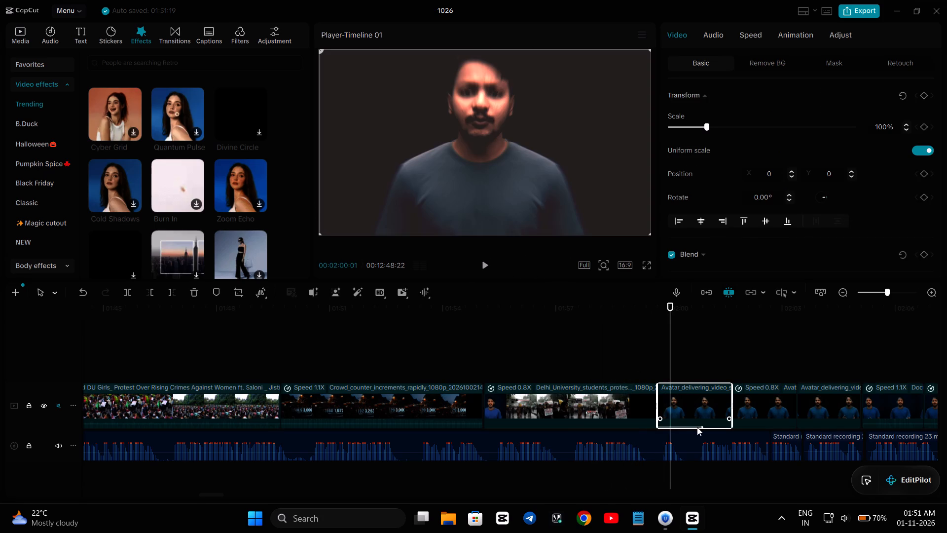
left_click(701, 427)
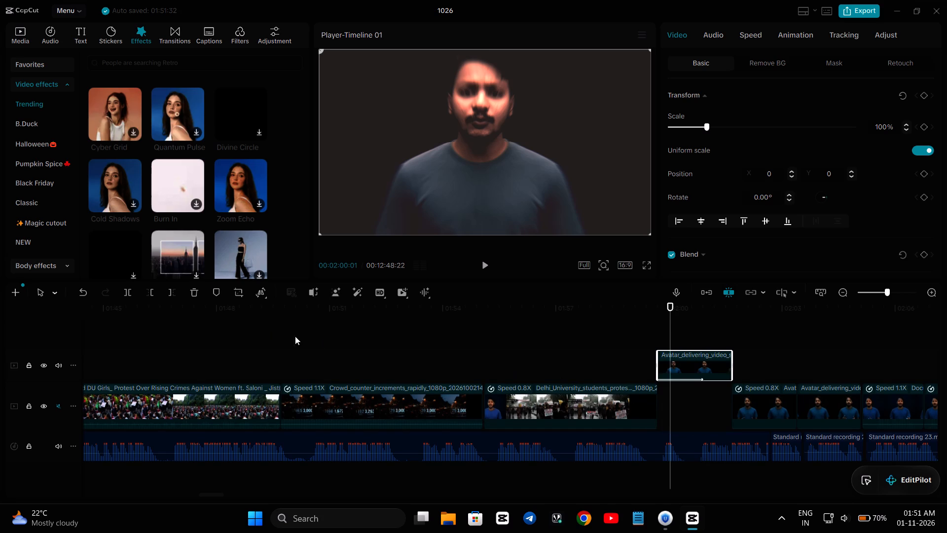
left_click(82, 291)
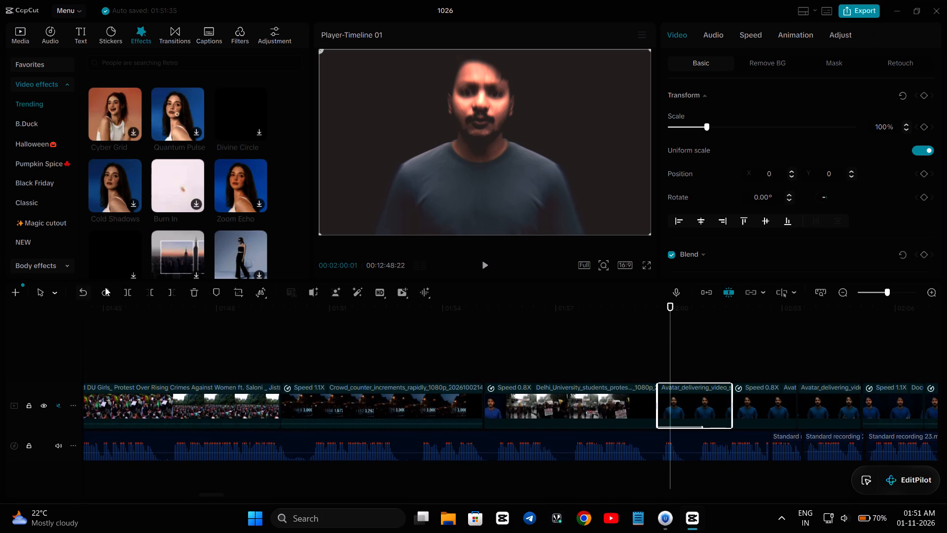
Set the first Avatar_delivering_video clip's Noir Pink-In duration to 0.6 s and play through the following Avatar clips.
left_click(797, 39)
left_click(806, 265)
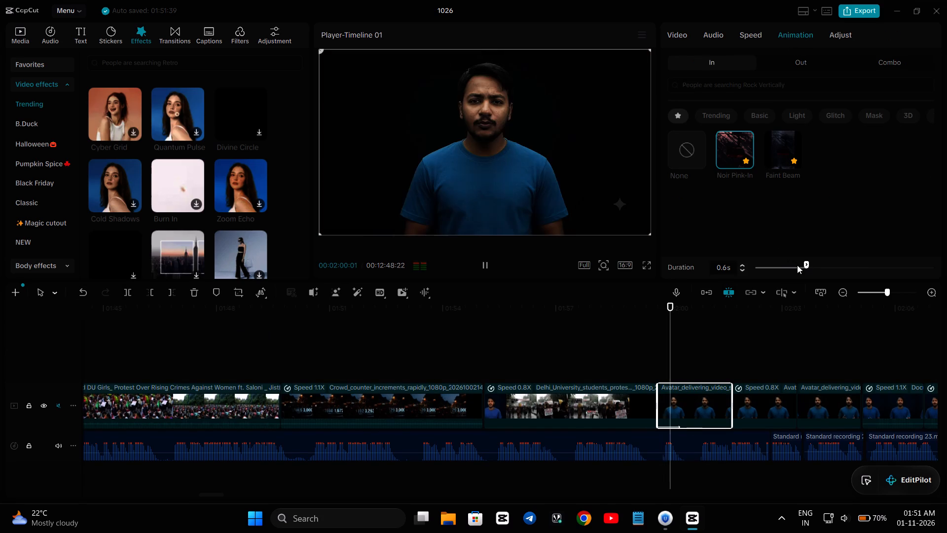
left_click(596, 358)
key("space")
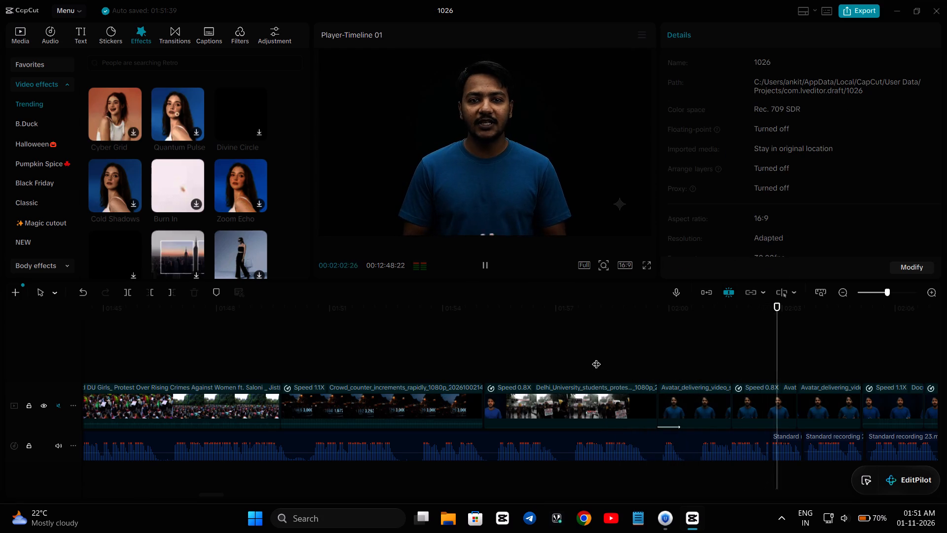
left_click(488, 266)
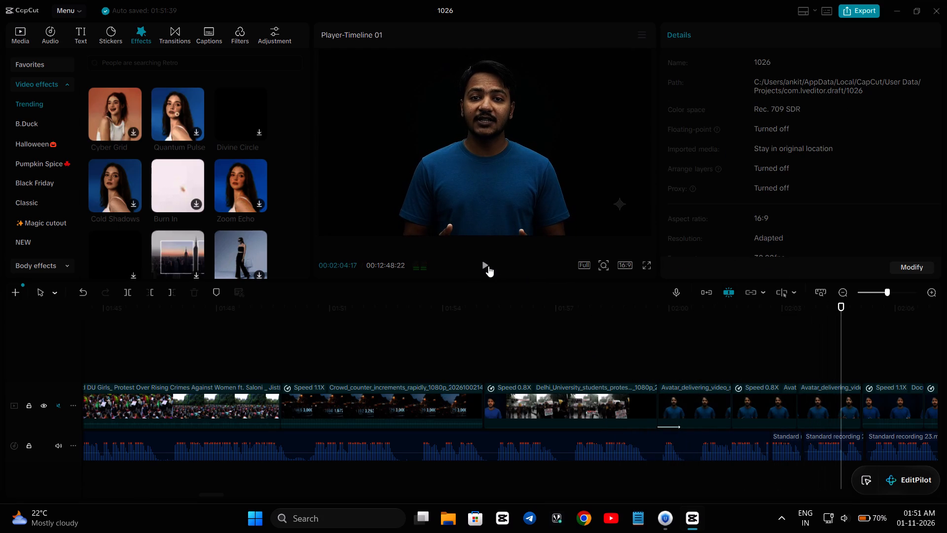
Play from the 0.9X Investigative clip into the Man_speaking_Hindi clip and check that talking-head clip's In animation and duration.
scroll(402, 386, "right", 7)
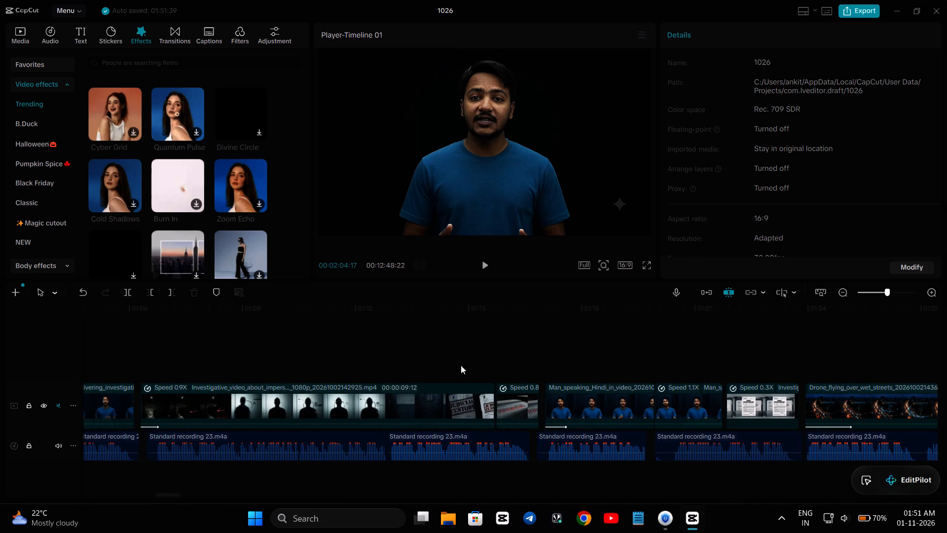
left_click(446, 333)
key("space")
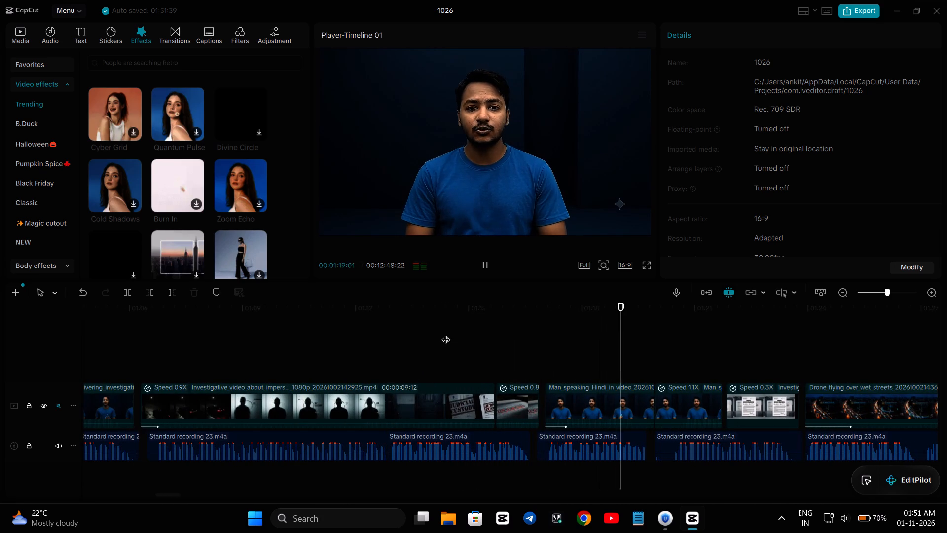
key("space")
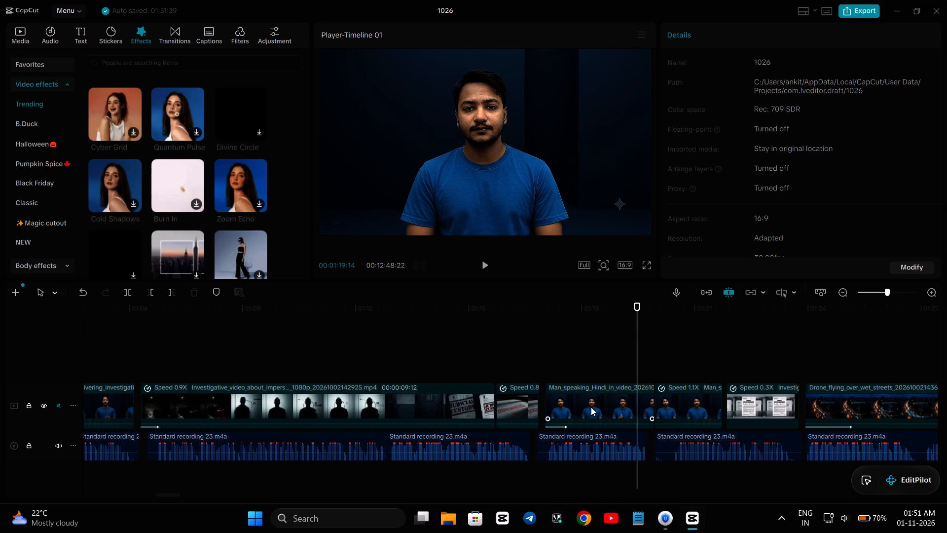
left_click(591, 407)
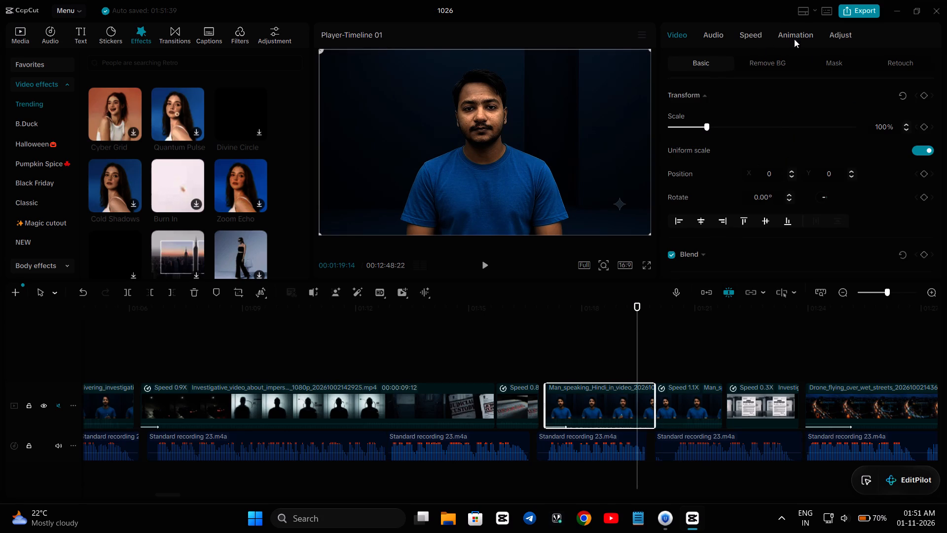
left_click(802, 37)
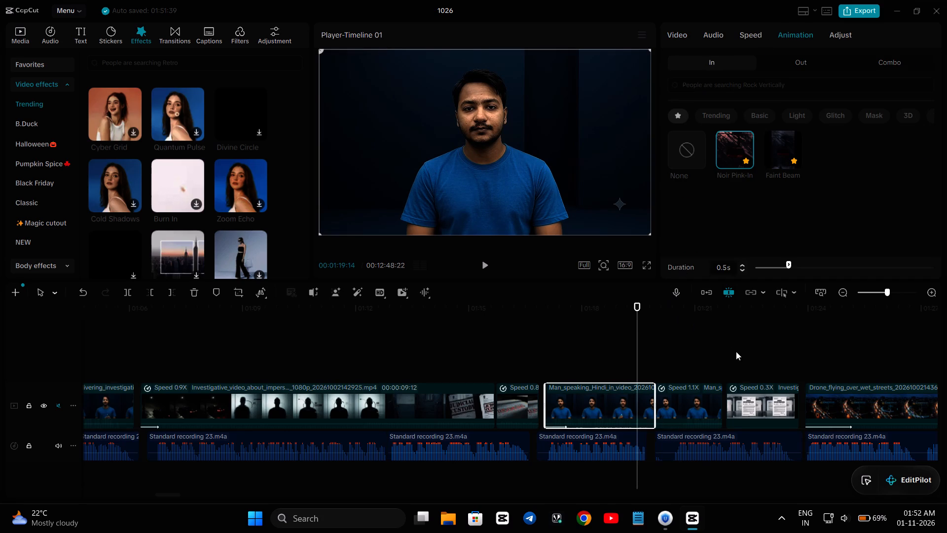
Play from just before the Drone_flying_over_wet_streets clip through to the DU protest crowd footage at about 01:46.
scroll(750, 361, "left", 2)
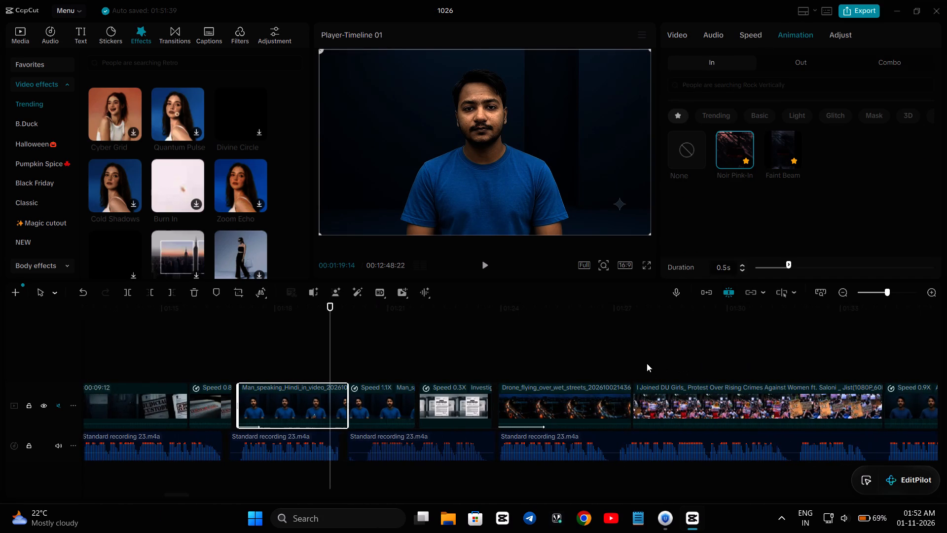
left_click(502, 350)
key("space")
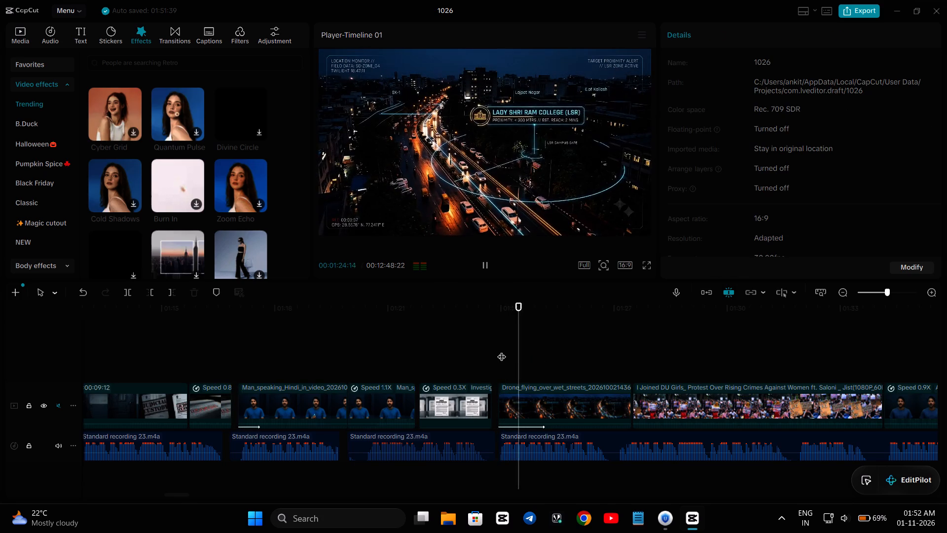
left_click(494, 350)
key("space")
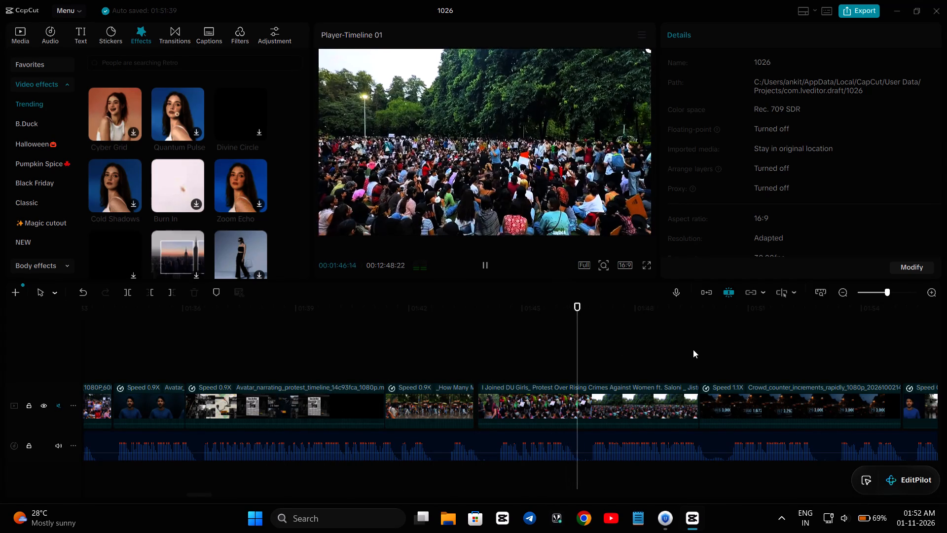
Replay the cut from the 0.9X How Many clip into the second I Joined DU Girls protest clip against the voice-over.
left_click(431, 357)
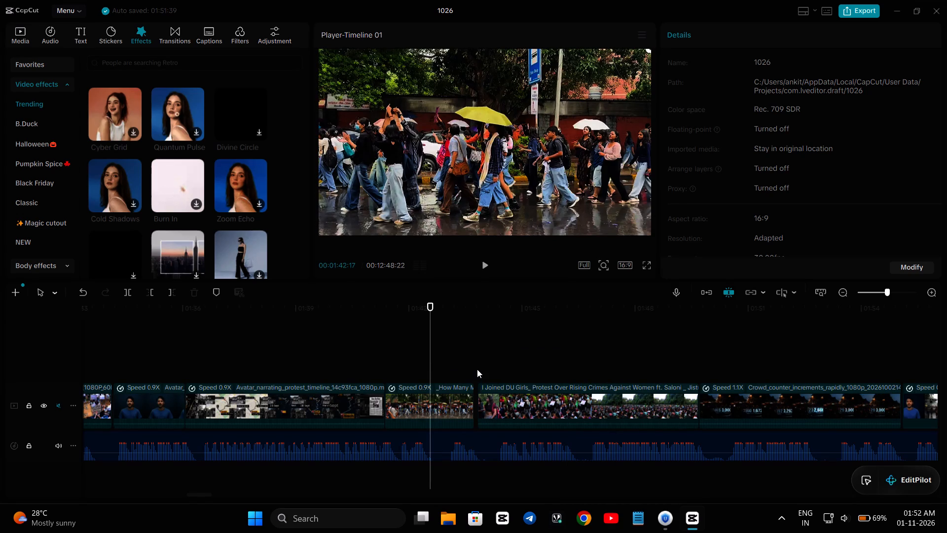
key("space")
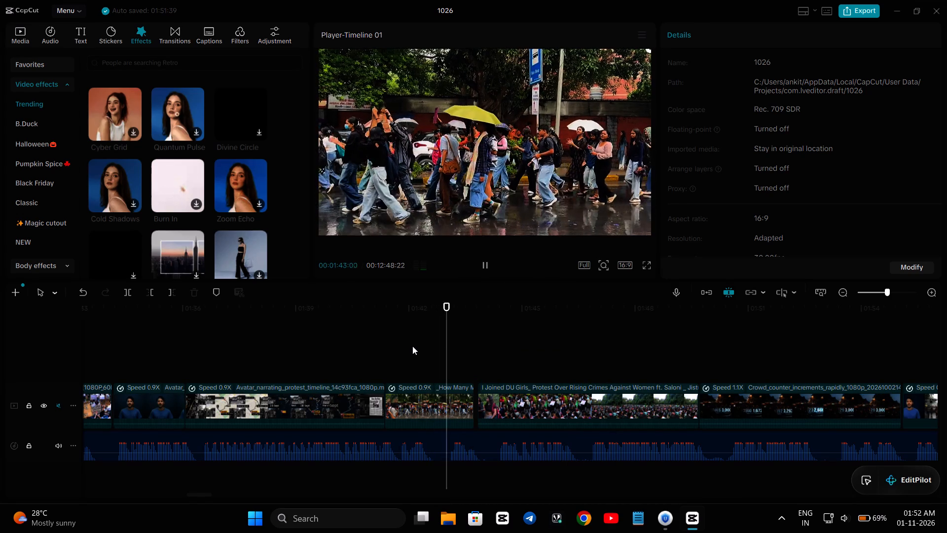
key("space")
key("space")
key("space")
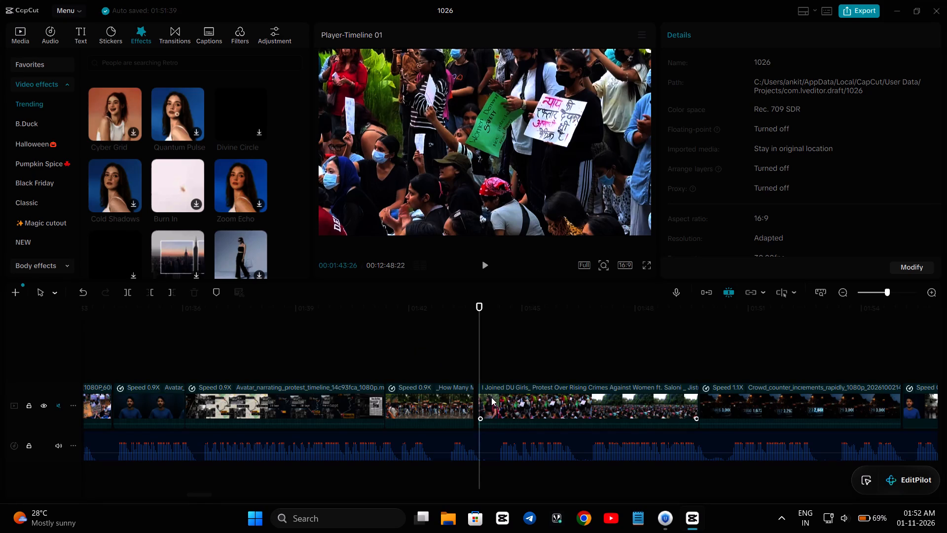
left_click(353, 340)
key("space")
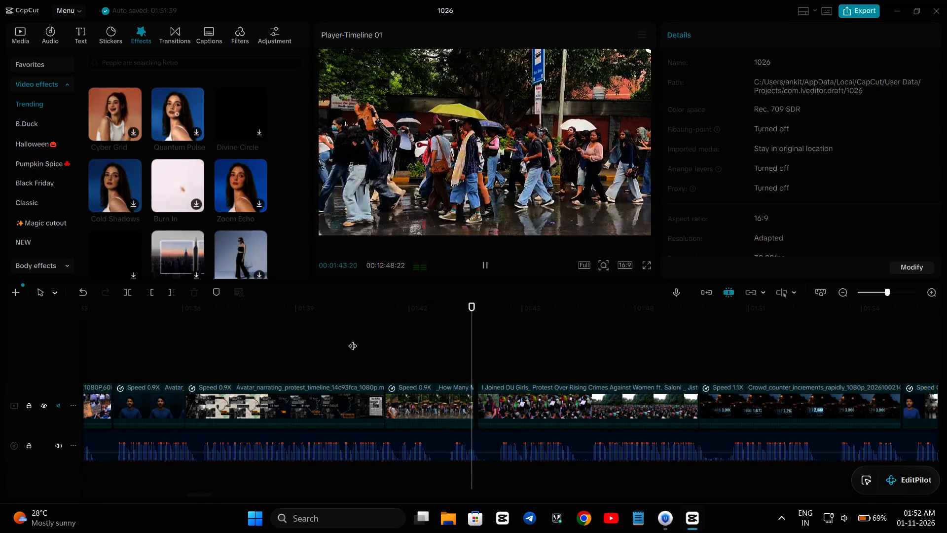
key("space")
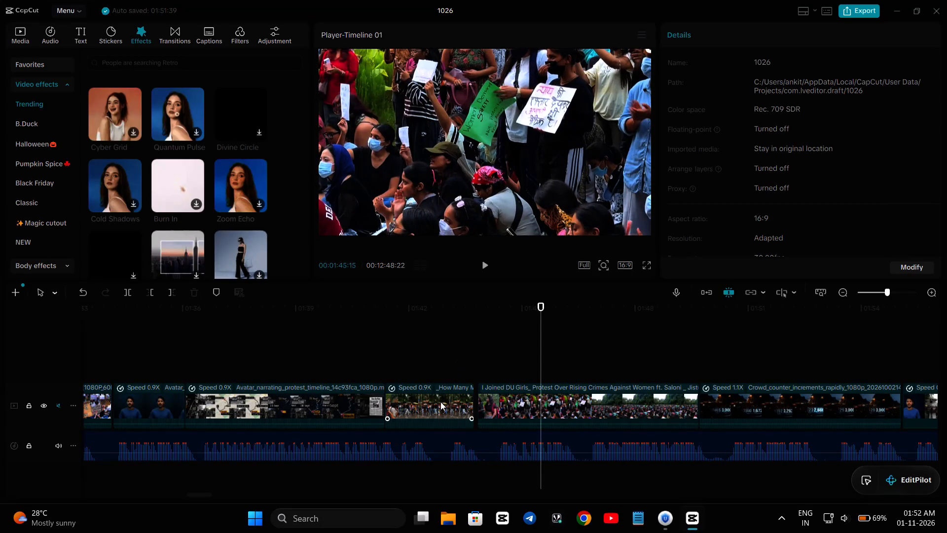
Move the second I Joined DU Girls clip slightly earlier to meet the How Many clip, and play across to the Crowd_counter clip.
left_click(494, 401)
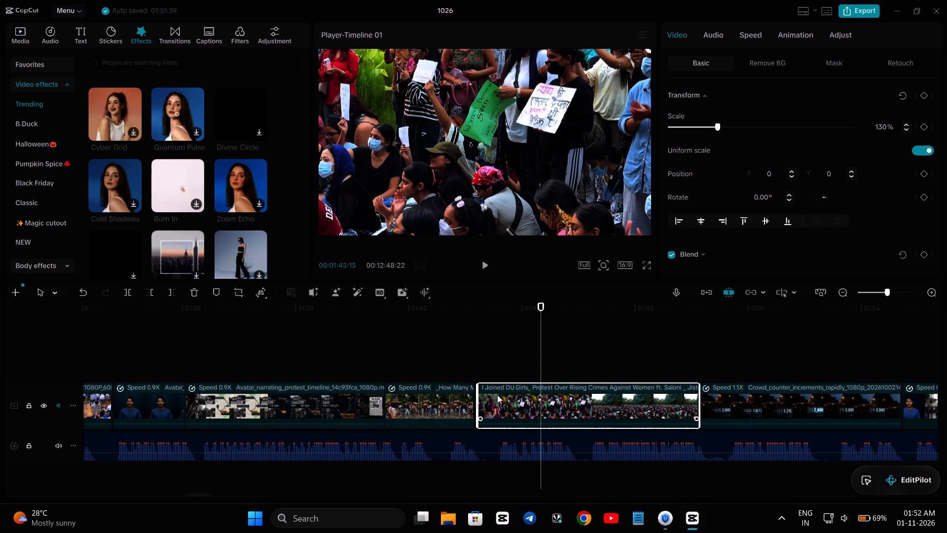
left_click_drag(499, 394, 494, 394)
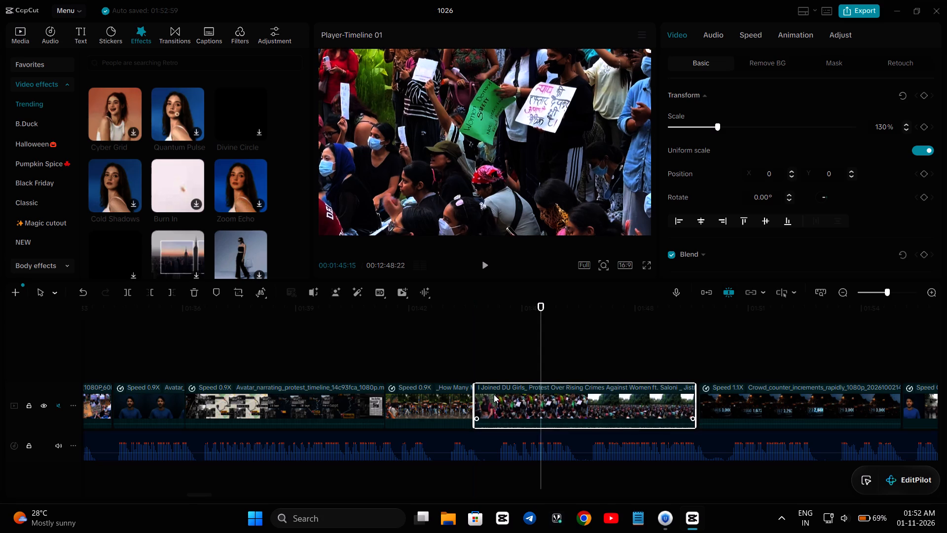
left_click(440, 372)
key("space")
key("space")
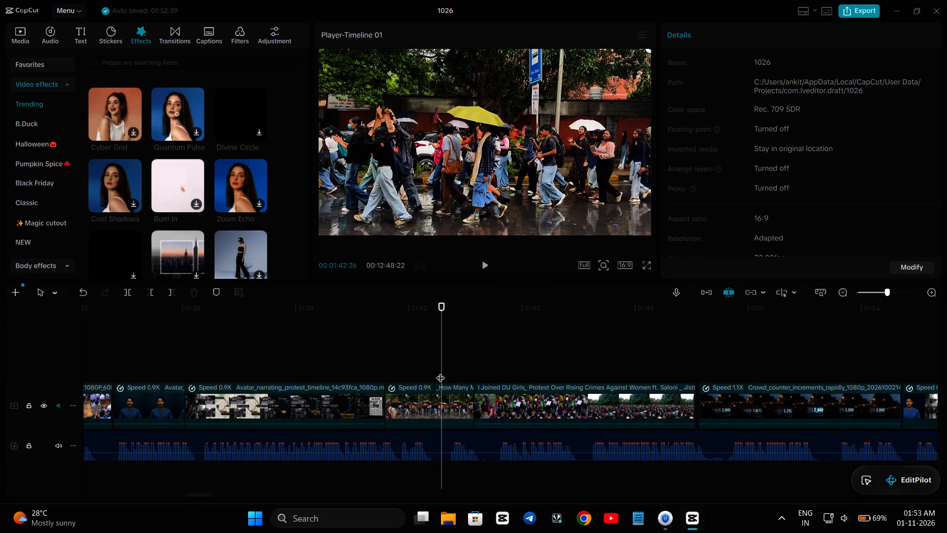
key("space")
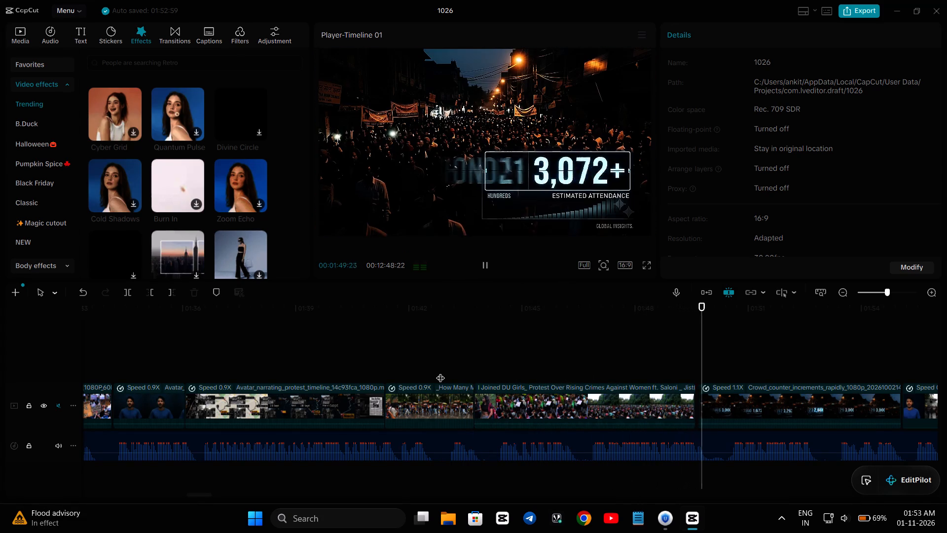
key("space")
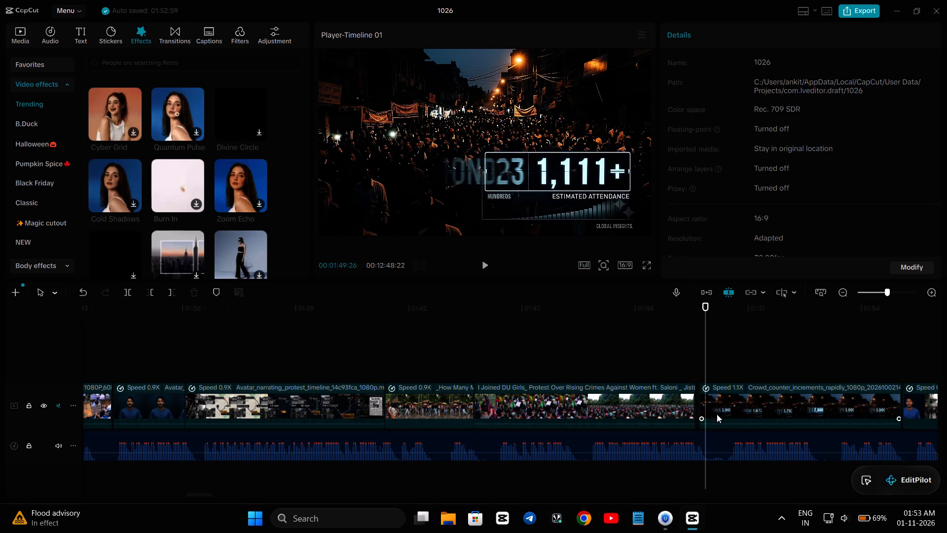
Browse the Light category of In animations for one that suits the 1.1X Crowd_counter clip.
left_click(717, 414)
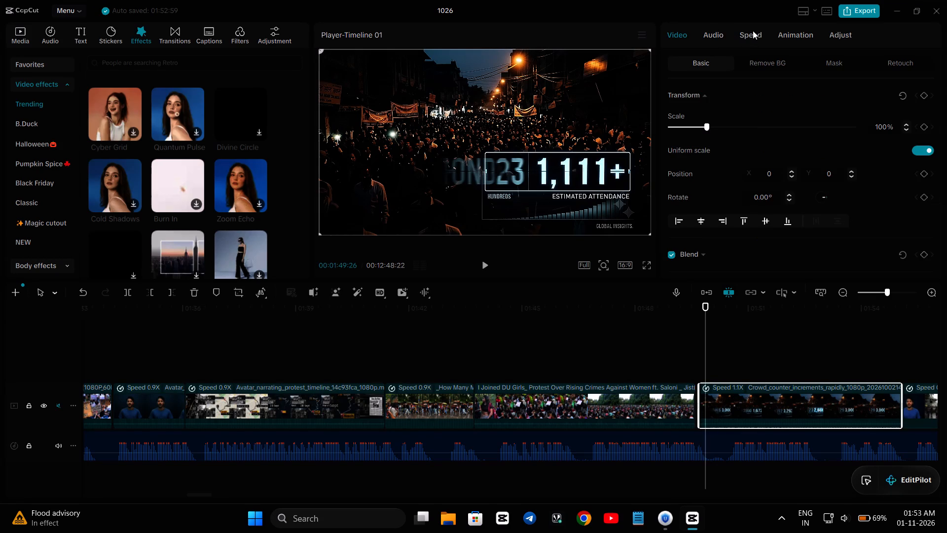
left_click(784, 31)
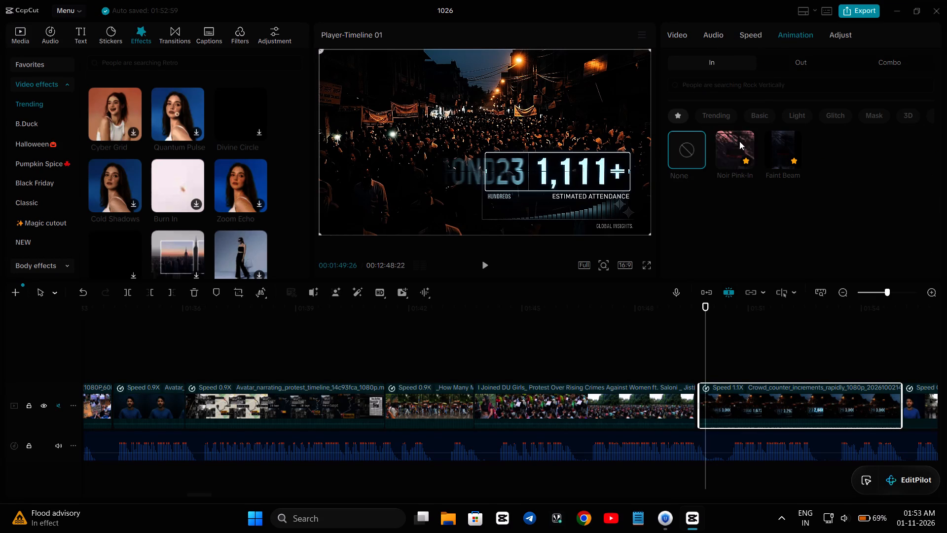
left_click(803, 114)
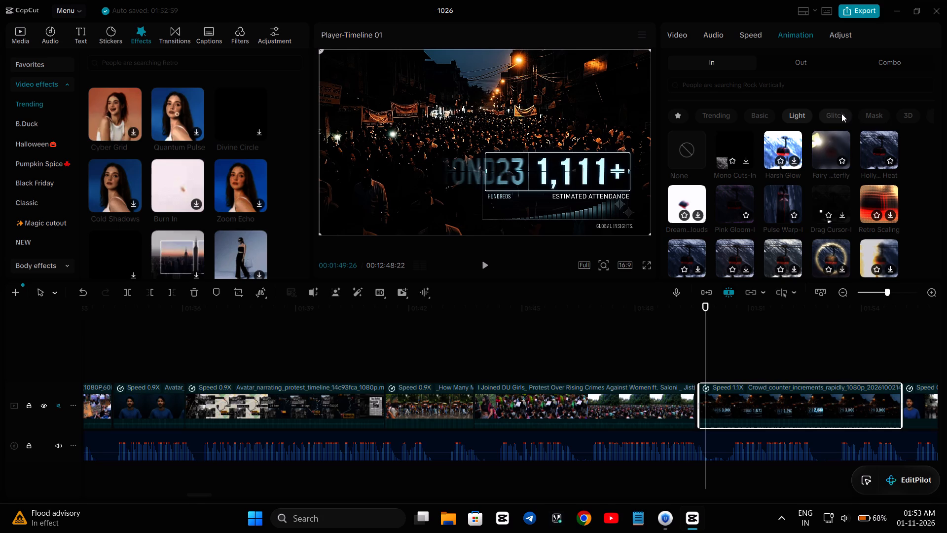
scroll(800, 220, "down", 1)
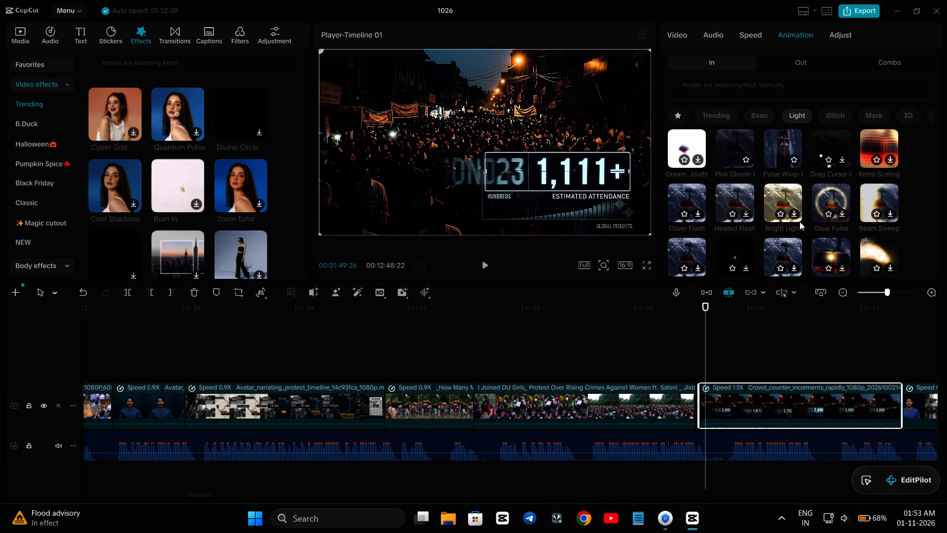
scroll(800, 222, "down", 2)
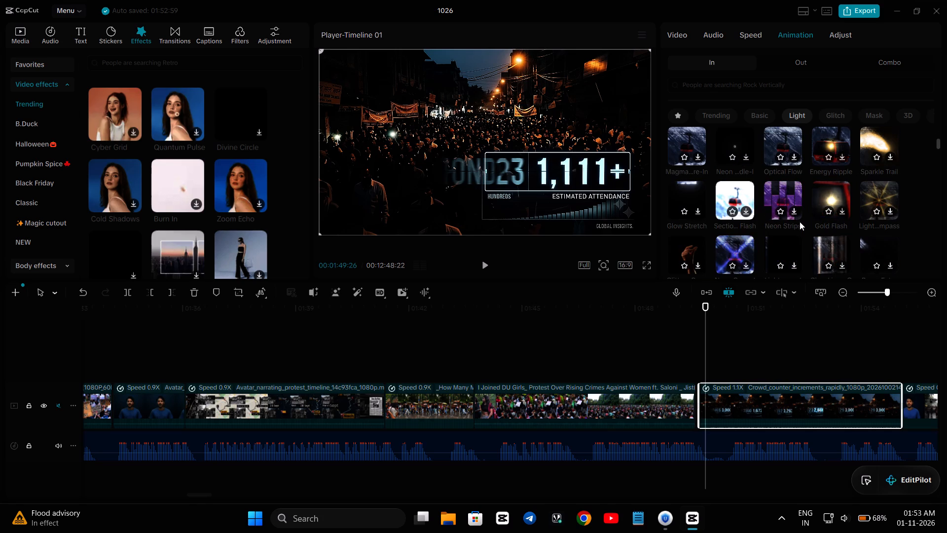
scroll(788, 228, "down", 2)
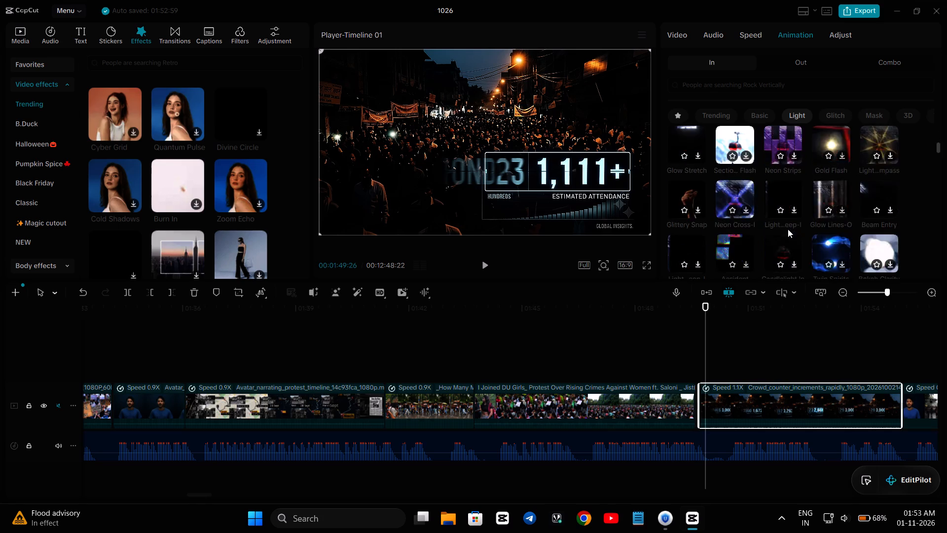
scroll(787, 230, "down", 1)
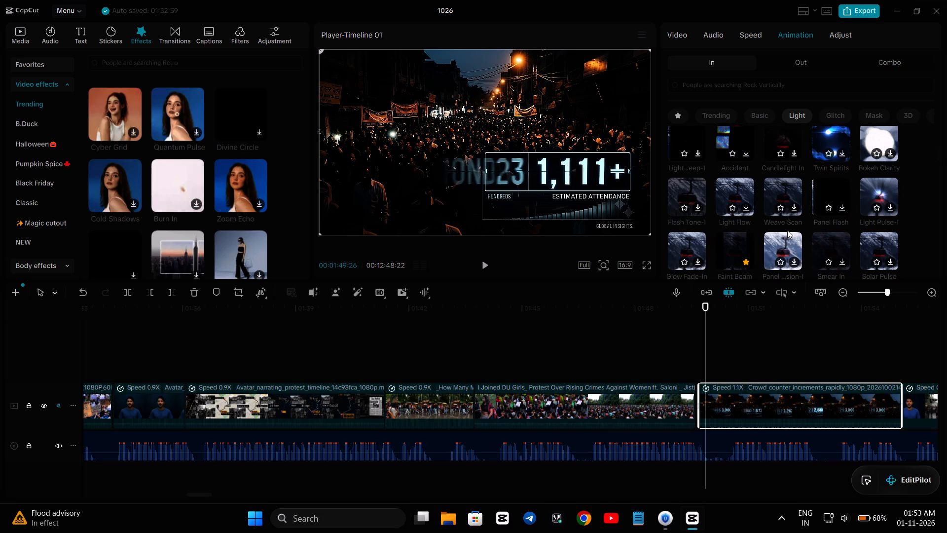
scroll(779, 237, "down", 2)
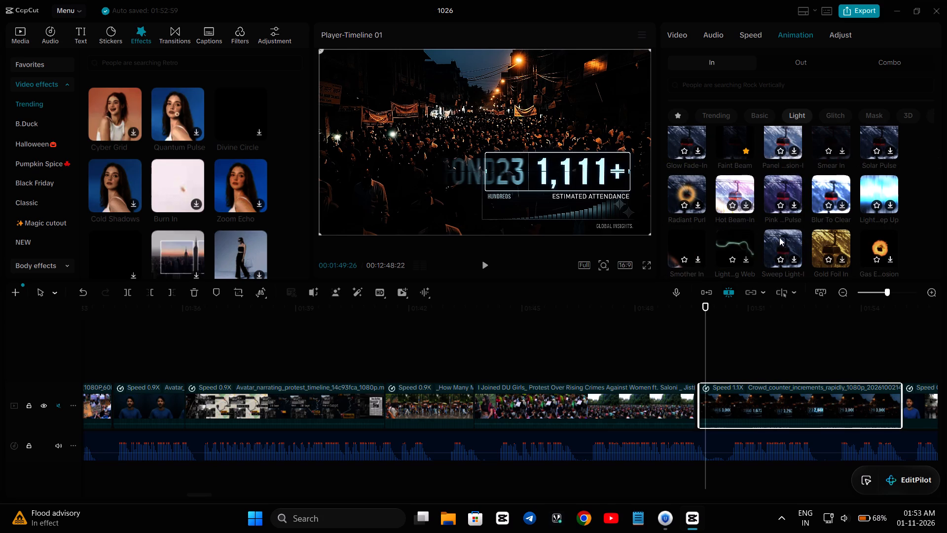
scroll(779, 237, "down", 1)
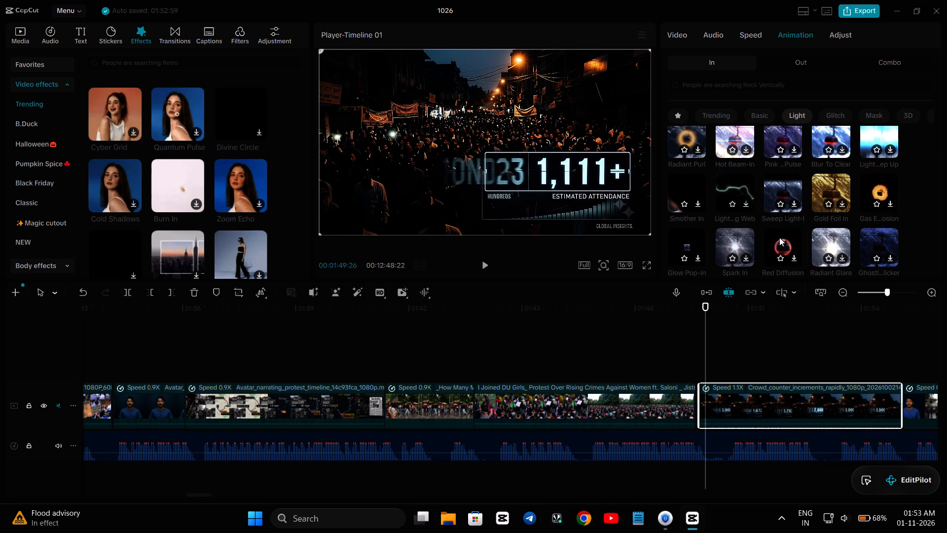
scroll(779, 237, "down", 3)
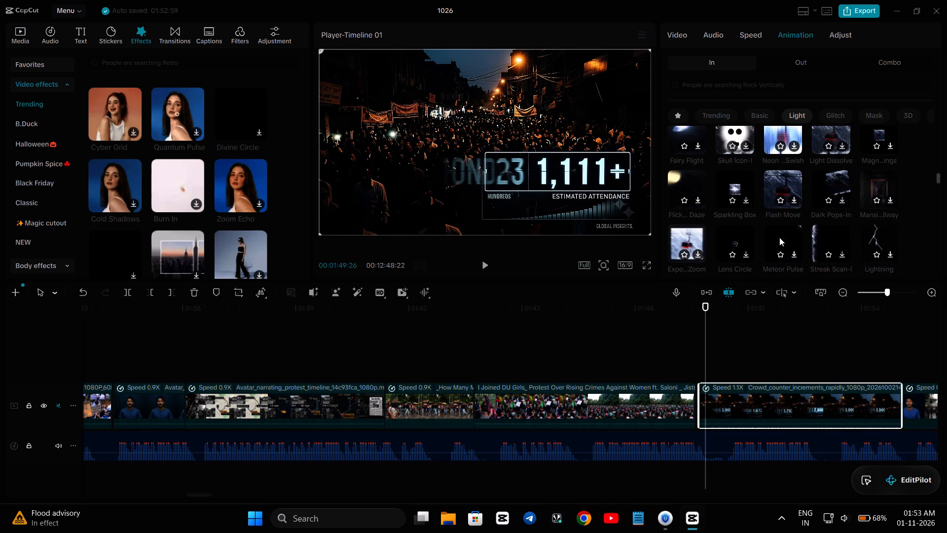
scroll(779, 237, "down", 2)
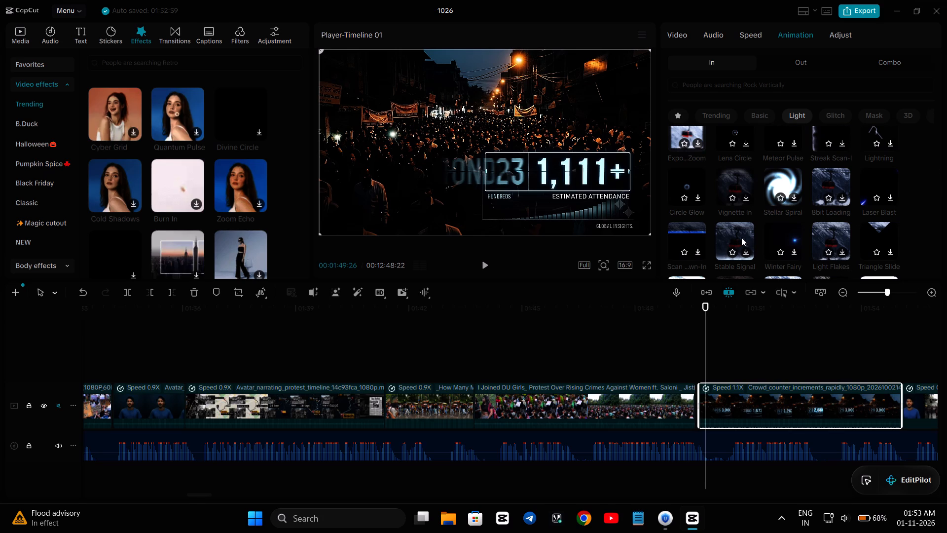
Go back to the 0.9X Investigative_video clip at about 01:06 and look for its In animation among the Light ones.
scroll(536, 313, "right", 4)
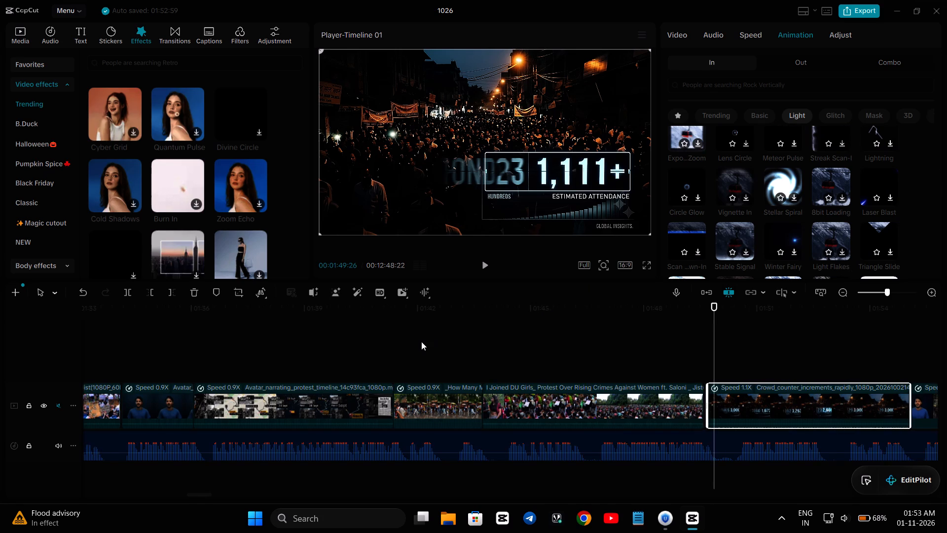
scroll(421, 342, "right", 5)
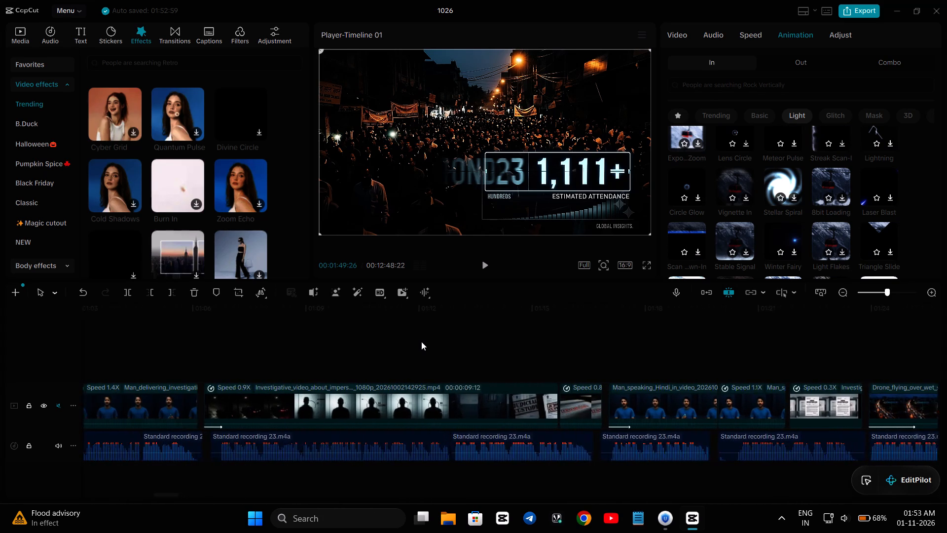
scroll(421, 342, "right", 1)
left_click(292, 392)
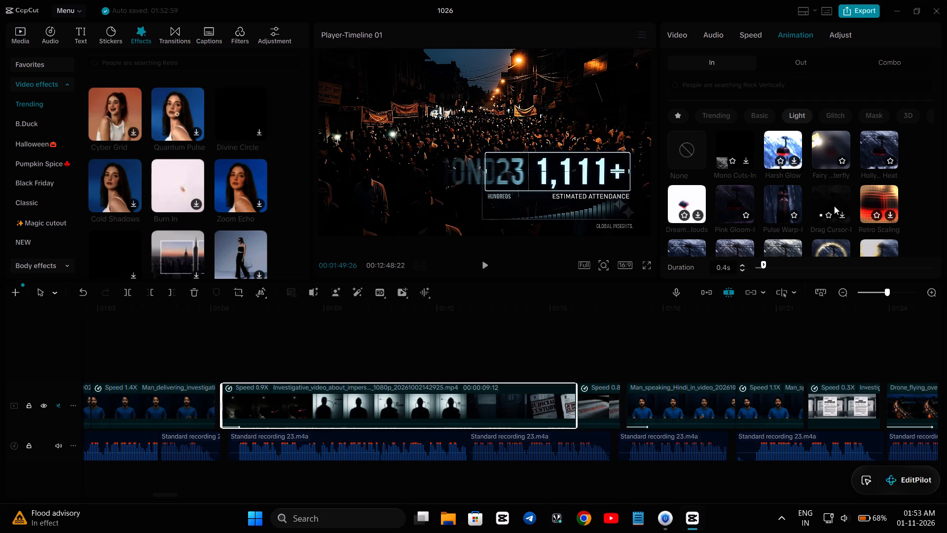
scroll(916, 221, "up", 2)
scroll(917, 221, "down", 5)
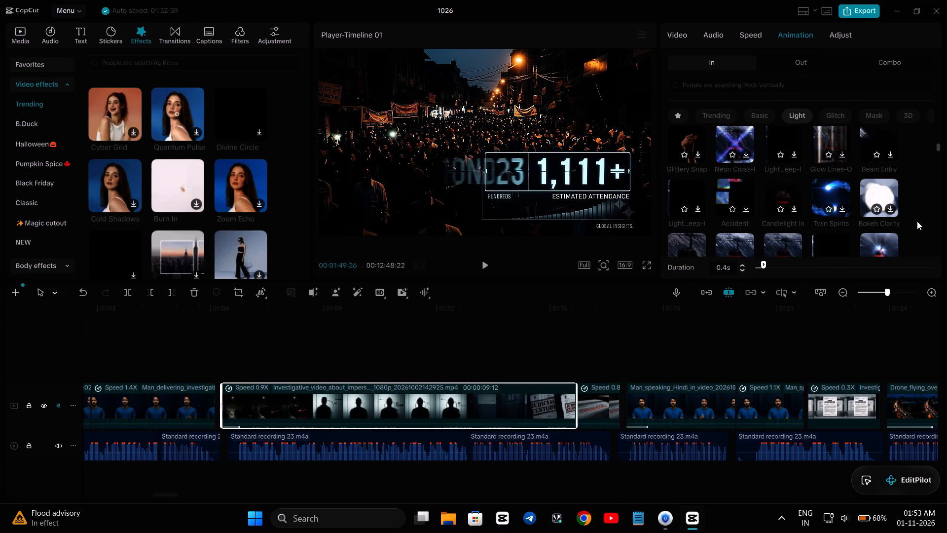
scroll(917, 221, "down", 1)
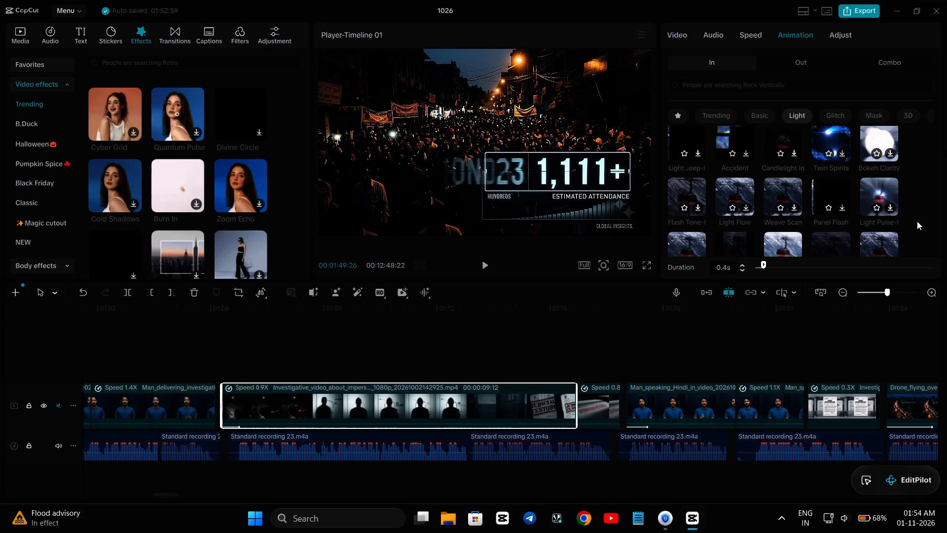
Play from the end of the Man_delivering clip into the 0.9X Investigative_video clip to review its entry animation.
left_click(157, 360)
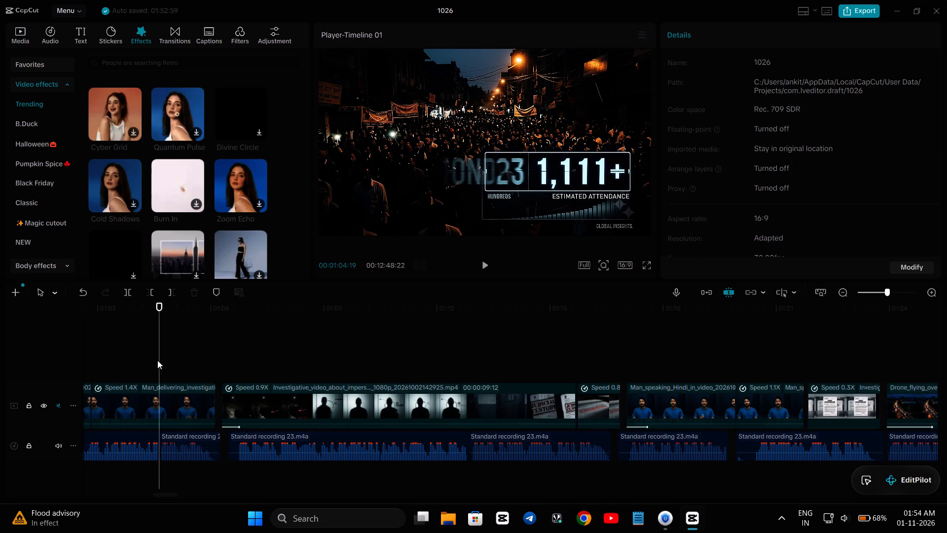
key("space")
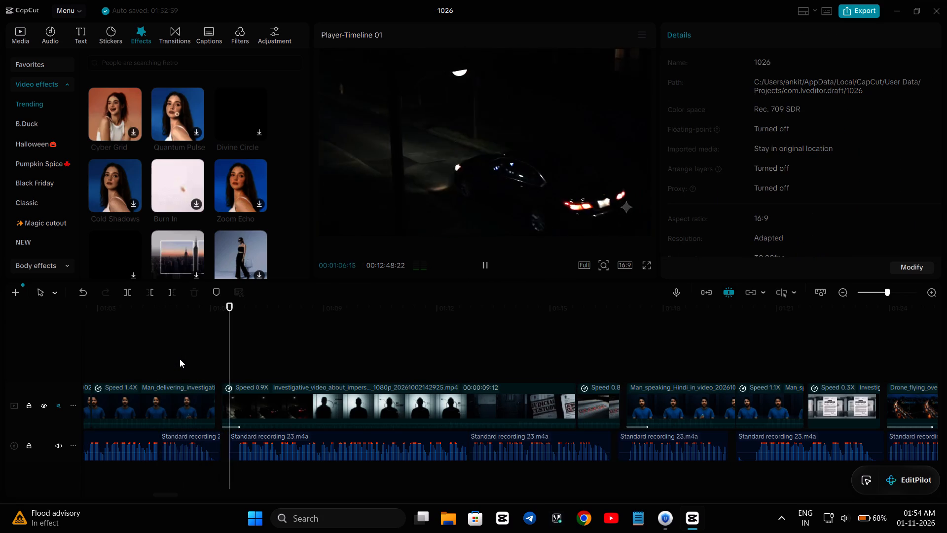
key("space")
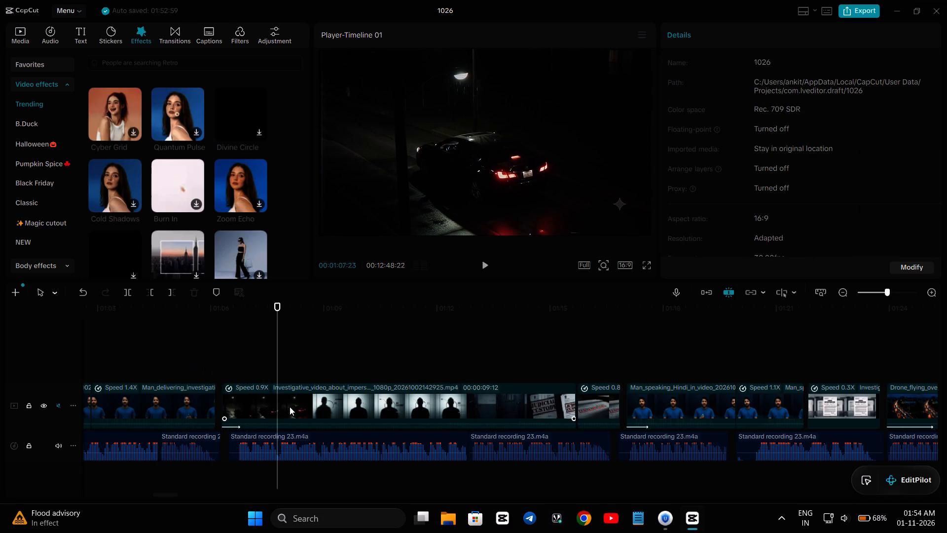
Search the Light In animations for the one used on the 0.9X Investigative_video clip.
left_click(290, 407)
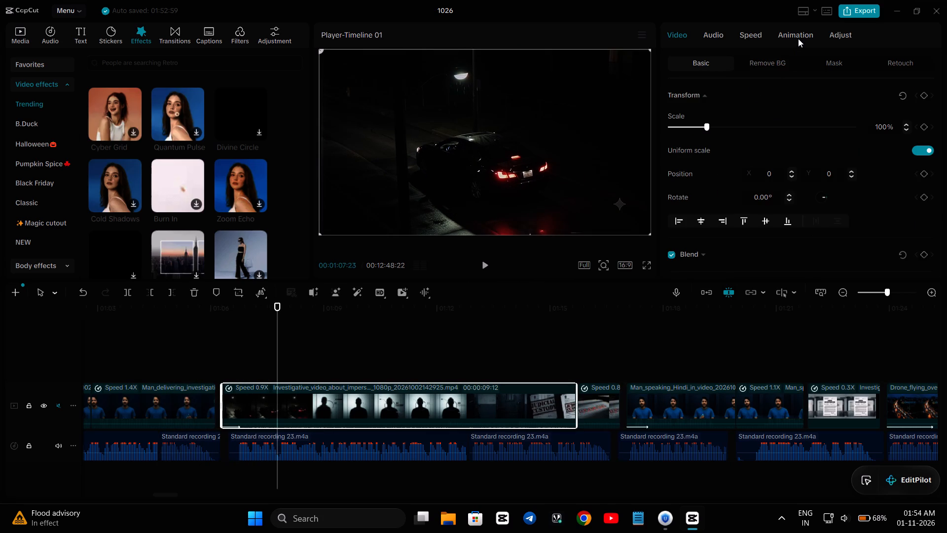
left_click(798, 38)
scroll(905, 196, "down", 1)
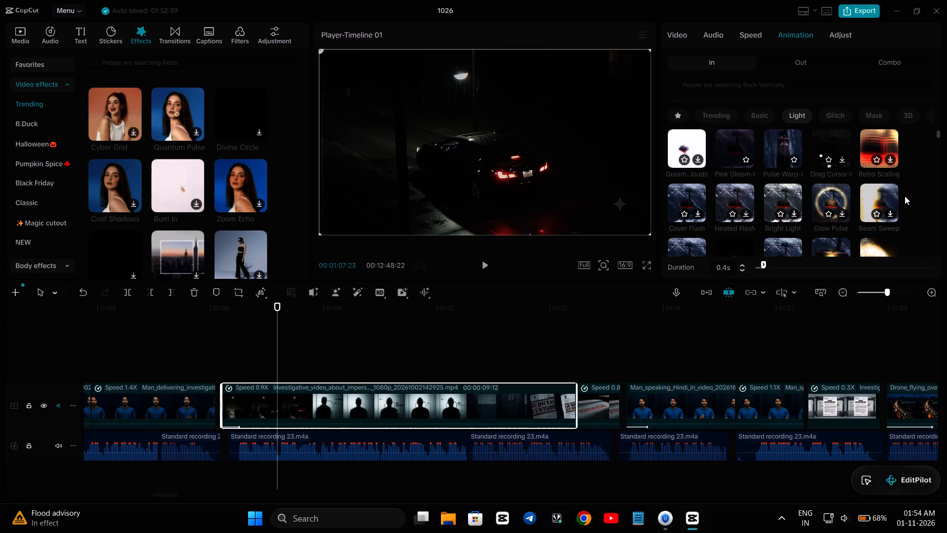
scroll(905, 196, "down", 4)
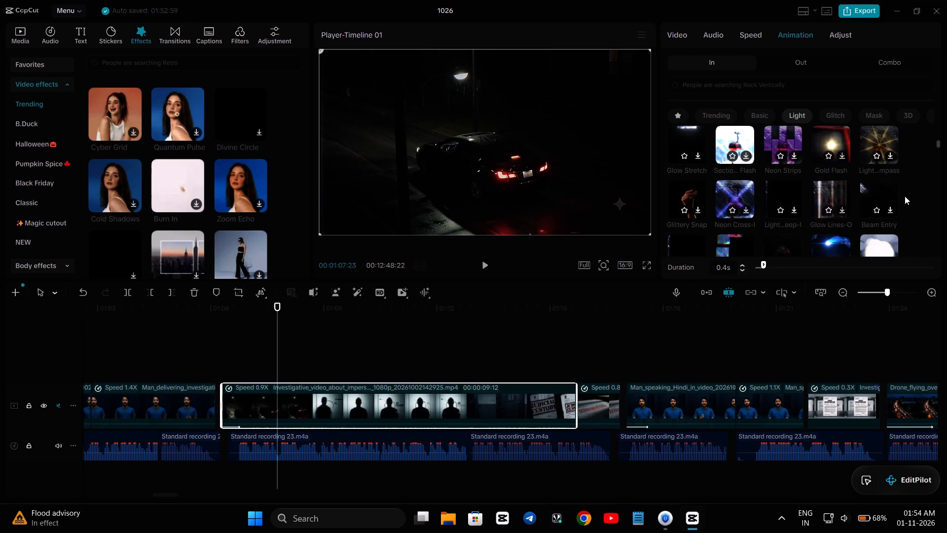
scroll(905, 196, "down", 3)
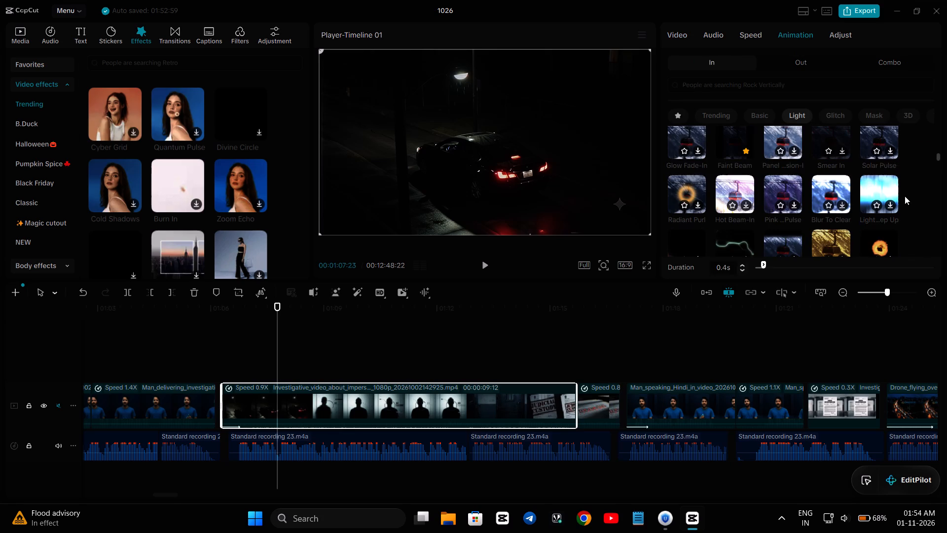
scroll(905, 196, "down", 2)
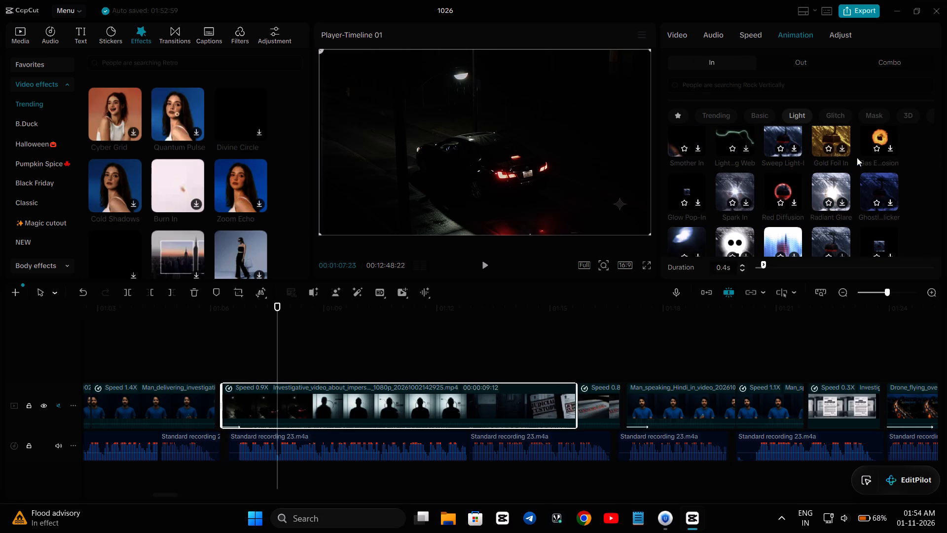
Look through the Glitch In animations for the one used on the Investigative_video clip.
left_click(839, 119)
scroll(938, 170, "down", 1)
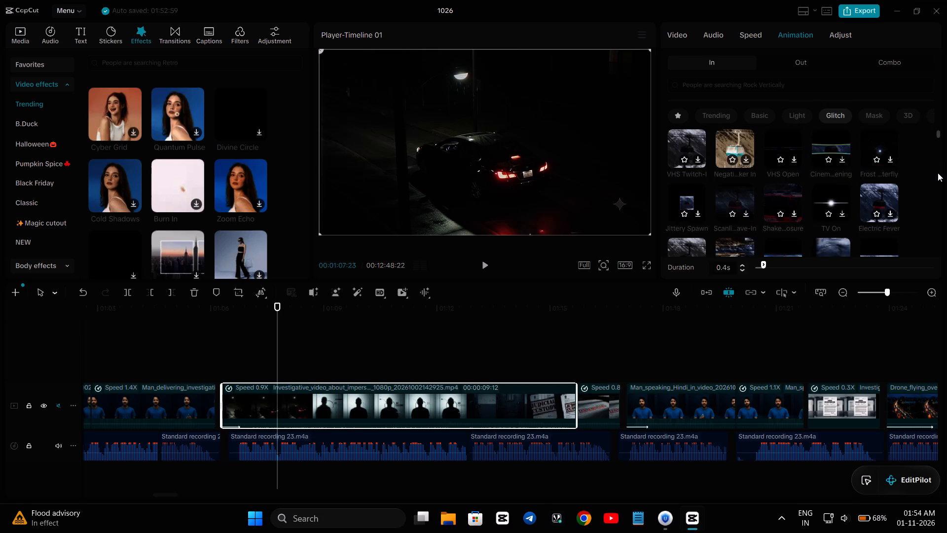
scroll(938, 173, "down", 5)
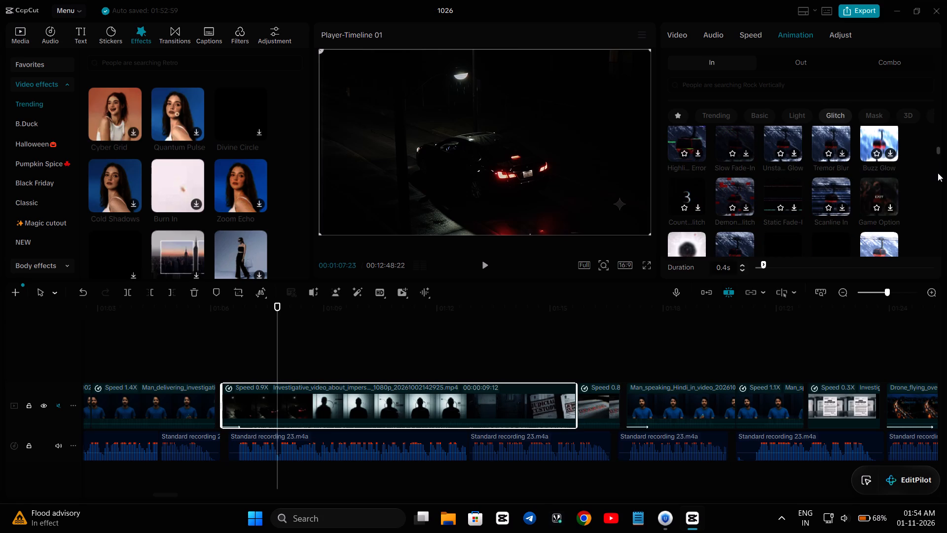
scroll(938, 173, "down", 4)
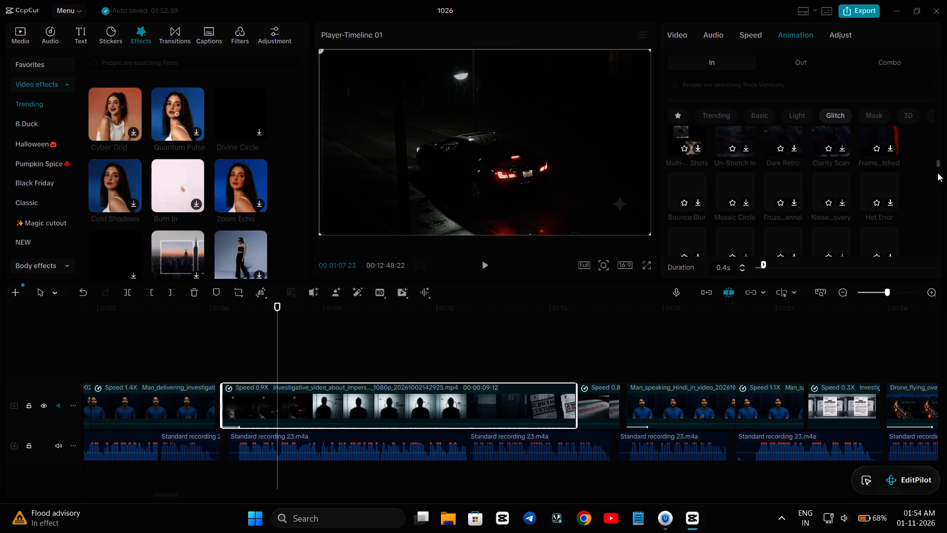
Look through the Basic In animations for the one used on the Investigative_video clip.
left_click(751, 115)
scroll(918, 163, "down", 1)
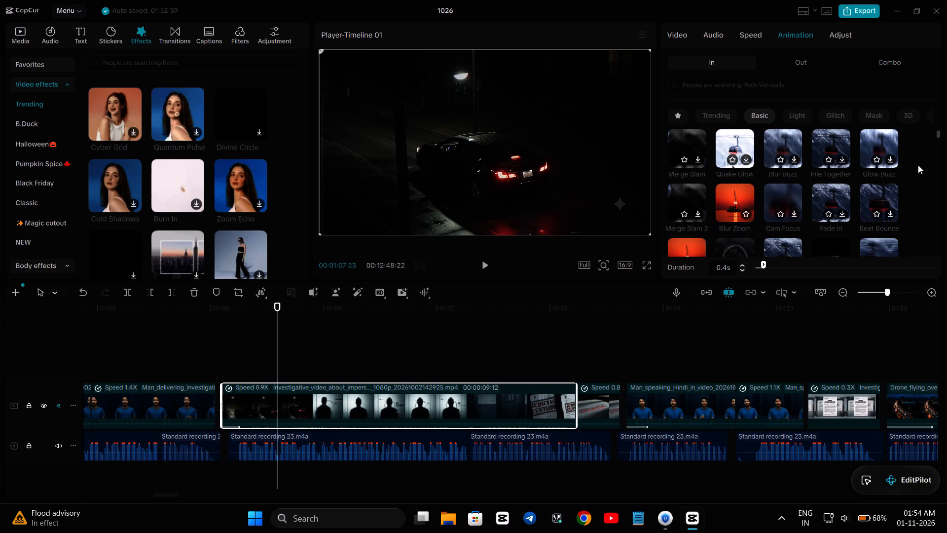
scroll(918, 165, "down", 3)
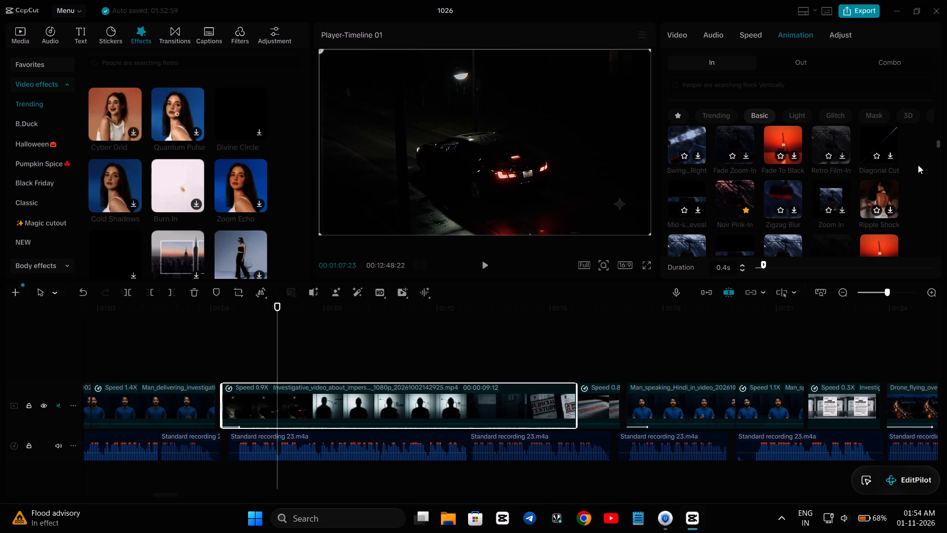
scroll(918, 165, "down", 3)
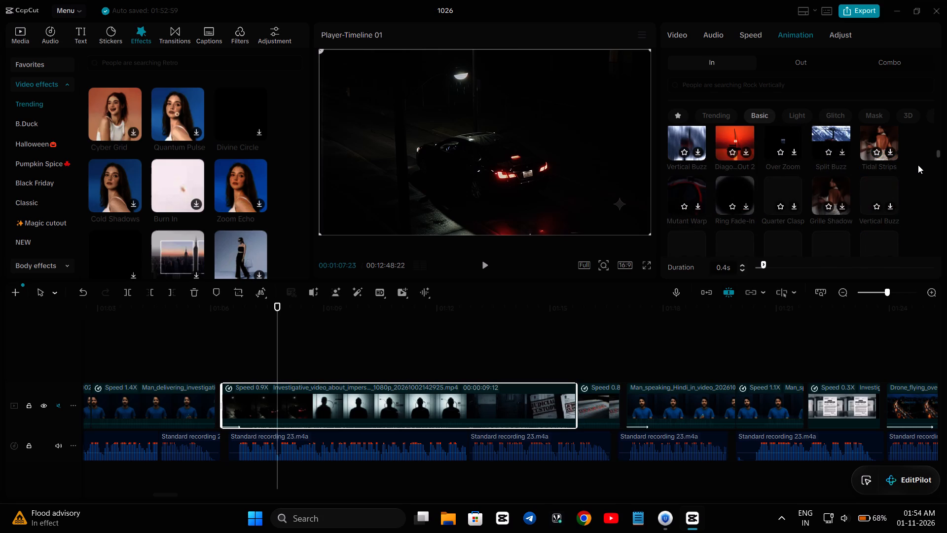
scroll(918, 165, "down", 2)
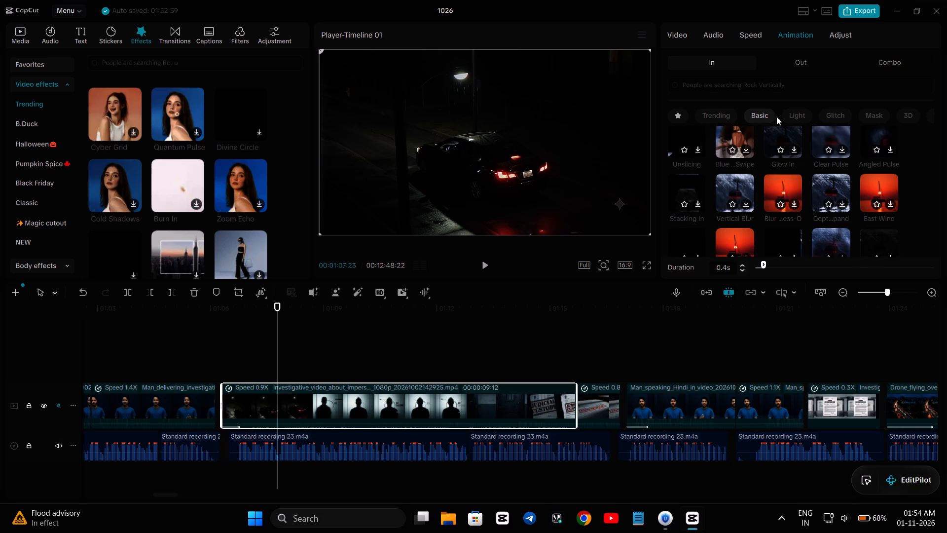
Look through the Light In animations again for the one used on the 0.9X Investigative_video clip.
left_click(807, 116)
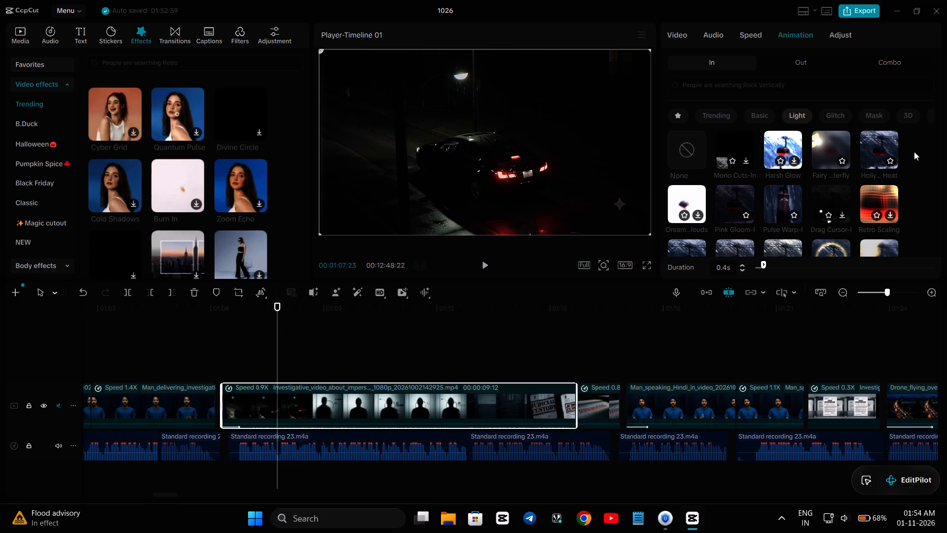
scroll(916, 157, "down", 3)
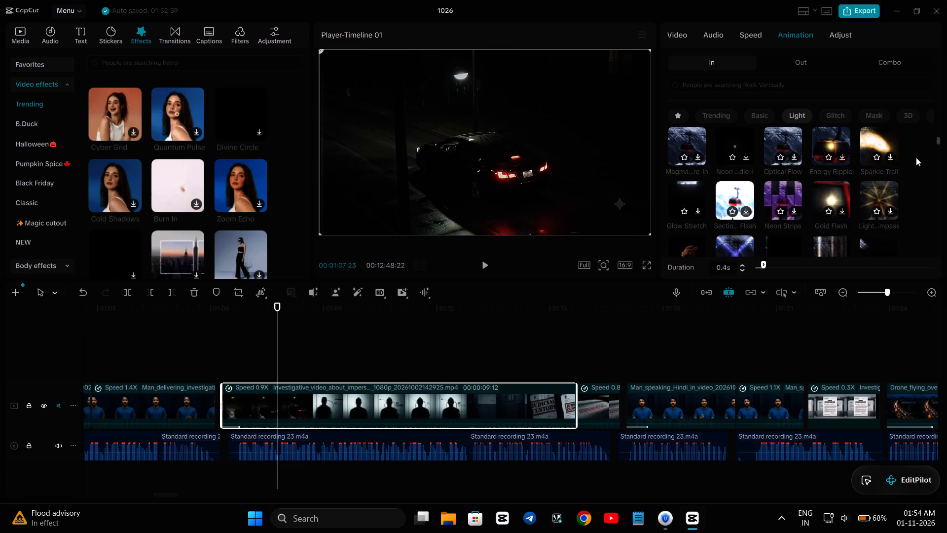
scroll(916, 157, "down", 2)
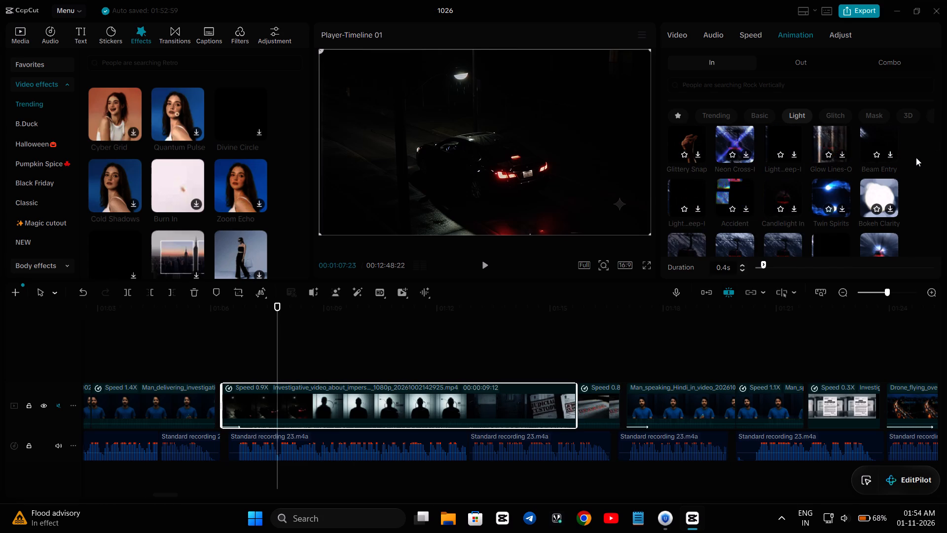
scroll(916, 157, "down", 4)
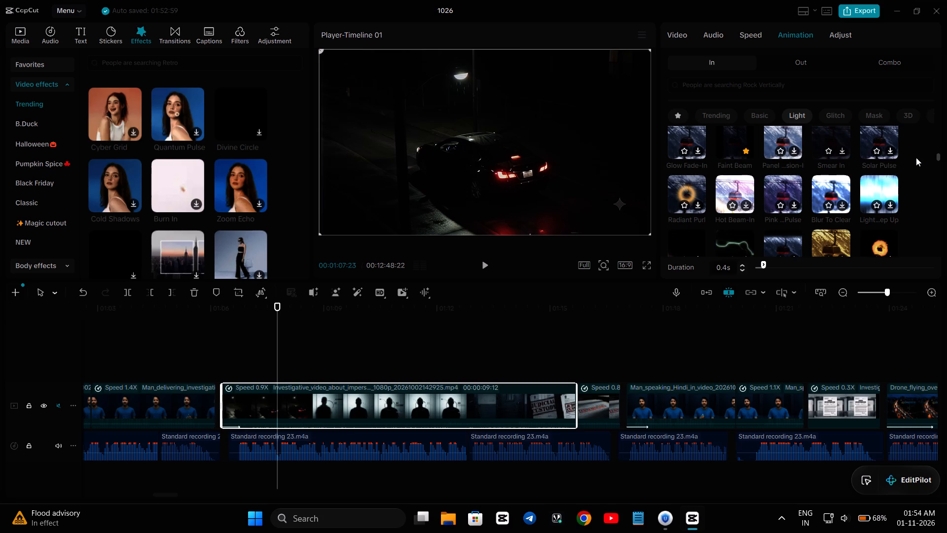
scroll(916, 157, "down", 2)
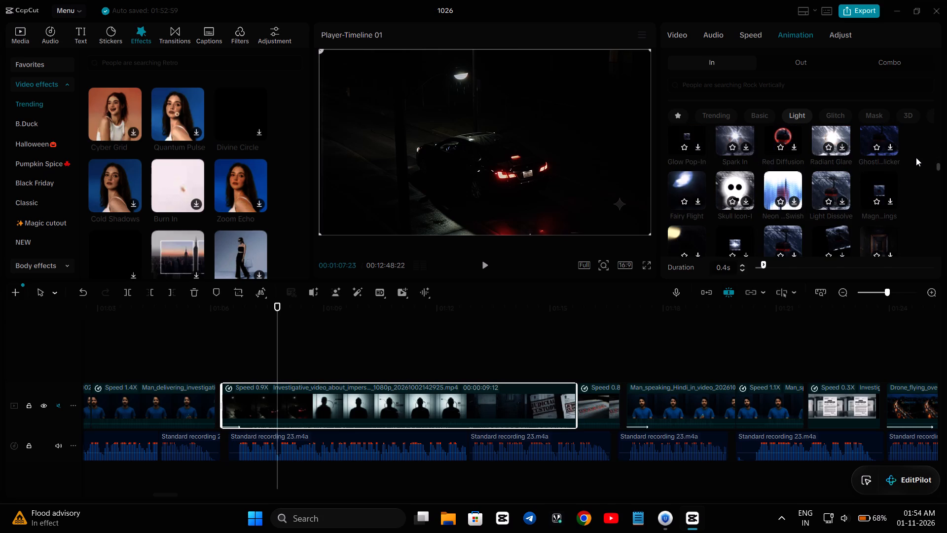
scroll(914, 160, "down", 3)
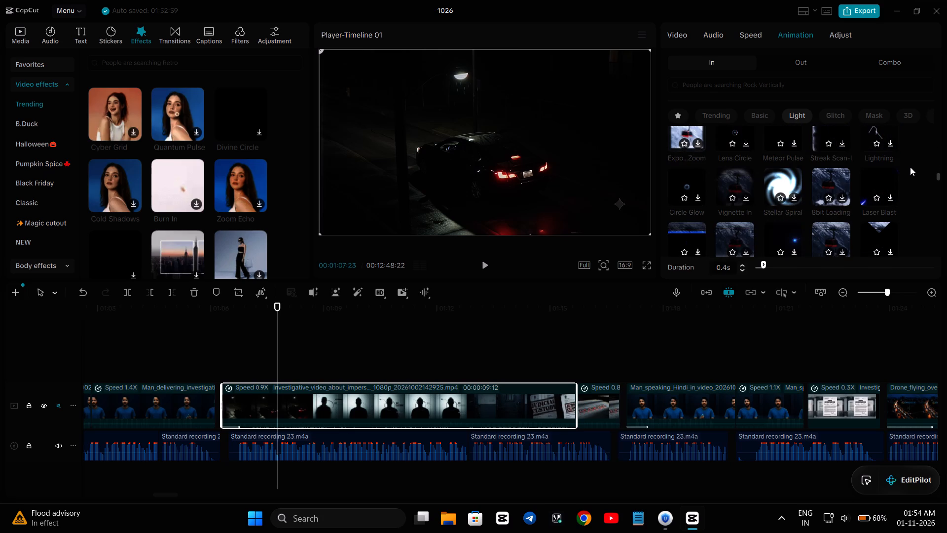
scroll(910, 167, "down", 1)
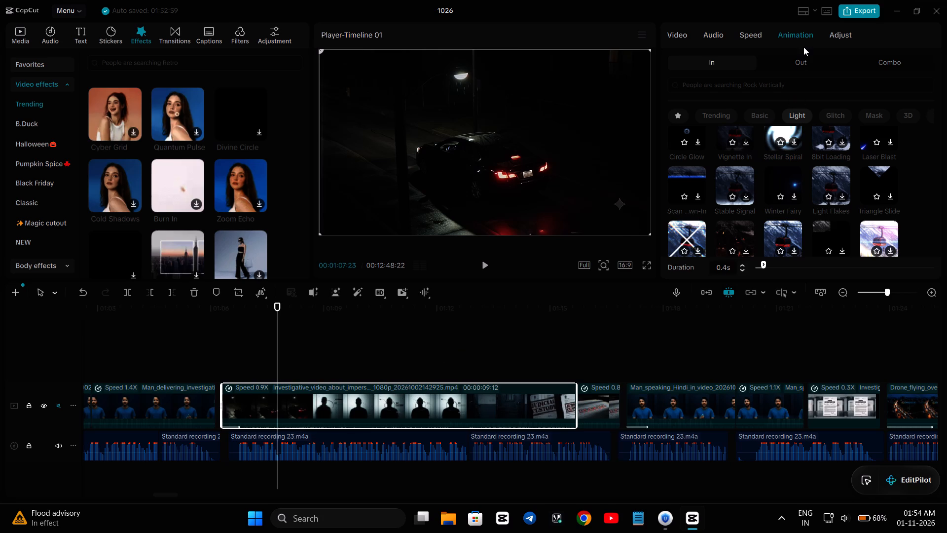
scroll(898, 186, "down", 1)
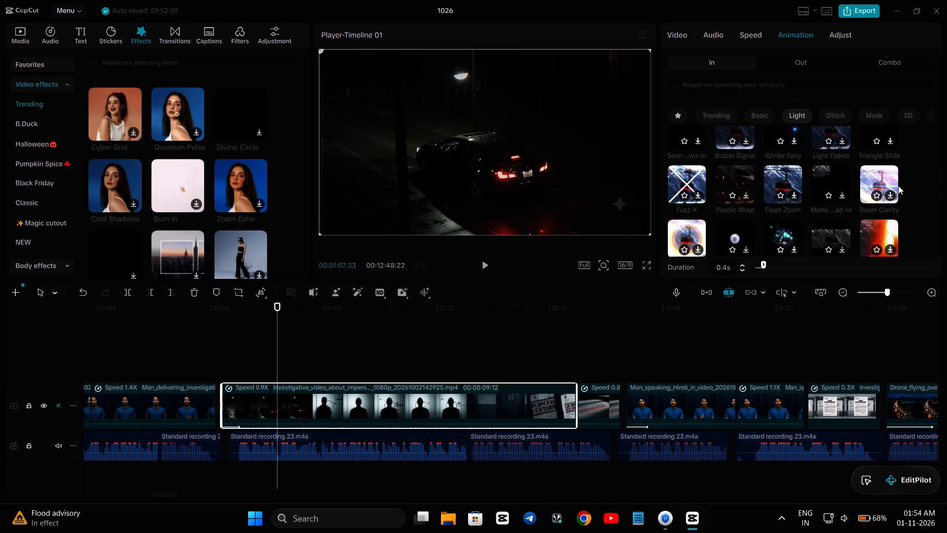
scroll(898, 186, "down", 2)
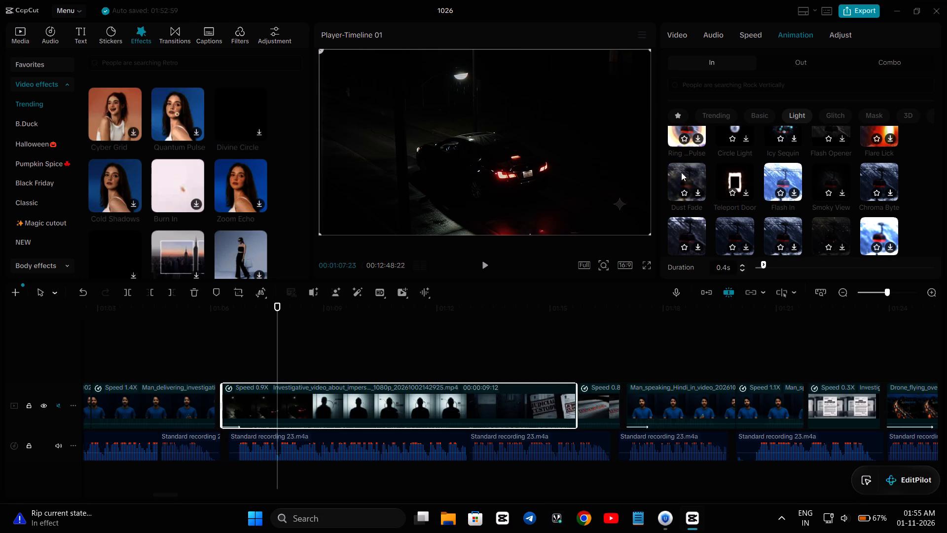
scroll(813, 238, "down", 2)
scroll(825, 232, "up", 1)
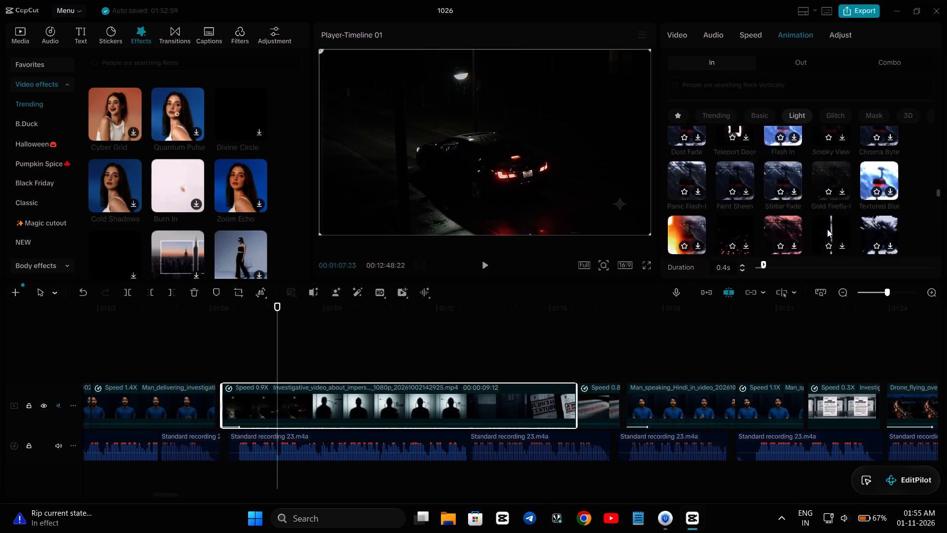
scroll(827, 229, "up", 6)
scroll(855, 199, "up", 12)
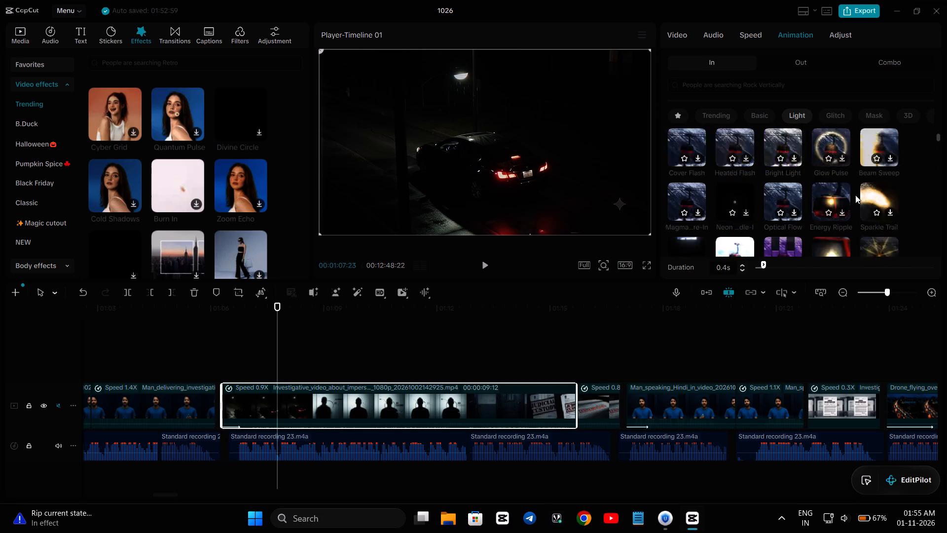
scroll(856, 194, "up", 3)
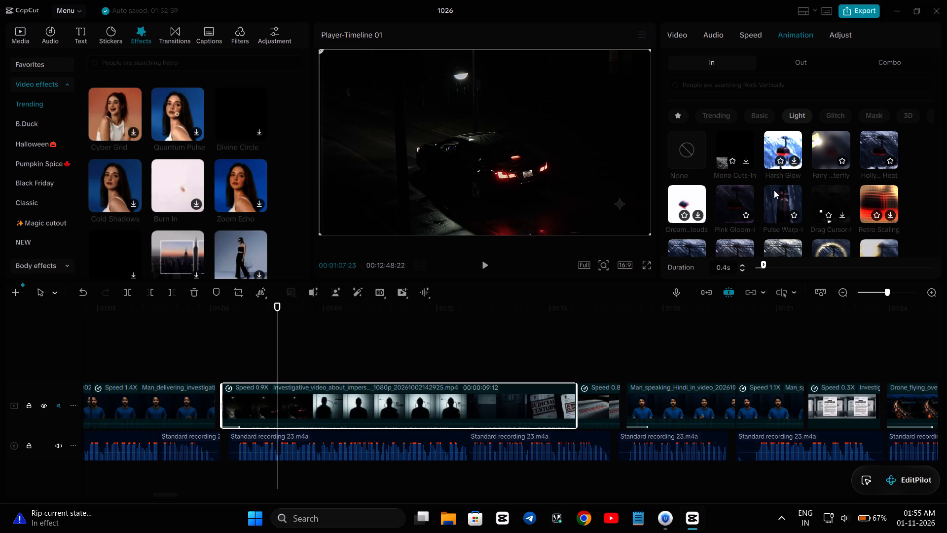
Look through the Glitch In animations again for the one used on the 0.9X Investigative_video clip.
left_click(839, 109)
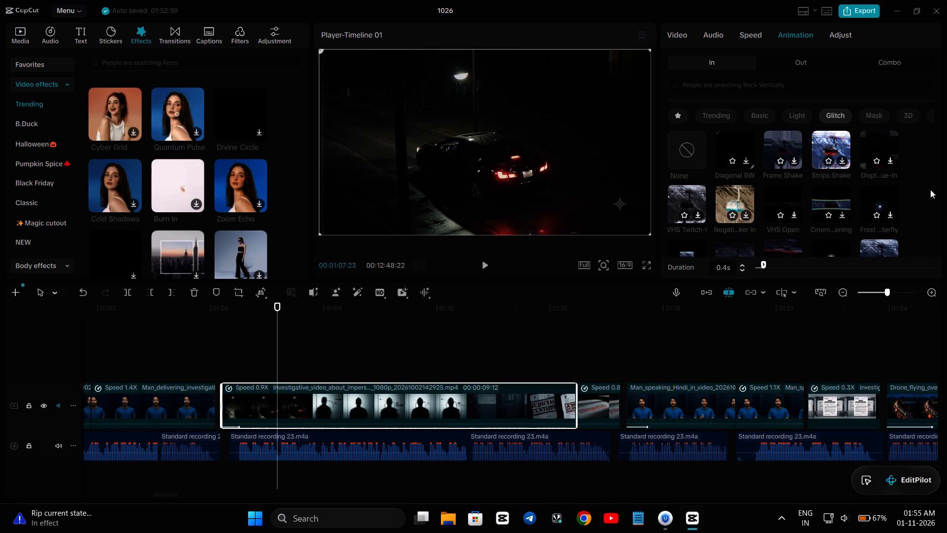
scroll(946, 200, "down", 3)
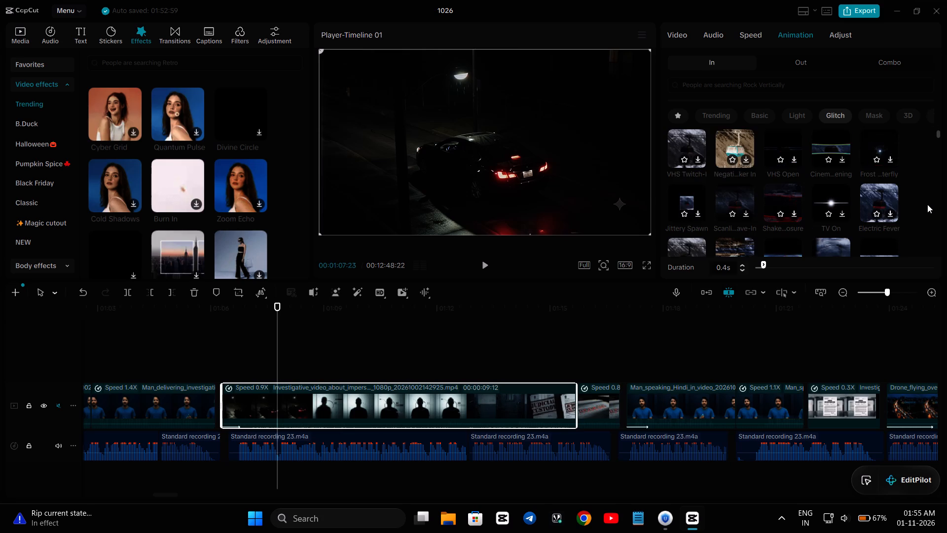
scroll(927, 204, "down", 4)
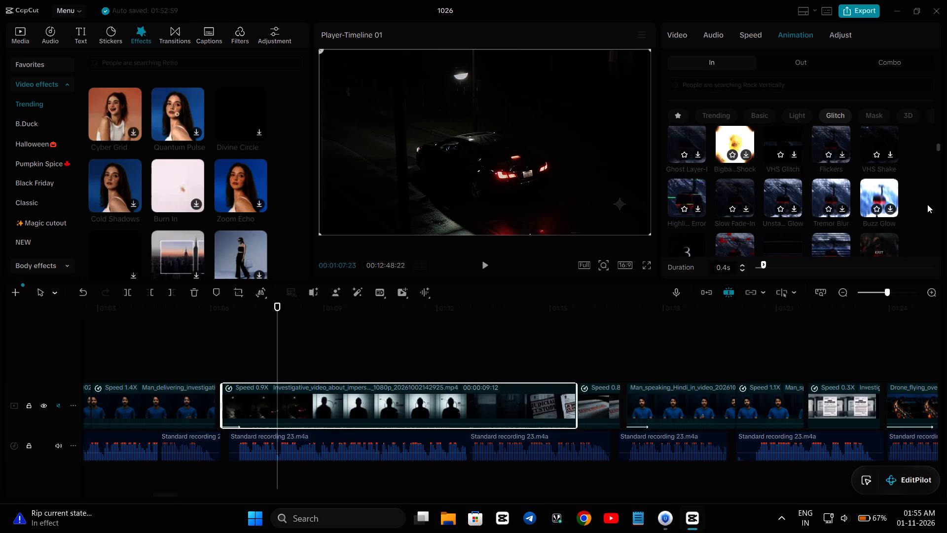
scroll(927, 204, "down", 3)
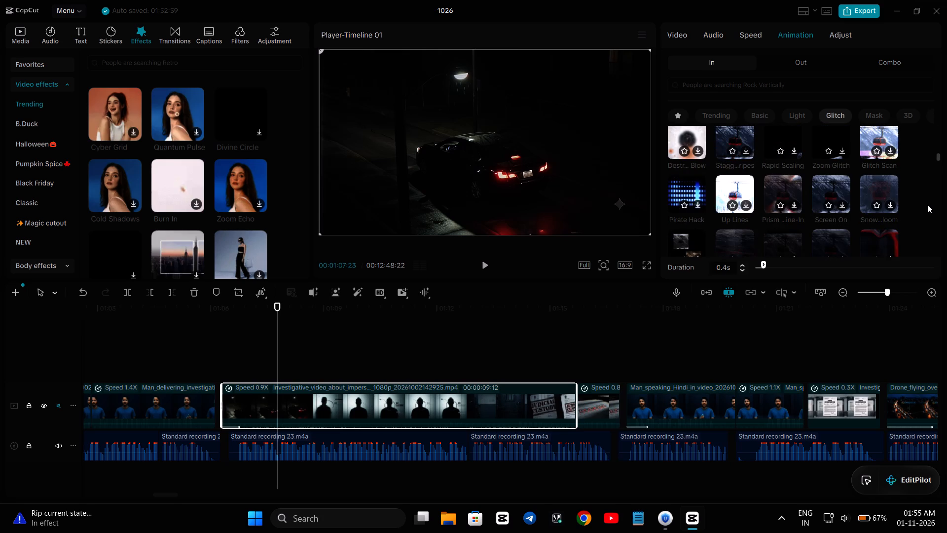
scroll(927, 204, "down", 3)
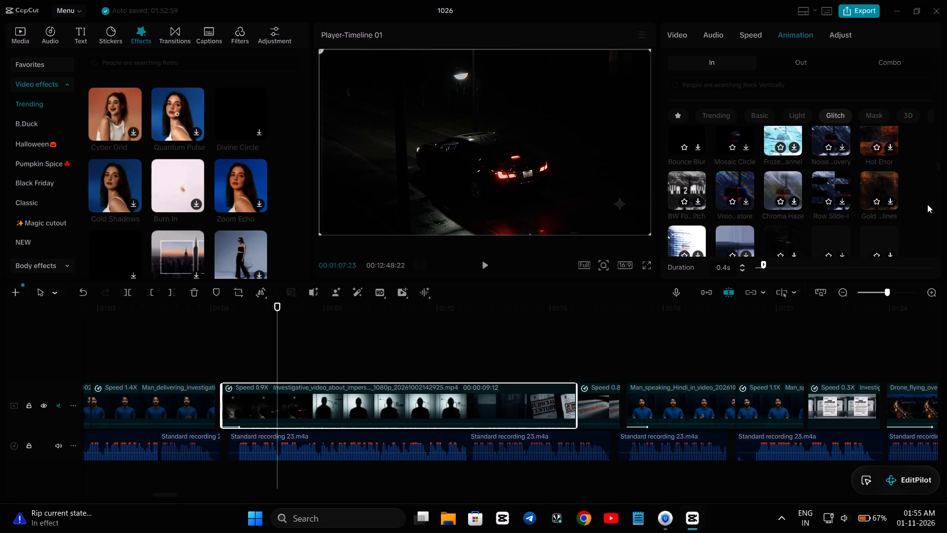
scroll(927, 204, "down", 2)
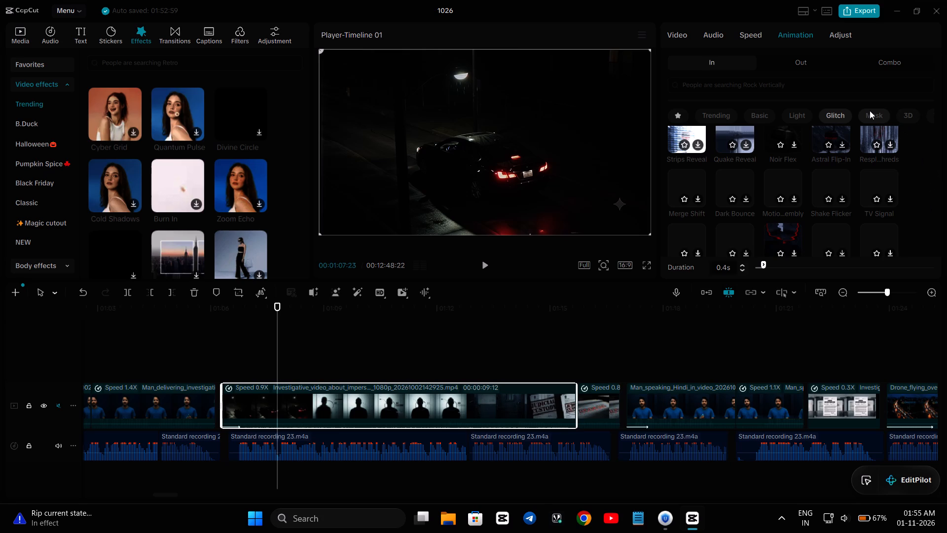
Check the Mask and 3D In animations for the one used on the 0.9X Investigative_video clip.
left_click(869, 110)
scroll(901, 184, "down", 3)
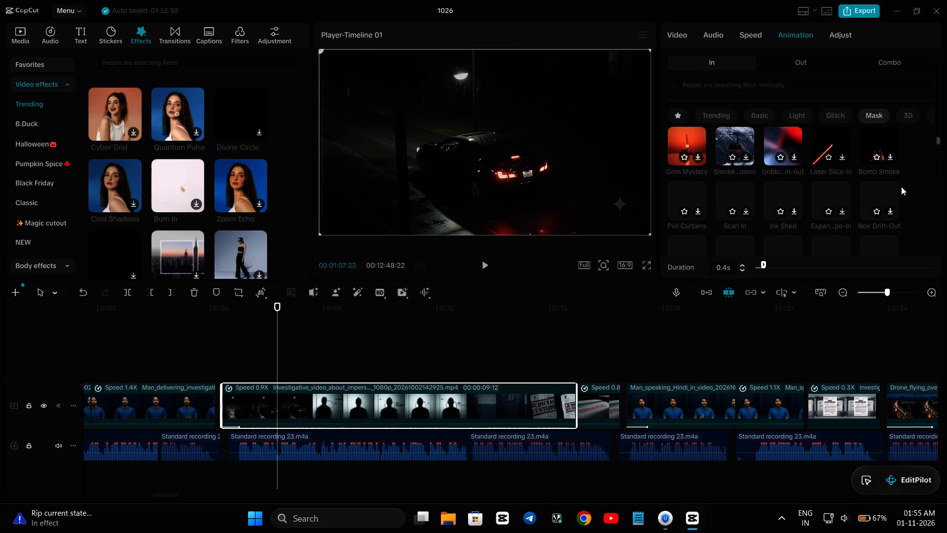
scroll(901, 187, "down", 2)
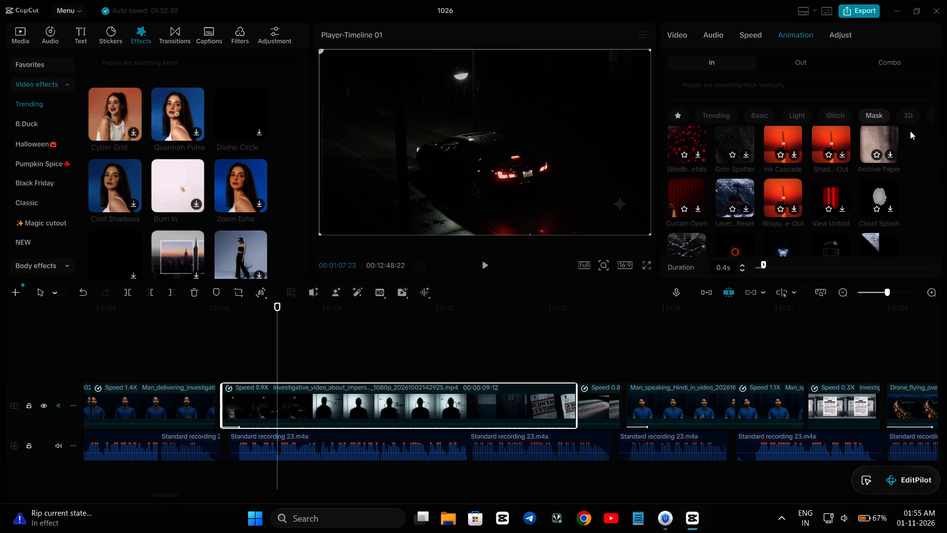
left_click(905, 122)
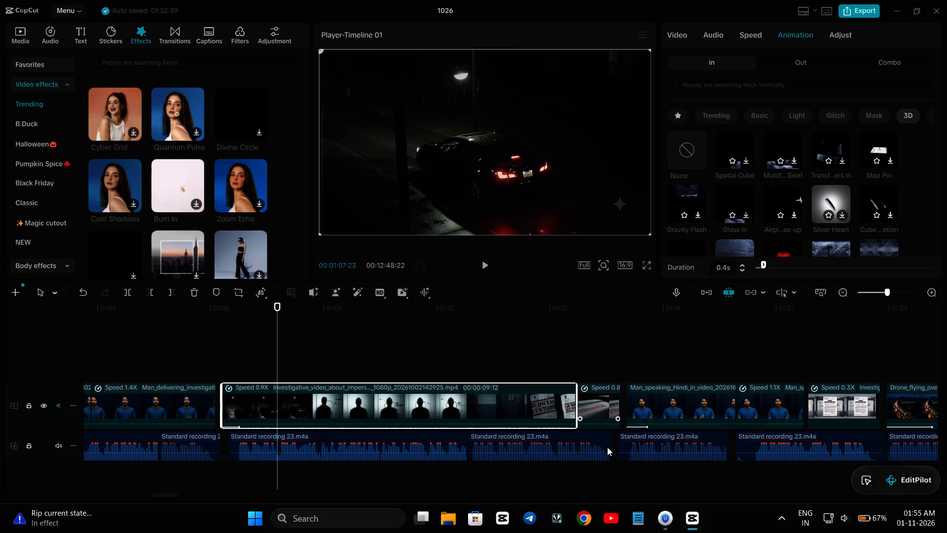
Play from the start of the 0.8X clip into the Man_speaking_Hindi clip to review its entry animation.
left_click(673, 399)
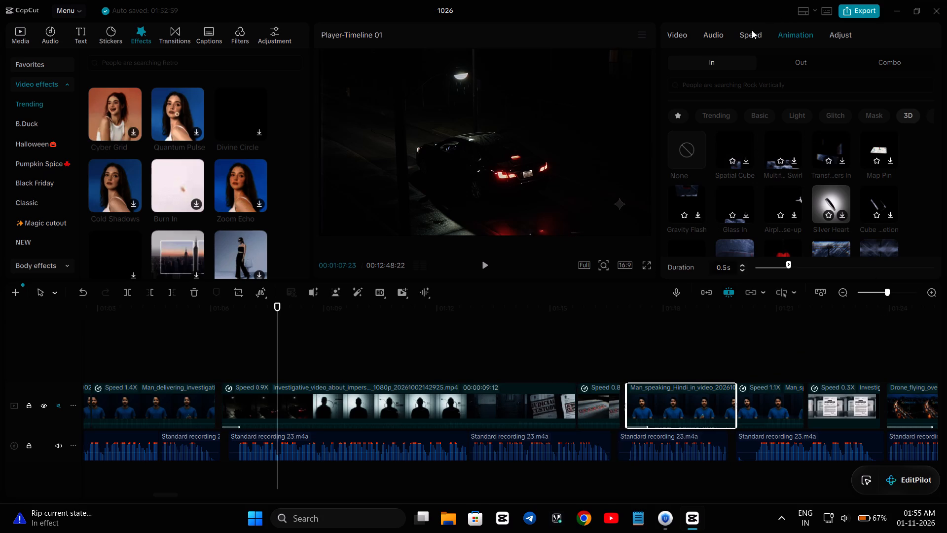
left_click(580, 332)
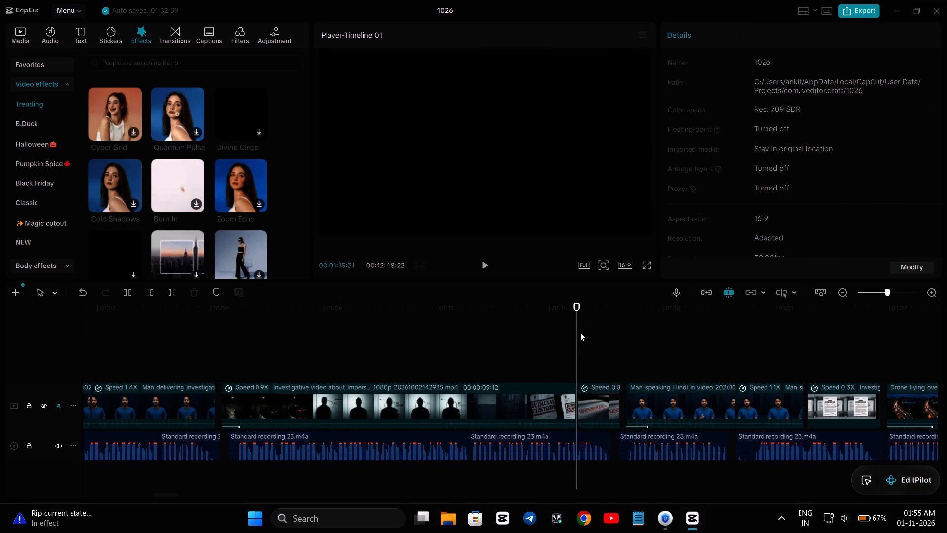
left_click(645, 364)
left_click(649, 397)
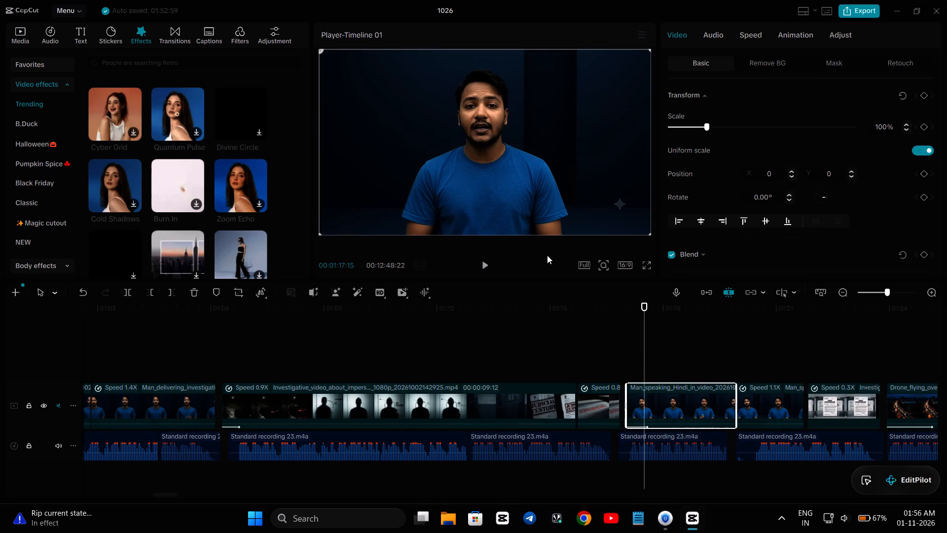
left_click(583, 354)
key("space")
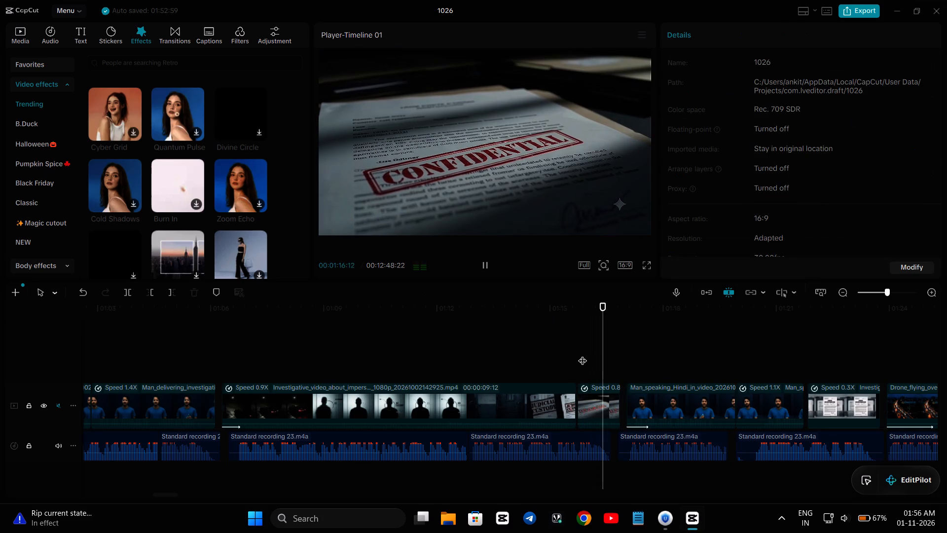
key("space")
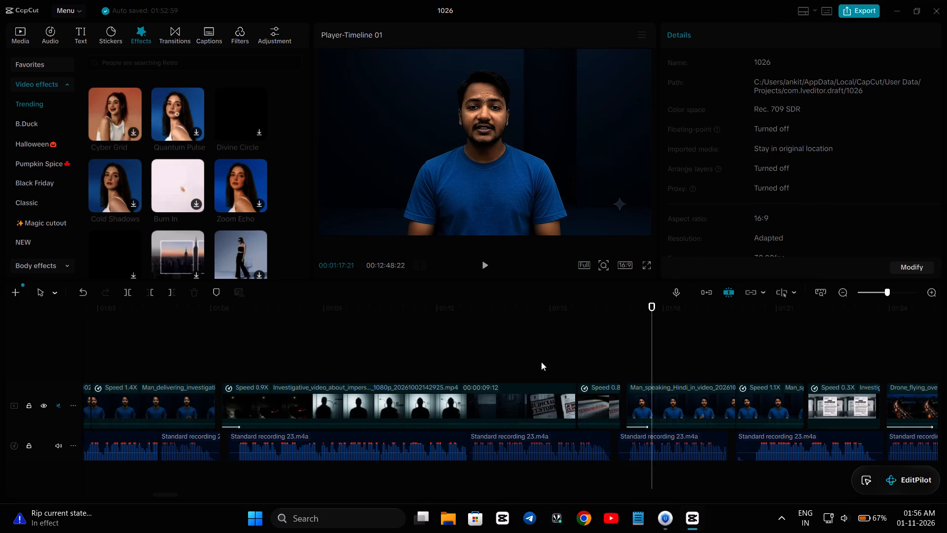
Look through the Light In animations for the one used on the Man_speaking_Hindi clip.
left_click(434, 392)
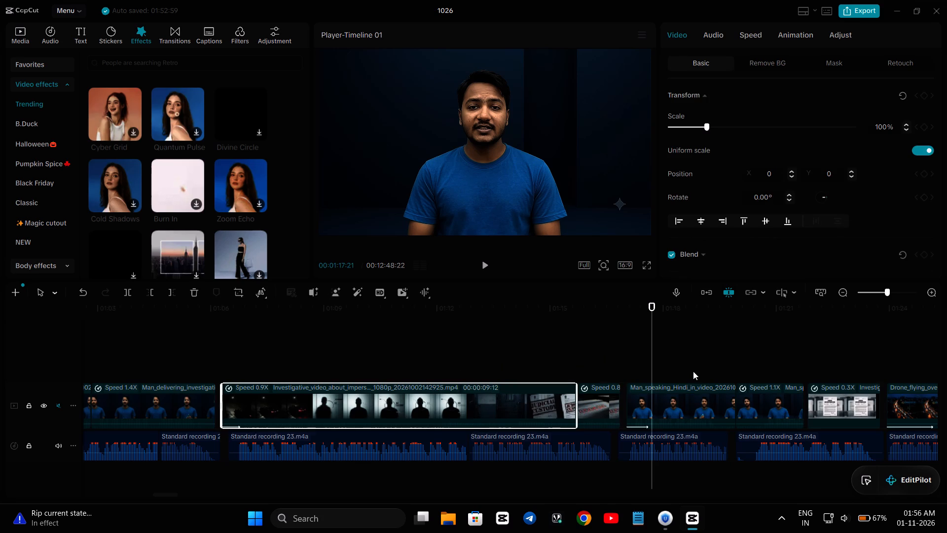
left_click(653, 404)
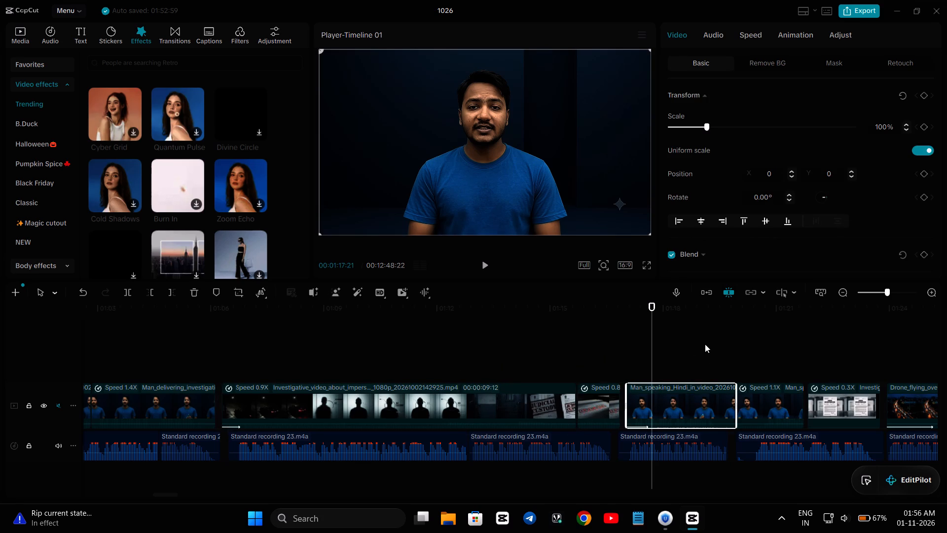
left_click(807, 31)
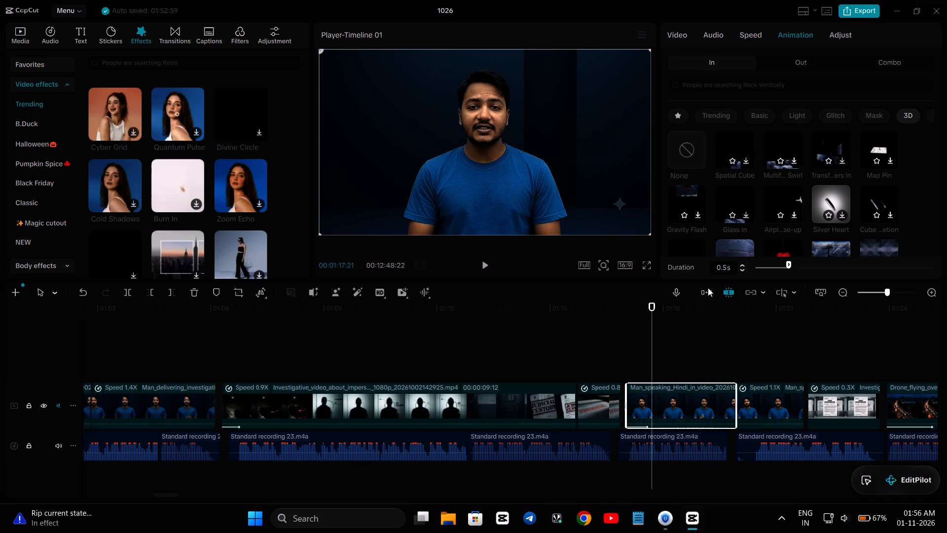
left_click(690, 269)
left_click(803, 118)
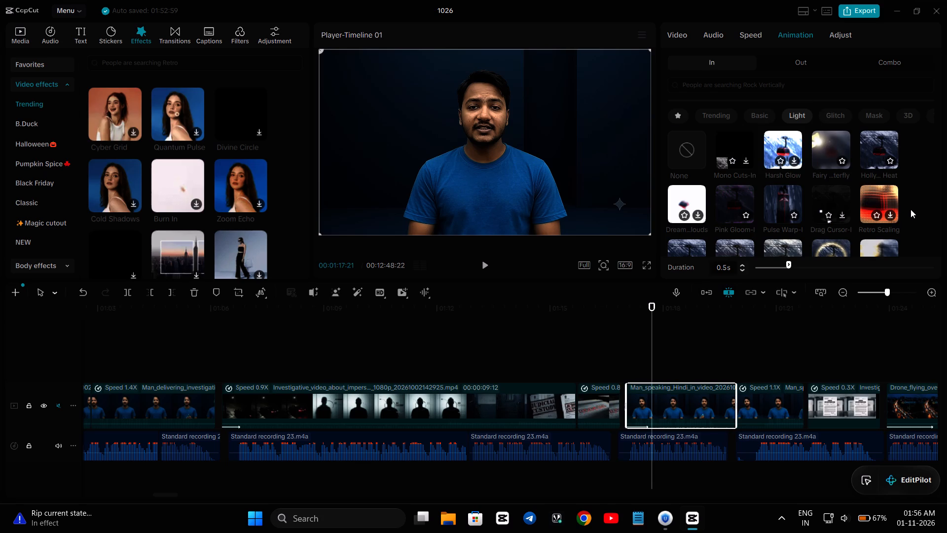
scroll(911, 209, "down", 6)
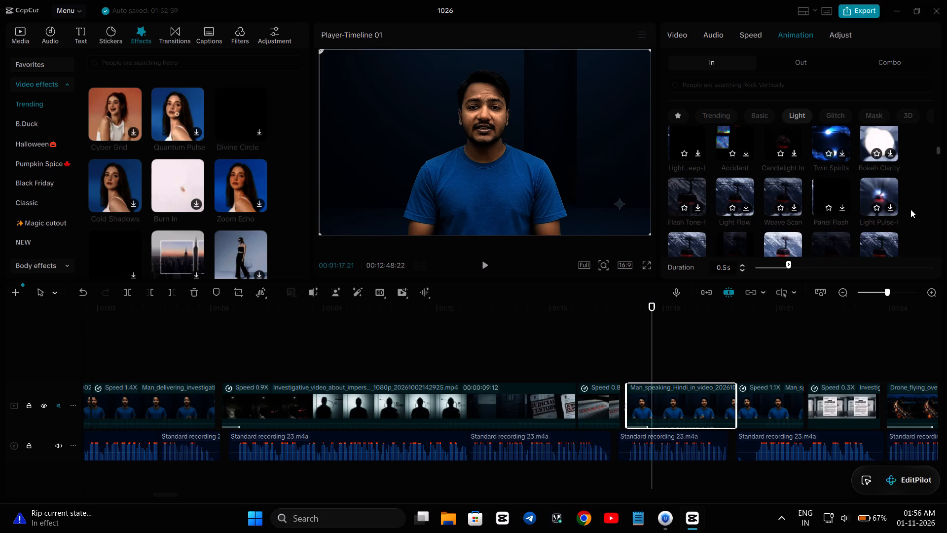
scroll(911, 209, "down", 1)
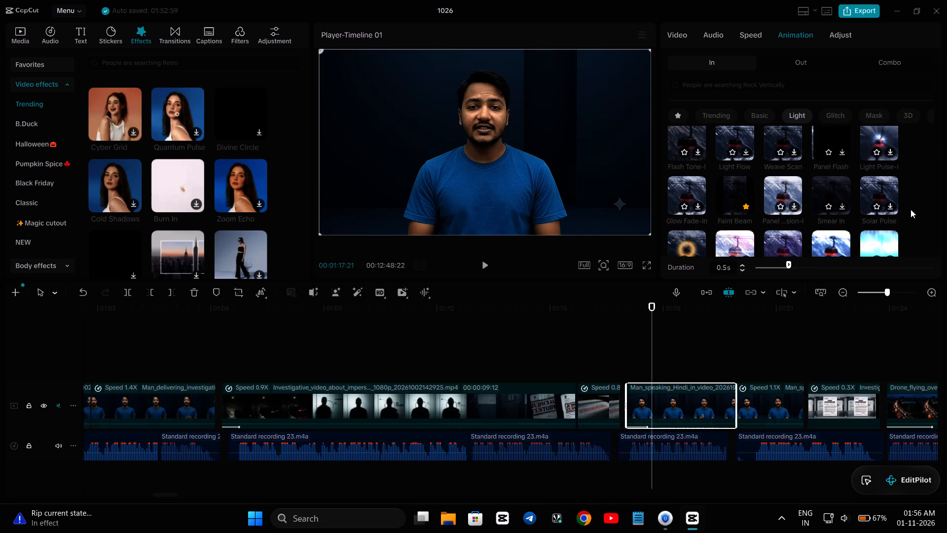
scroll(911, 209, "down", 1)
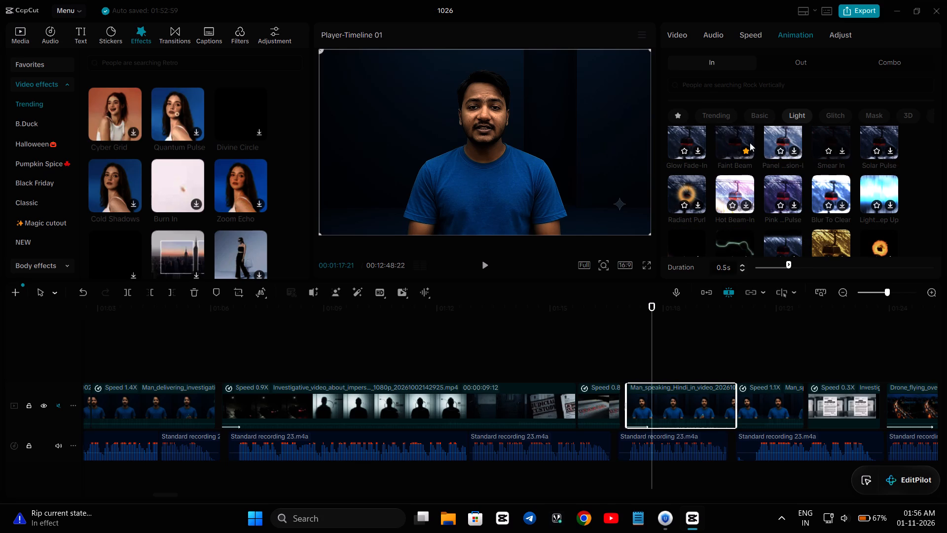
scroll(918, 193, "down", 2)
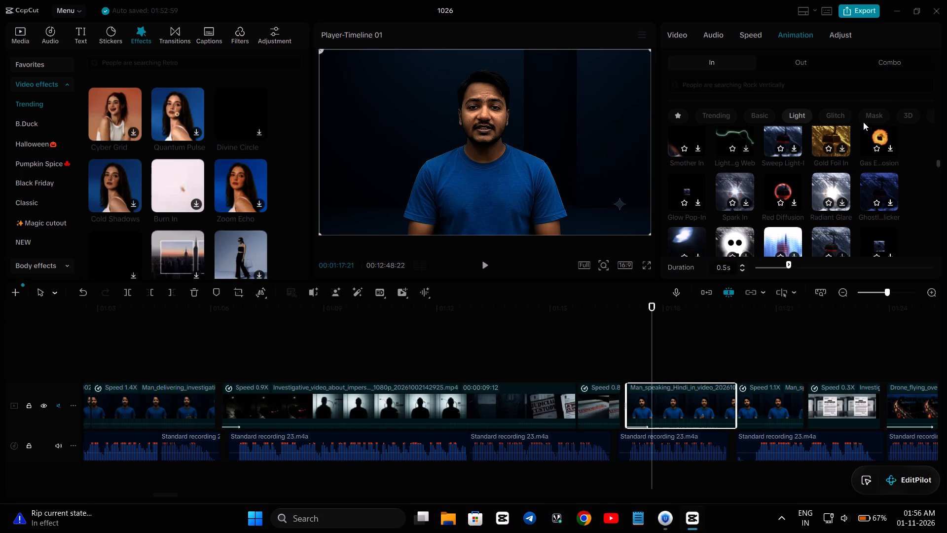
Look through the Glitch In animations for the one used on the Man_speaking_Hindi clip.
left_click(833, 112)
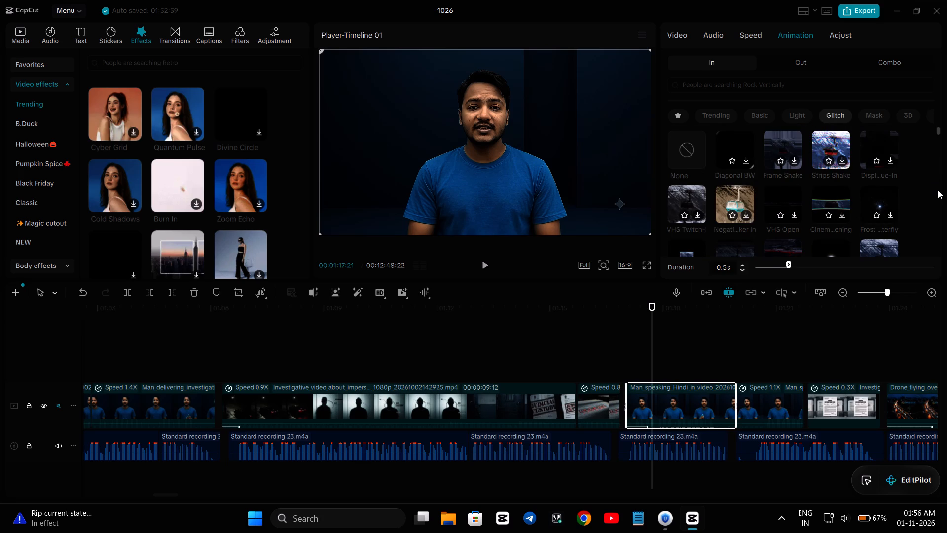
scroll(936, 191, "down", 6)
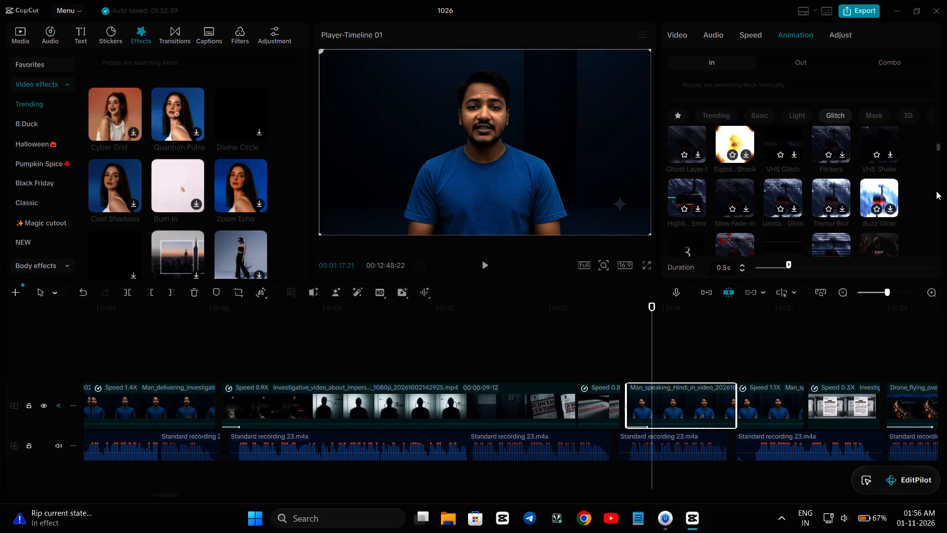
scroll(936, 191, "down", 3)
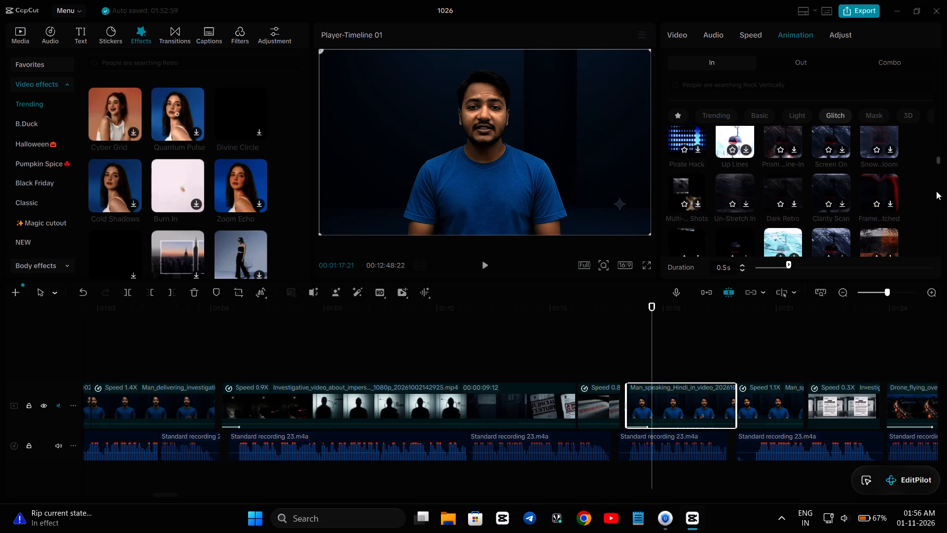
scroll(936, 191, "down", 5)
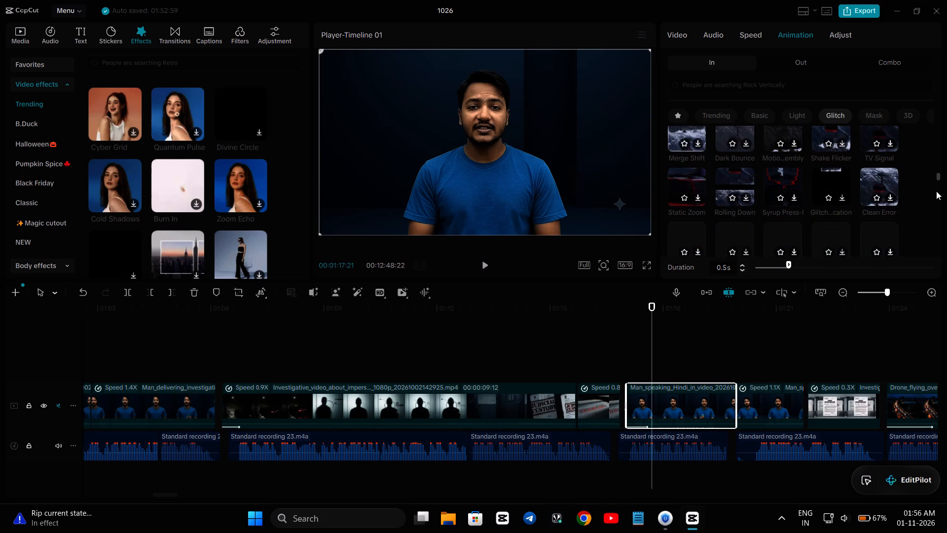
scroll(936, 191, "down", 1)
scroll(936, 191, "up", 14)
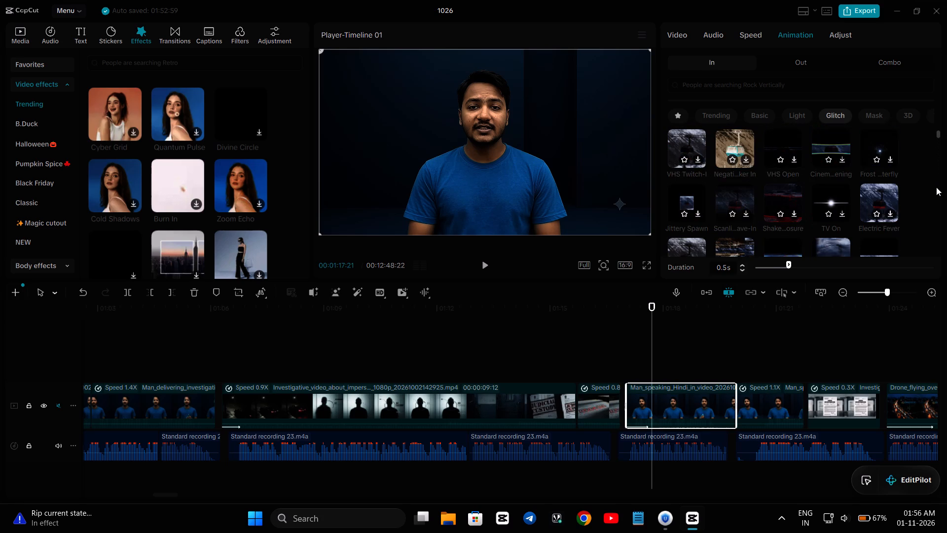
Check the Light and Basic In animations for the one used on the Man_speaking_Hindi clip.
left_click(790, 113)
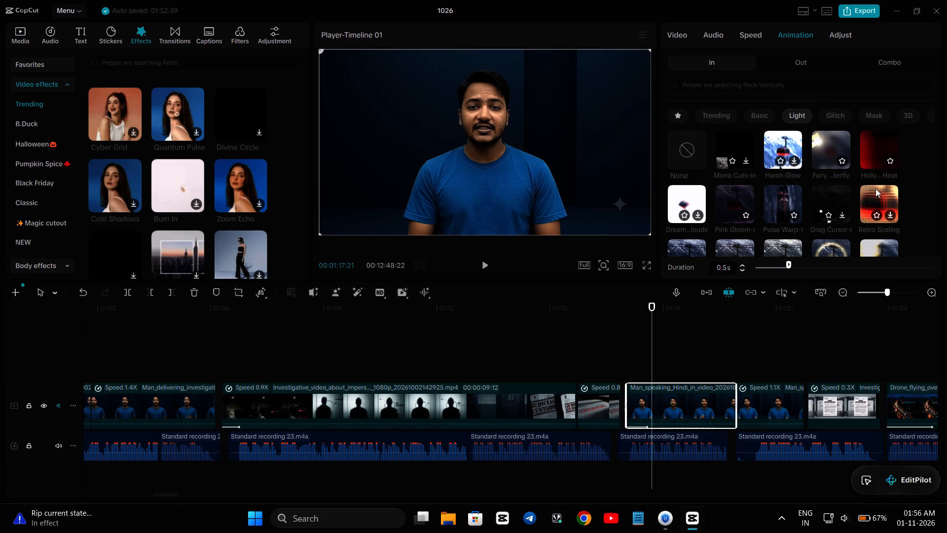
left_click(756, 119)
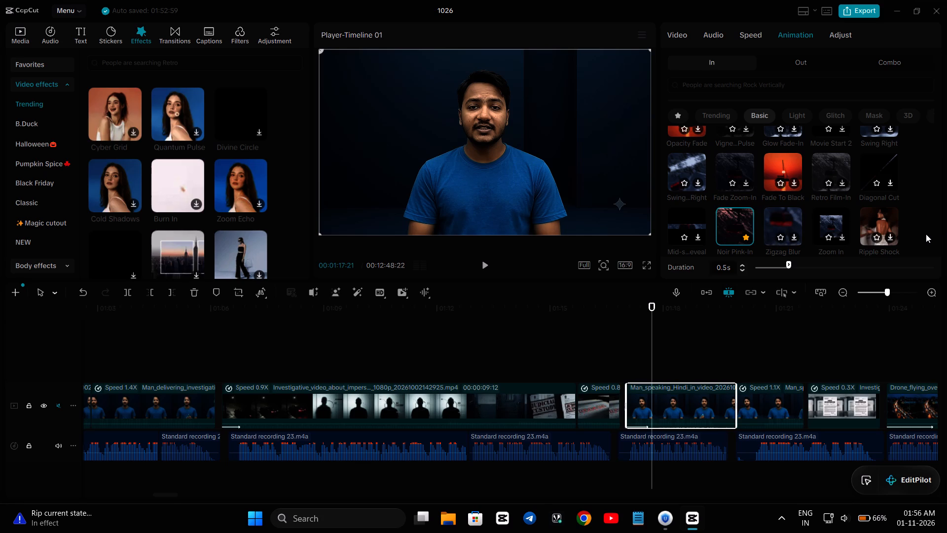
scroll(926, 234, "up", 5)
scroll(926, 234, "down", 2)
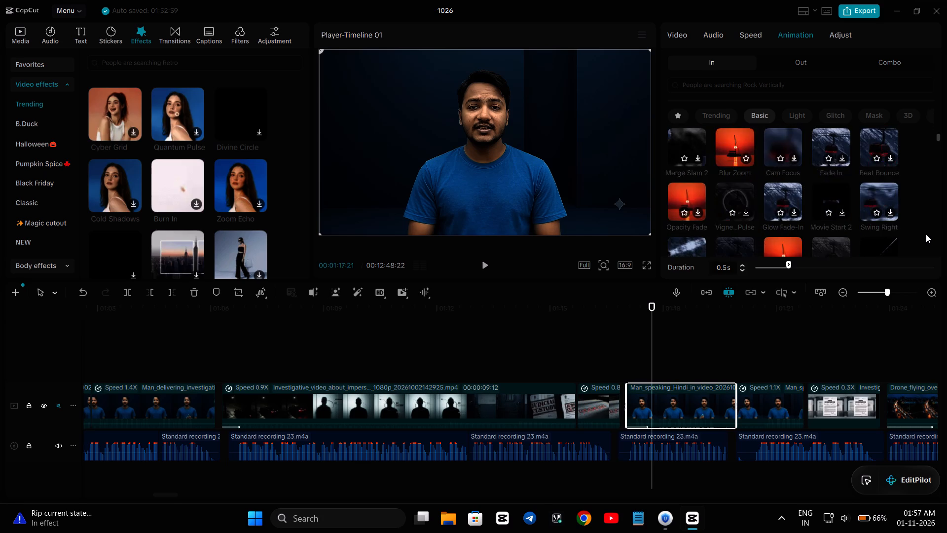
scroll(926, 234, "down", 2)
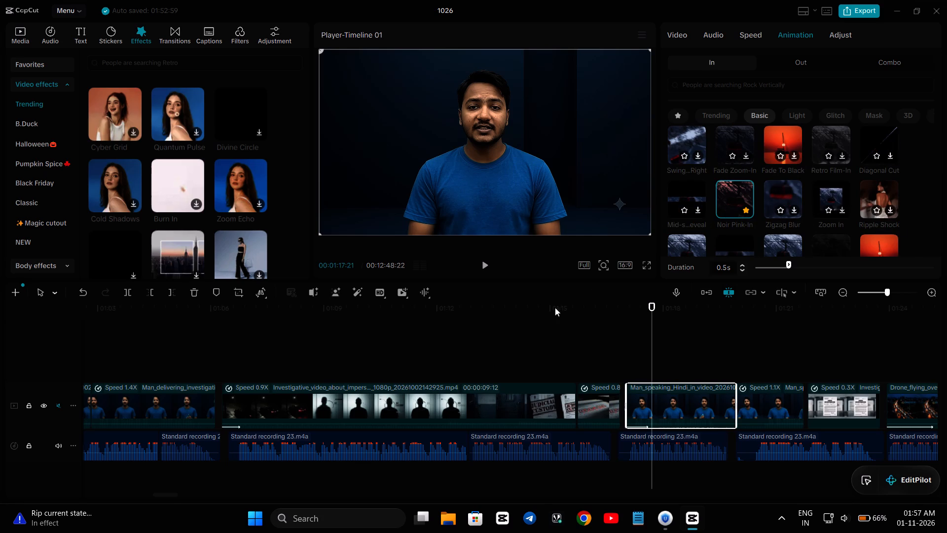
Check the Basic In animations for the one used on the 0.9X Investigative_video clip.
left_click(443, 393)
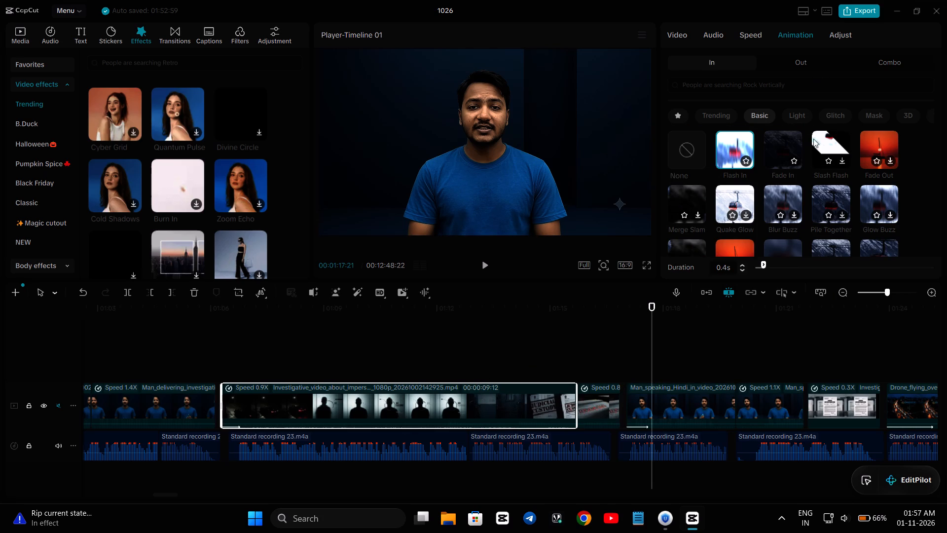
scroll(919, 215, "up", 2)
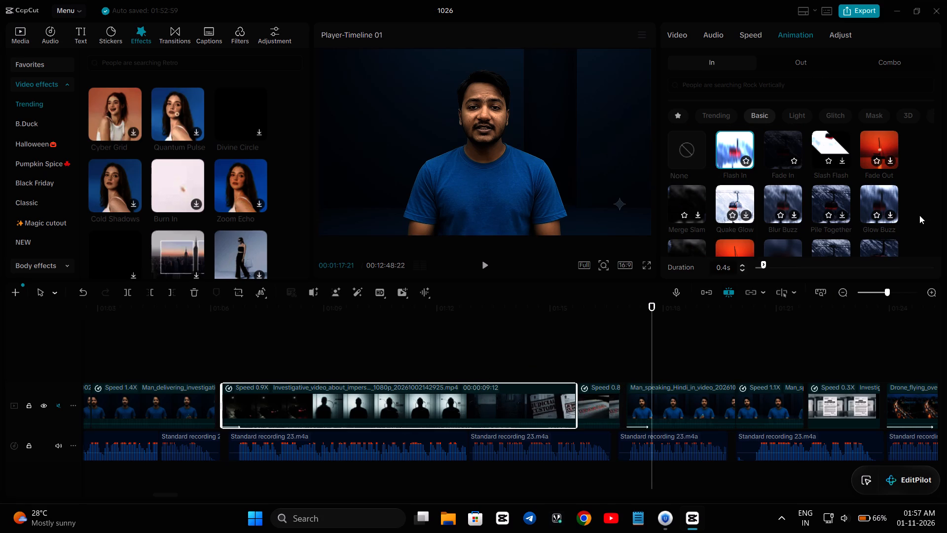
scroll(919, 215, "down", 1)
scroll(919, 215, "up", 2)
Play the cut into the 0.9X Investigative_video clip to review its entry, and recheck its In animation.
left_click(226, 353)
key("space")
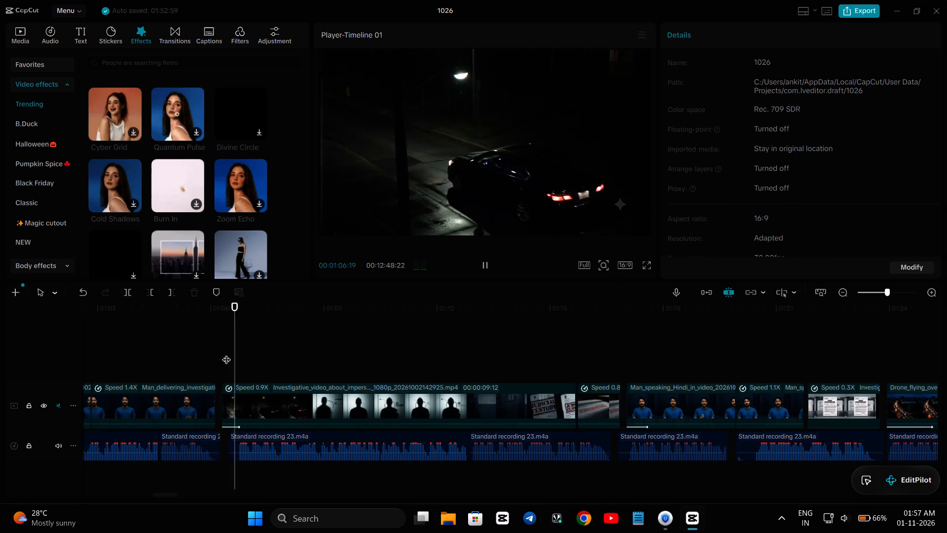
left_click(190, 347)
key("space")
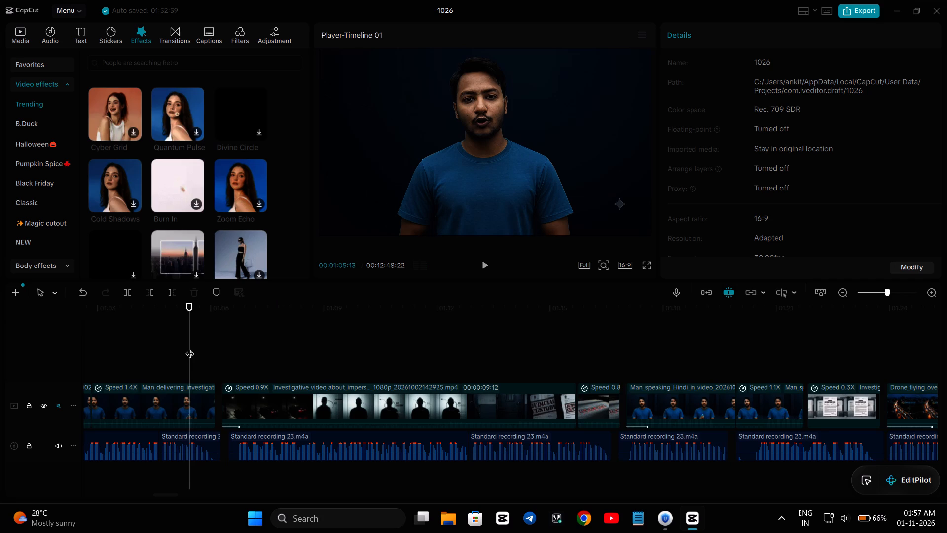
key("space")
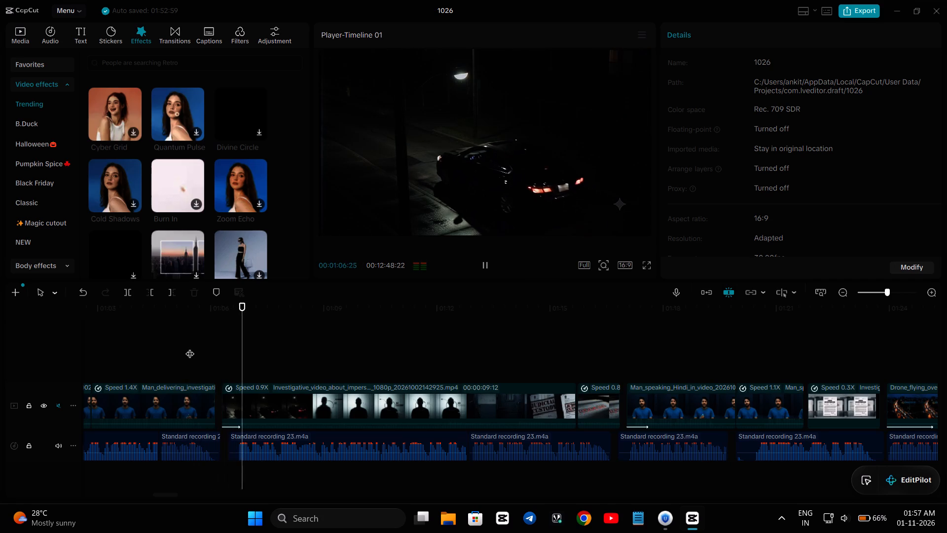
key("space")
left_click(249, 416)
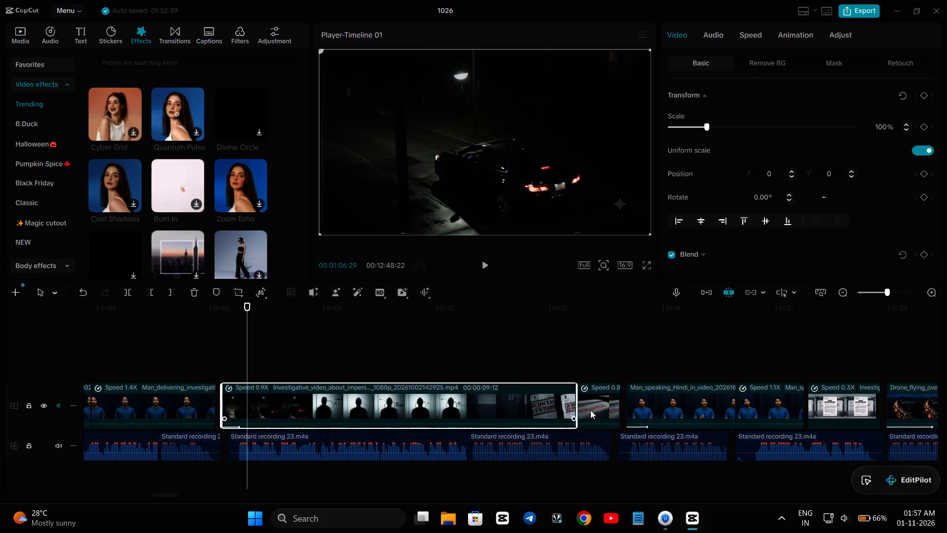
left_click(801, 34)
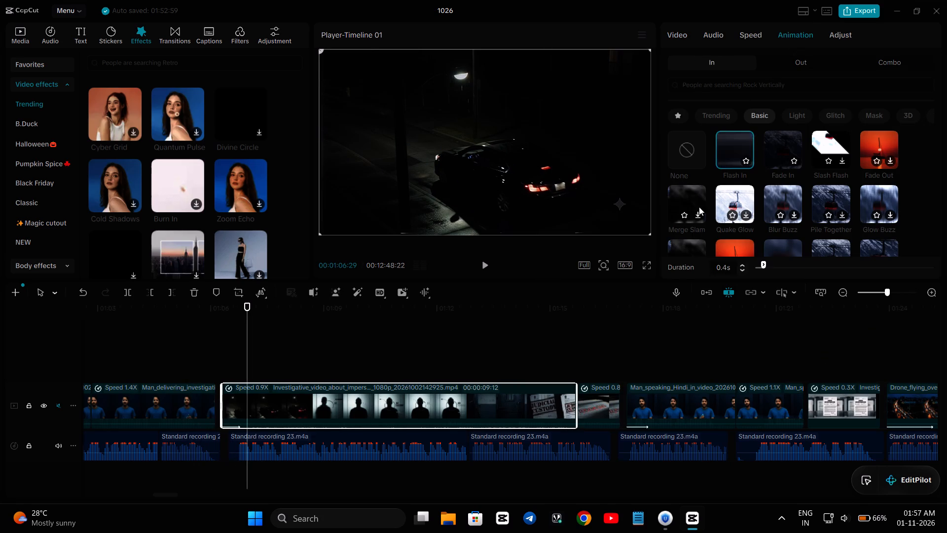
Play from the 1.1X Man_speaking clip through the 0.3X clip into the Drone_flying_over_wet_streets clip to review its entry animation.
scroll(697, 326, "left", 2)
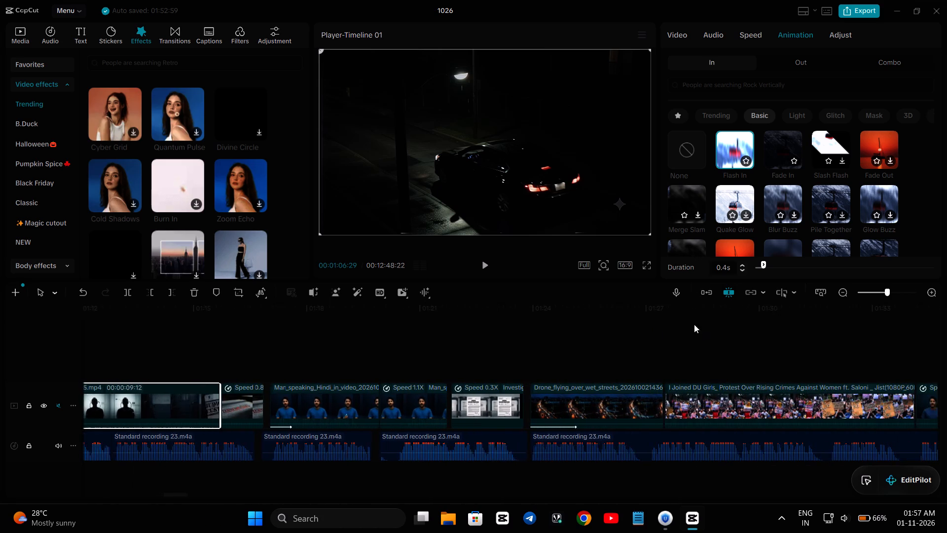
scroll(694, 324, "left", 1)
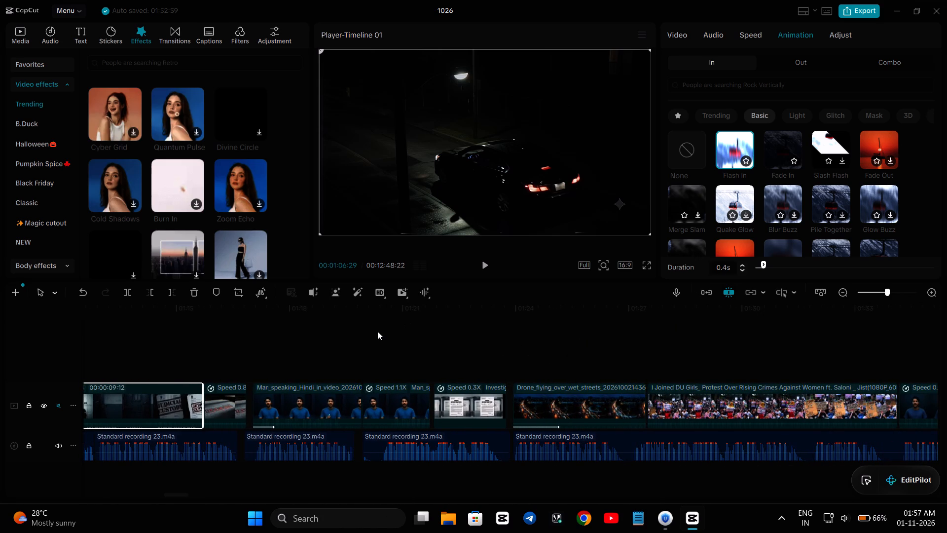
left_click(377, 331)
key("space")
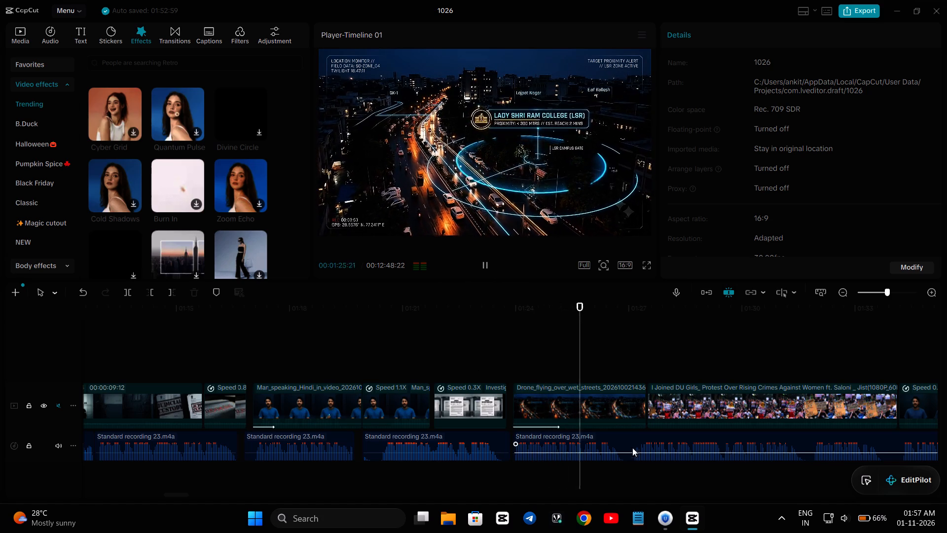
Apply the Basic In animation Flash In to the Drone_flying_over_wet_streets clip.
left_click(561, 414)
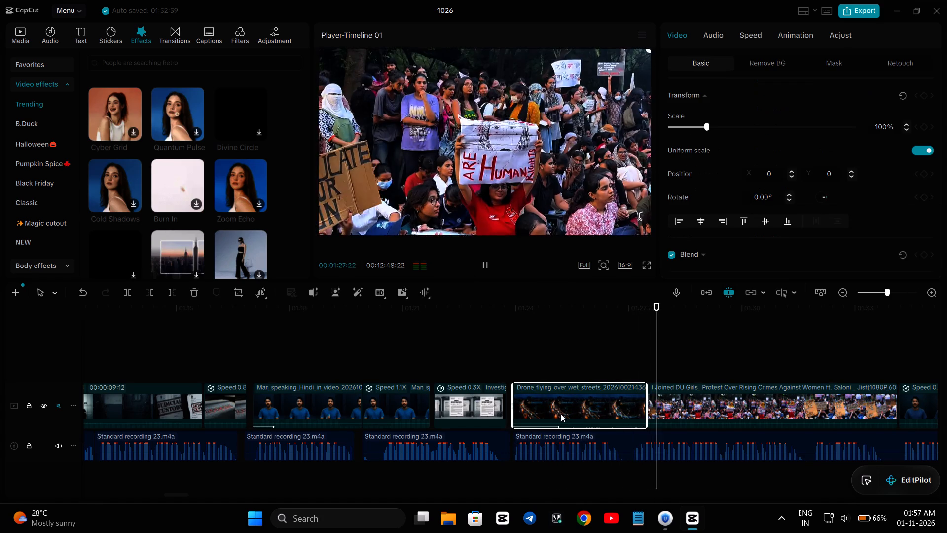
key("space")
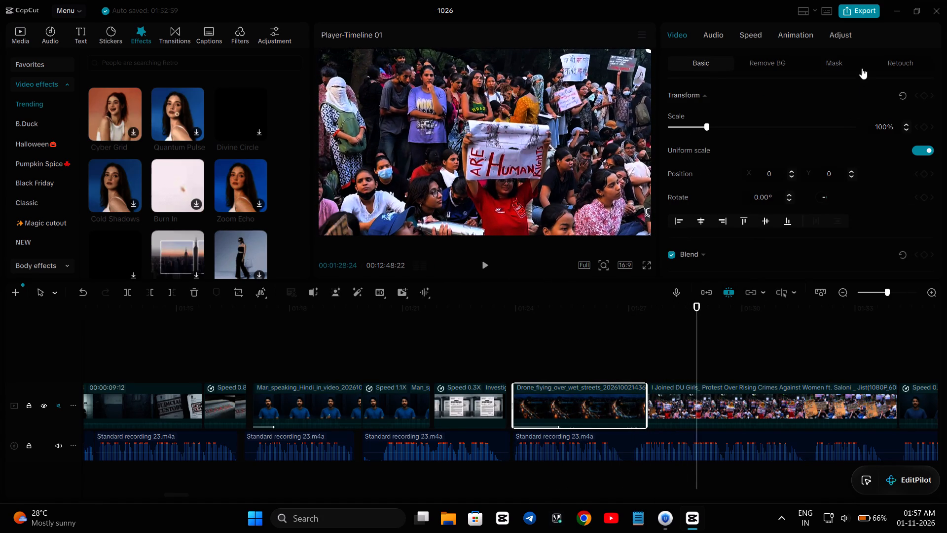
left_click(809, 36)
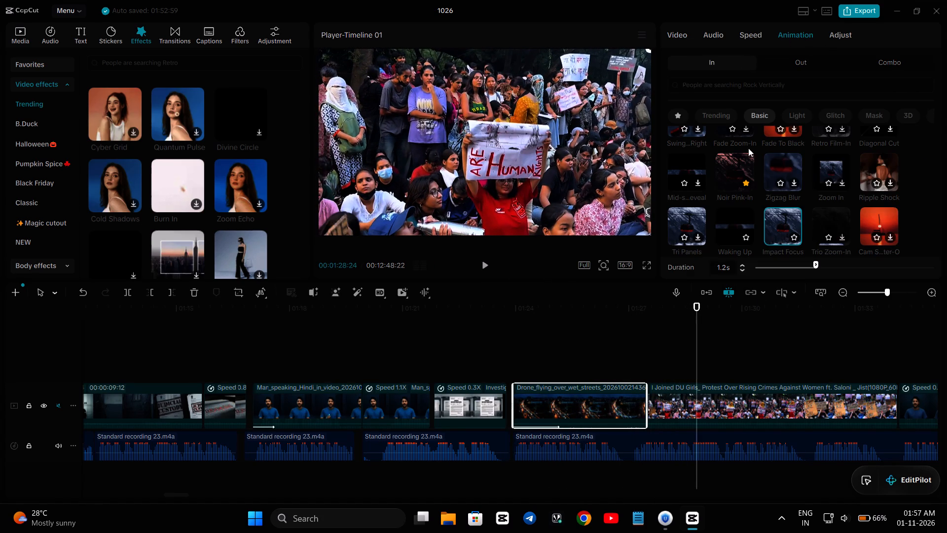
scroll(762, 177, "up", 8)
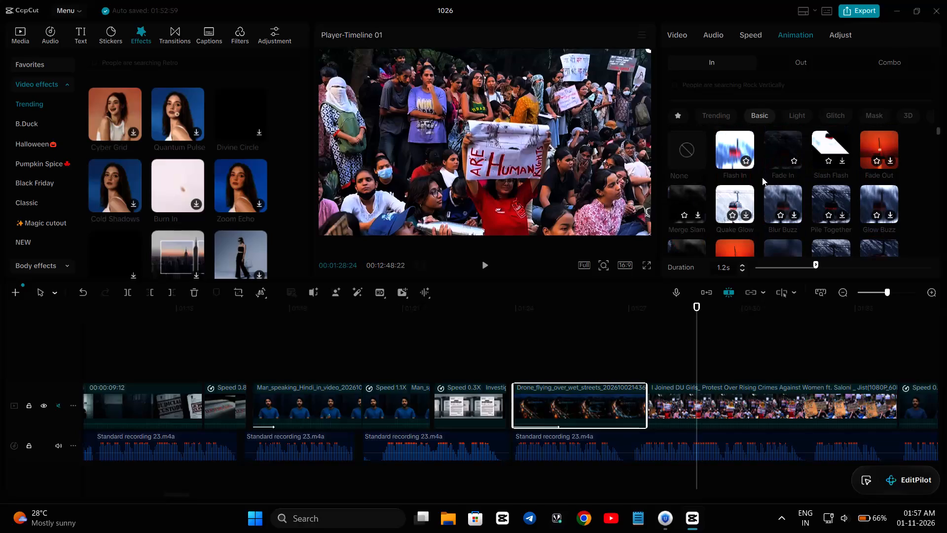
scroll(762, 177, "up", 3)
left_click(726, 144)
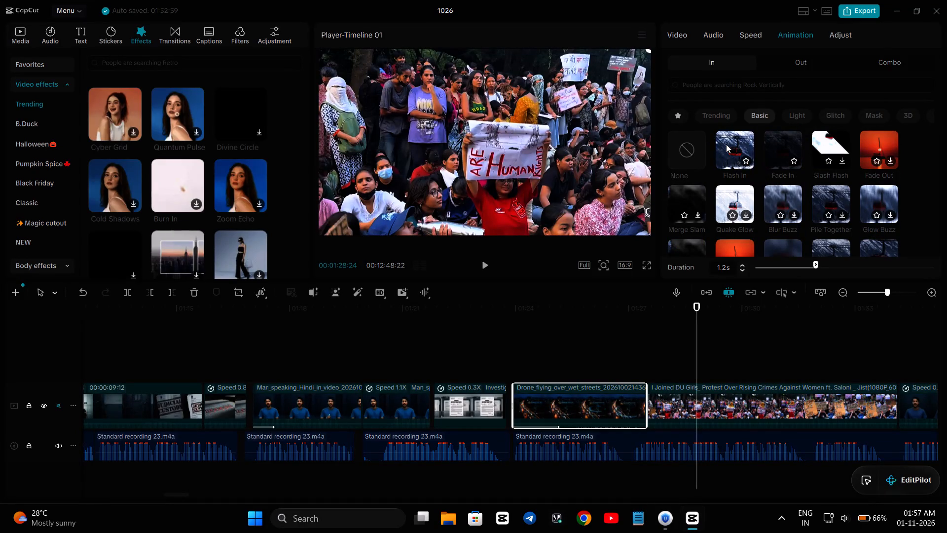
left_click(405, 323)
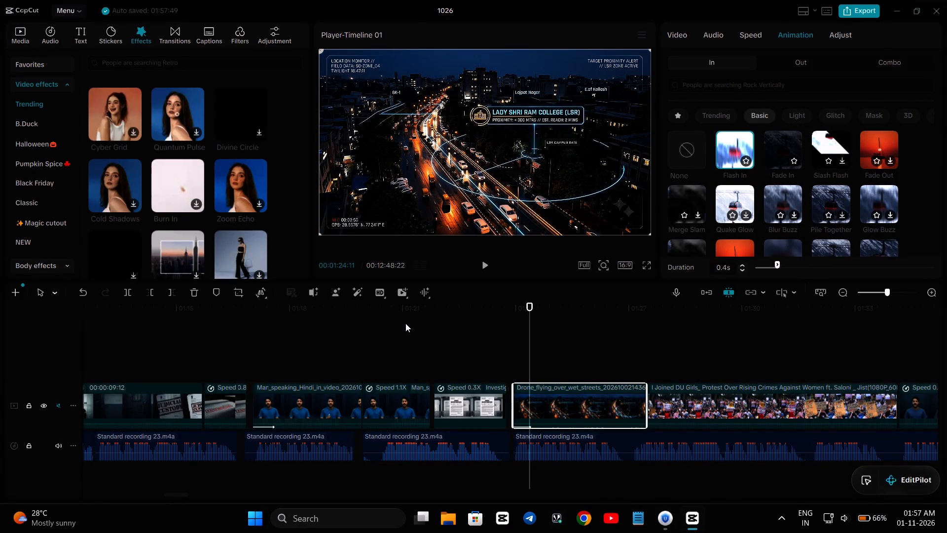
Play from the Drone_flying_over_wet_streets clip through the protest footage into the 0.9X Avatar_narrating_protest_timeline clip to review the sequence.
key("space")
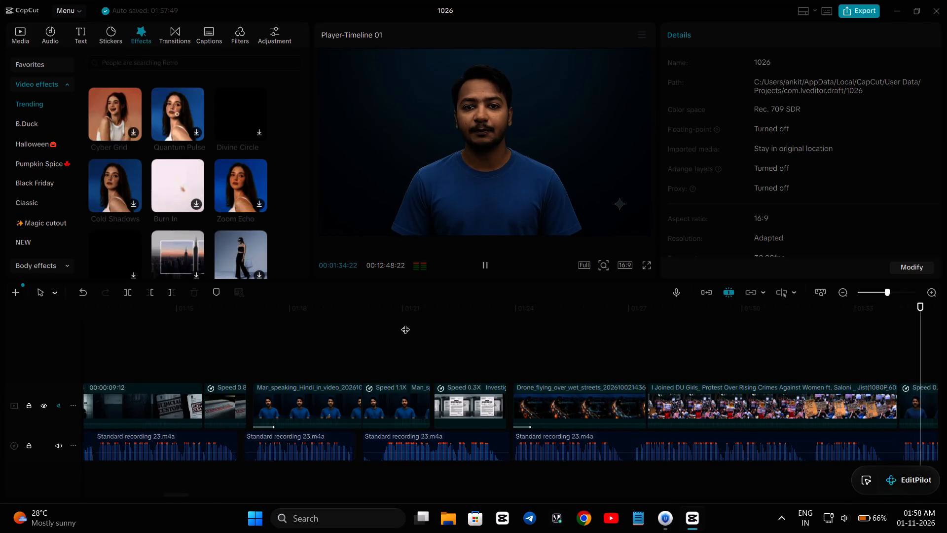
key("space")
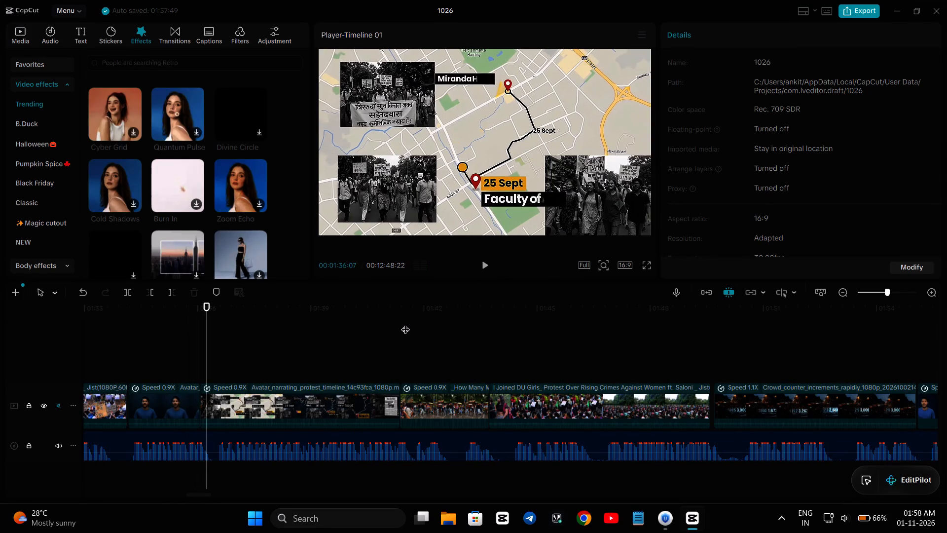
Return to the Documentary_video_production_script clip before the first 0.9X Create_talking_head clip and play across the cut to review its entry animation.
scroll(405, 323, "right", 16)
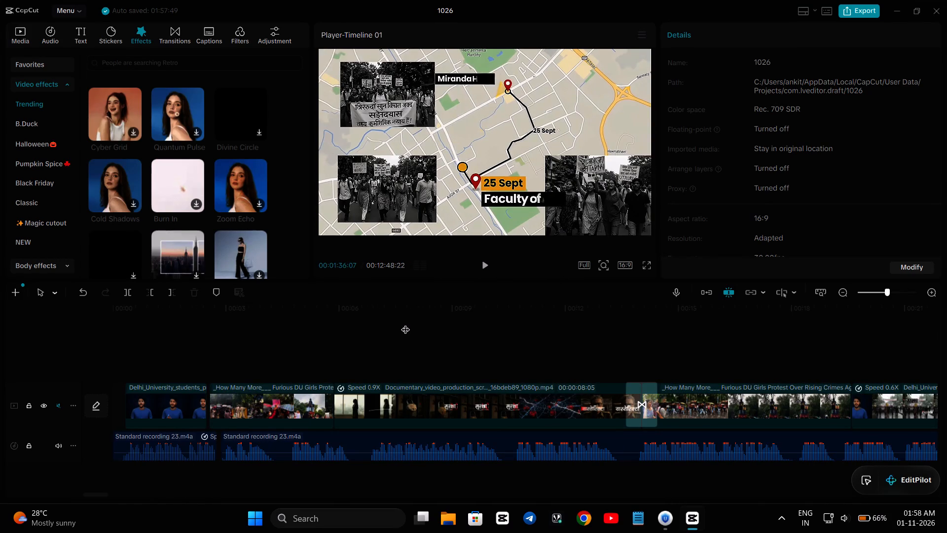
scroll(701, 290, "right", 3)
scroll(634, 341, "left", 2)
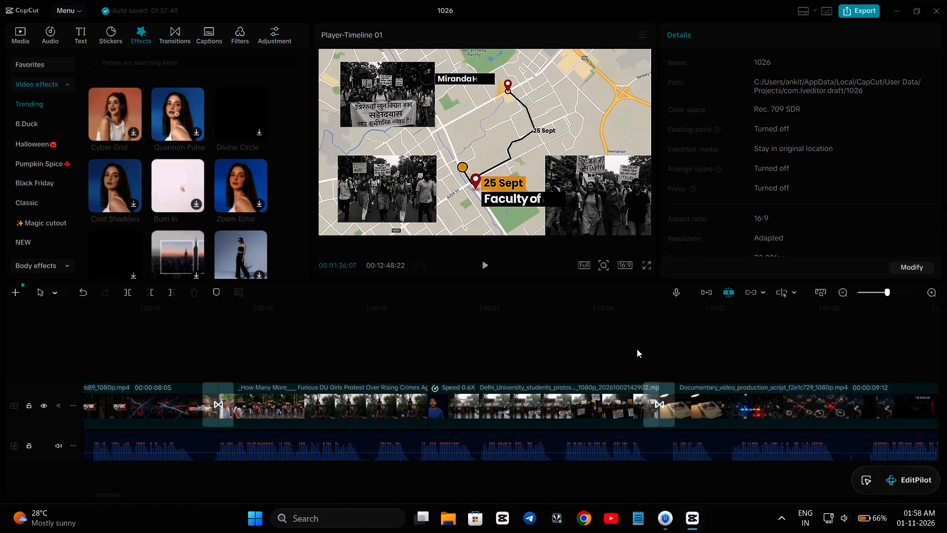
scroll(637, 349, "left", 3)
left_click(637, 349)
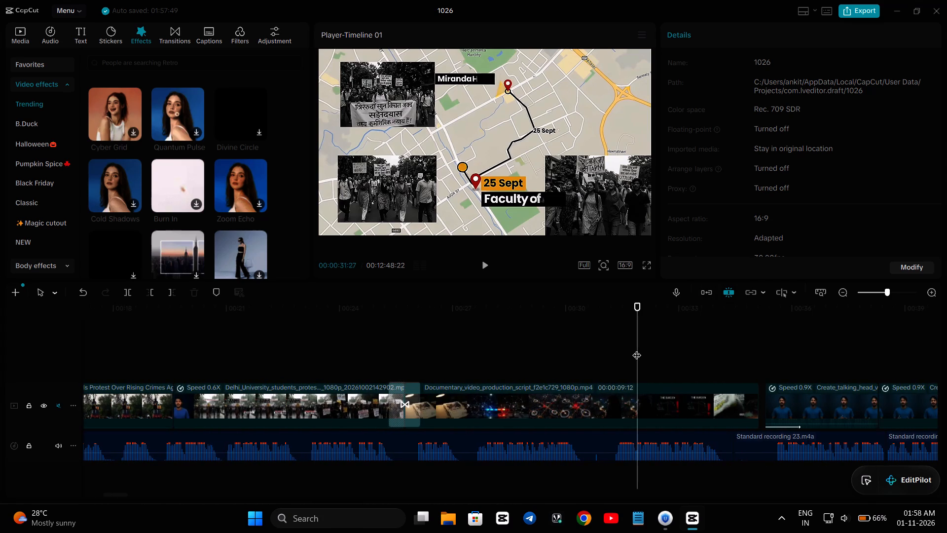
key("space")
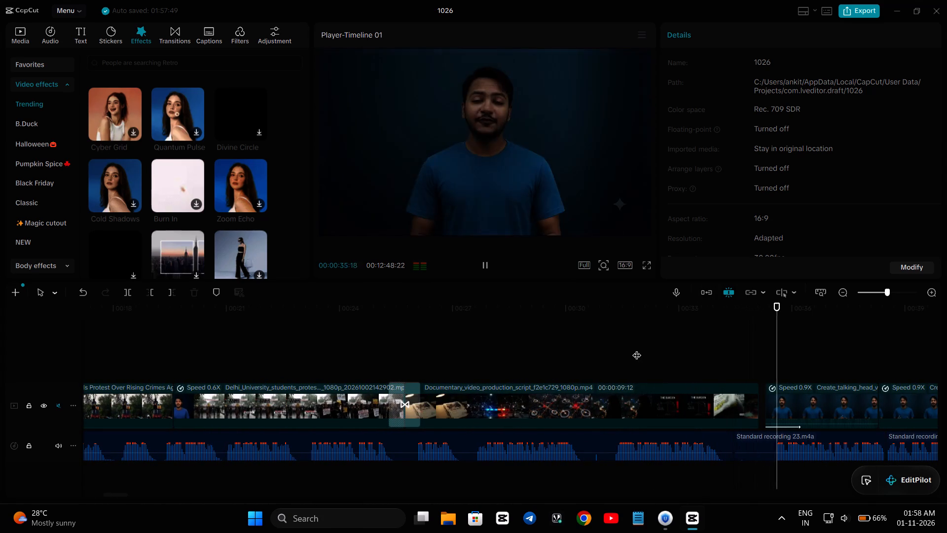
key("space")
Play from the 0.3X Investigative clip through the protest and avatar footage into the 1.1X Crowd_counter_increments clip to review the cuts.
scroll(637, 349, "left", 2)
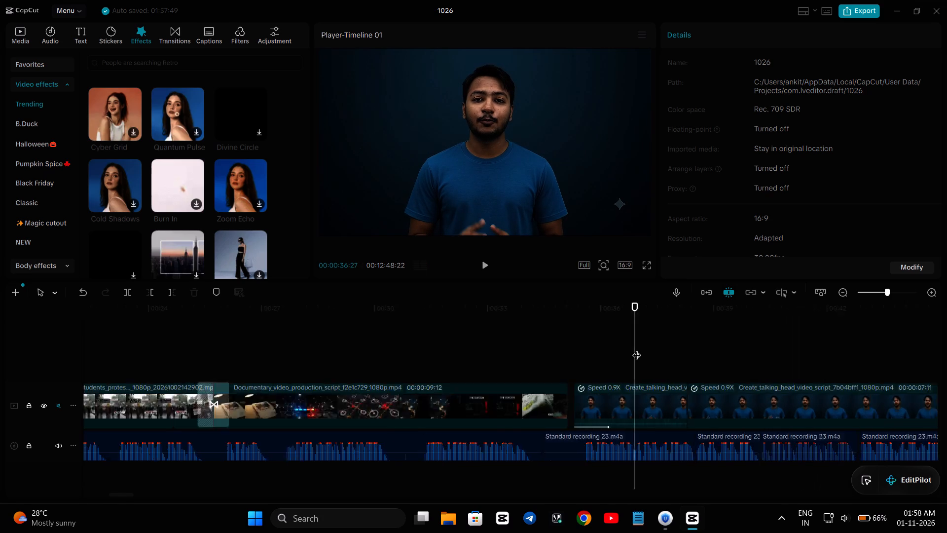
scroll(637, 349, "left", 6)
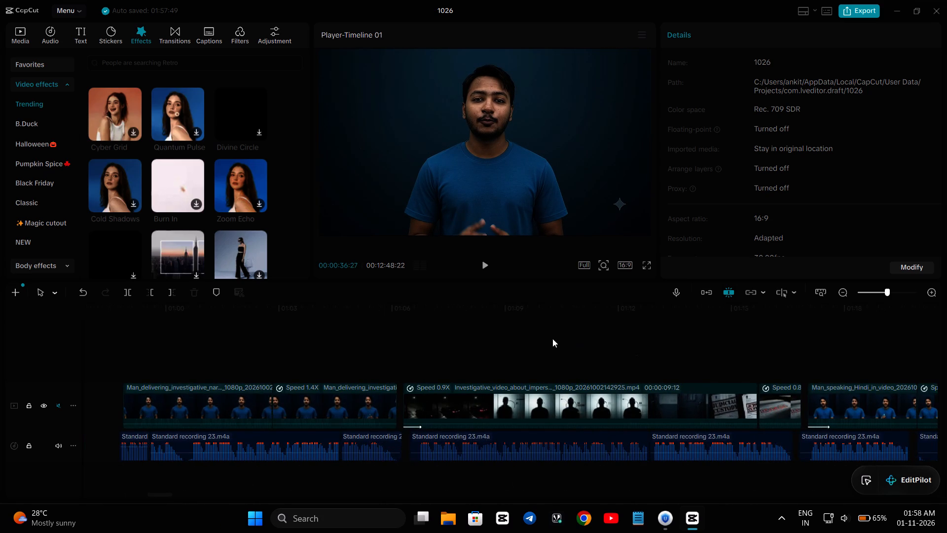
scroll(554, 390, "left", 2)
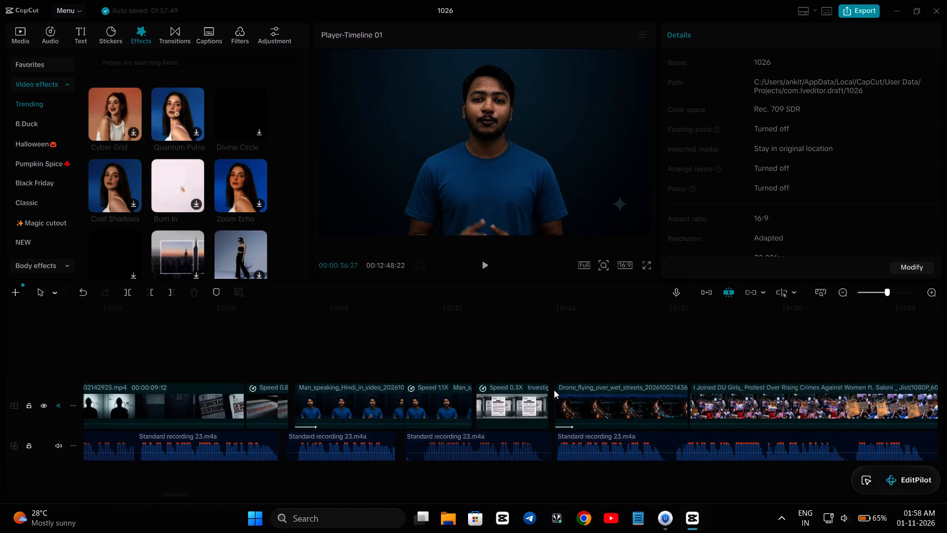
left_click(497, 352)
key("space")
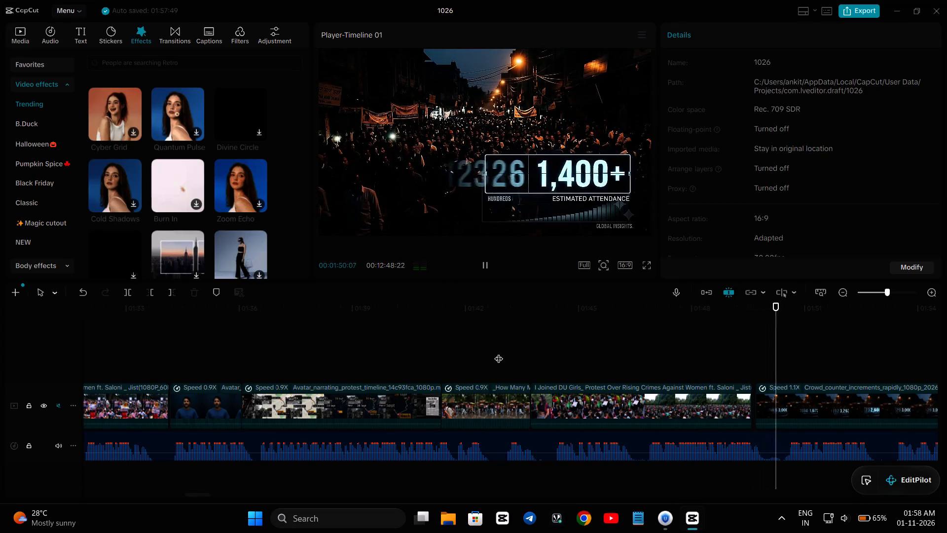
key("space")
Play from the 1.4X Man_delivering clip into the 0.9X Investigative_video clip to recheck its entry animation and the footage that follows.
scroll(549, 345, "right", 3)
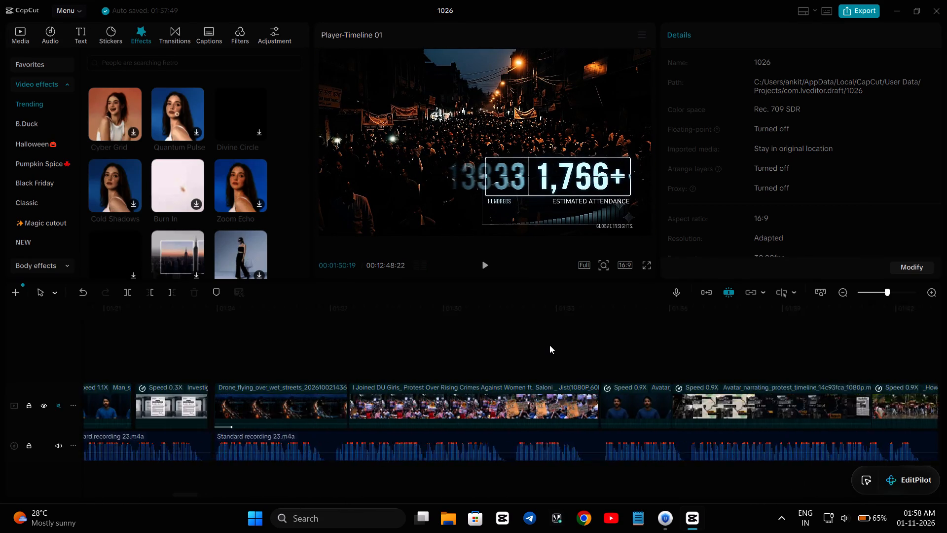
scroll(549, 345, "right", 5)
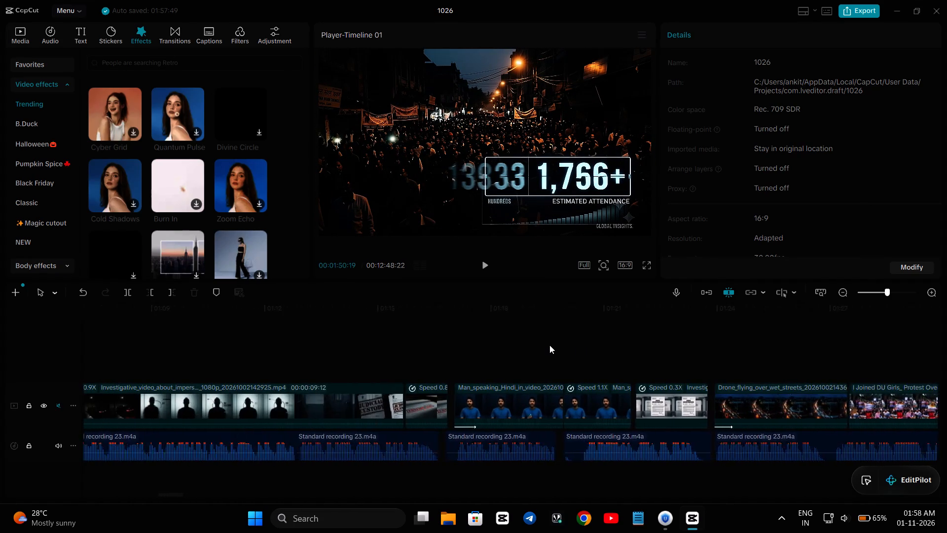
scroll(549, 345, "right", 1)
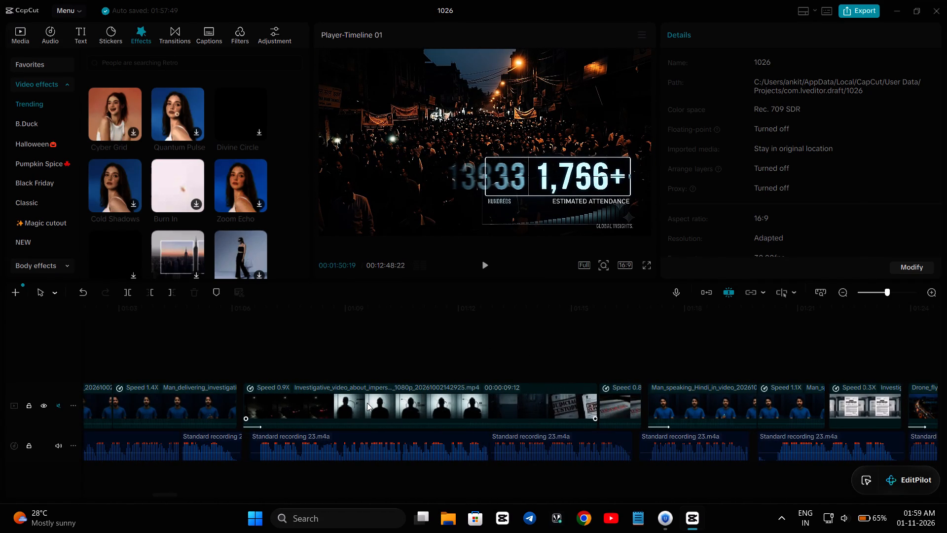
left_click(367, 403)
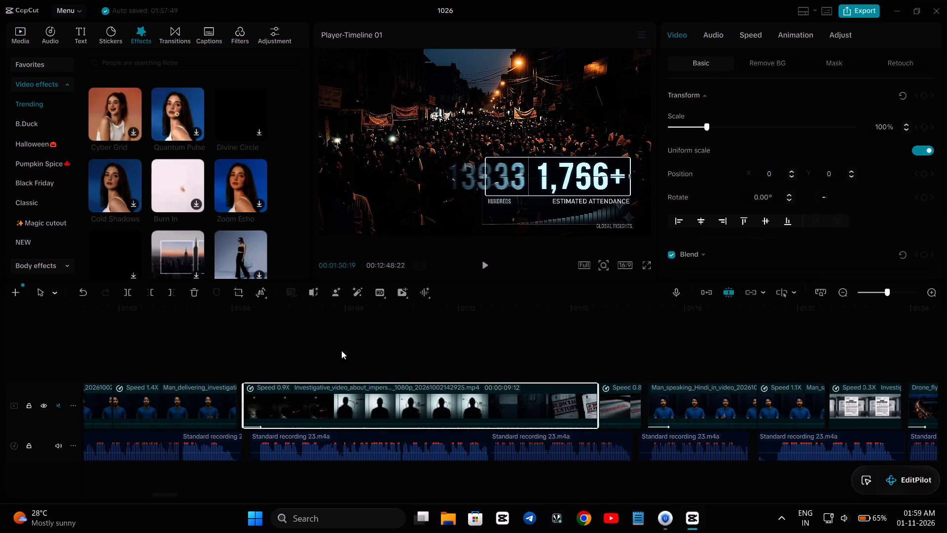
left_click(150, 365)
right_click(150, 366)
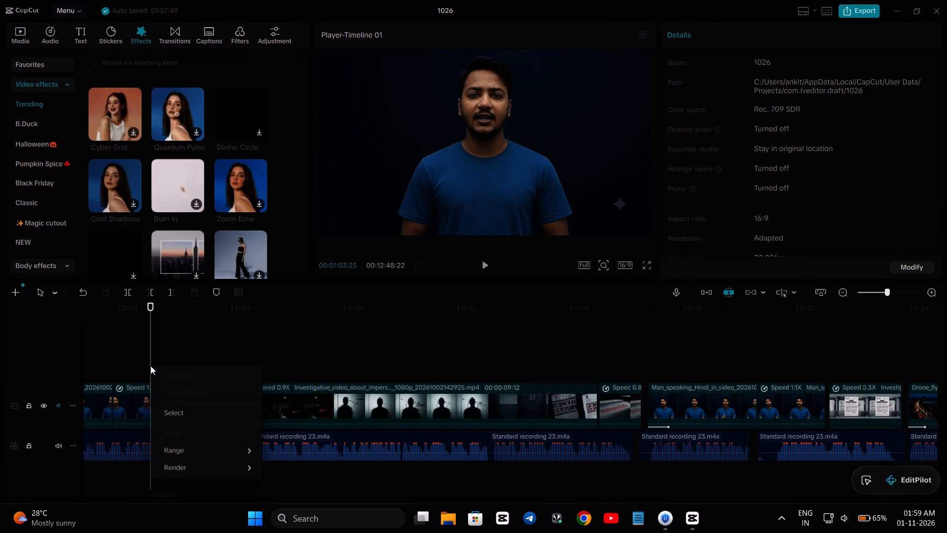
key("space")
left_click(149, 356)
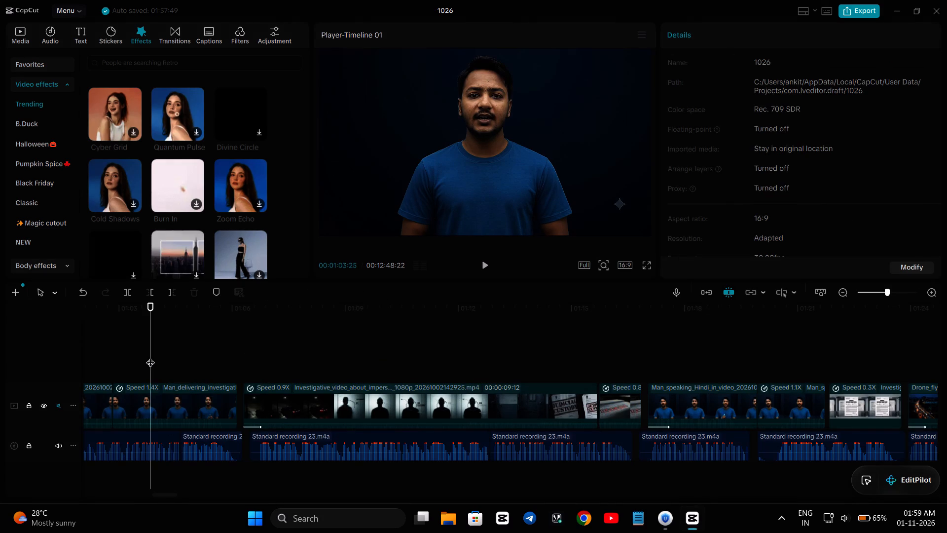
key("space")
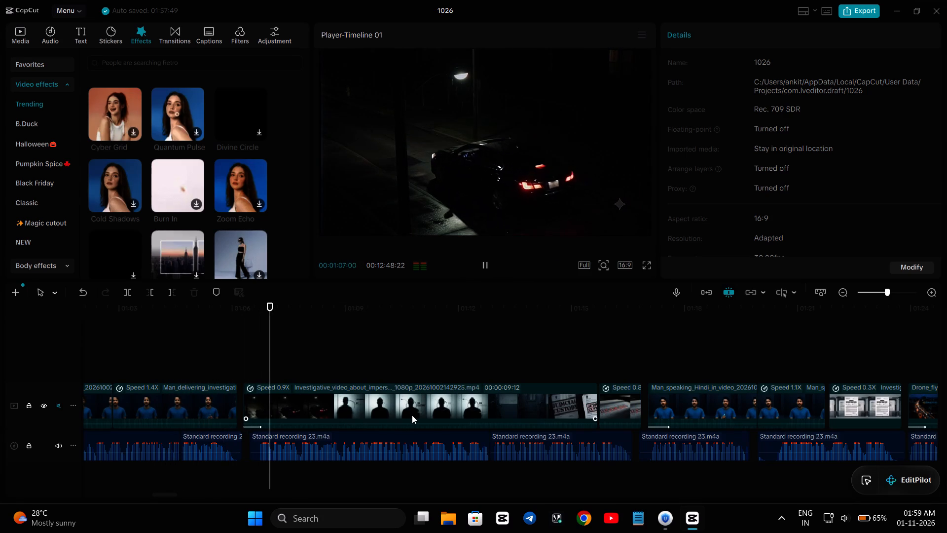
scroll(424, 405, "left", 1)
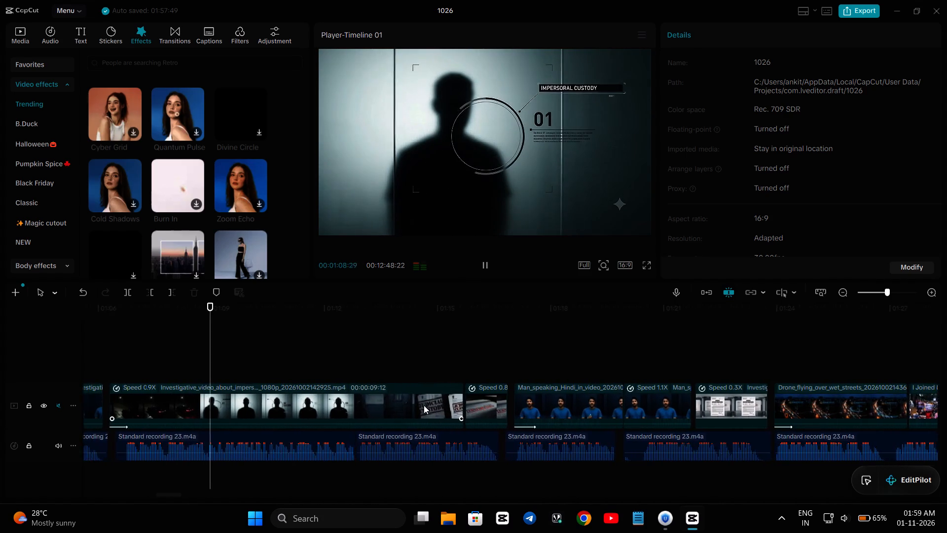
scroll(424, 405, "left", 2)
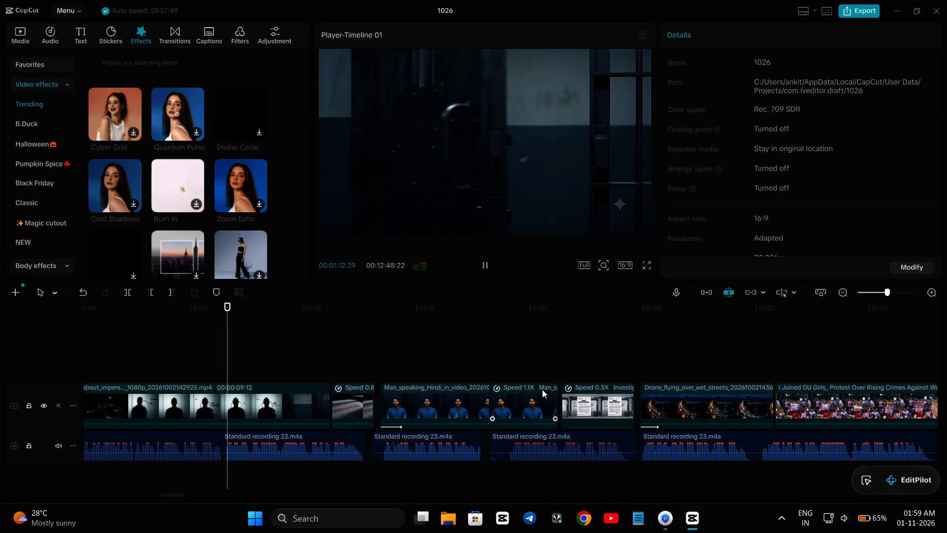
Play from the 0.3X Investigative clip through the Drone_flying_over_wet_streets clip to review its entry animation.
left_click(622, 363)
key("space")
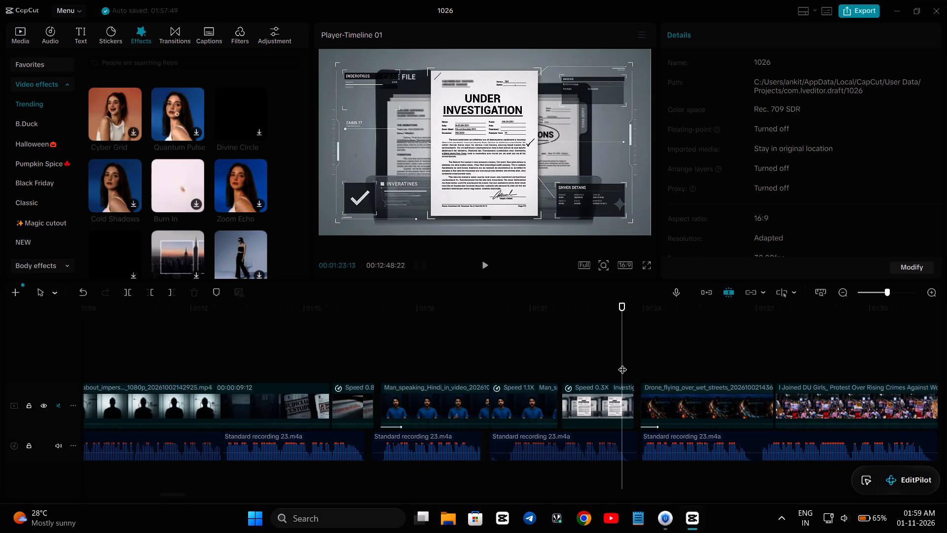
left_click(574, 341)
key("space")
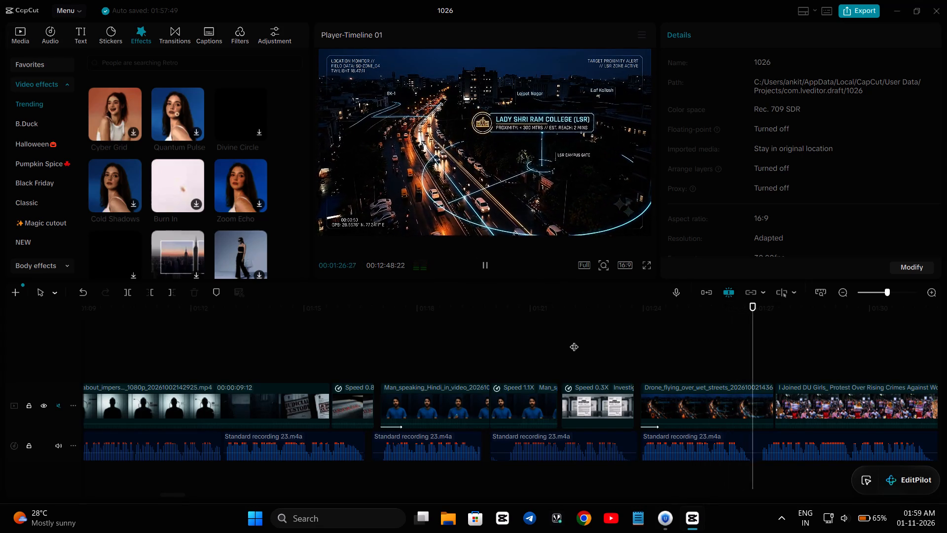
key("space")
Apply the Basic In animation Flash In to the 1.1X Crowd_counter_increments clip.
scroll(574, 341, "left", 1)
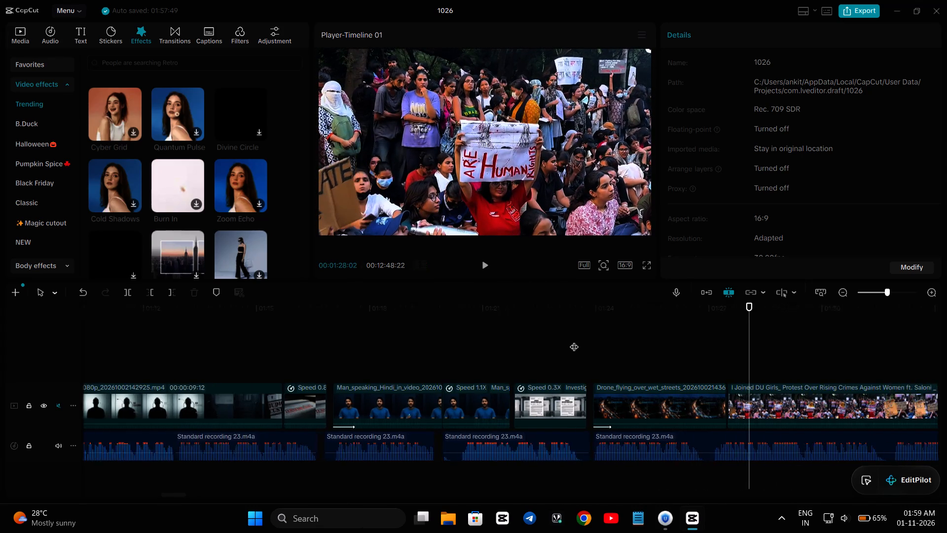
scroll(574, 341, "left", 5)
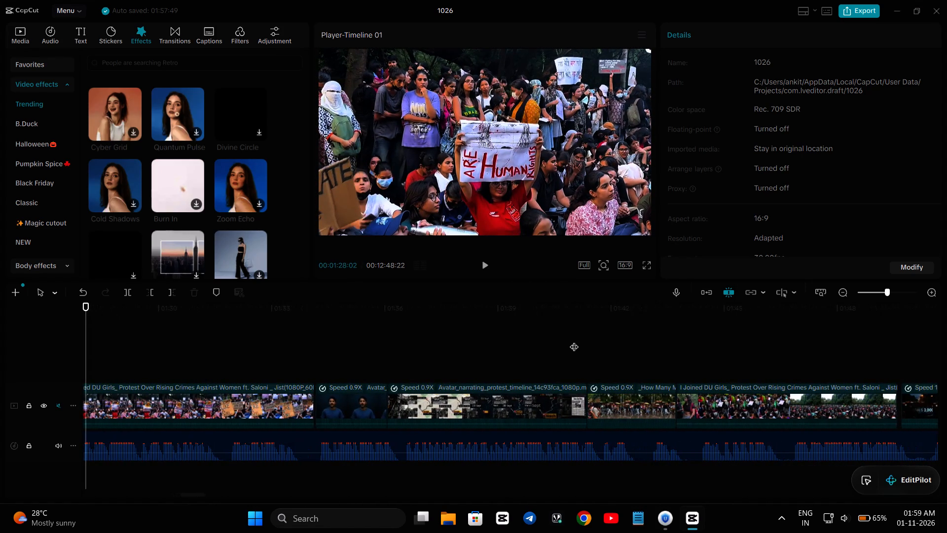
scroll(574, 341, "left", 1)
left_click(603, 407)
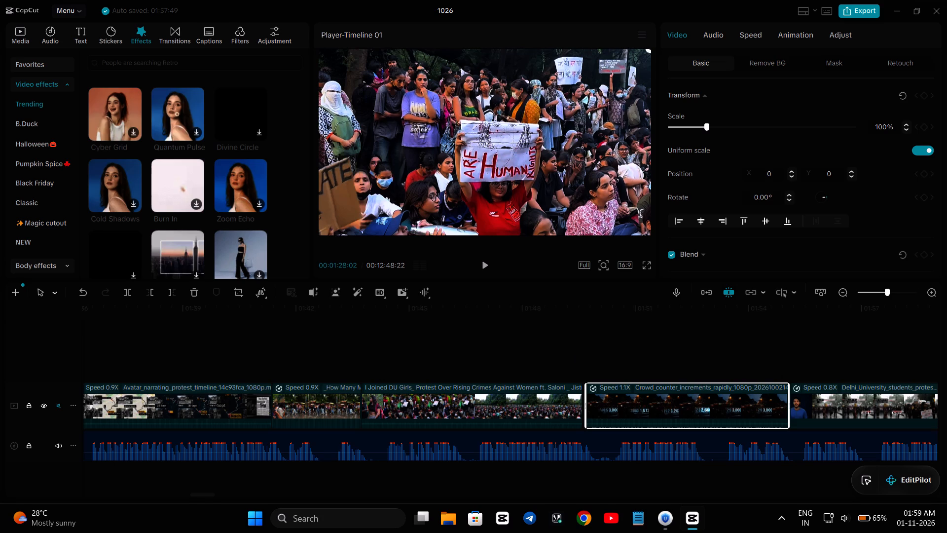
left_click(793, 36)
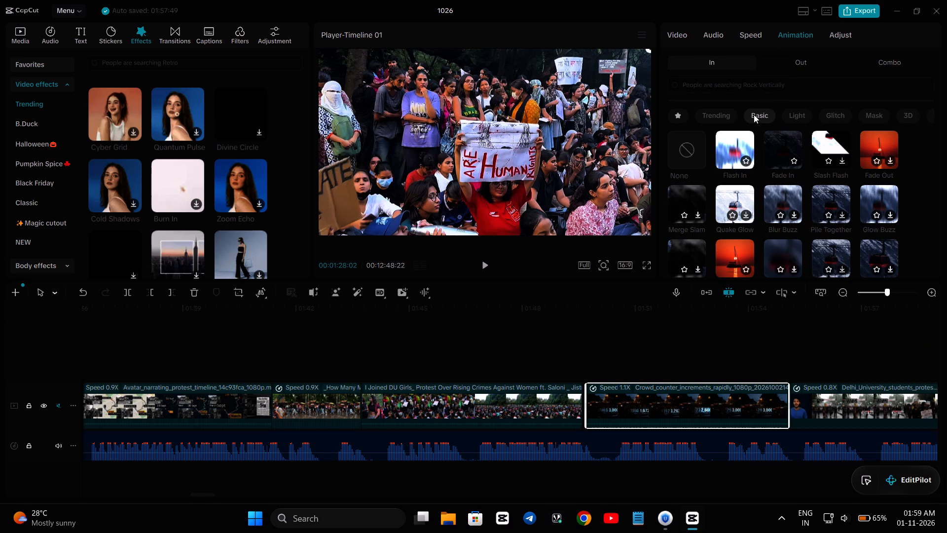
left_click(722, 143)
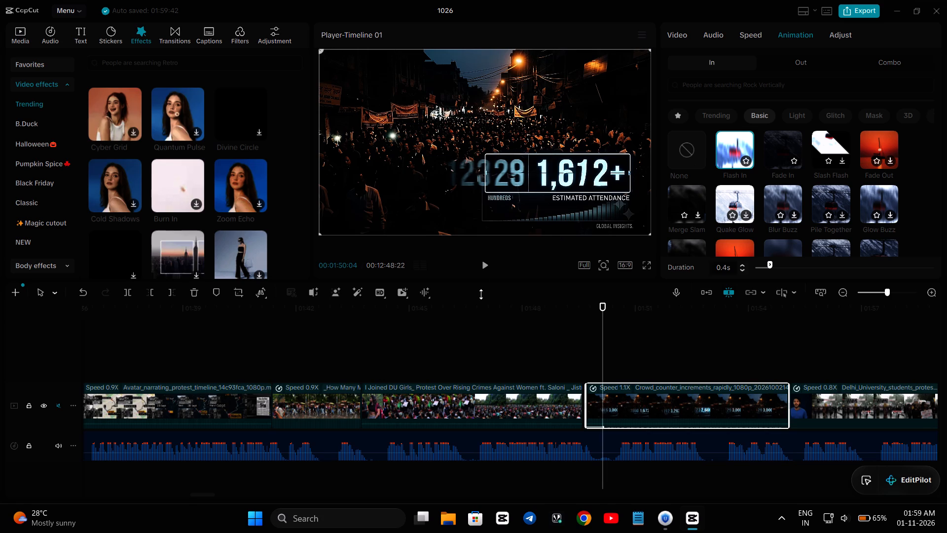
Play from the protest footage before the Crowd_counter_increments clip into the Avatar_delivering clips to review the entry animations.
left_click(480, 310)
key("space")
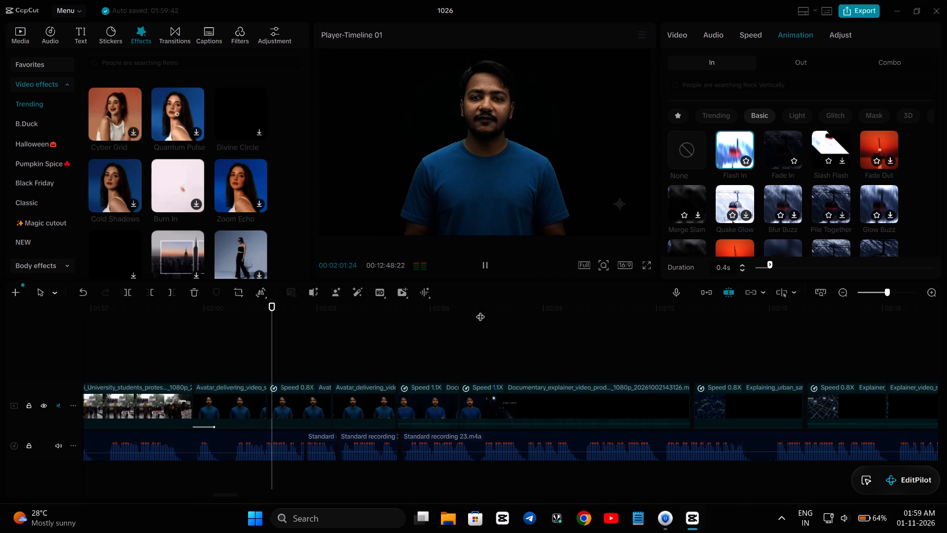
Set the duration of the Noir Pink-In animation on the first Avatar_delivering_video clip to 0.4 s.
left_click(237, 399)
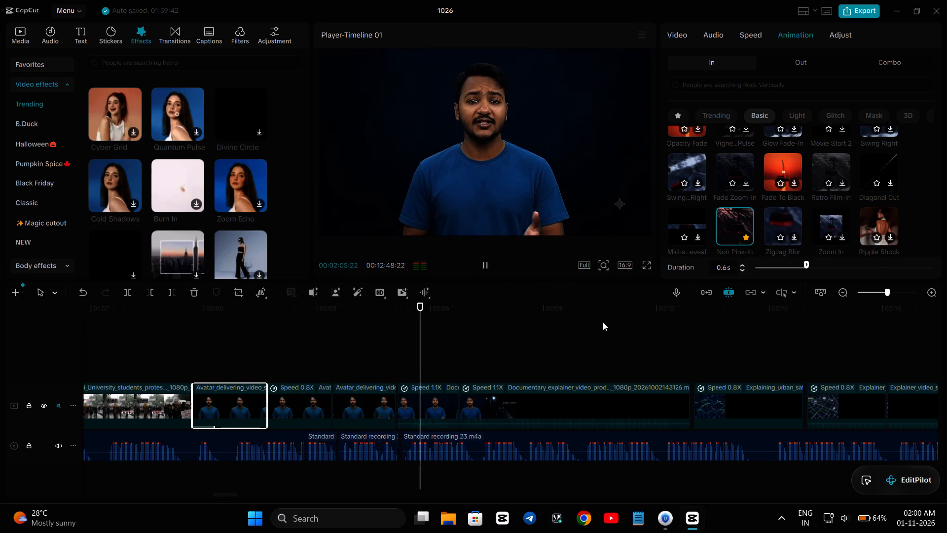
left_click(795, 268)
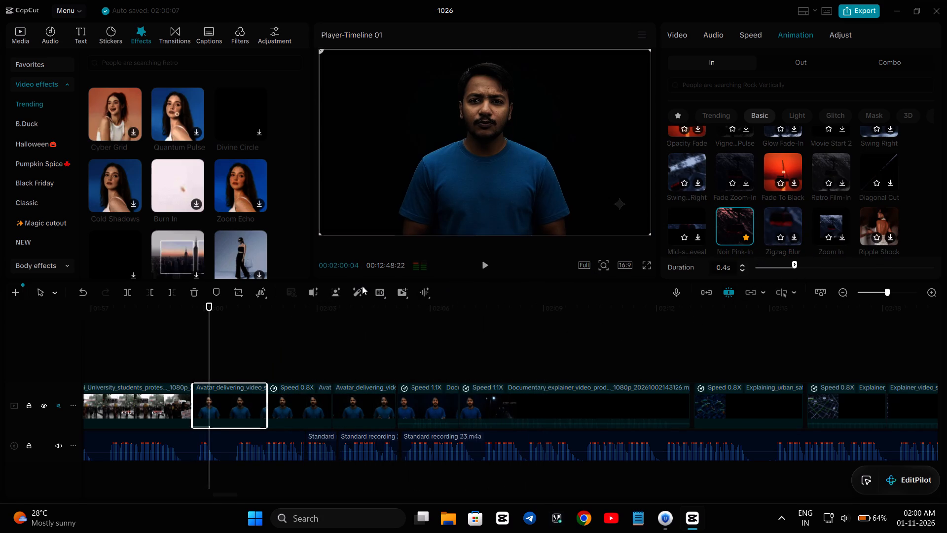
Replay the cut from the Delhi_University_students protest clip into the Avatar_delivering_video clip and onward to check the shortened entry animation.
left_click(152, 345)
key("space")
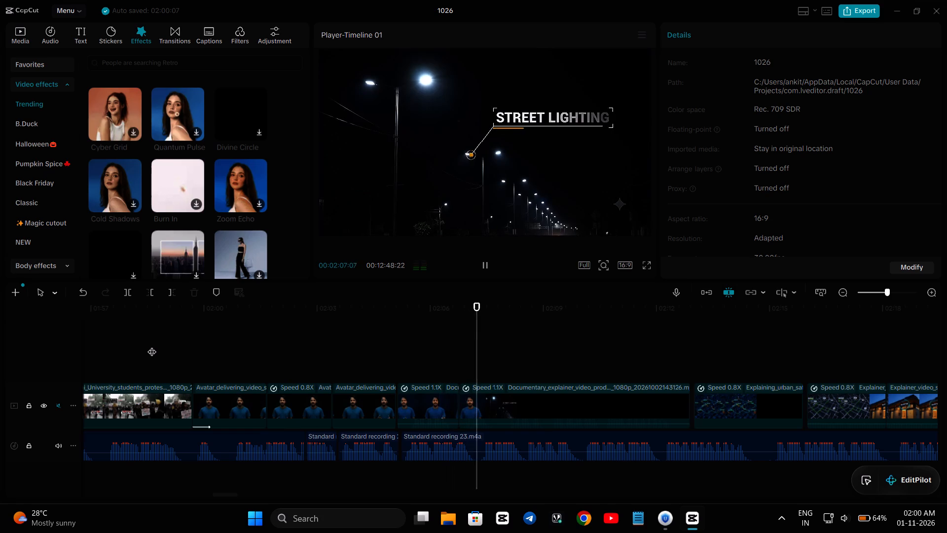
left_click(152, 345)
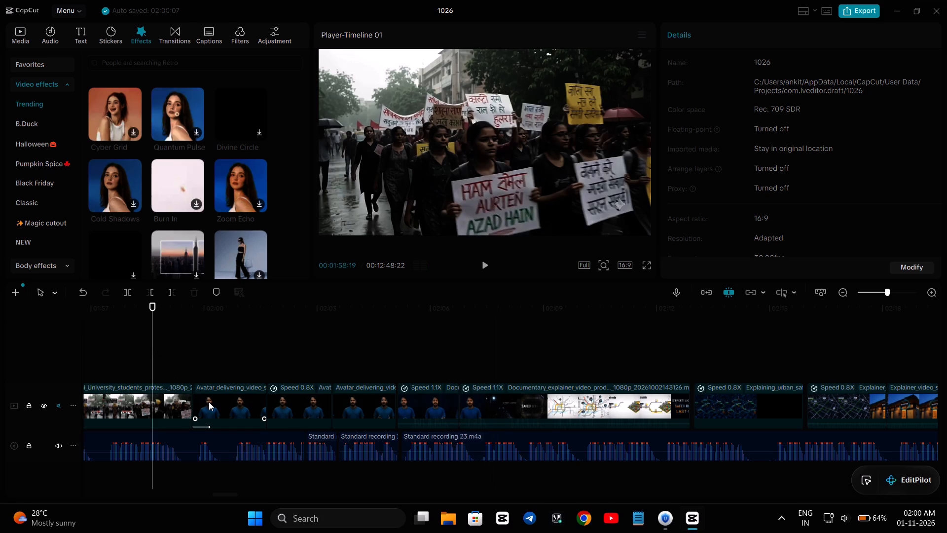
key("space")
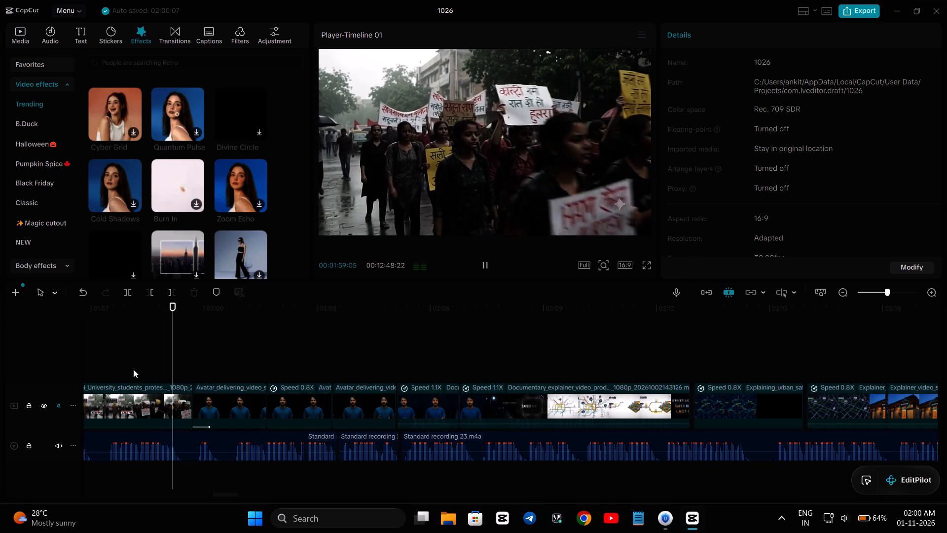
key("space")
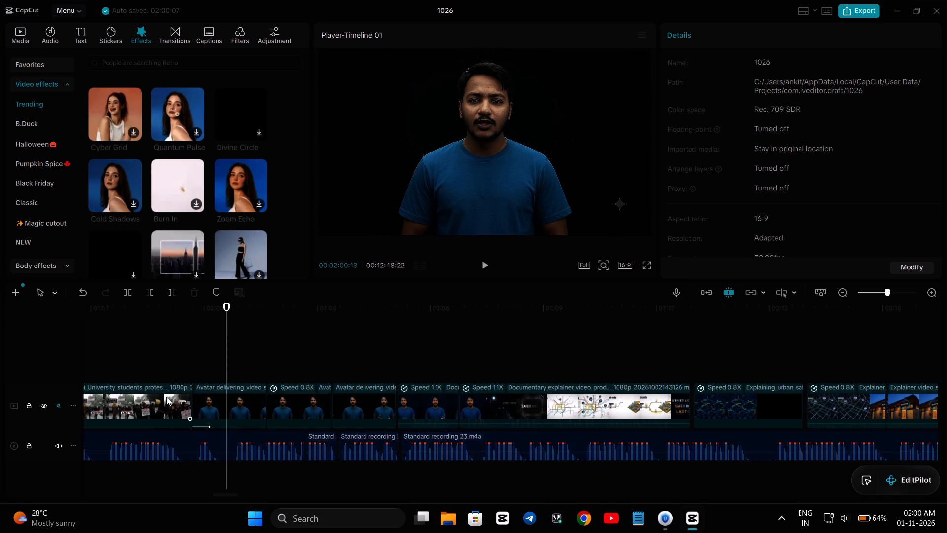
key("space")
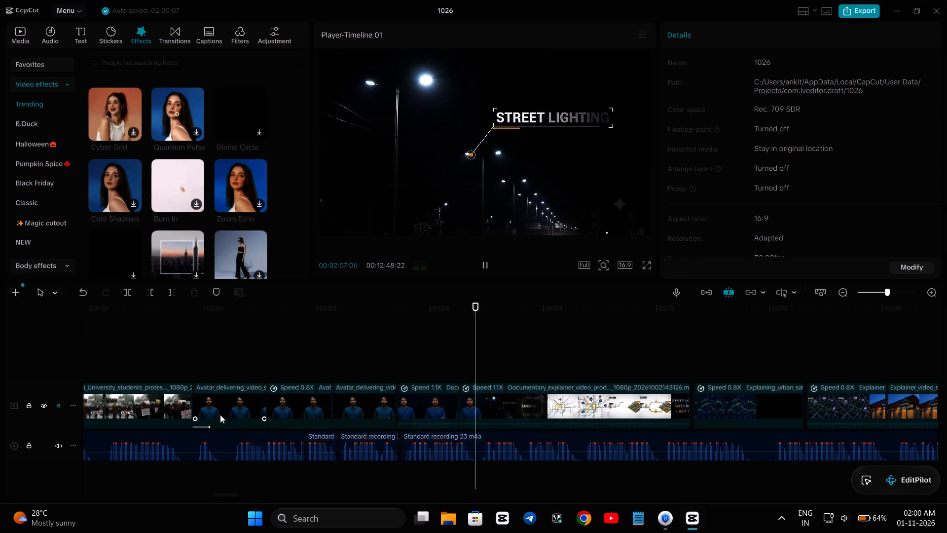
key("space")
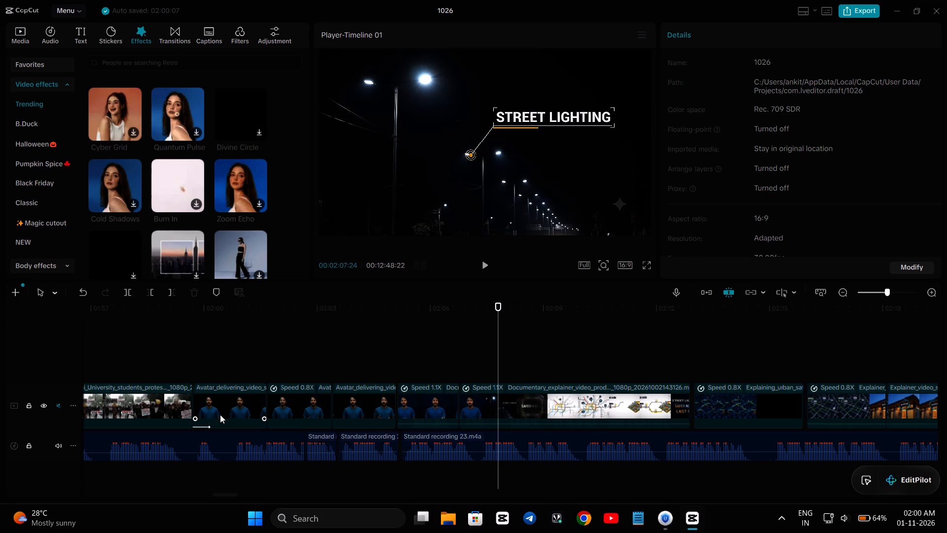
Extend the start of the first 1.1X Documentary_explainer clip back to the preceding Avatar_delivering_video clip, closing the small gap at the cut.
left_click(342, 345)
key("space")
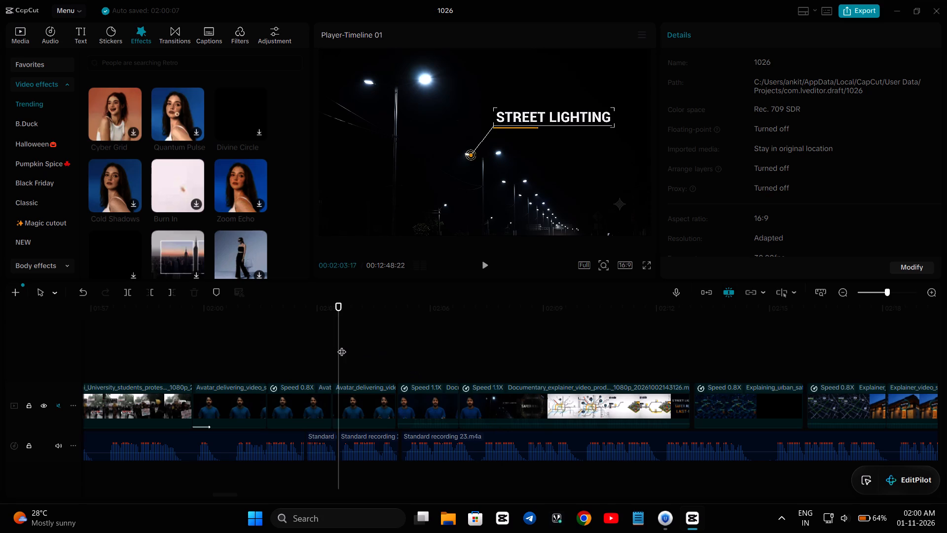
key("space")
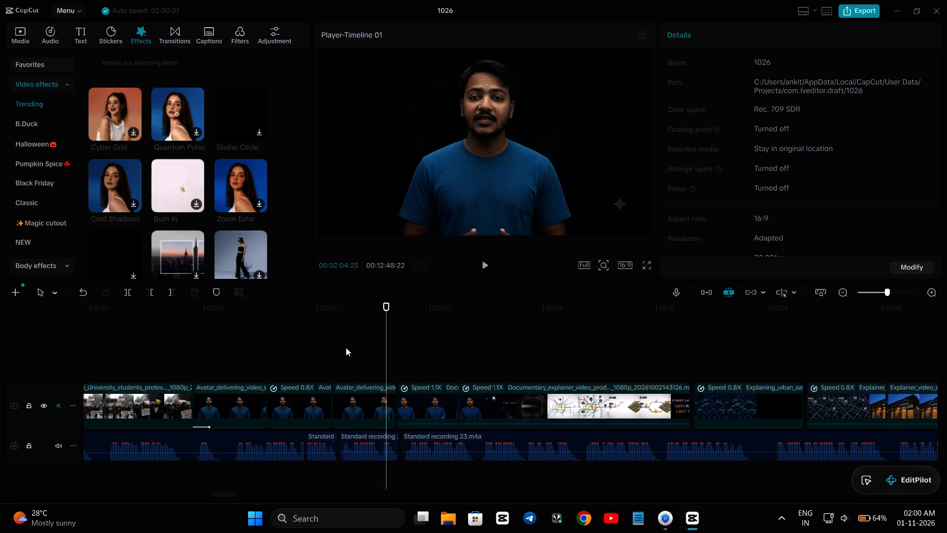
key("space")
key("space")
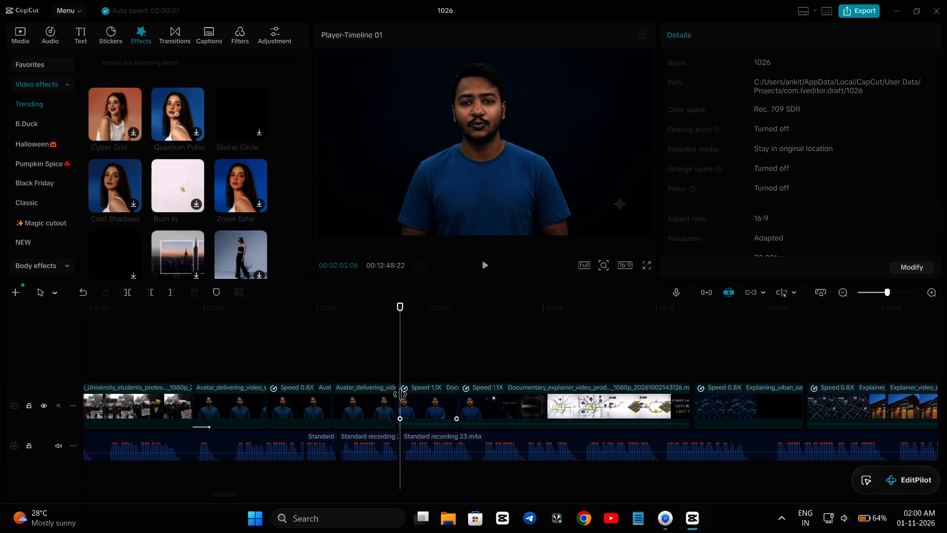
left_click(399, 367)
left_click(397, 400)
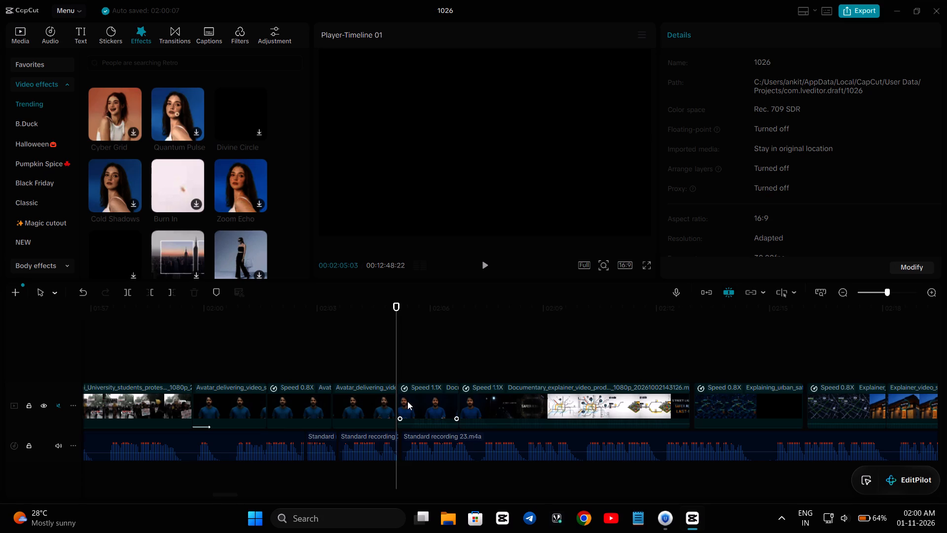
left_click(407, 401)
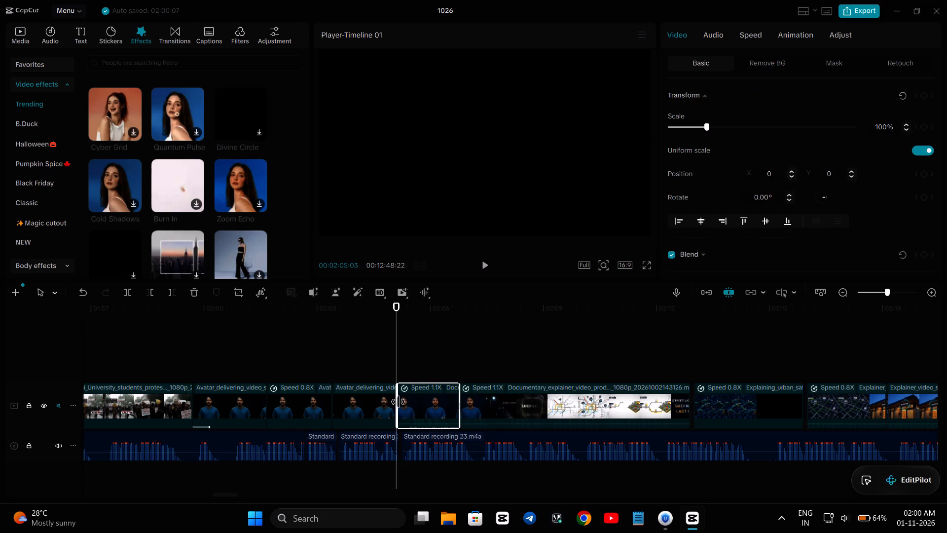
left_click_drag(395, 403, 389, 404)
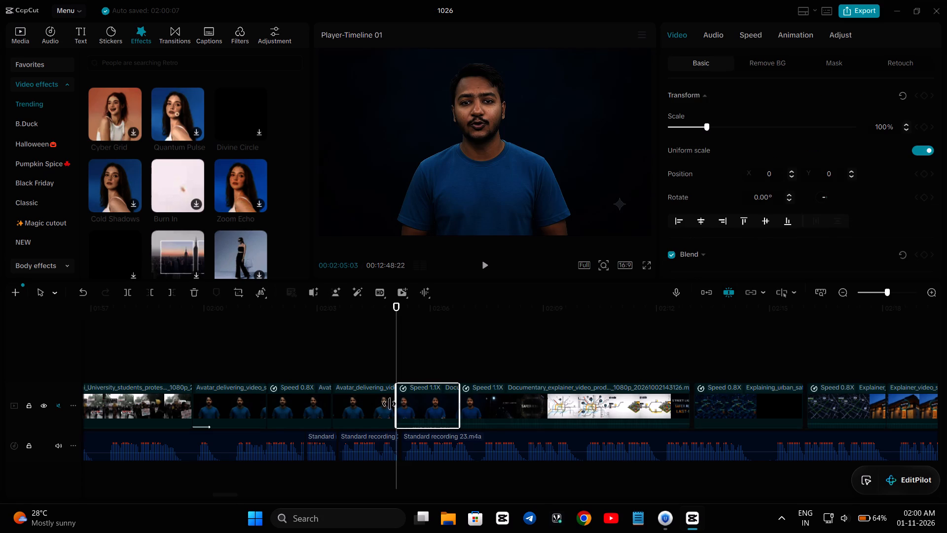
left_click_drag(389, 404, 382, 404)
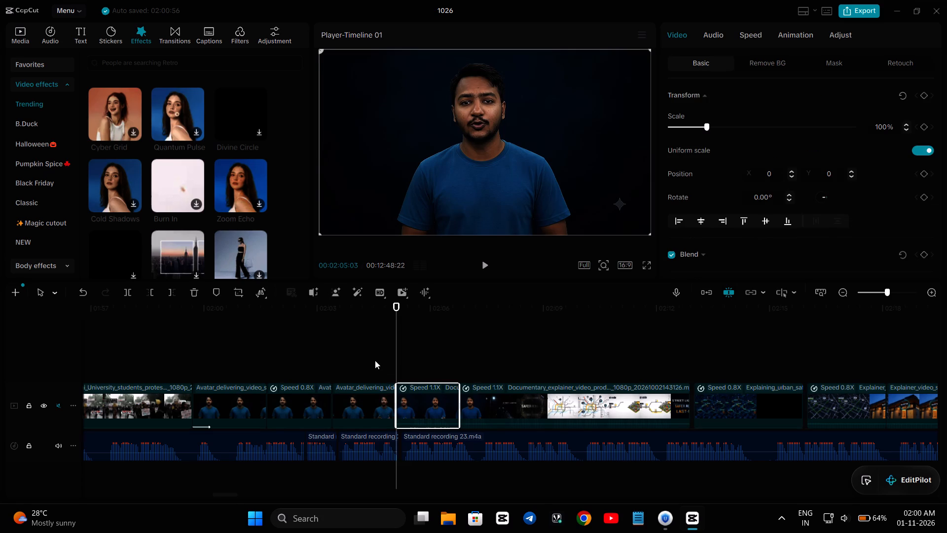
Replay the cut from the third Avatar_delivering_video clip into the 1.1X Documentary_explainer clips to check the join.
left_click(375, 360)
key("space")
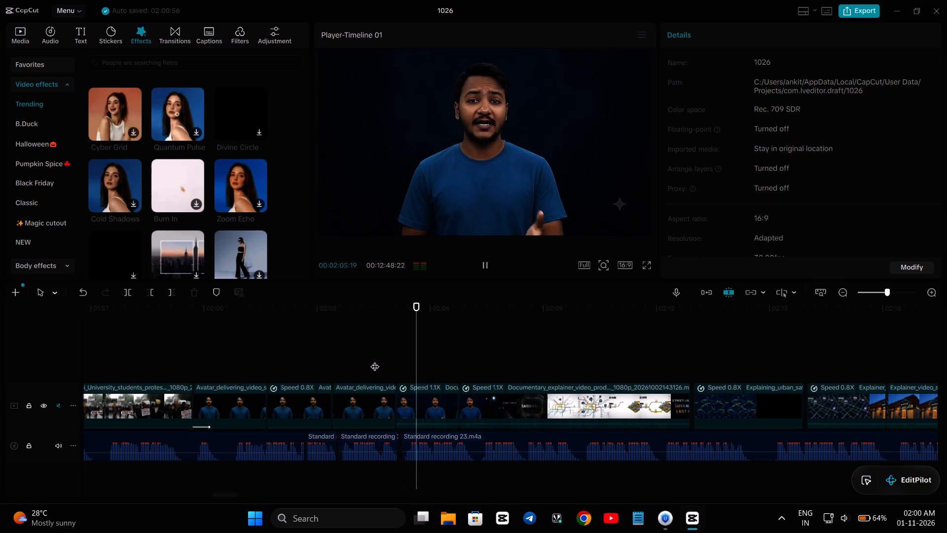
key("space")
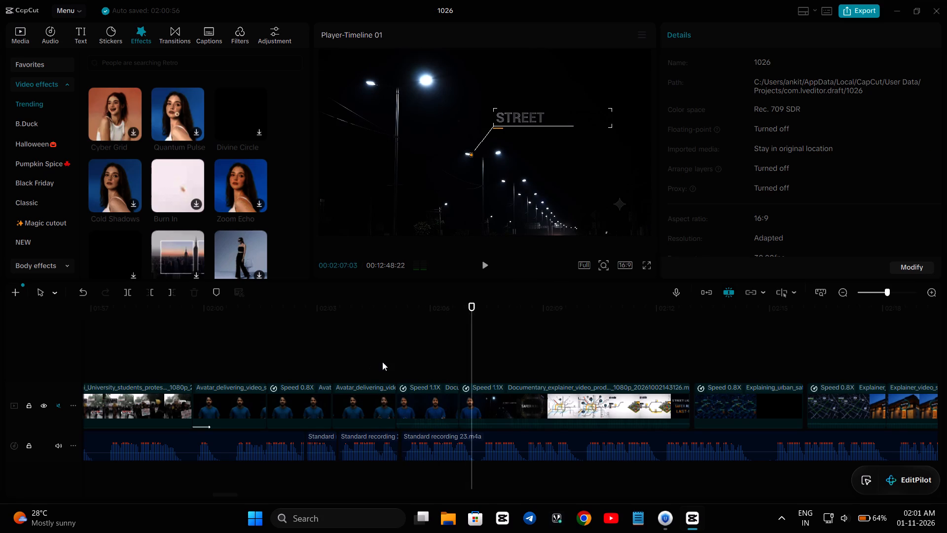
left_click(382, 362)
left_click(367, 358)
key("space")
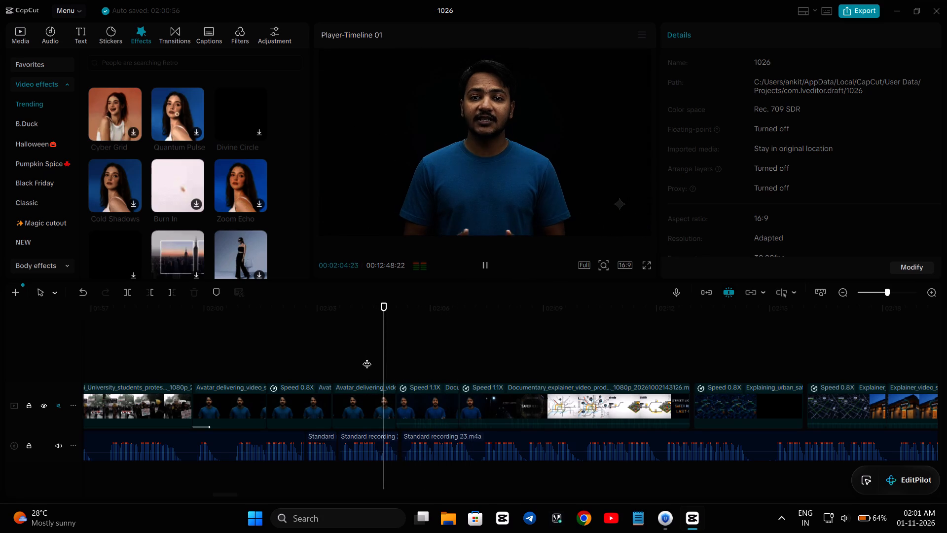
key("space")
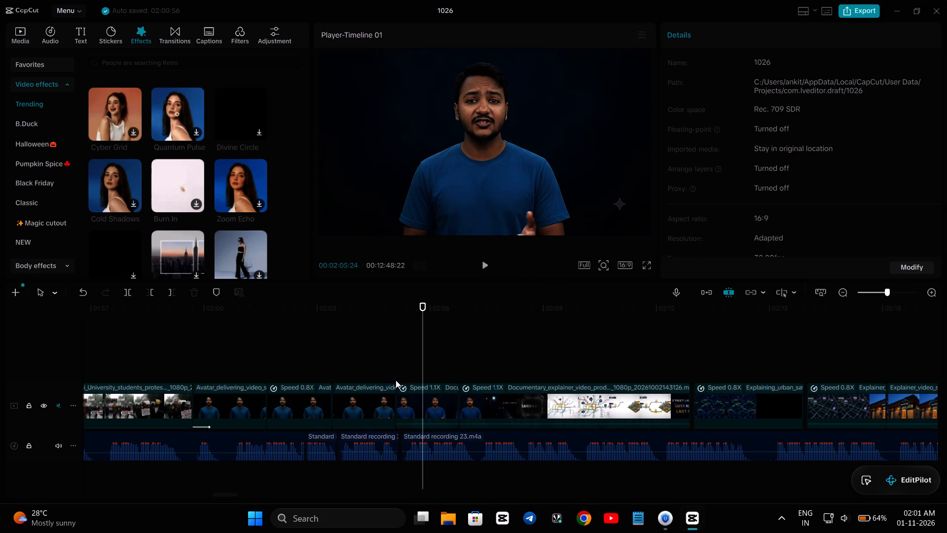
key("space")
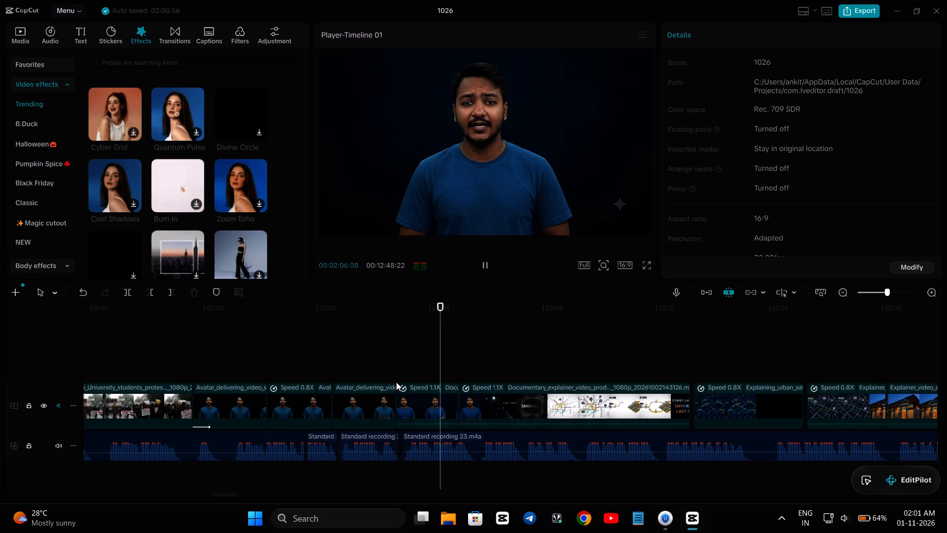
key("space")
key("space")
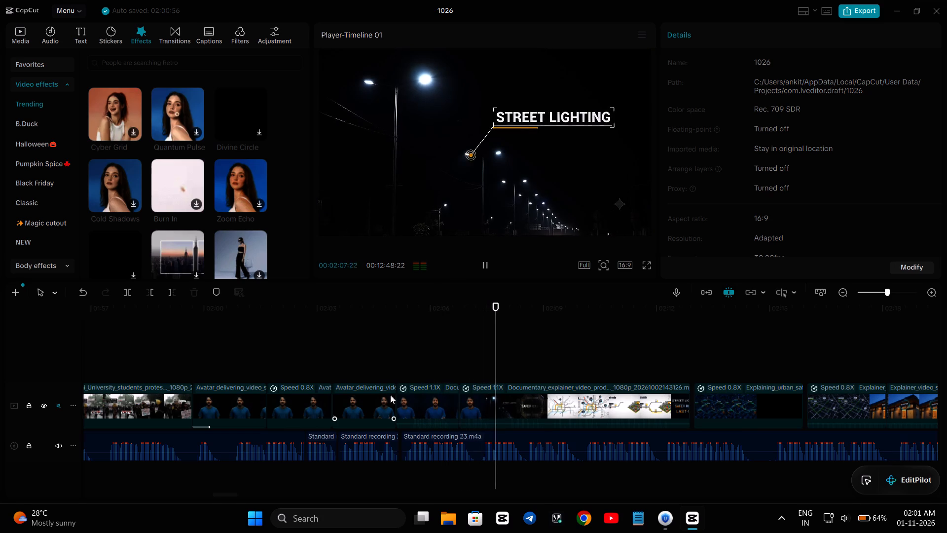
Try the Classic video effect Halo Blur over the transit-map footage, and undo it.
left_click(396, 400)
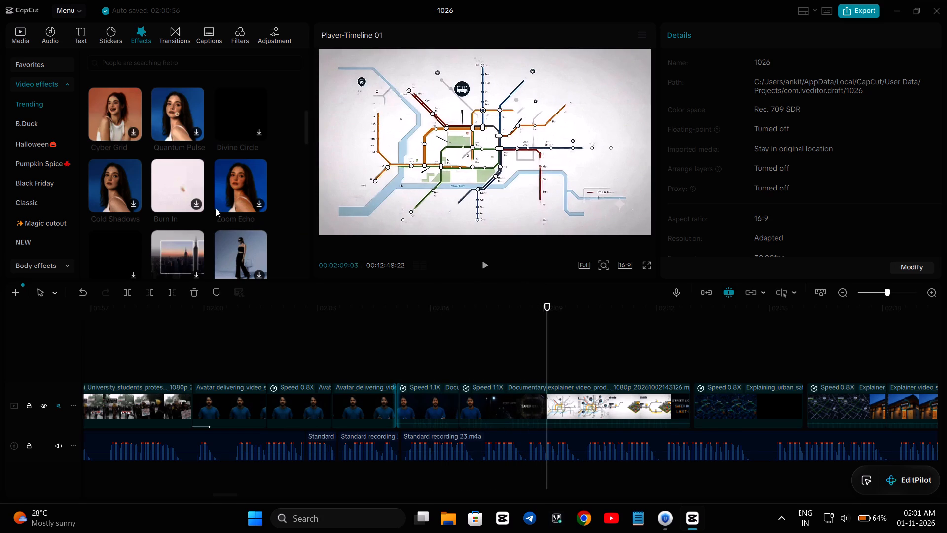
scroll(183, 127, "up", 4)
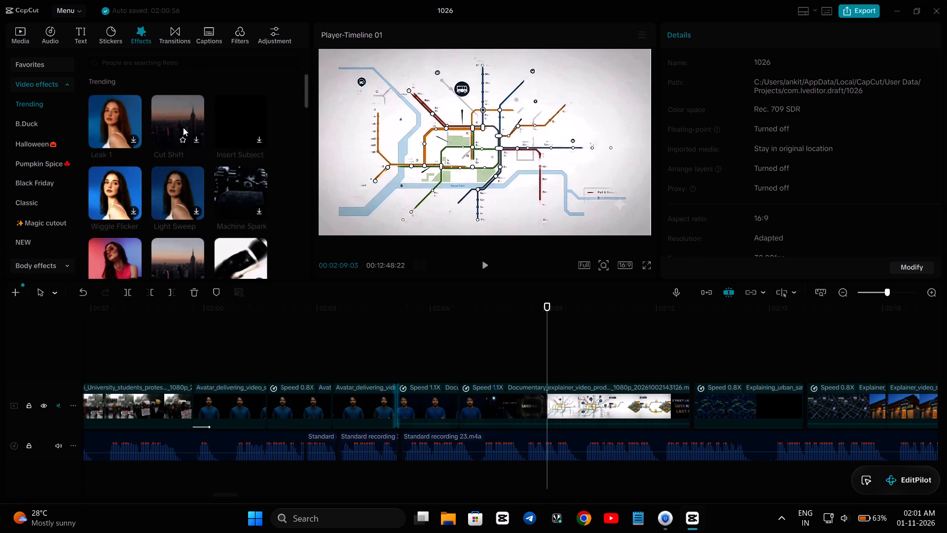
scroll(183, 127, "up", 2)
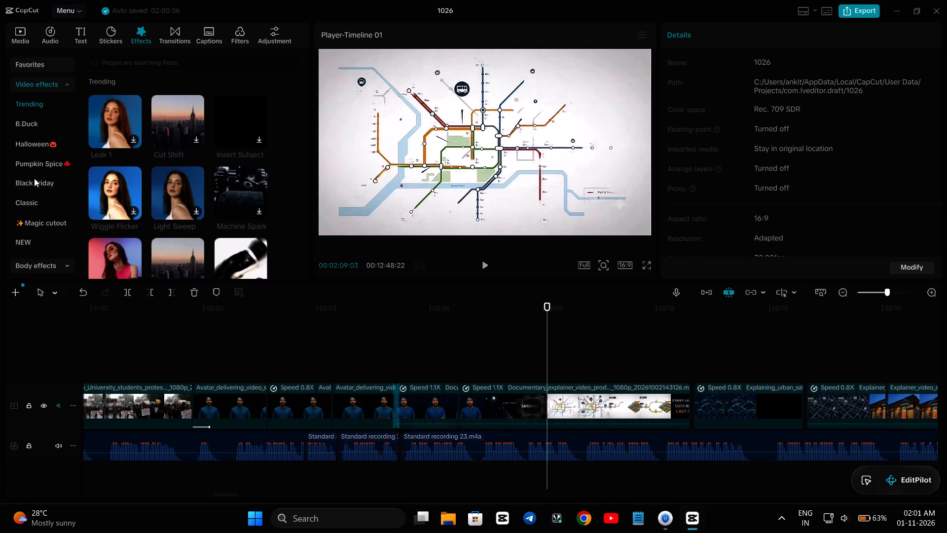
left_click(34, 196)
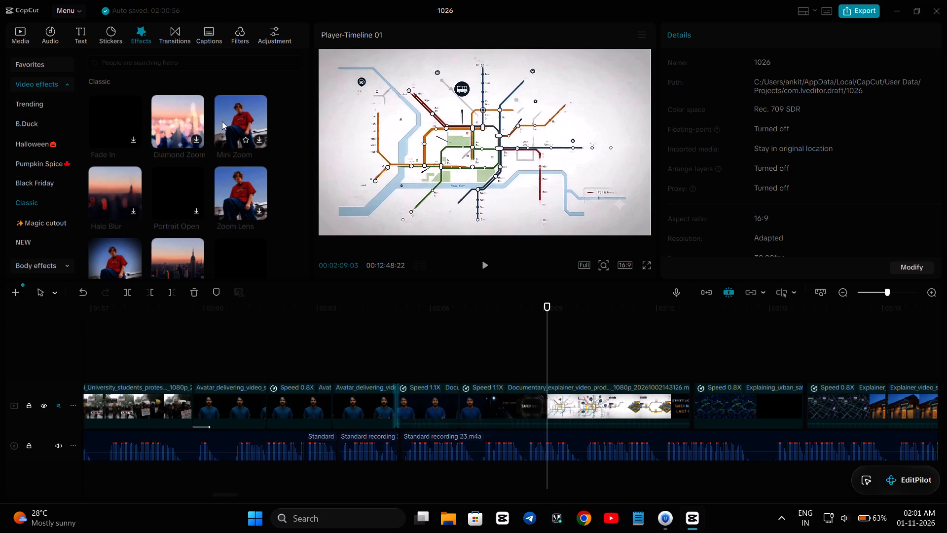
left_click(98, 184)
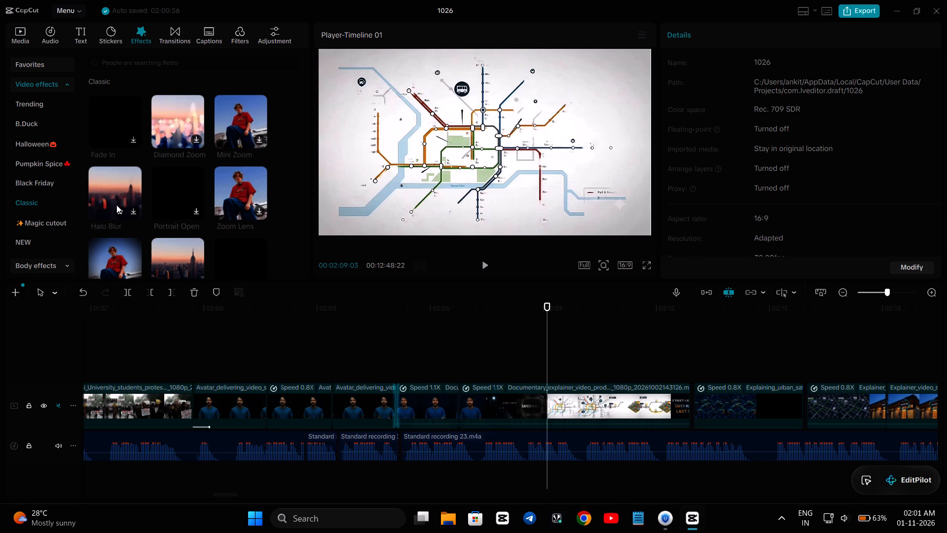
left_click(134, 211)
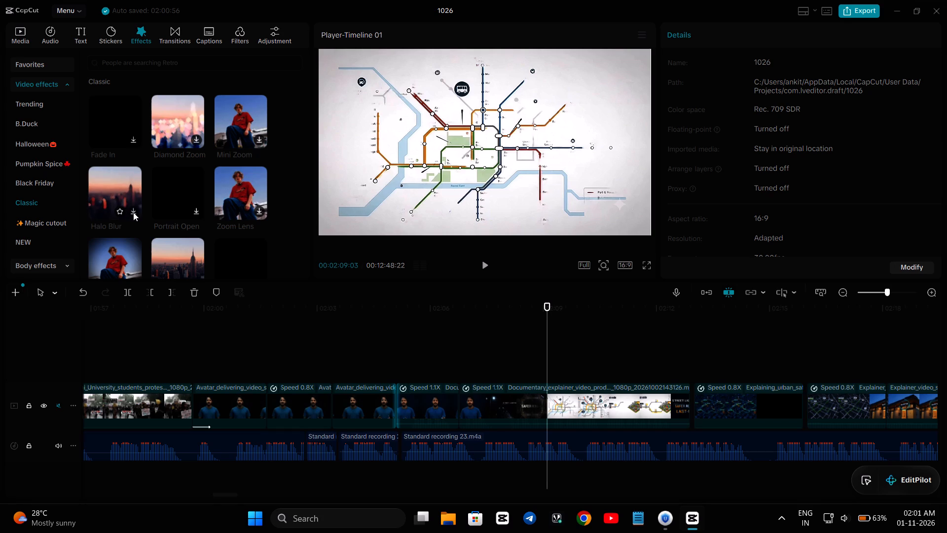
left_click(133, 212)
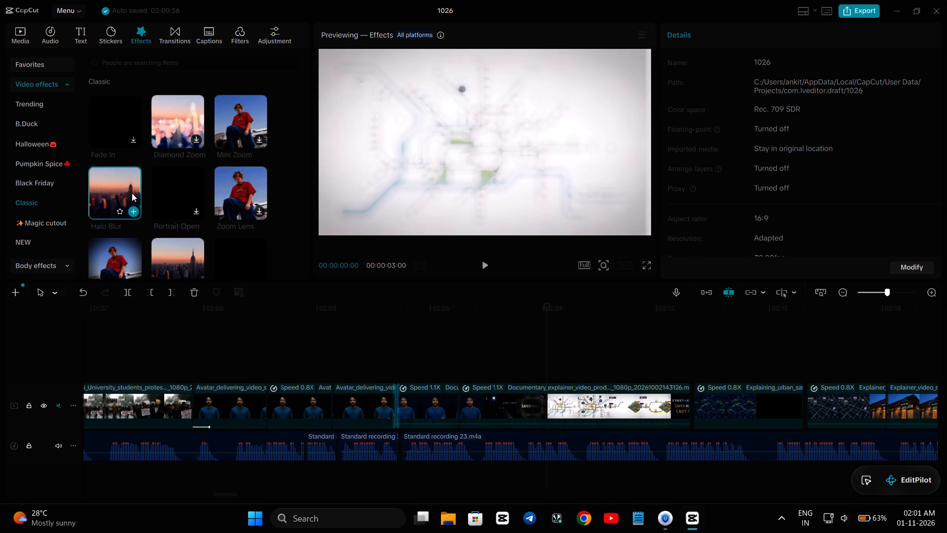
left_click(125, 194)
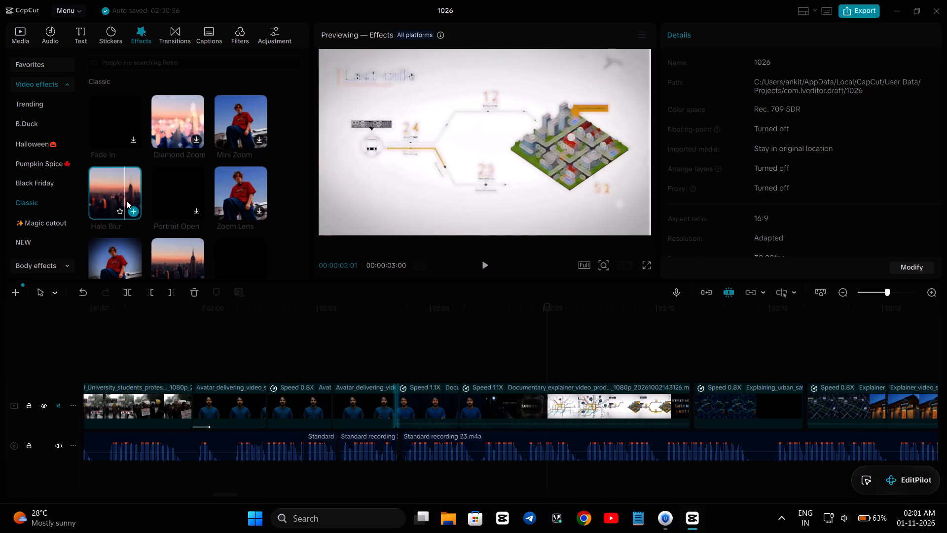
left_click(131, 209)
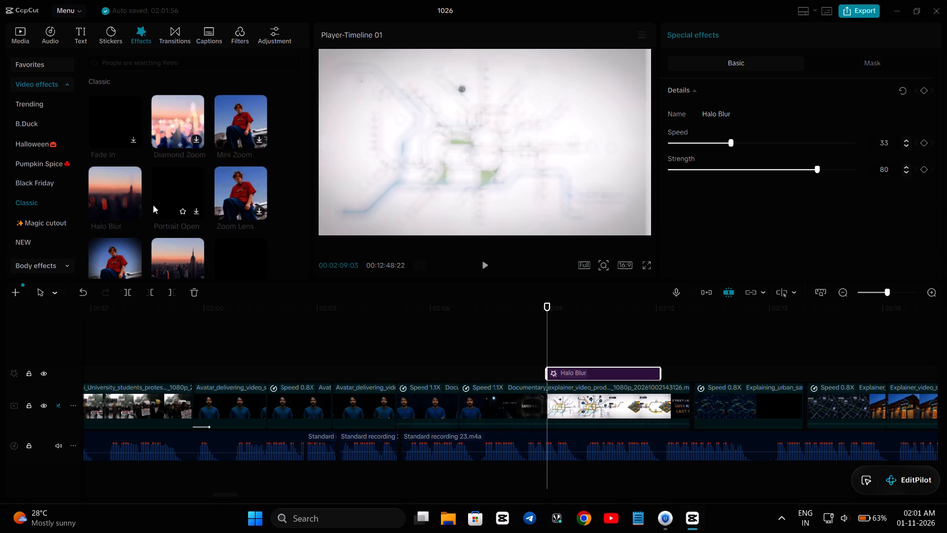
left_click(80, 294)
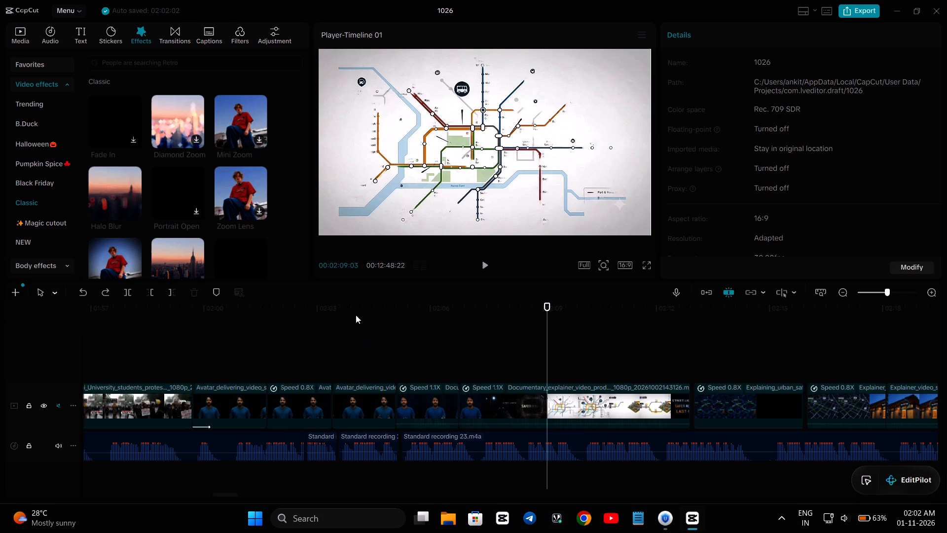
Add the Trending transition Slight Jitter at the cut between the third Avatar_delivering_video clip and the first 1.1X Documentary_explainer clip.
left_click(173, 33)
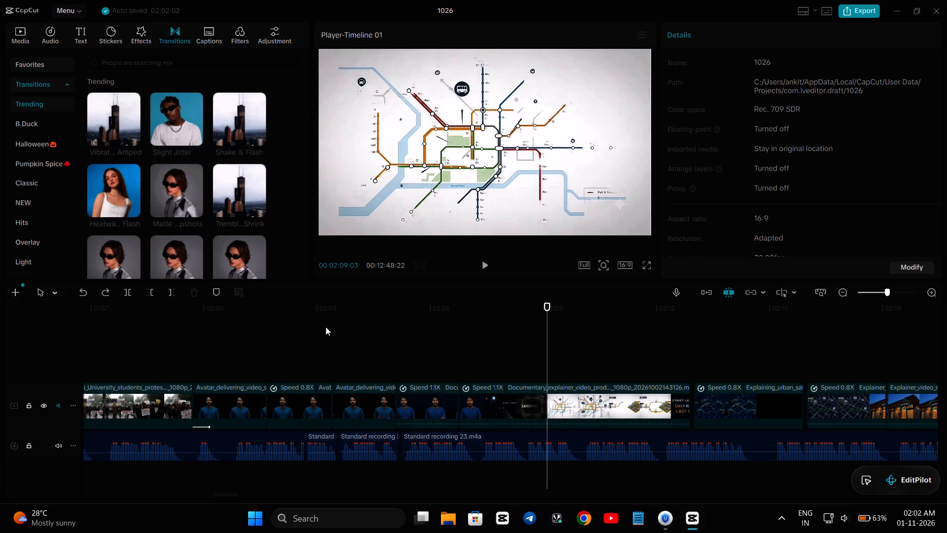
left_click(387, 362)
key("space")
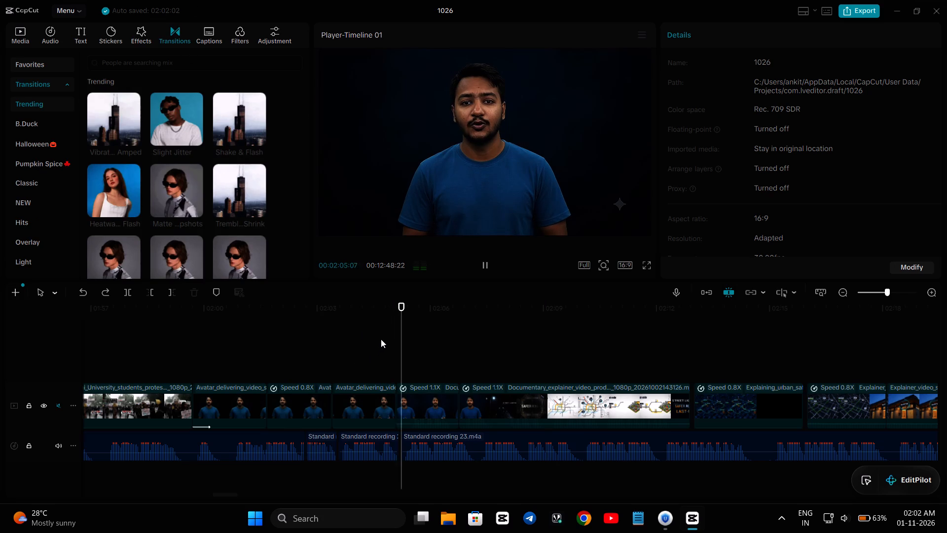
key("space")
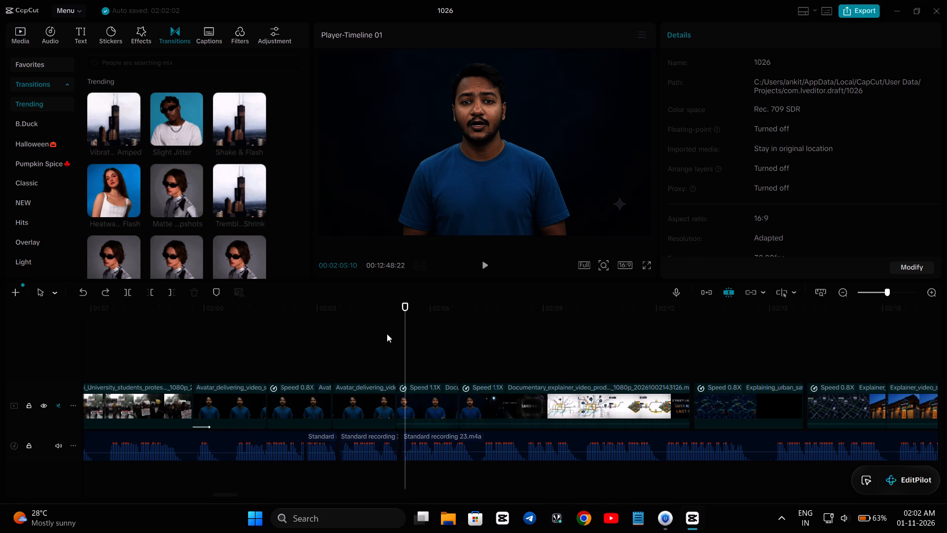
left_click(396, 396)
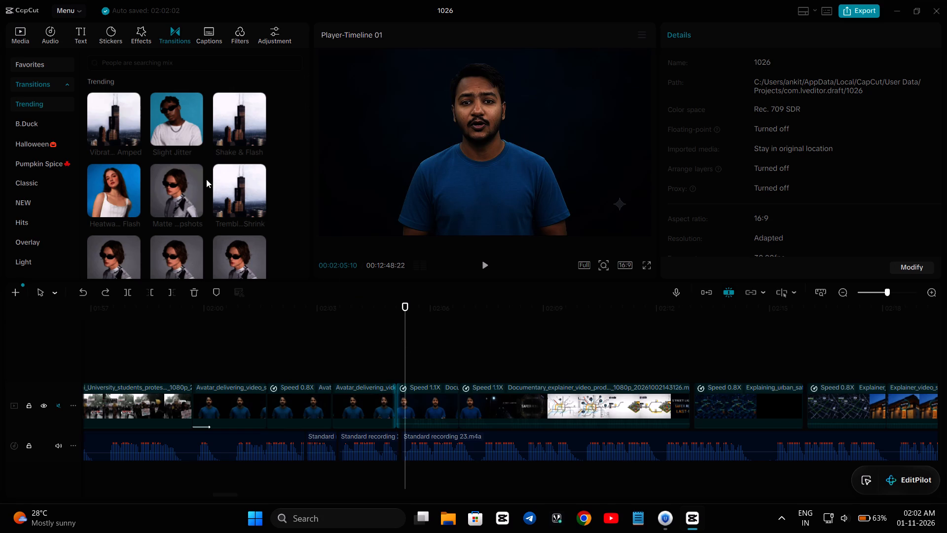
left_click(182, 123)
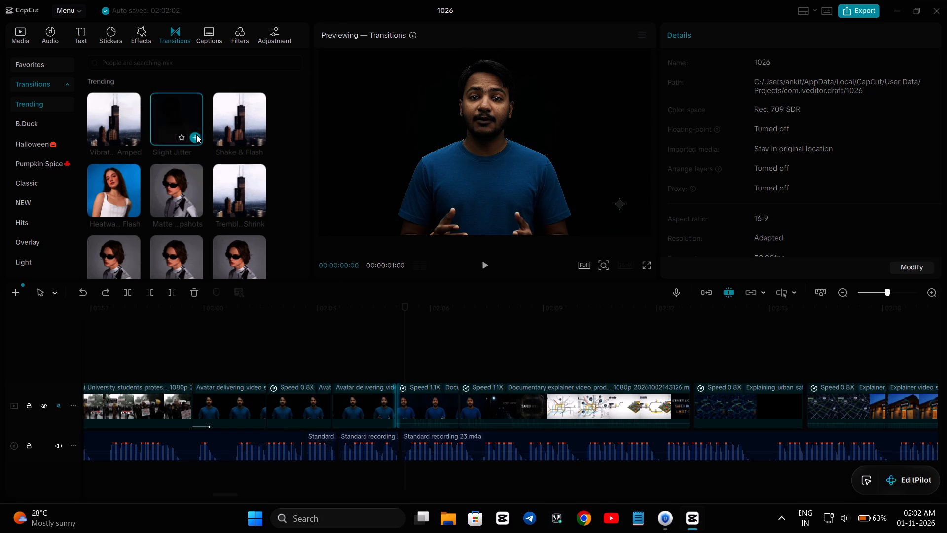
left_click(196, 134)
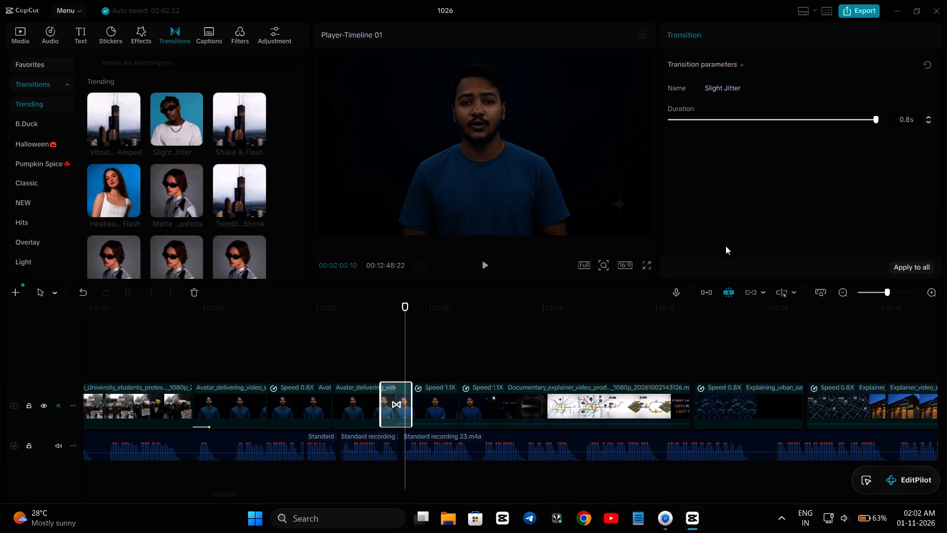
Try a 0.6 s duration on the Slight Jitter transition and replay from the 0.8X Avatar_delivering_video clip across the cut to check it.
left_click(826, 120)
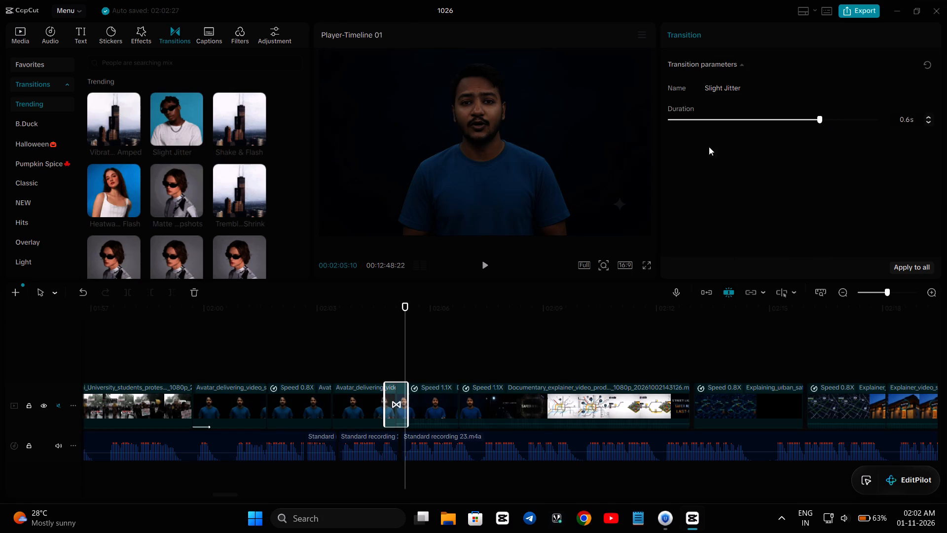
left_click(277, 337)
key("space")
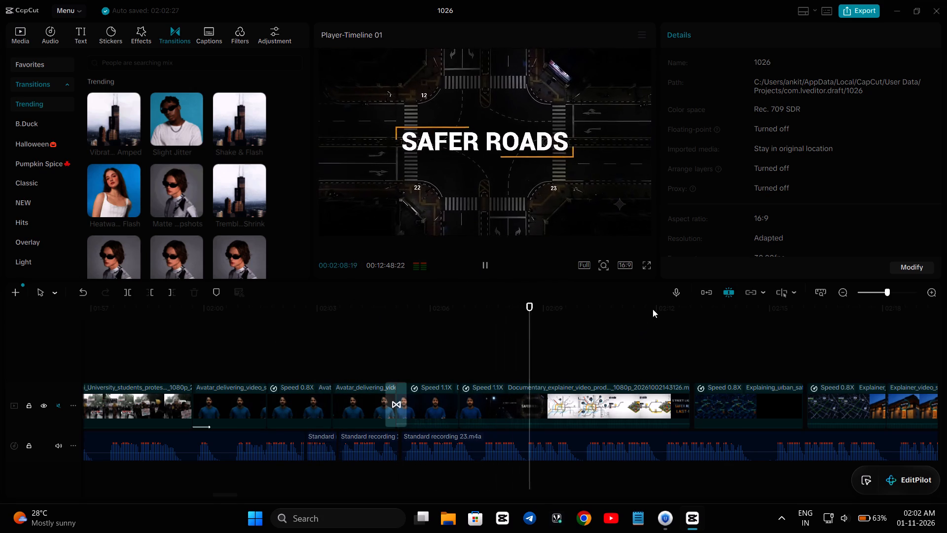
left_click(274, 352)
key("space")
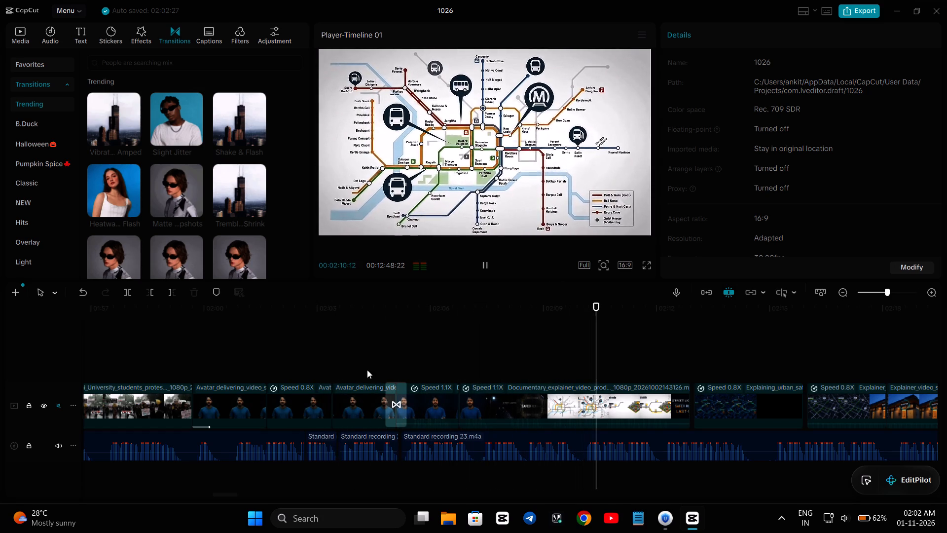
Set the duration of the Slight Jitter transition to 0.4 s.
left_click(393, 394)
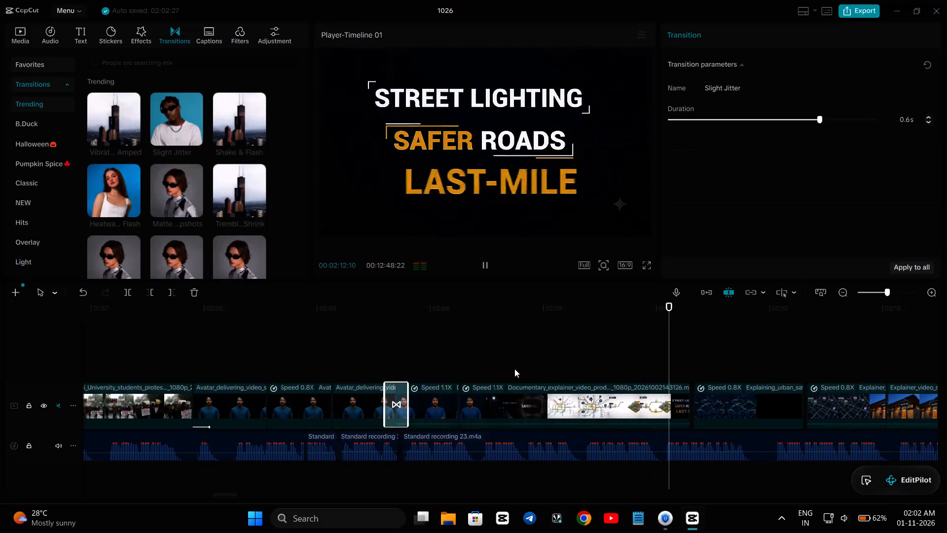
left_click(761, 117)
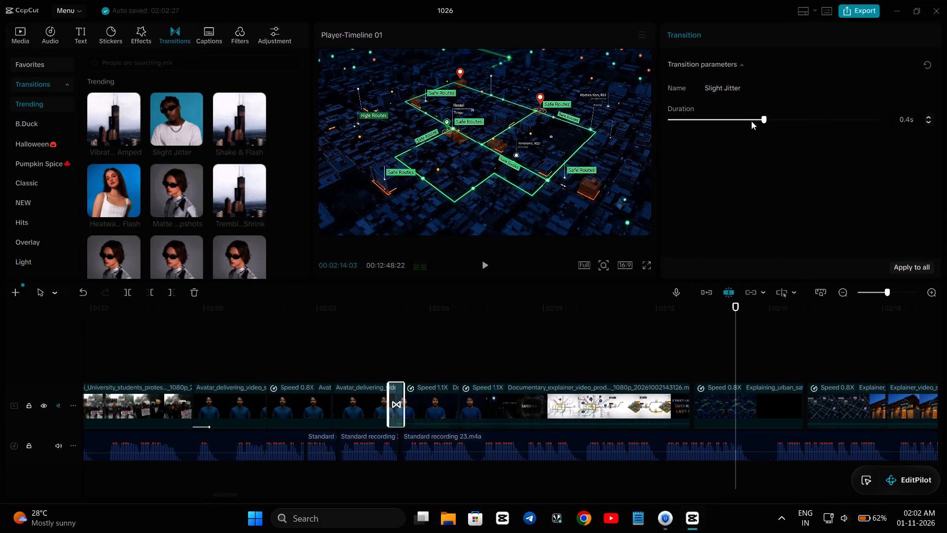
Replay from the 0.8X Avatar_delivering_video clip across the Slight Jitter cut through to the street-map footage to check it.
left_click(279, 326)
key("space")
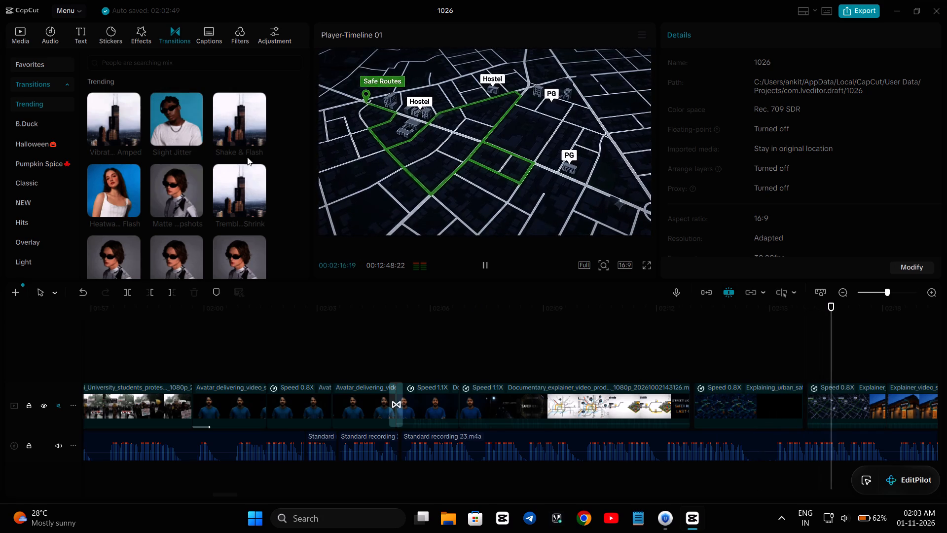
key("space")
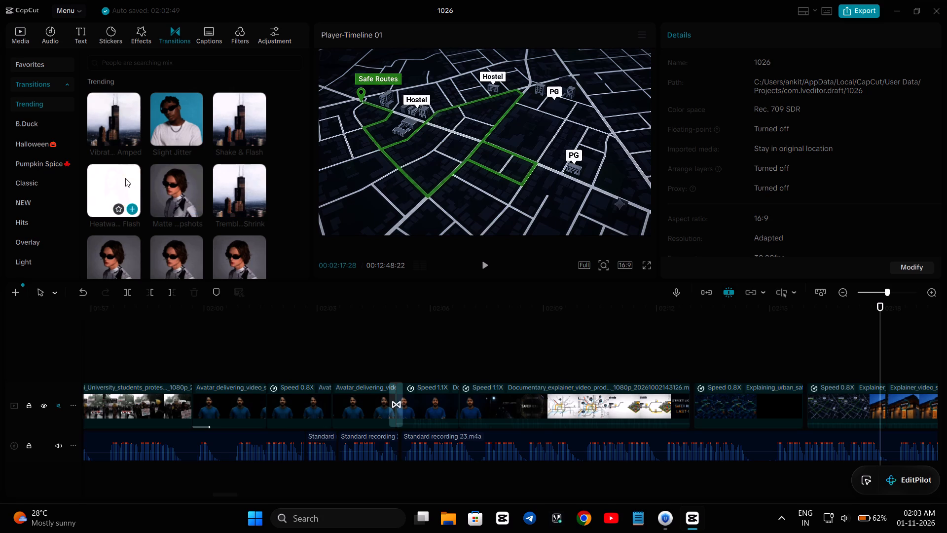
Find Off-color Burst among the Trending transitions and download it.
scroll(170, 185, "down", 1)
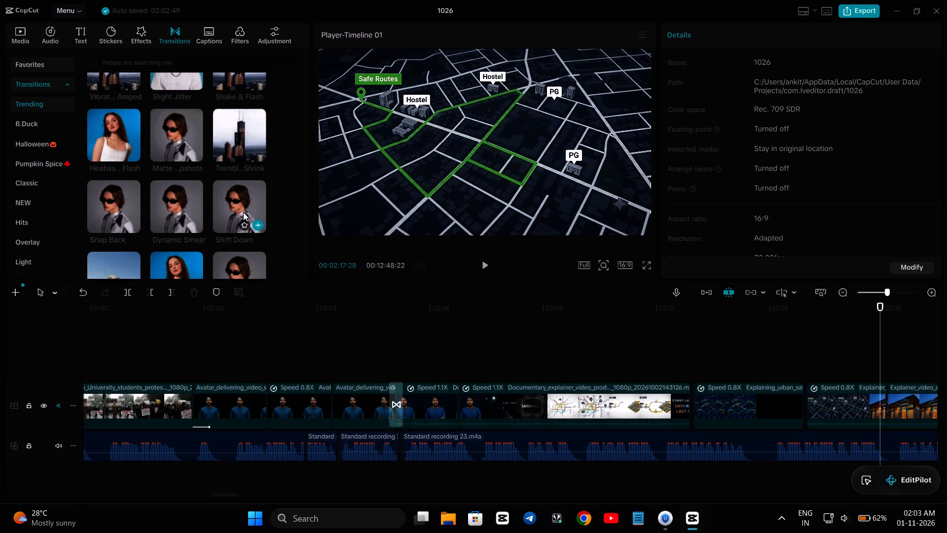
scroll(243, 212, "down", 1)
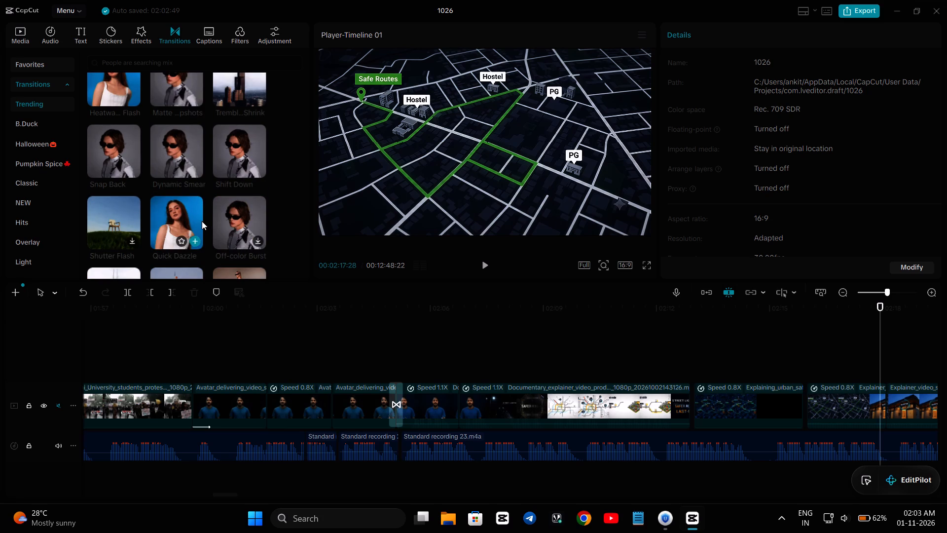
left_click(251, 237)
left_click(257, 240)
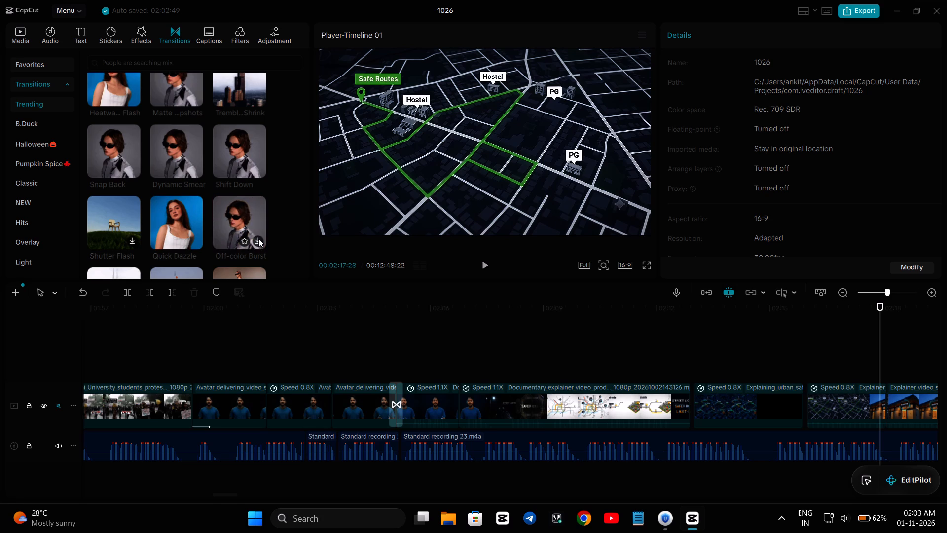
left_click(259, 238)
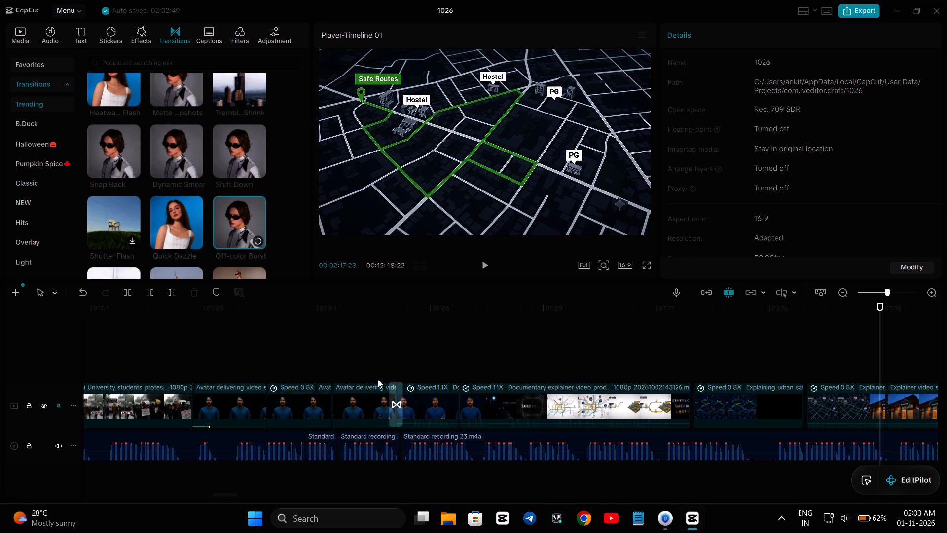
Delete the Slight Jitter transition between the third Avatar_delivering_video clip and the first 1.1X Documentary_explainer clip.
left_click(394, 398)
left_click(198, 292)
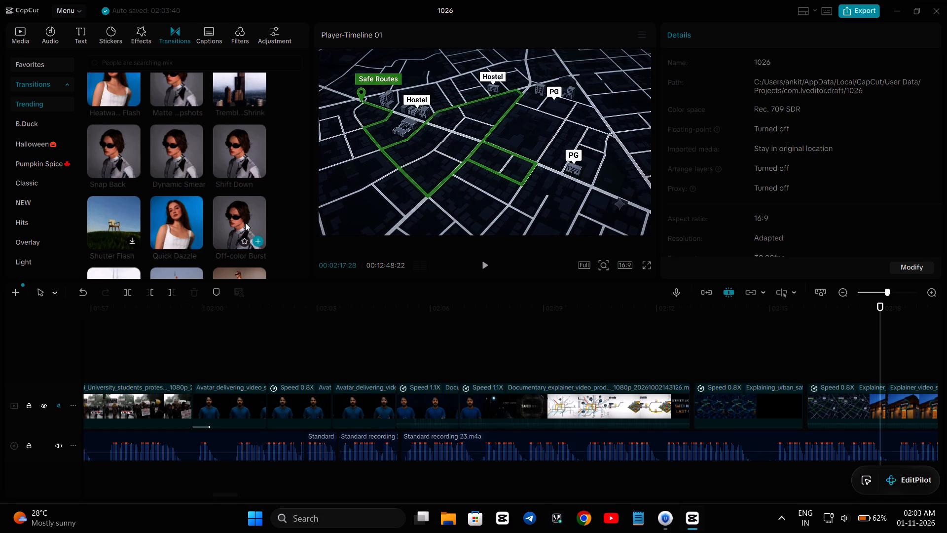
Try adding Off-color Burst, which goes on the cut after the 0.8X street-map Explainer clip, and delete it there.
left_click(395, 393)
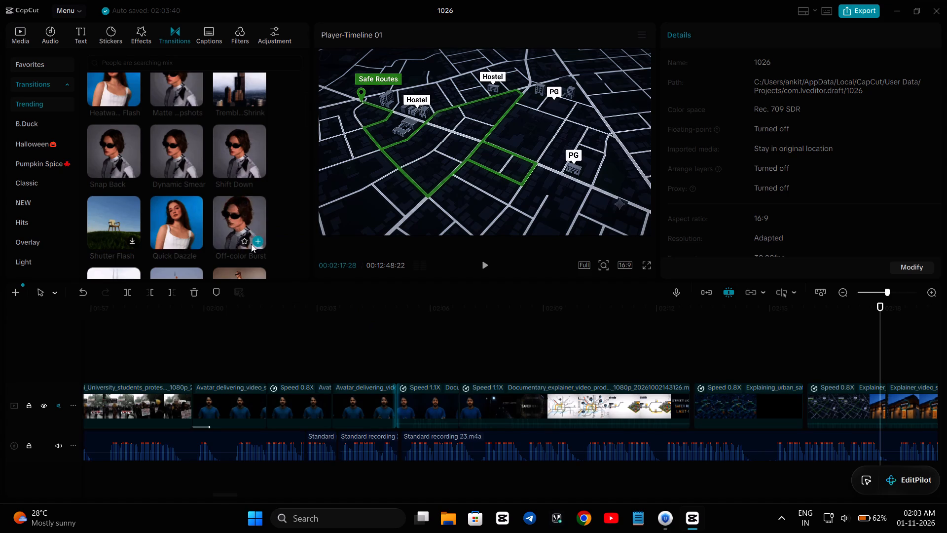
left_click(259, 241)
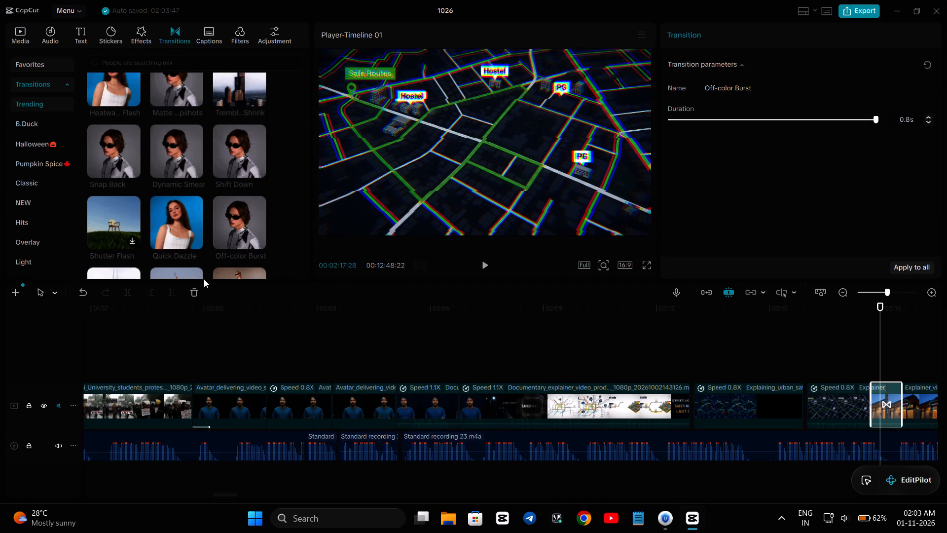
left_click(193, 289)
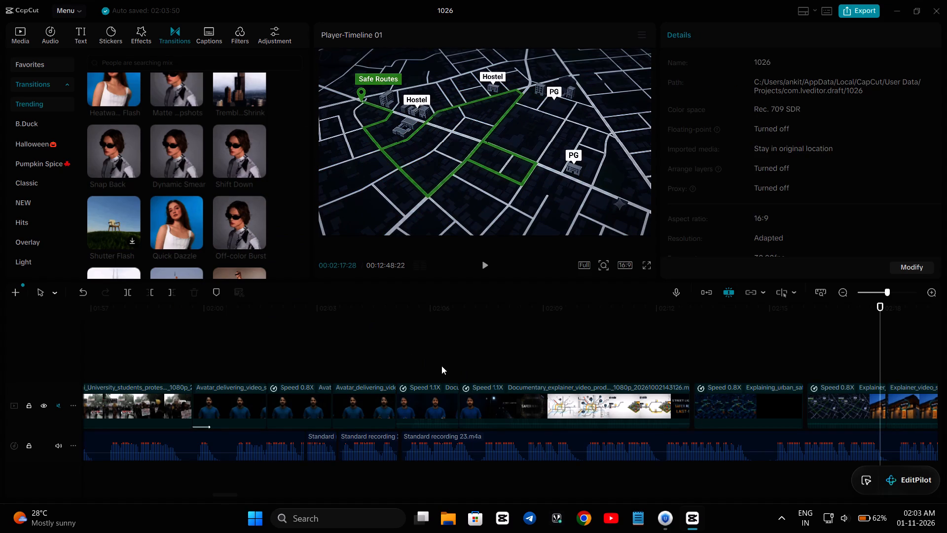
Add the Off-color Burst transition at the cut between the third Avatar_delivering_video clip and the first 1.1X Documentary_explainer clip.
left_click(389, 341)
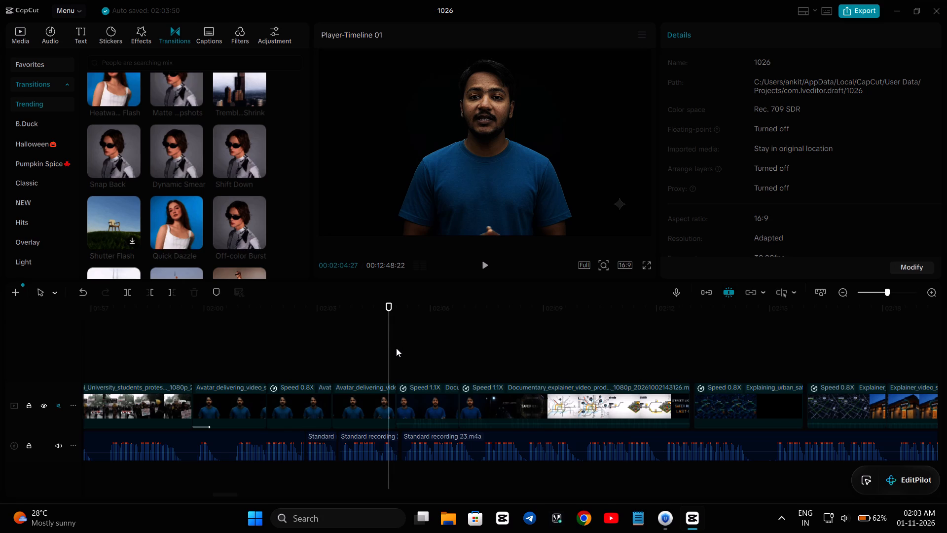
left_click(396, 351)
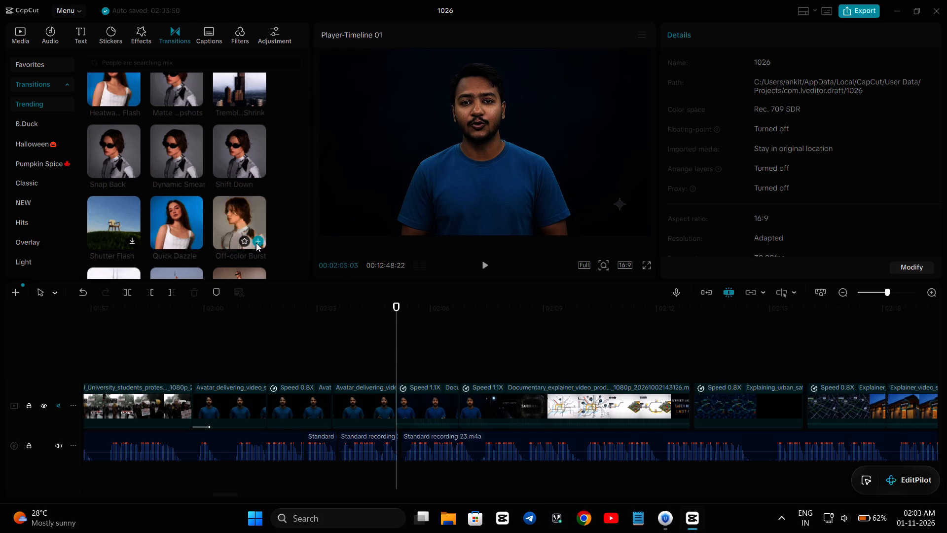
left_click(256, 243)
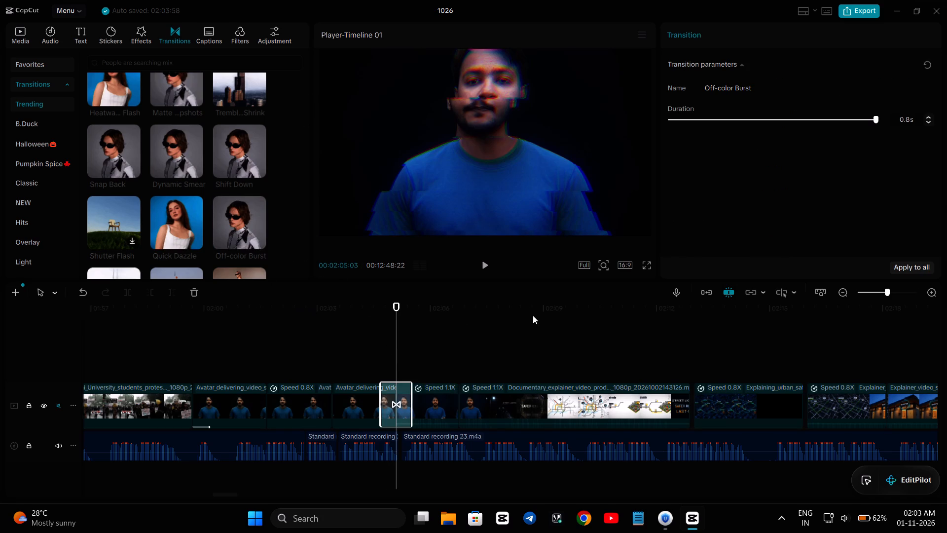
Shorten the duration of the Off-color Burst transition to about 0.4 s.
left_click(779, 114)
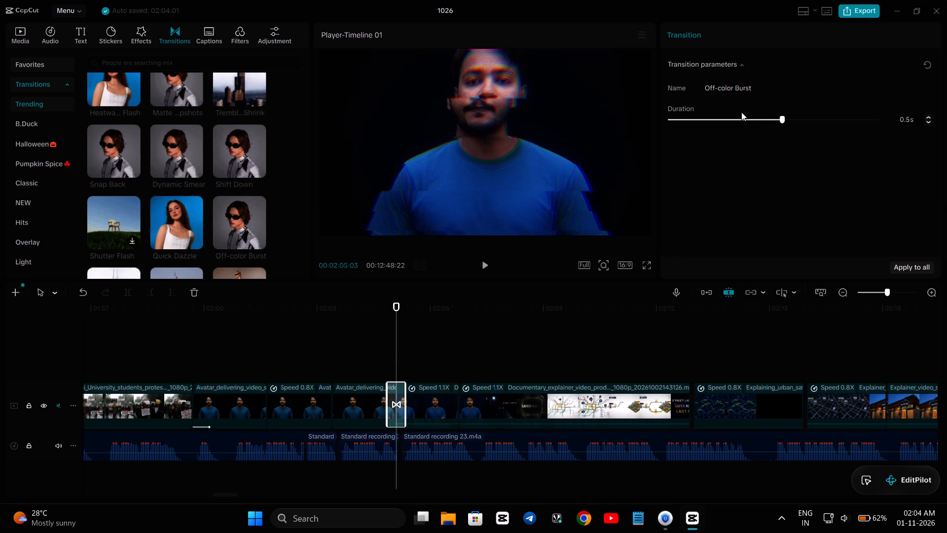
left_click(725, 114)
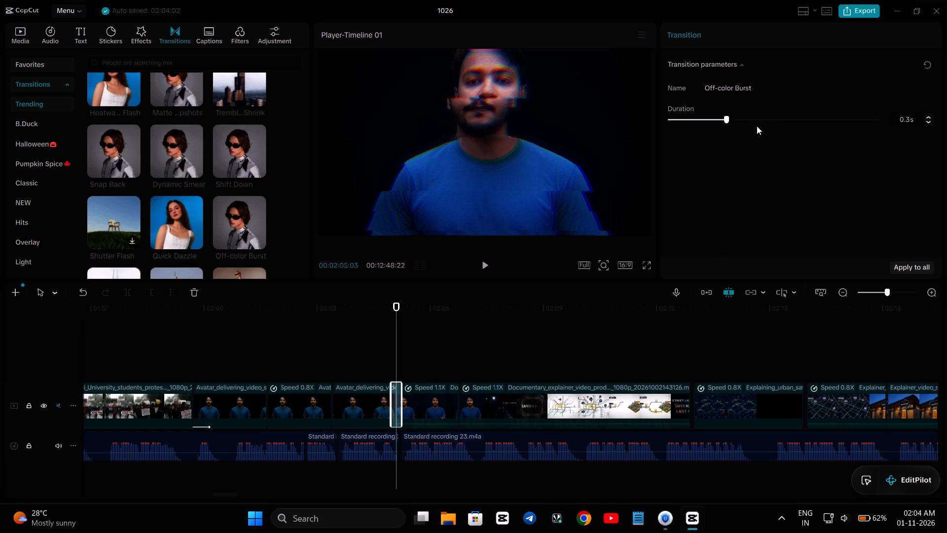
left_click(761, 121)
Replay from the Avatar_delivering_video clips across the Off-color Burst cut through the map footage to check it.
left_click(282, 321)
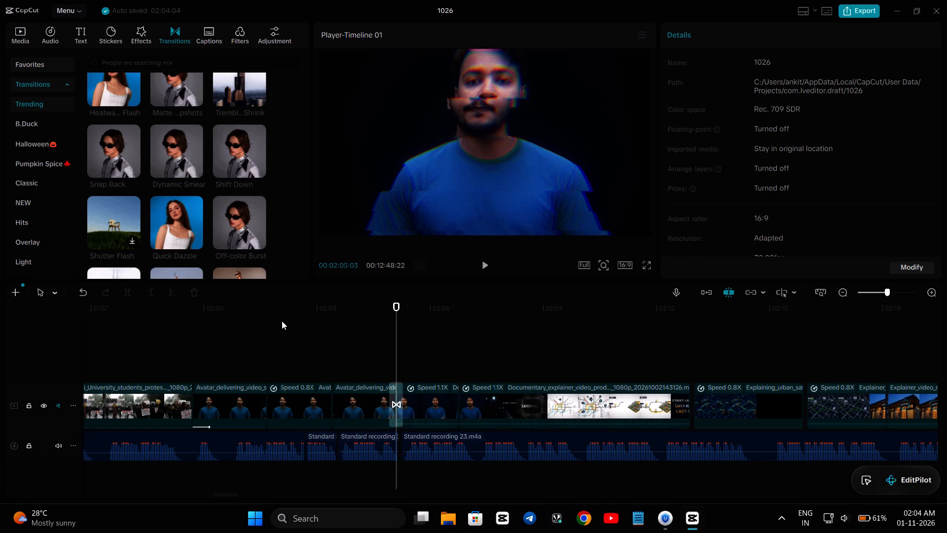
key("space")
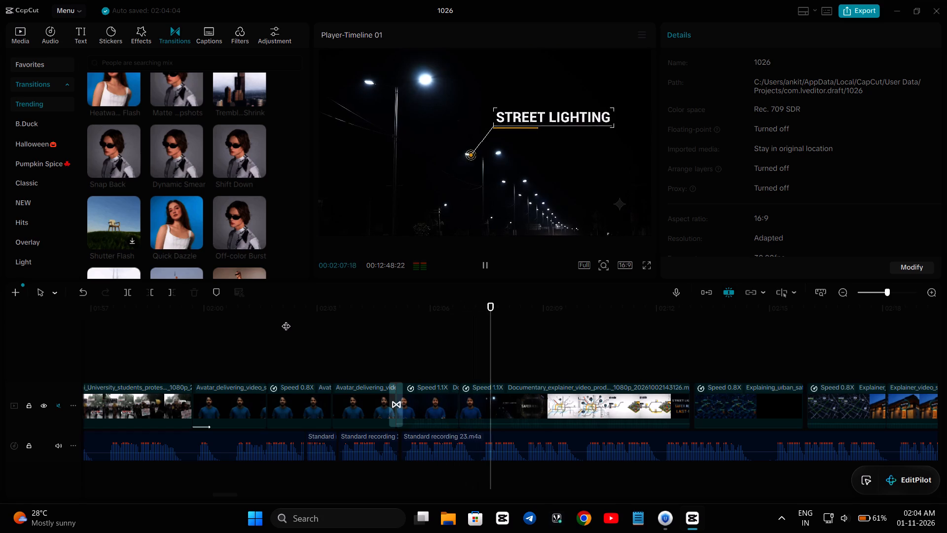
left_click(258, 348)
key("space")
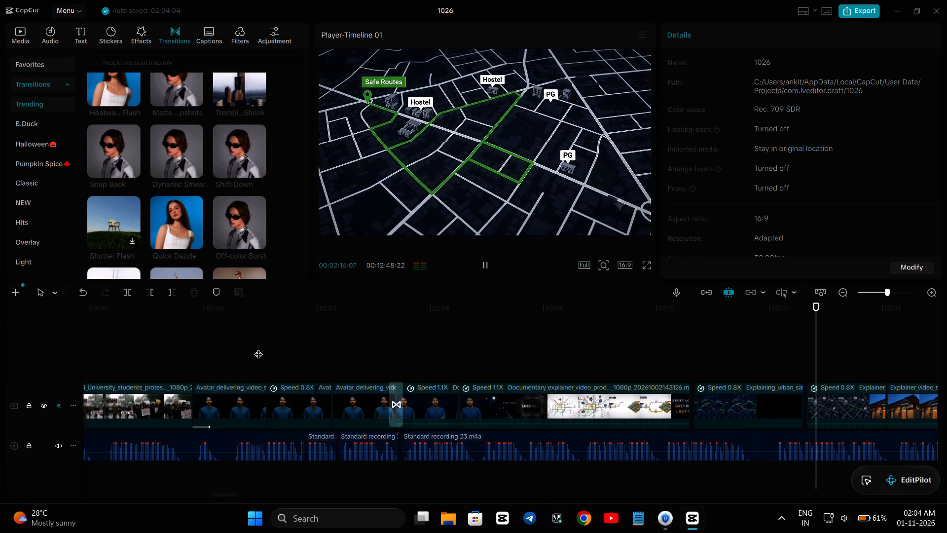
key("space")
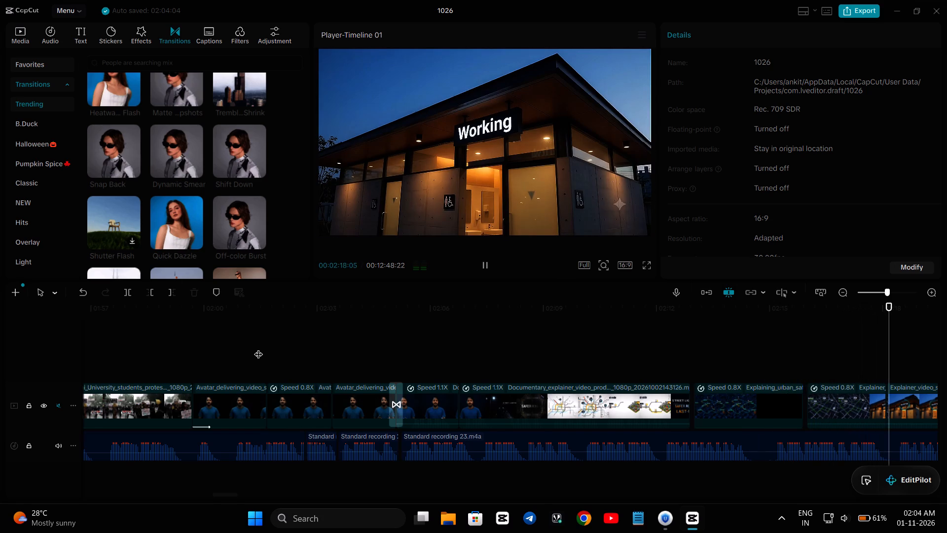
Apply the Basic In animation Retro Film-In to the 0.8X Explainer clip showing the street map with Hostel and PG labels.
scroll(258, 348, "left", 2)
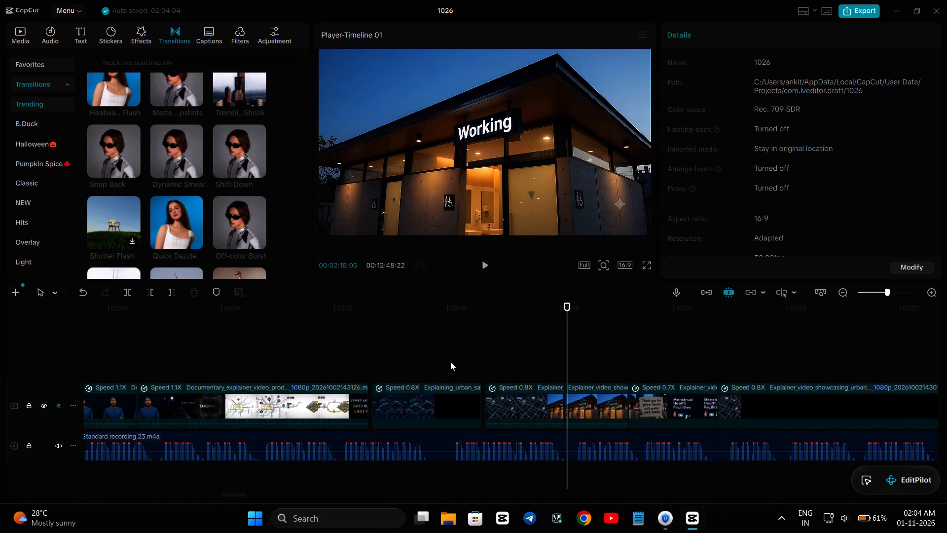
left_click(444, 361)
left_click(311, 347)
key("space")
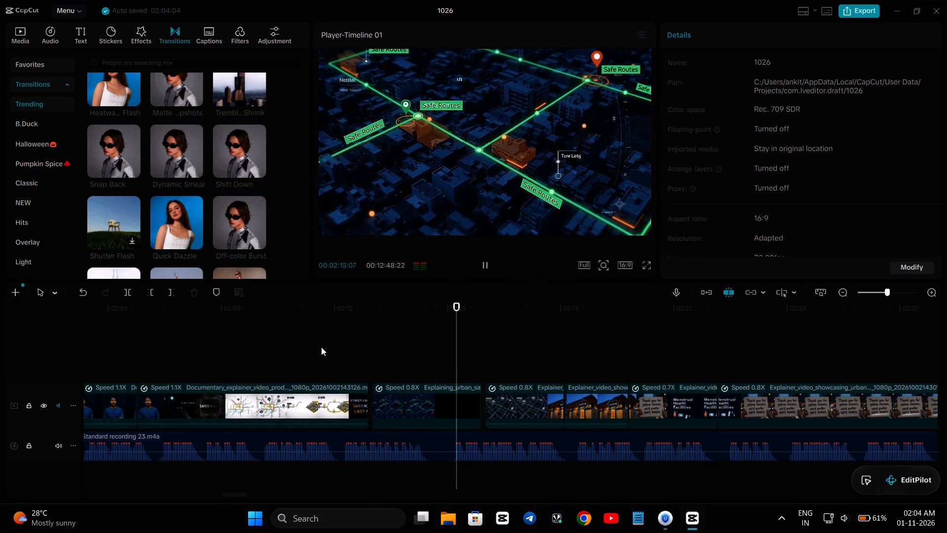
key("space")
key("space")
key("space")
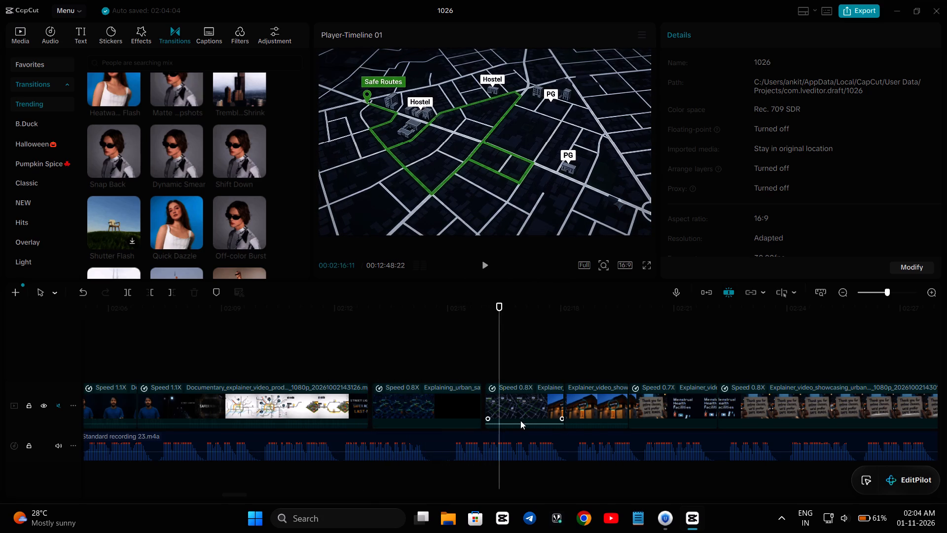
left_click(510, 402)
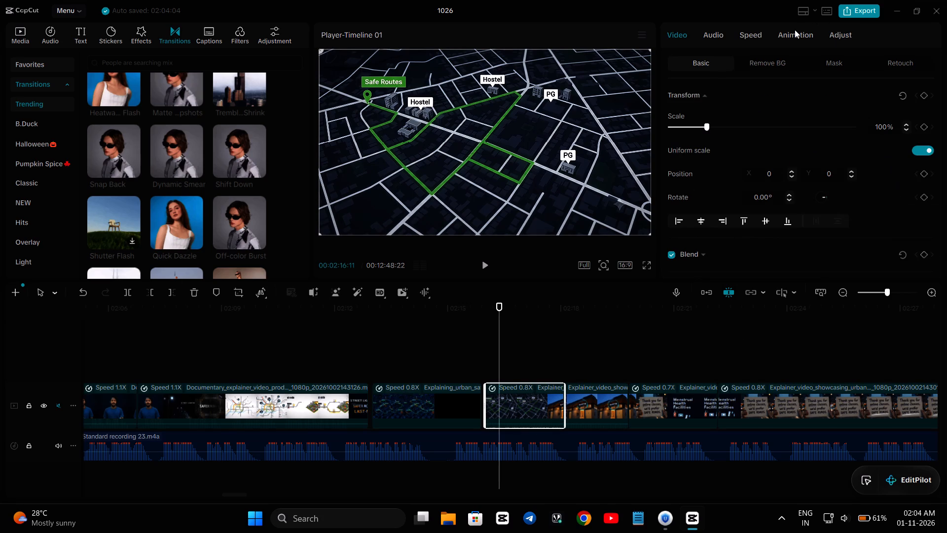
left_click(795, 30)
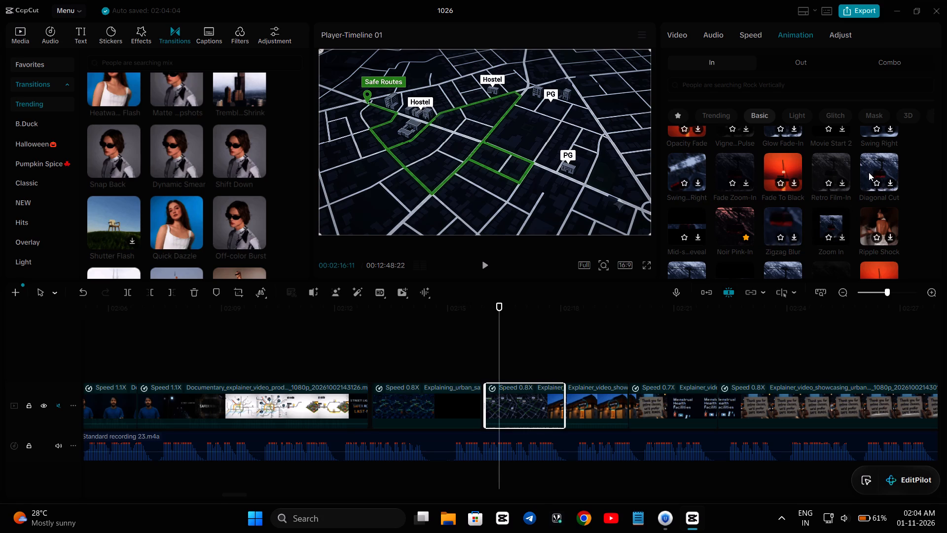
left_click(834, 160)
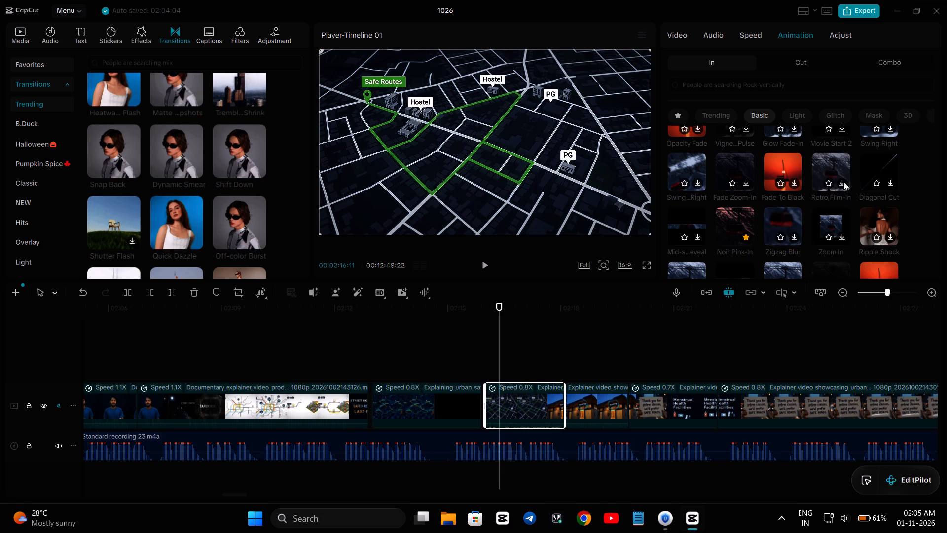
left_click(843, 182)
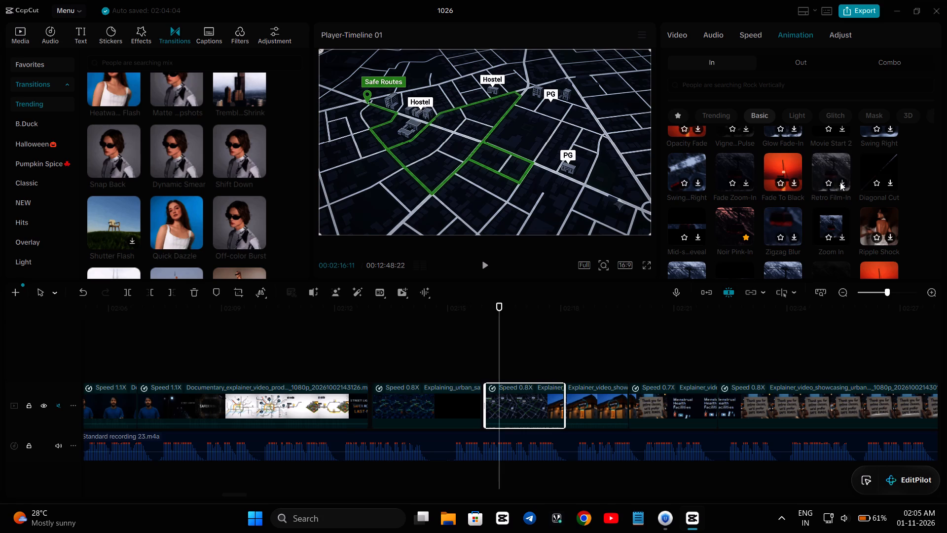
left_click(840, 182)
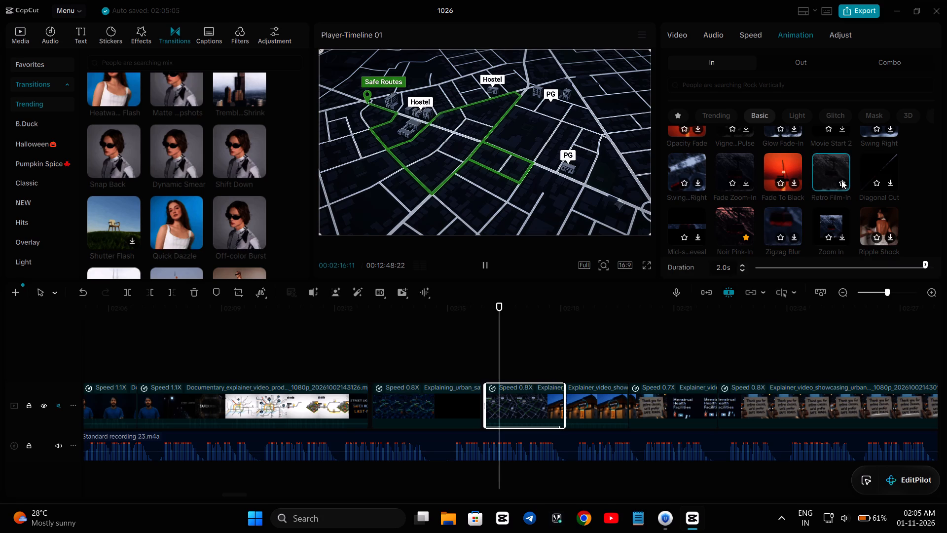
Replay from before the street-map clip through the footage after it to check the Retro Film-In animation.
left_click(420, 346)
key("space")
left_click(283, 331)
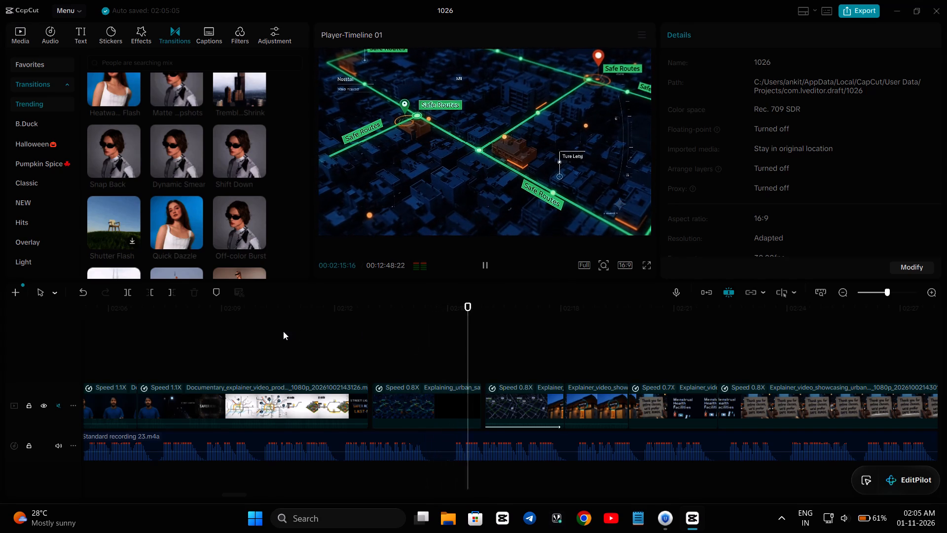
key("space")
key("space")
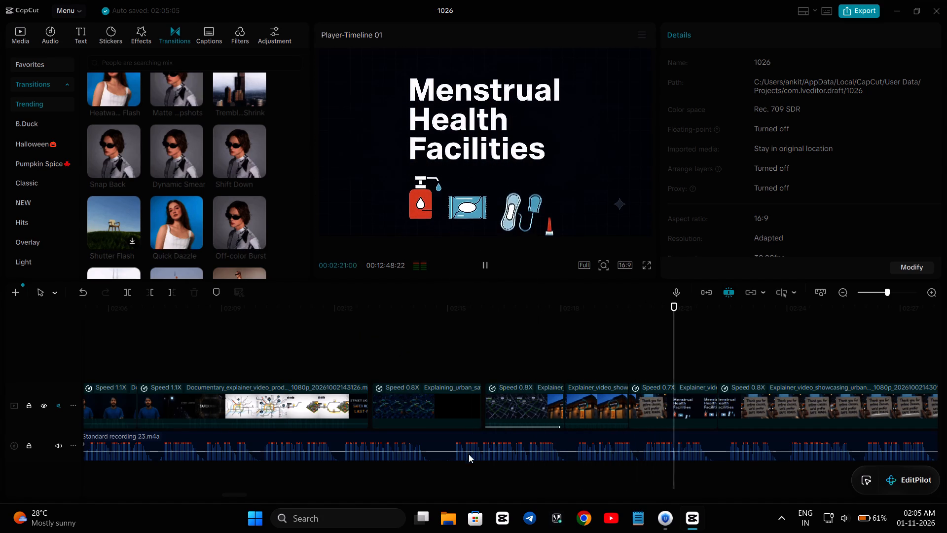
Set the duration of the Retro Film-In animation on the 0.8X street-map clip to 0.5 s.
left_click(524, 404)
key("space")
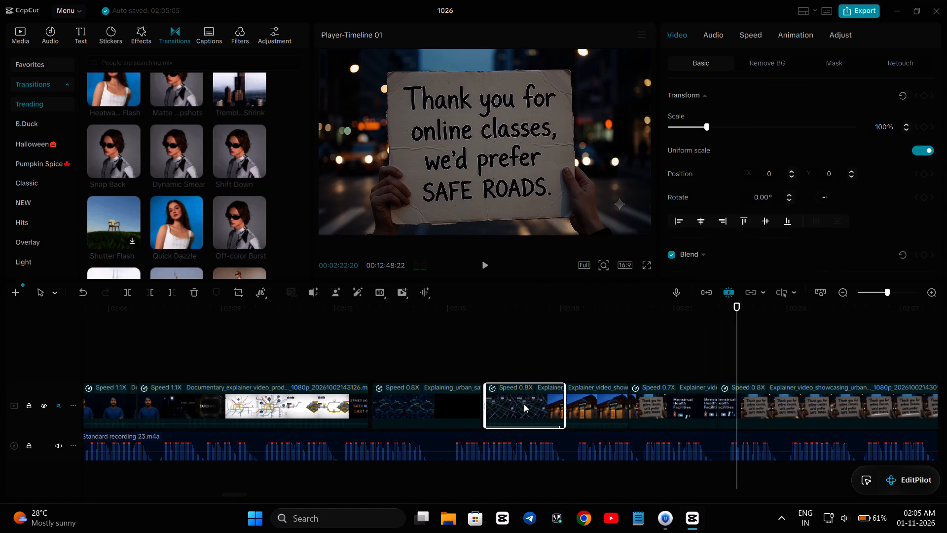
left_click(796, 27)
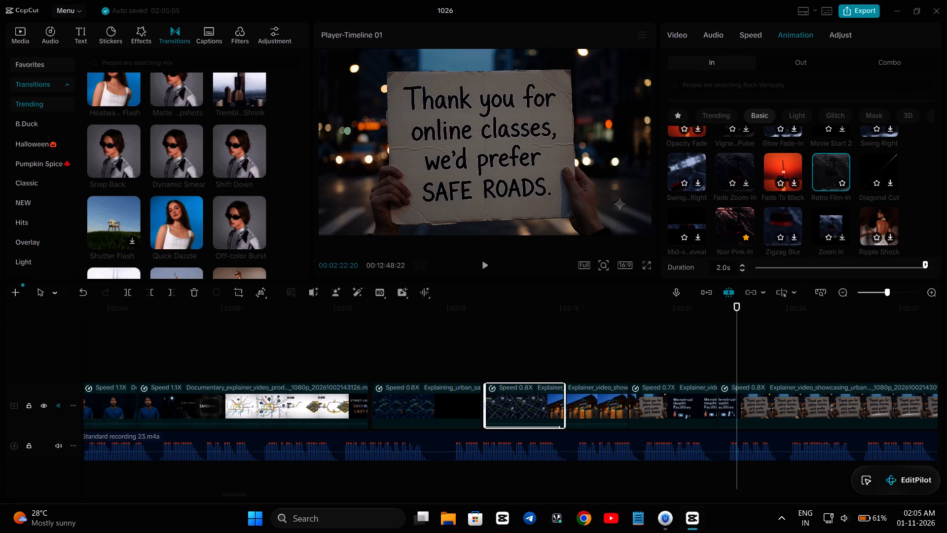
left_click(800, 261)
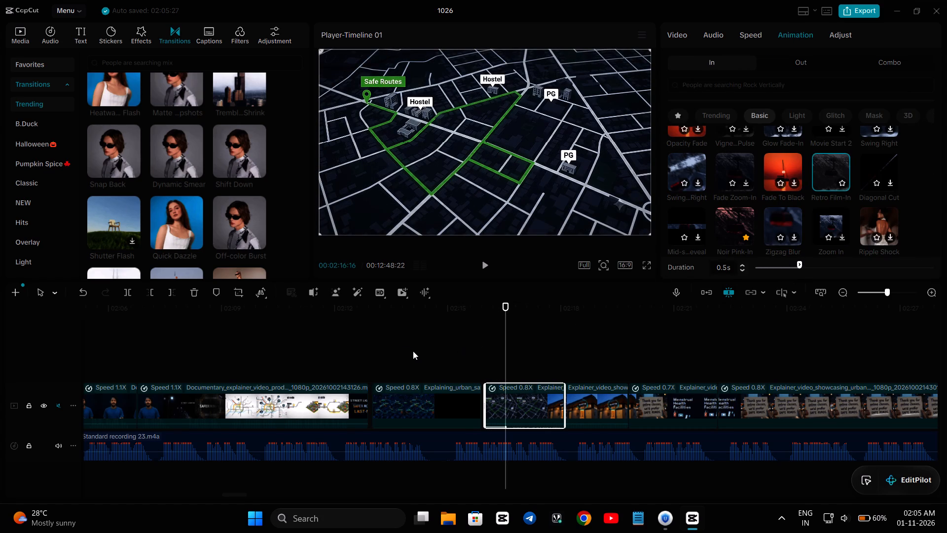
Replay from before the street-map clip through the Safe Roads sign footage into the talking-head clips to check the sequence.
left_click(378, 345)
key("space")
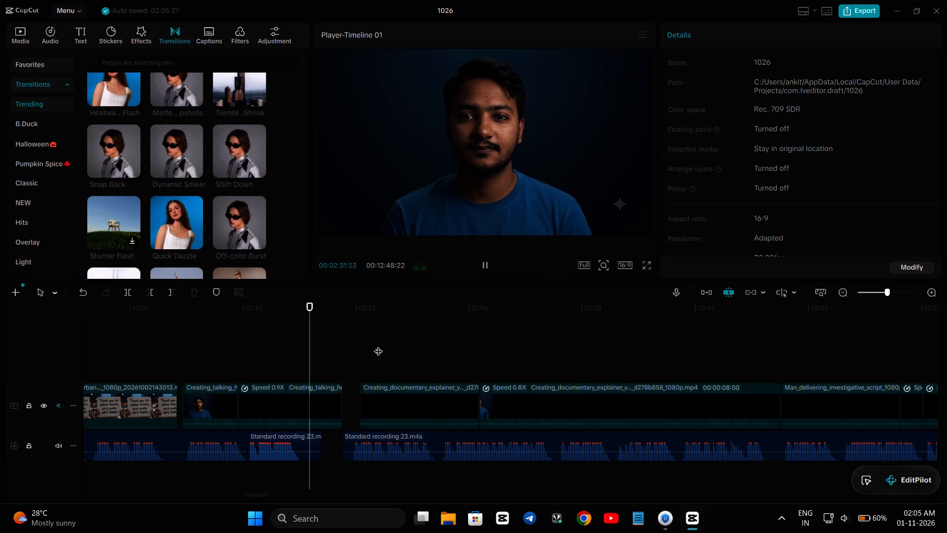
key("space")
Replay the two Creating_talking_head clips in short bursts to check the speaker's lip movement against the voice-over.
left_click(213, 349)
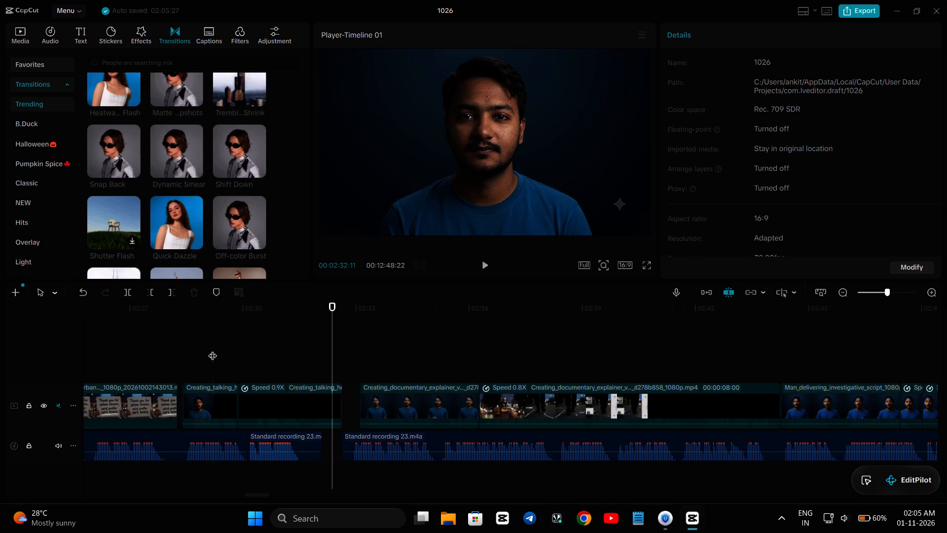
key("space")
key("space")
key("space")
key("space")
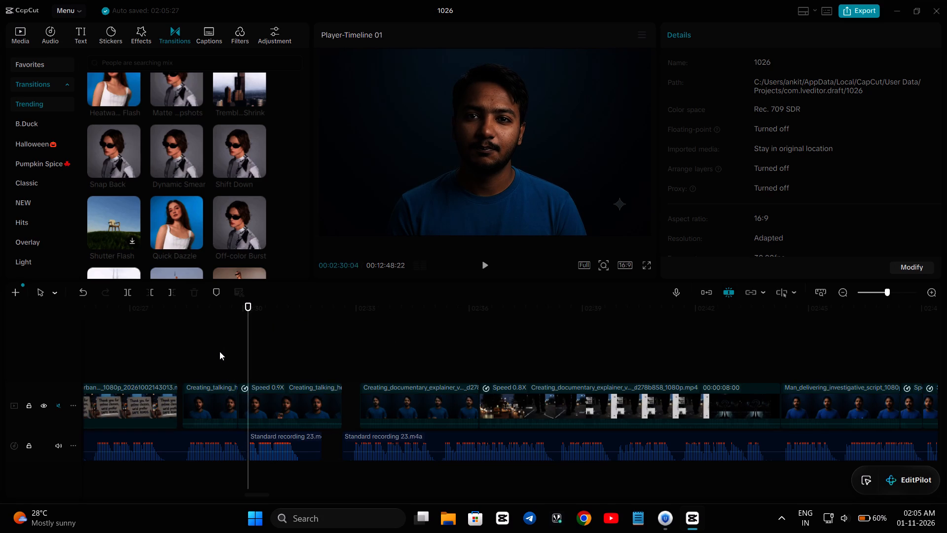
key("space")
key("space")
key("space")
key("space")
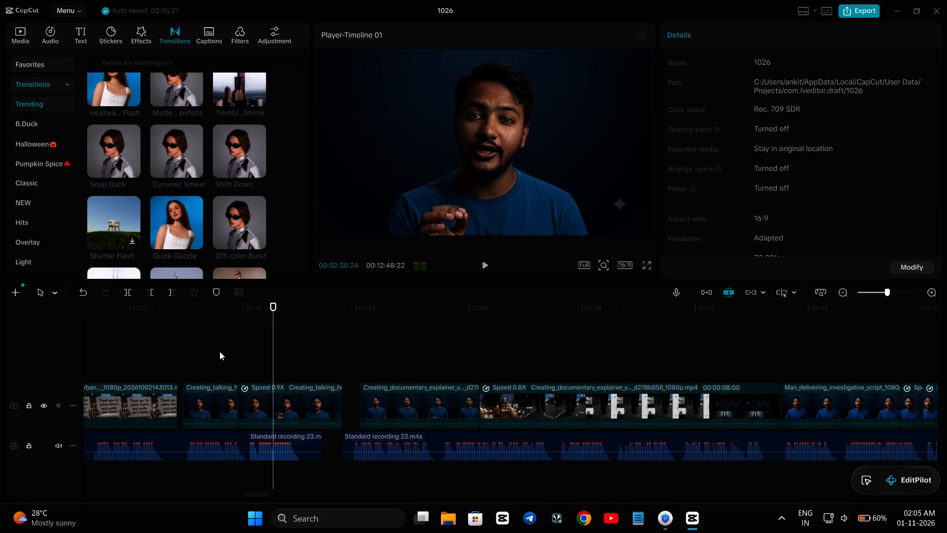
key("space")
key("space")
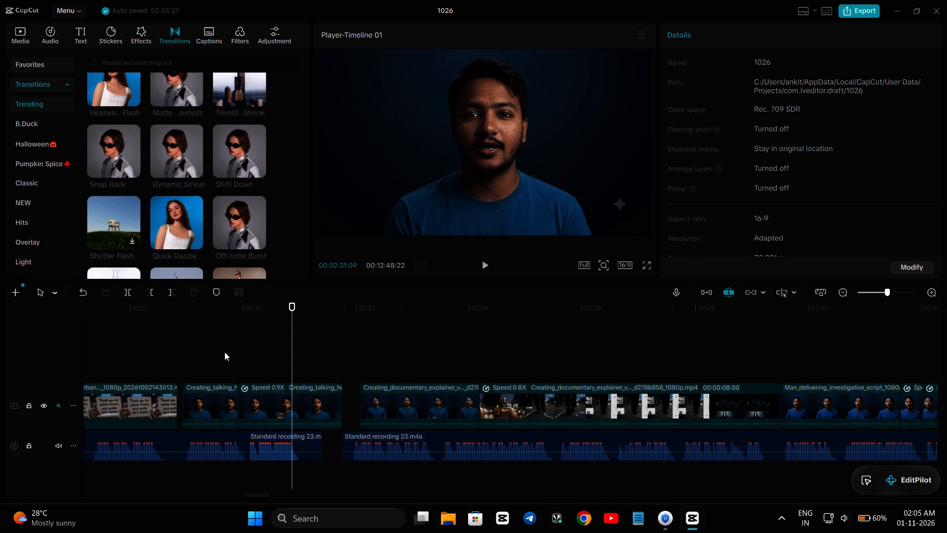
left_click(250, 356)
key("space")
key("space")
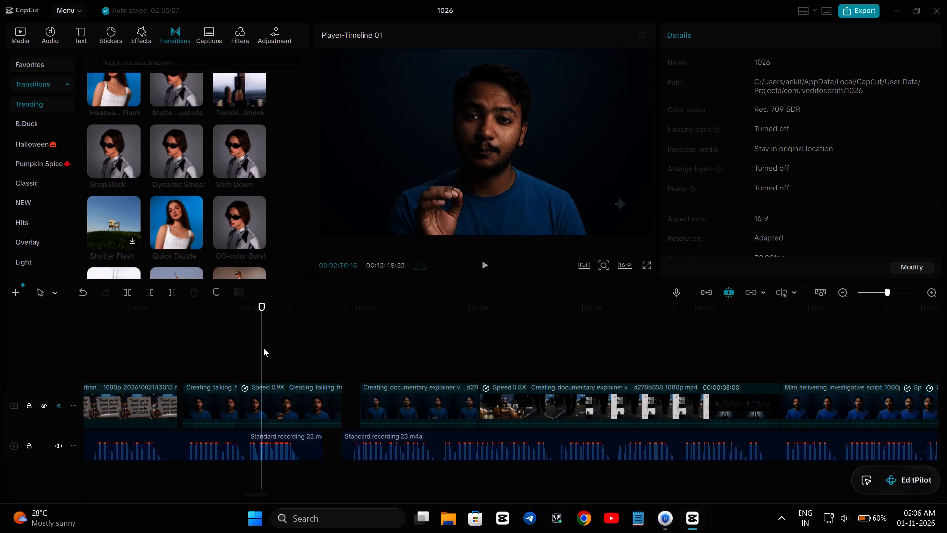
key("space")
key("space")
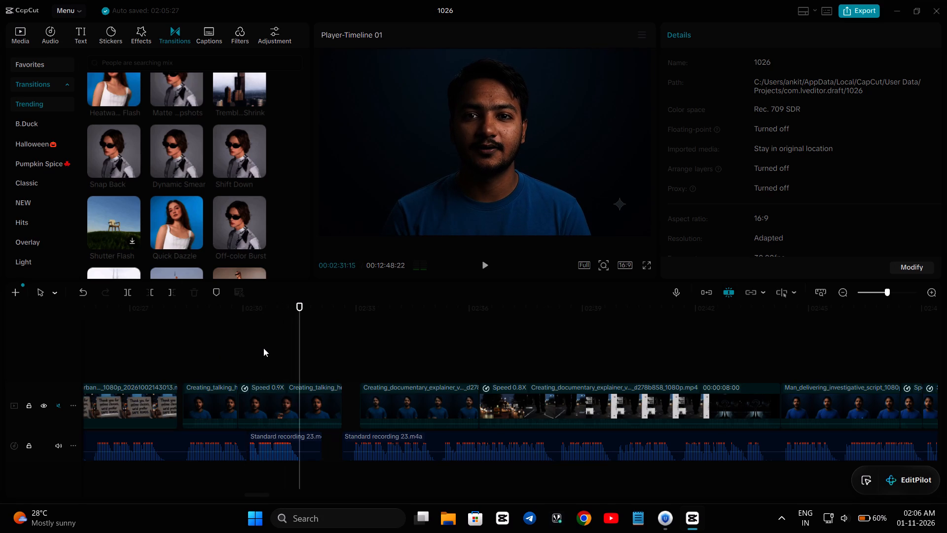
left_click(225, 352)
key("space")
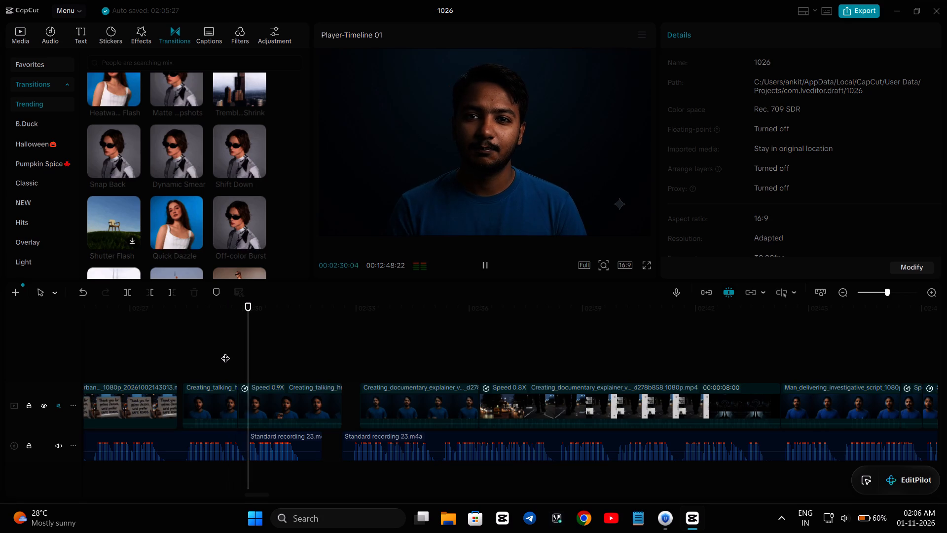
key("space")
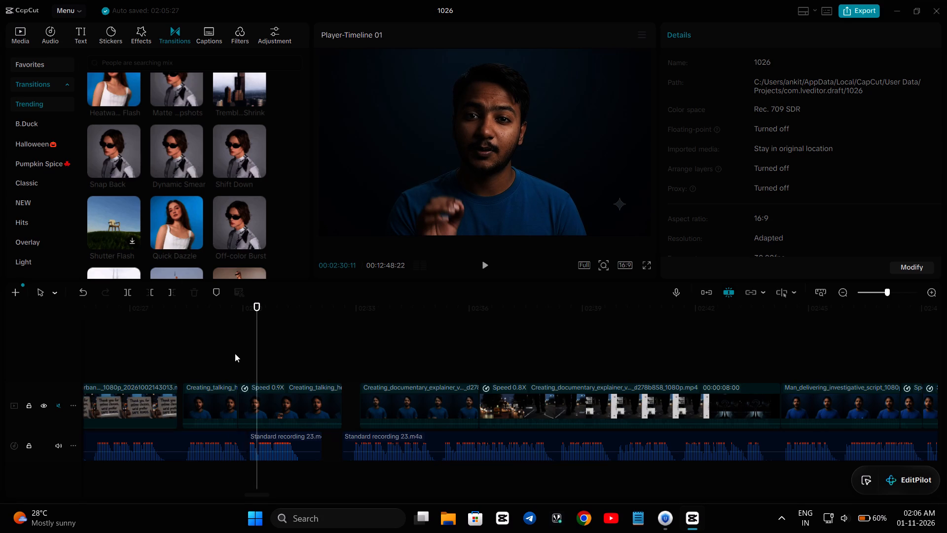
key("space")
key("space")
key("space")
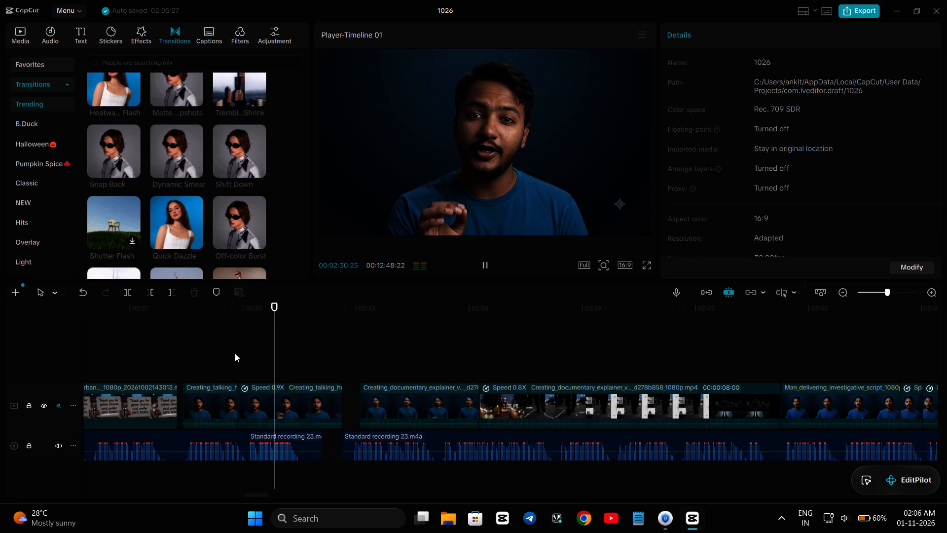
key("space")
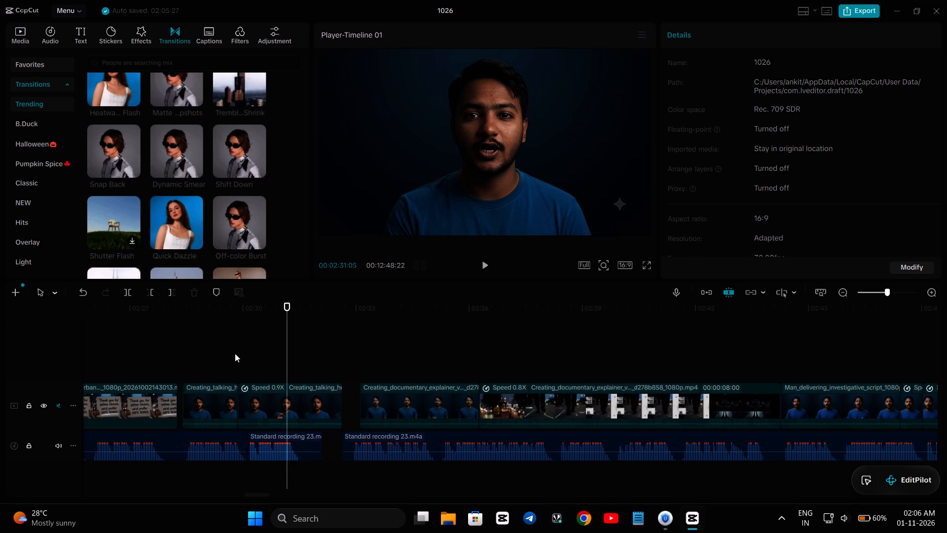
Unmute the main video track and replay the talking-head clips to compare their own sound with the voice-over.
left_click(56, 408)
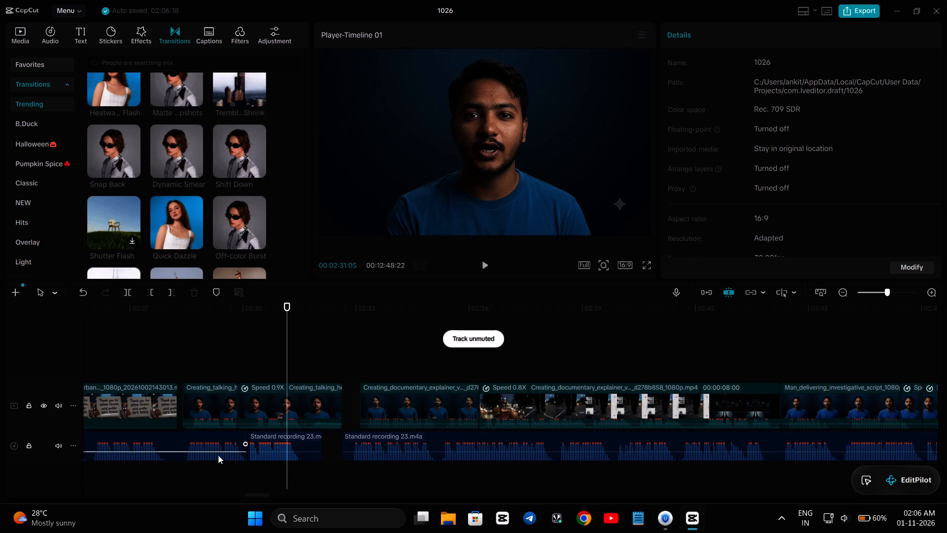
left_click(242, 371)
left_click(223, 364)
key("space")
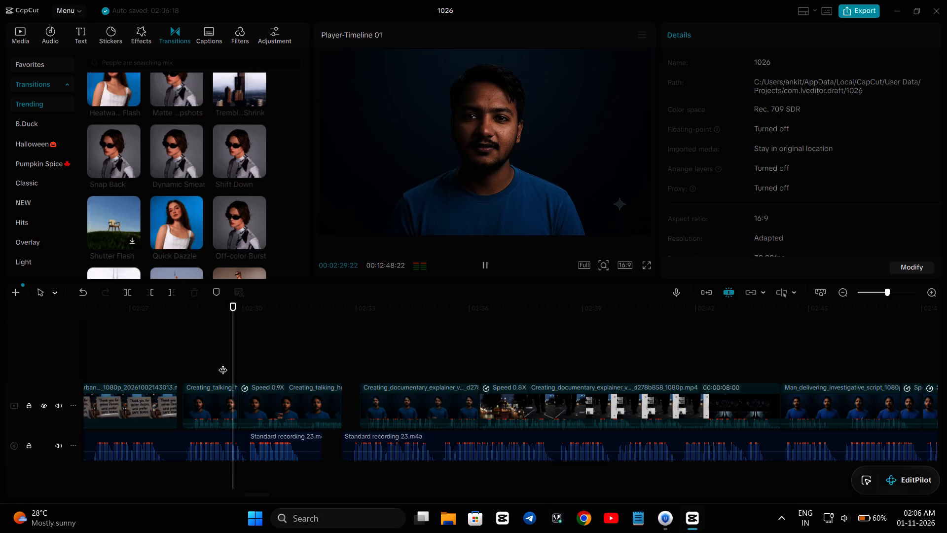
key("space")
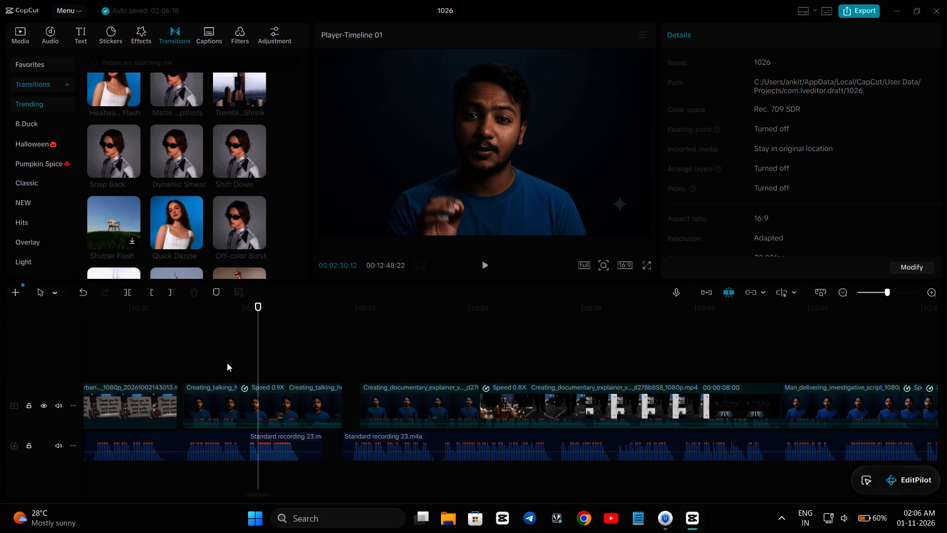
key("space")
key("space")
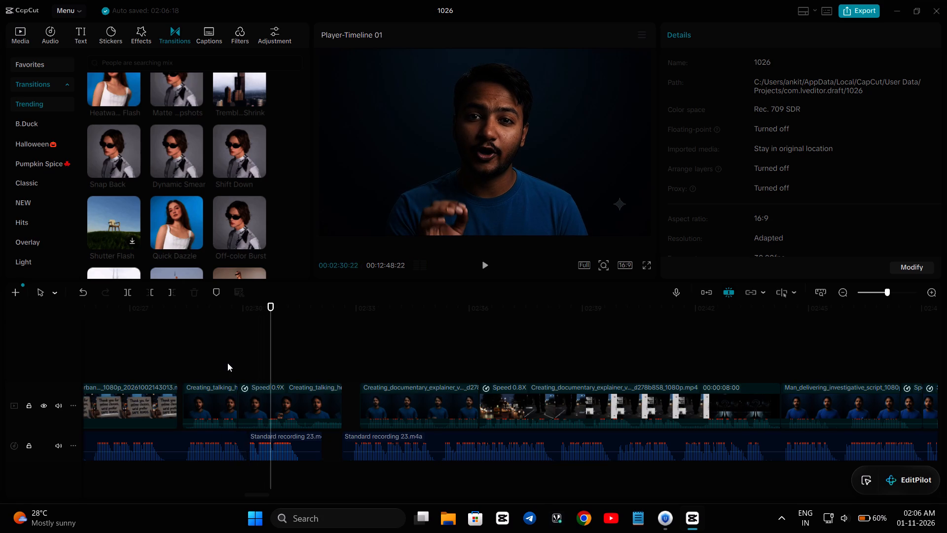
Set the speed of the second talking-head clip, the 0.9X one, to 1.00x.
left_click(267, 445)
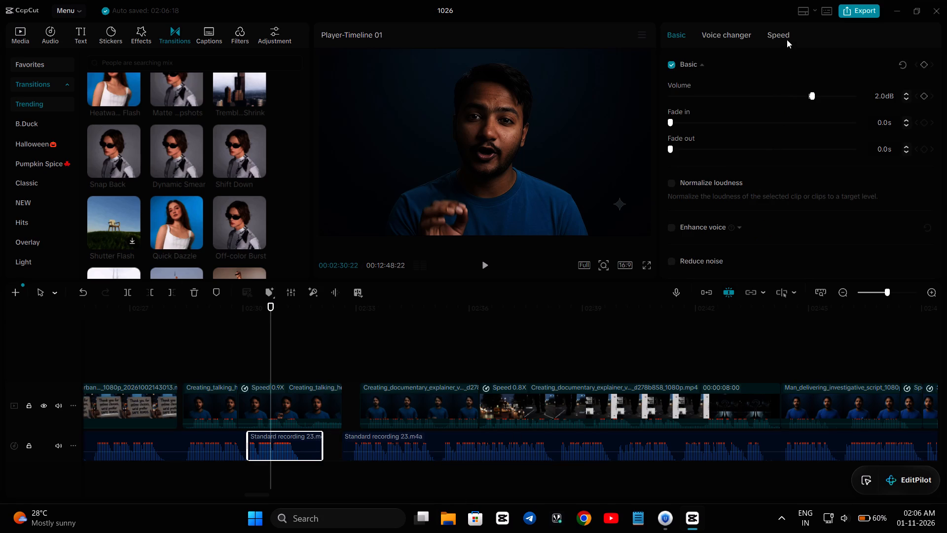
left_click(273, 392)
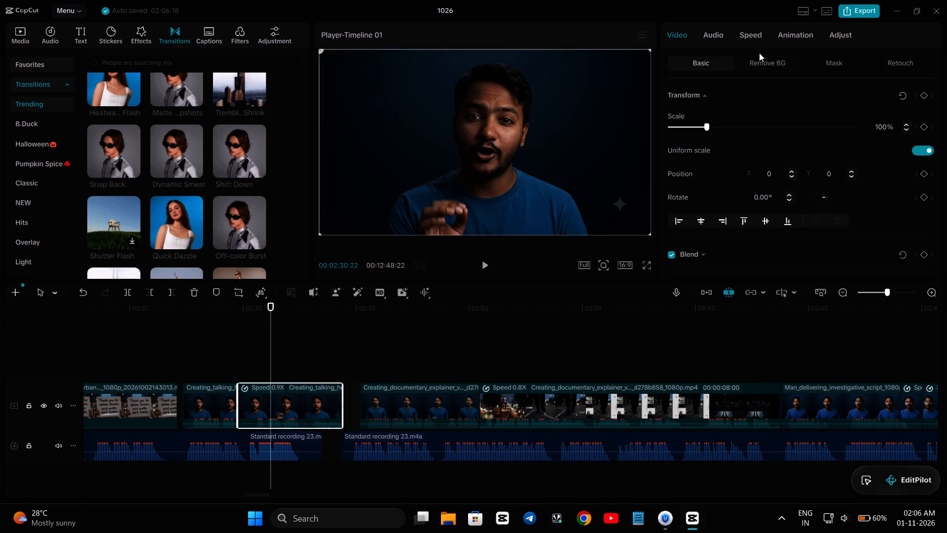
left_click(754, 39)
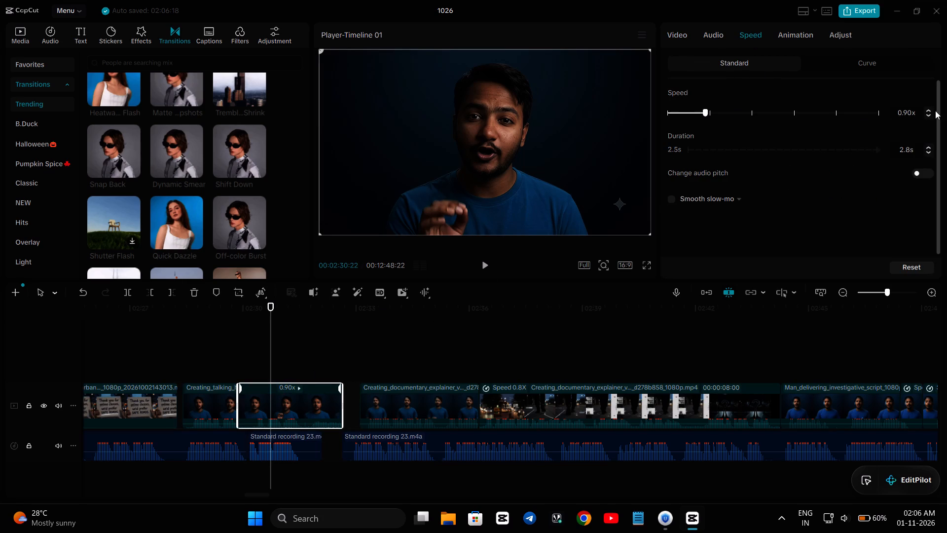
left_click(932, 110)
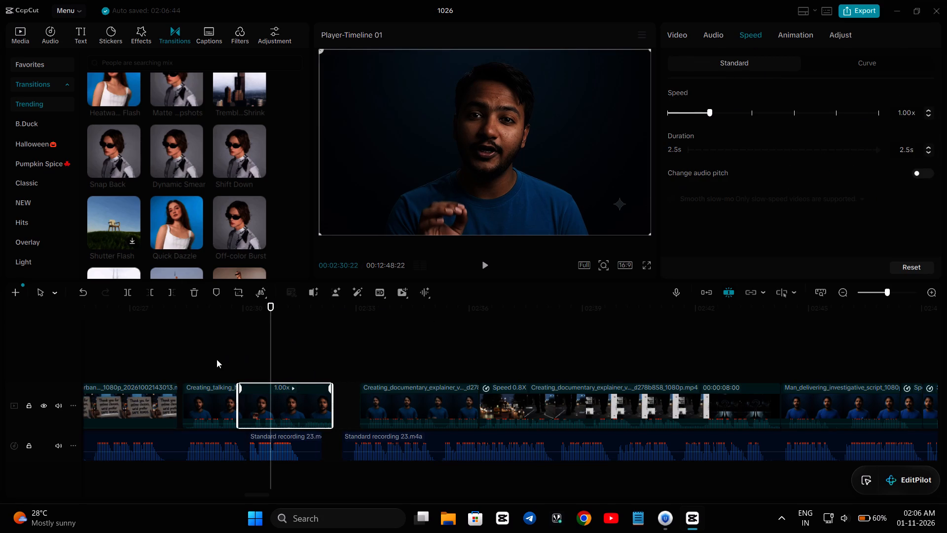
Replay the two talking-head clips with the video track's sound on to check the new speed against the voice-over.
left_click(205, 358)
key("space")
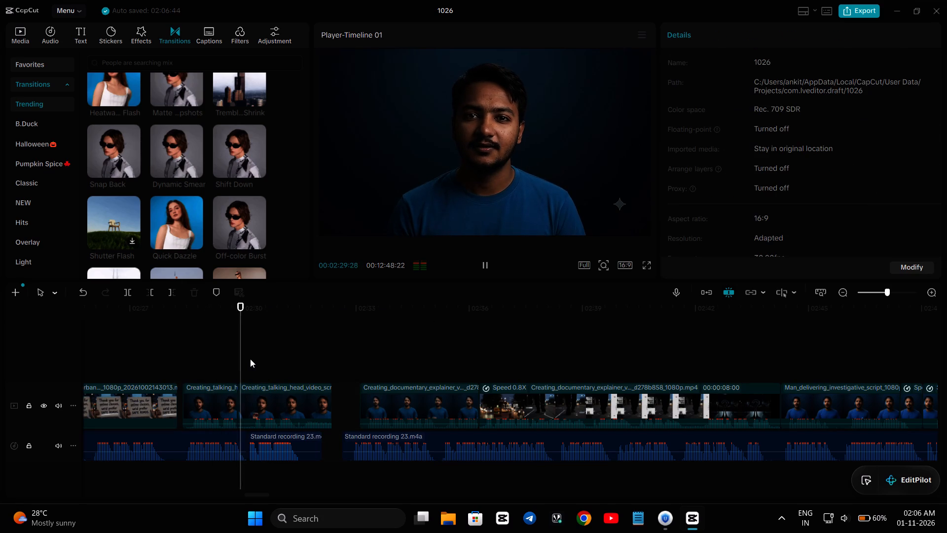
key("space")
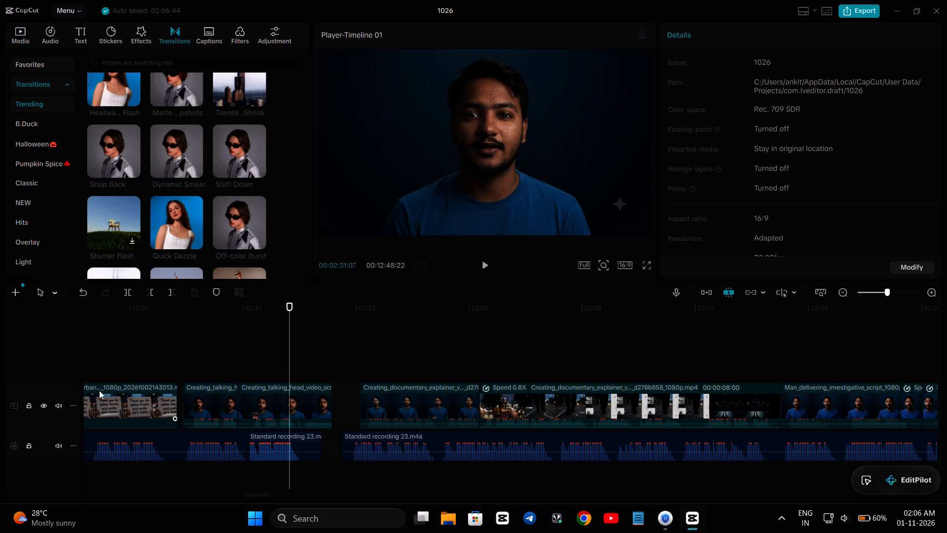
Mute the main video track and replay the talking-head clips with only the voice-over to check the sync.
left_click(57, 407)
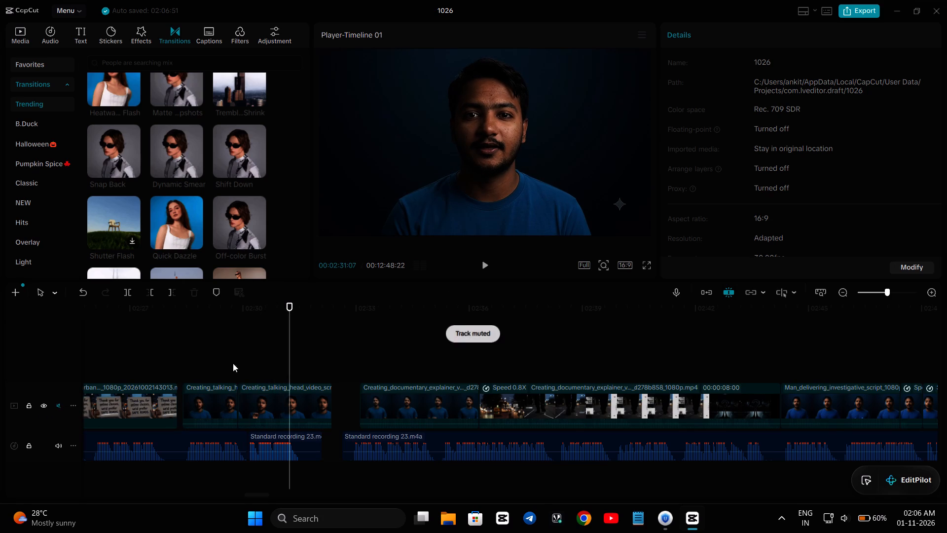
left_click(198, 352)
key("space")
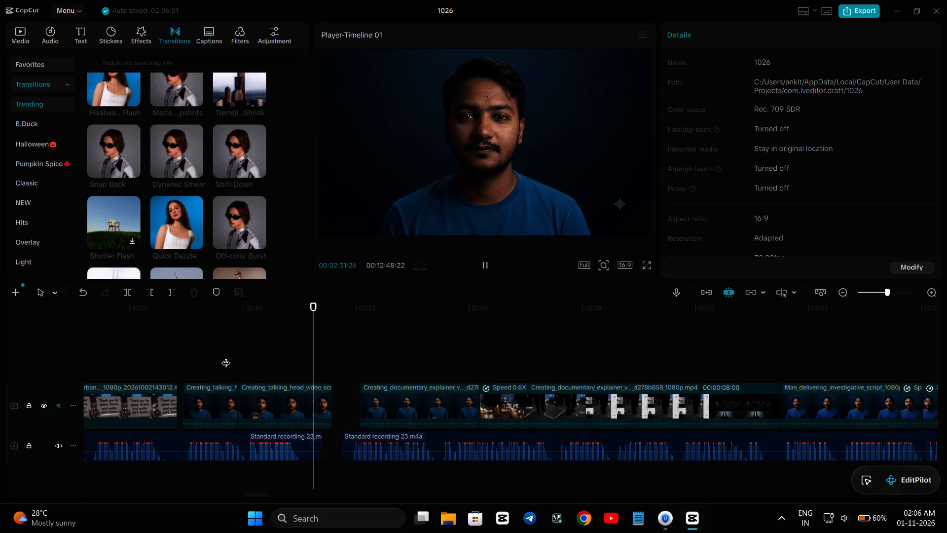
key("space")
left_click(235, 356)
key("space")
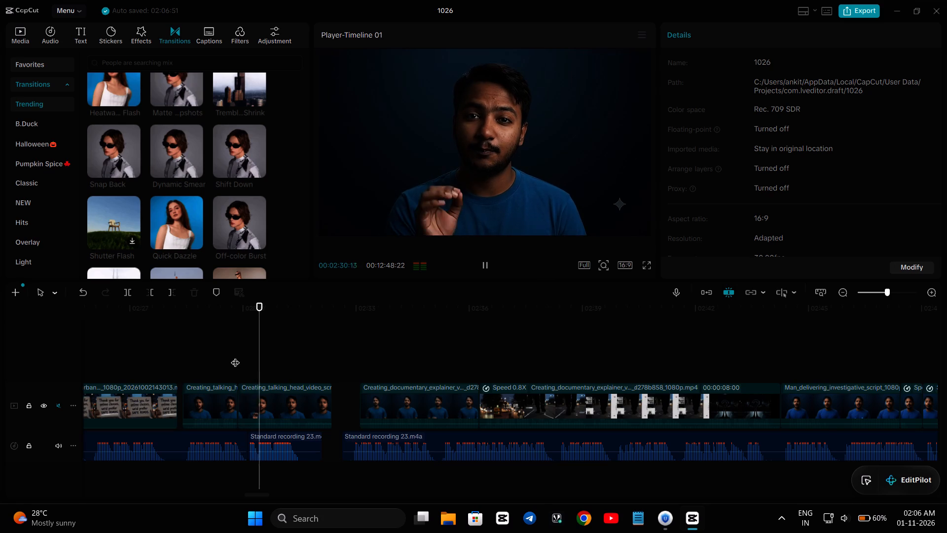
key("space")
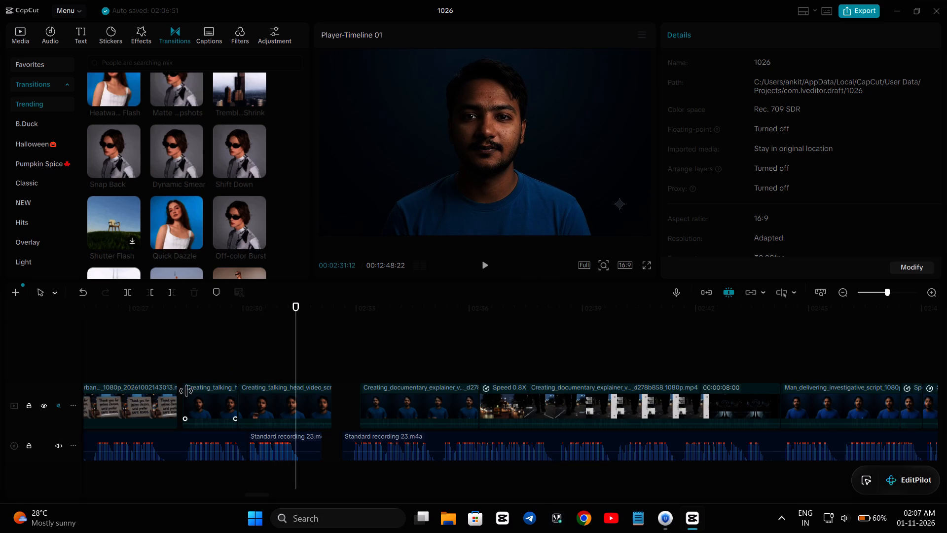
Apply the favourite In animation Noir Pink-In to the first talking-head clip after the Safe Roads sign footage.
left_click(140, 362)
key("space")
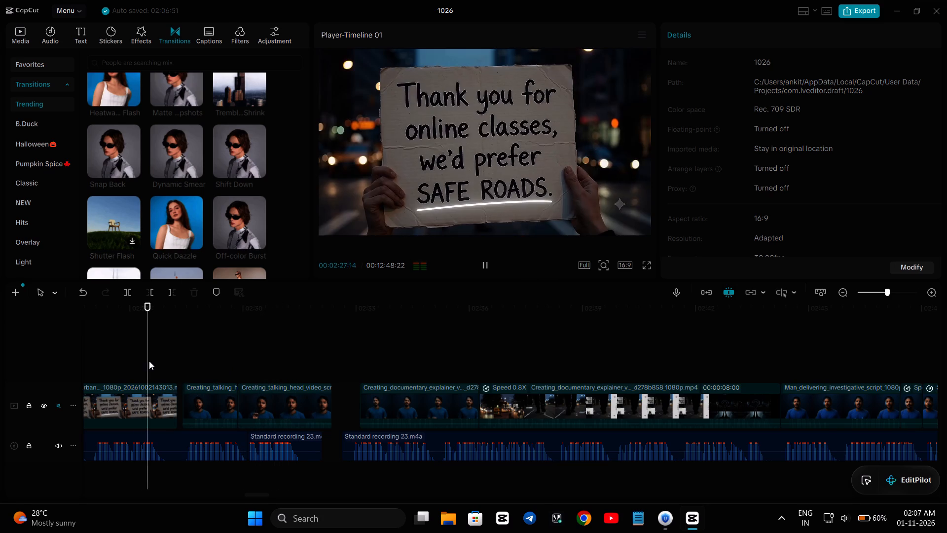
key("space")
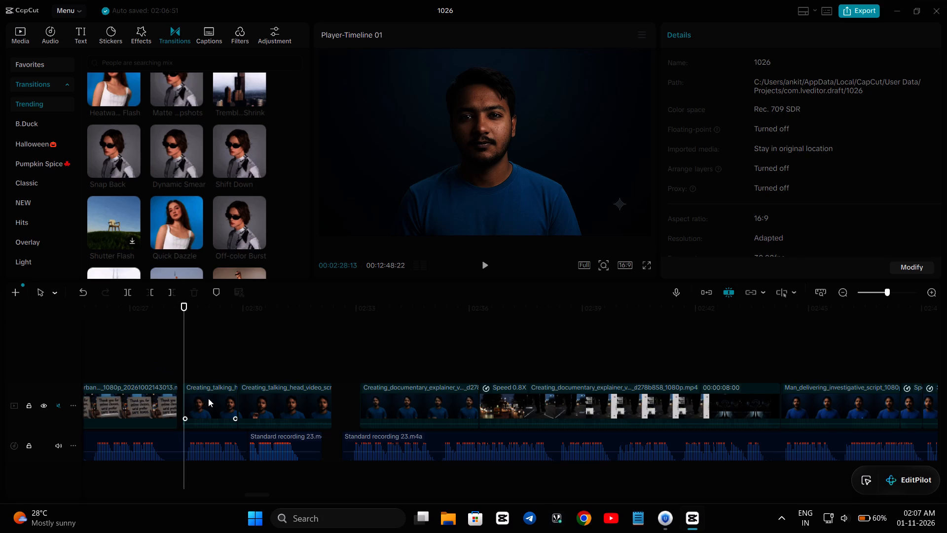
left_click(208, 398)
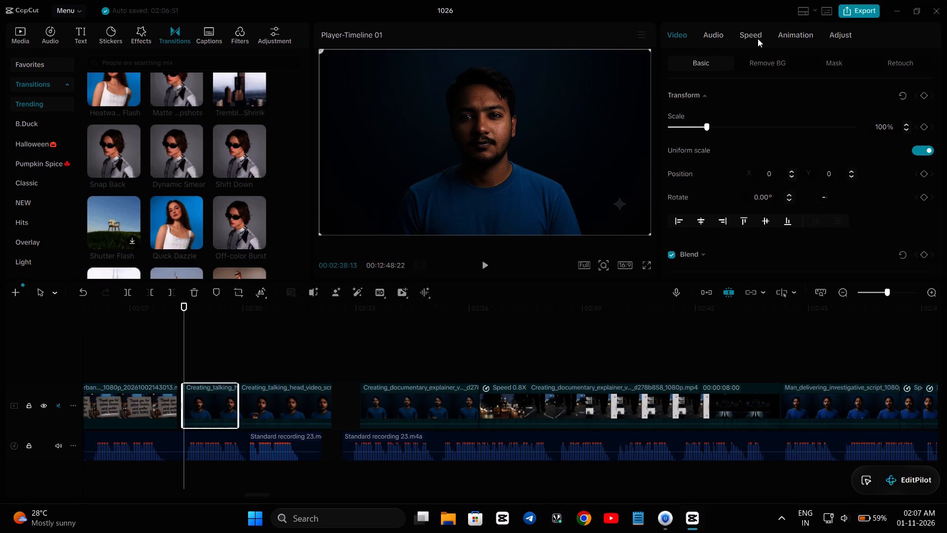
left_click(786, 33)
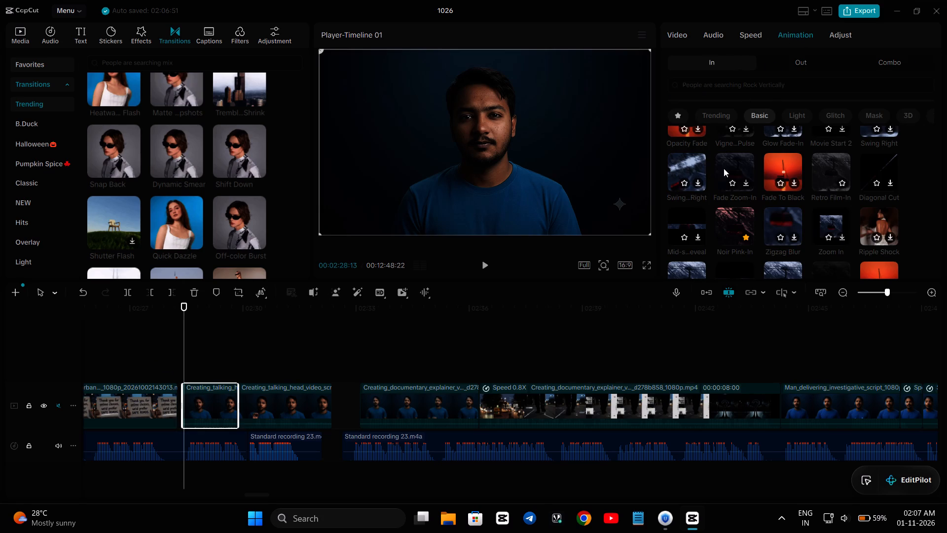
left_click(675, 114)
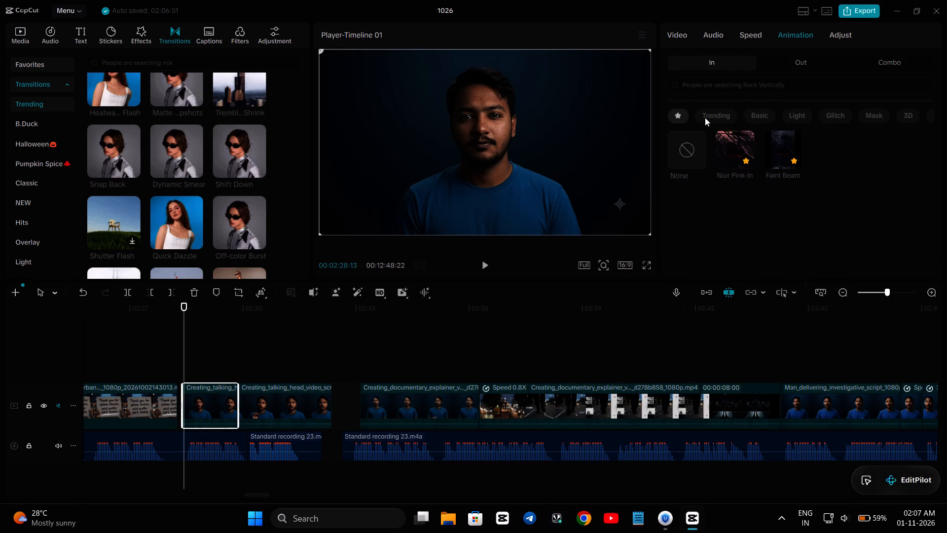
left_click(729, 145)
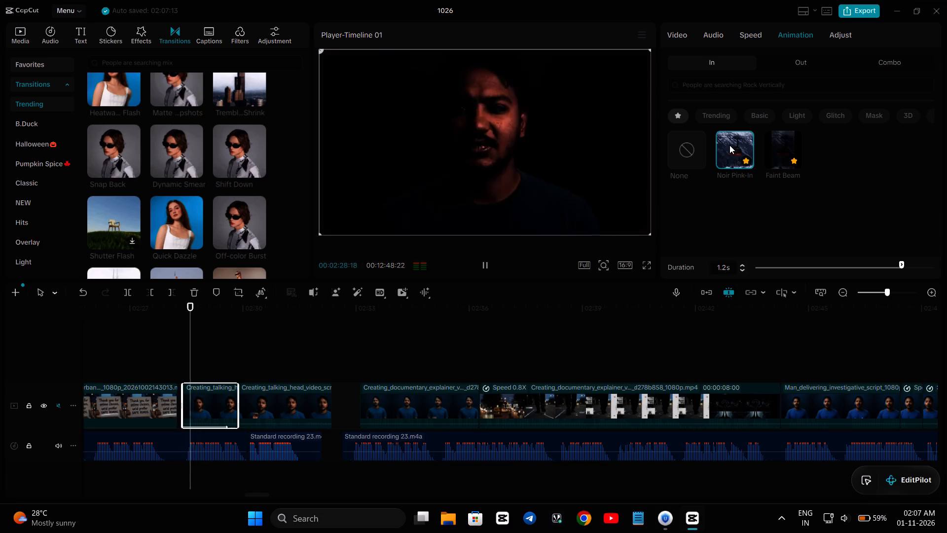
Set the duration of the Noir Pink-In animation on the first talking-head clip to 0.5 s.
left_click(787, 265)
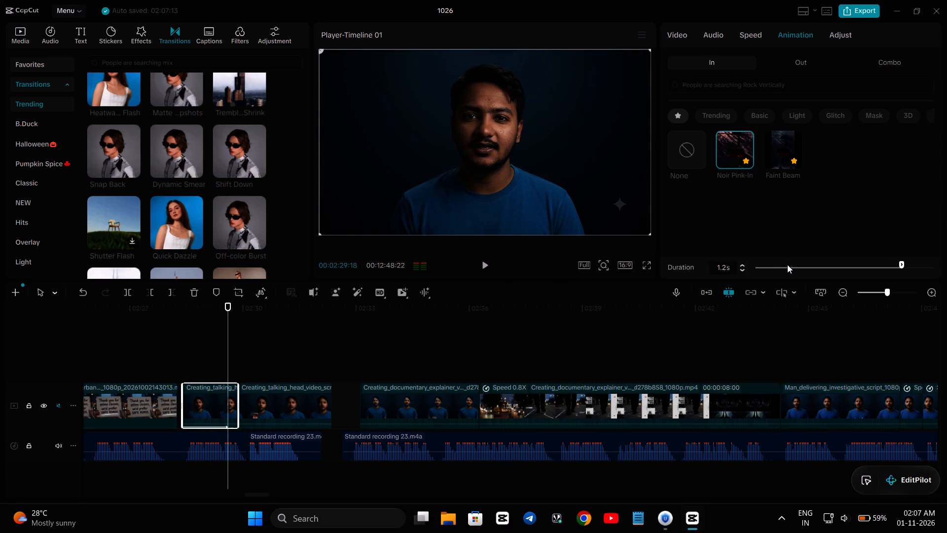
left_click(803, 264)
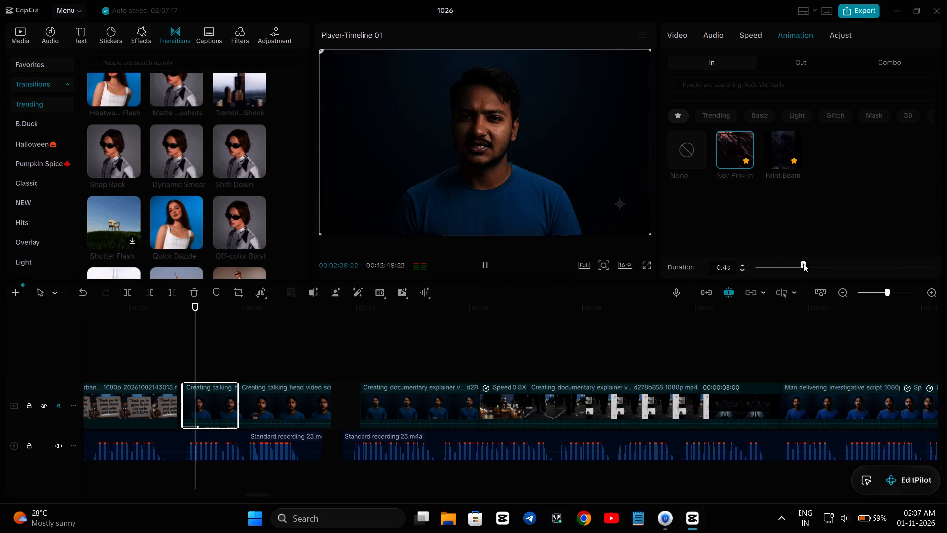
left_click(811, 264)
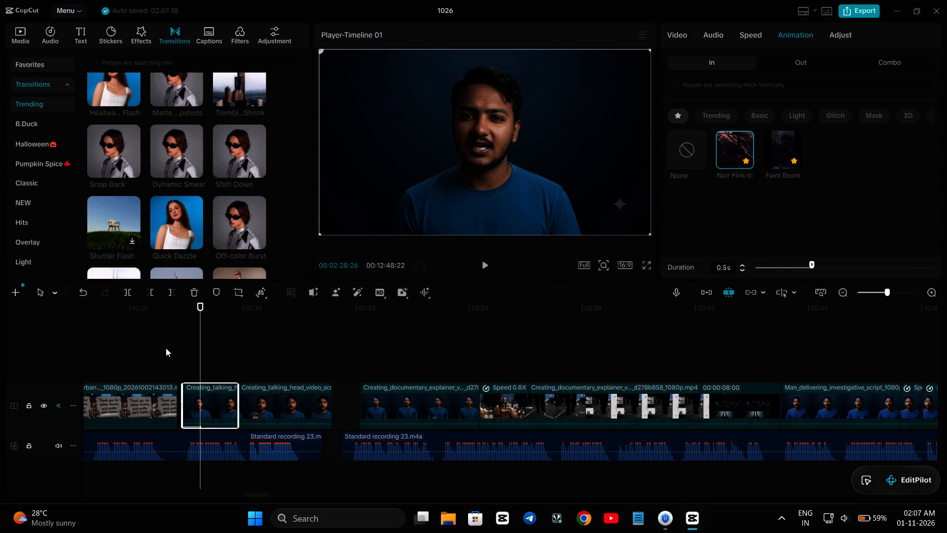
Replay from the end of the Safe Roads sign clip through the talking-head clips to check the Noir Pink-In animation.
left_click(135, 368)
key("space")
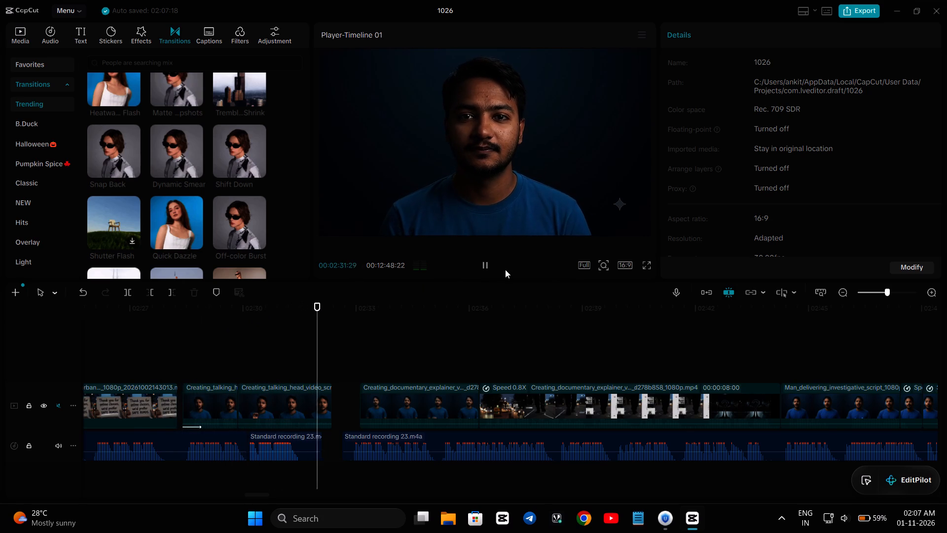
Replay the first talking-head clip after the Safe Roads sign footage to check its In animation.
left_click(489, 263)
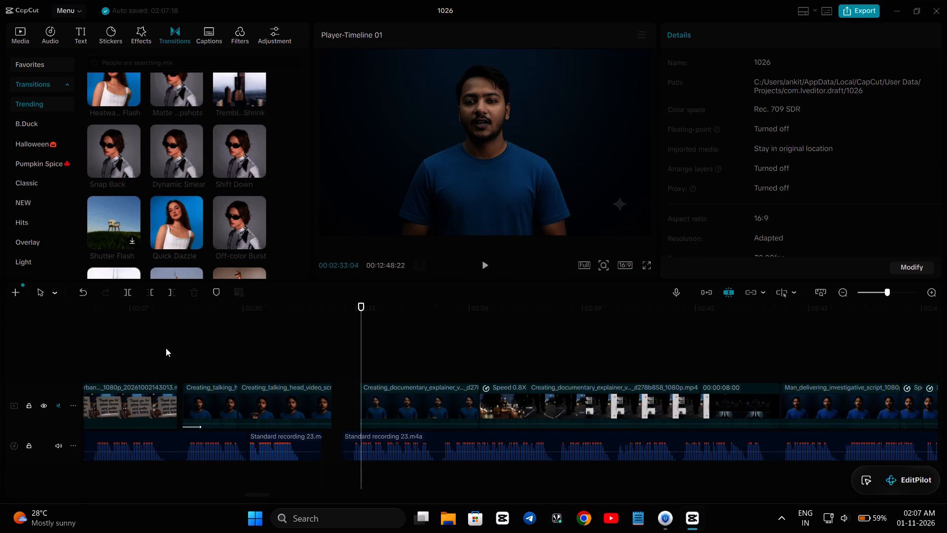
left_click(166, 348)
key("space")
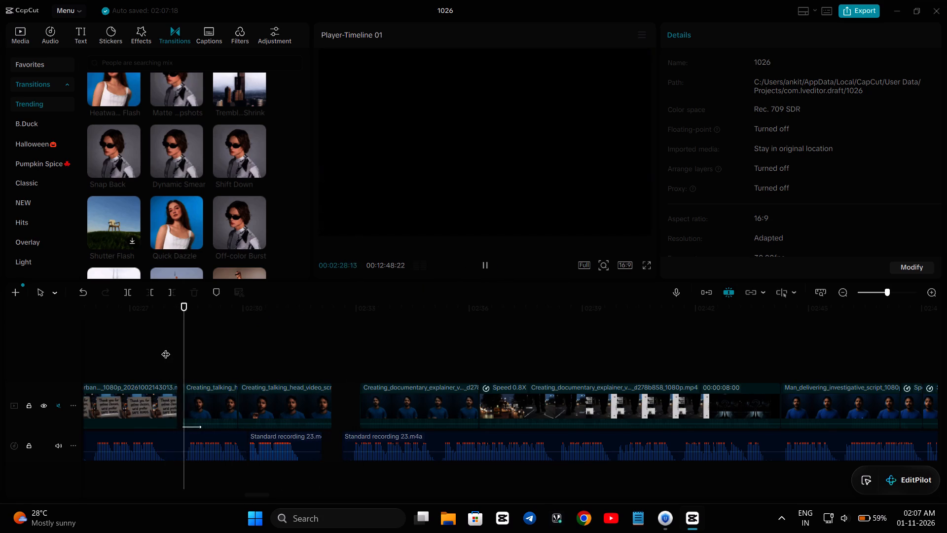
key("space")
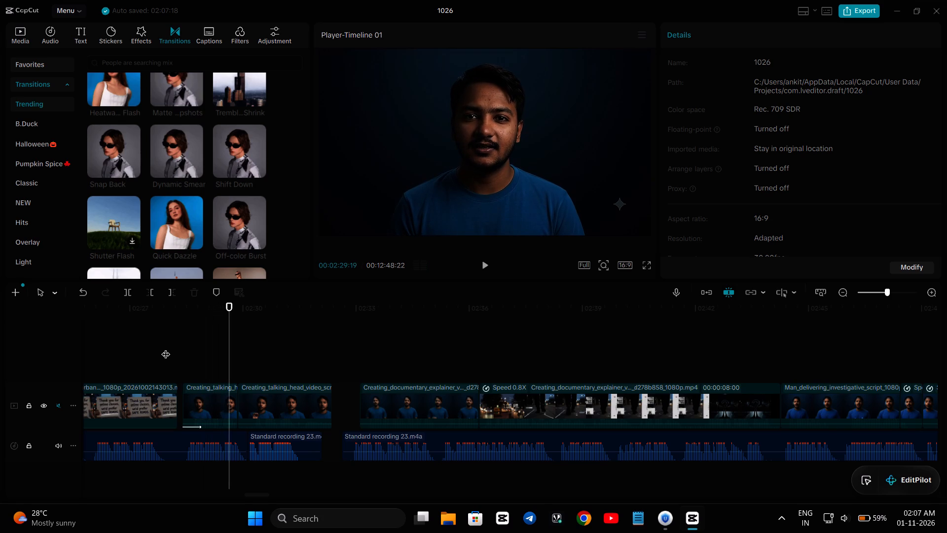
Replace the In animation on the first talking-head clip after the Safe Roads sign footage with the Glitch animation VHS Twitch-In.
left_click(213, 412)
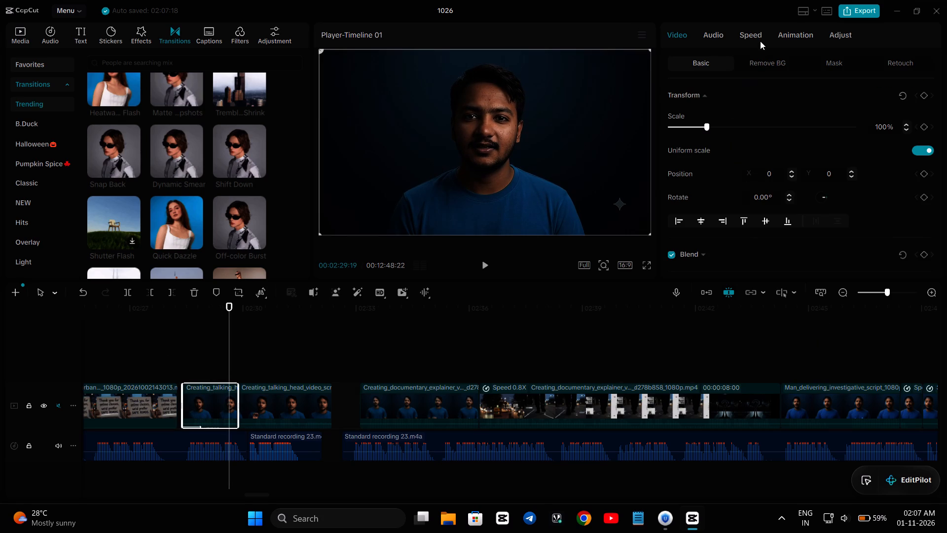
left_click(794, 37)
left_click(789, 116)
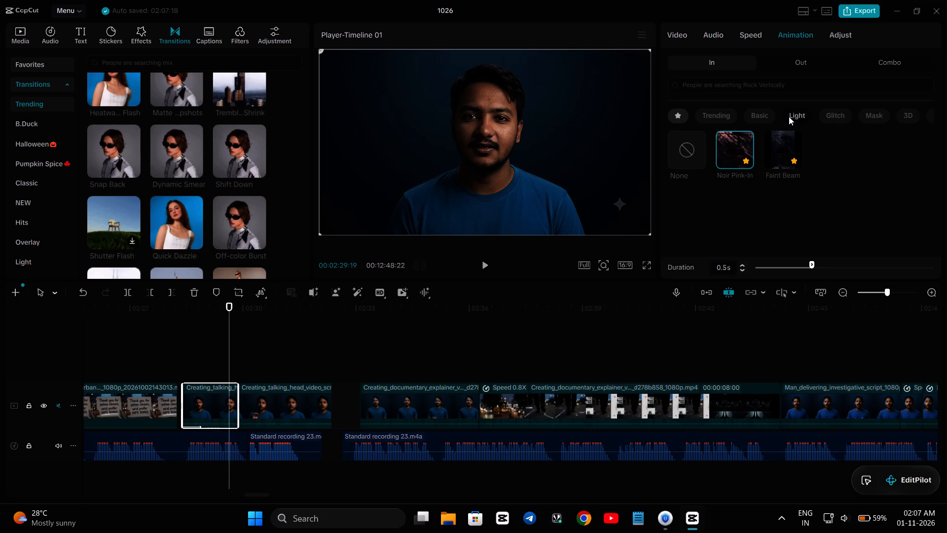
left_click(836, 116)
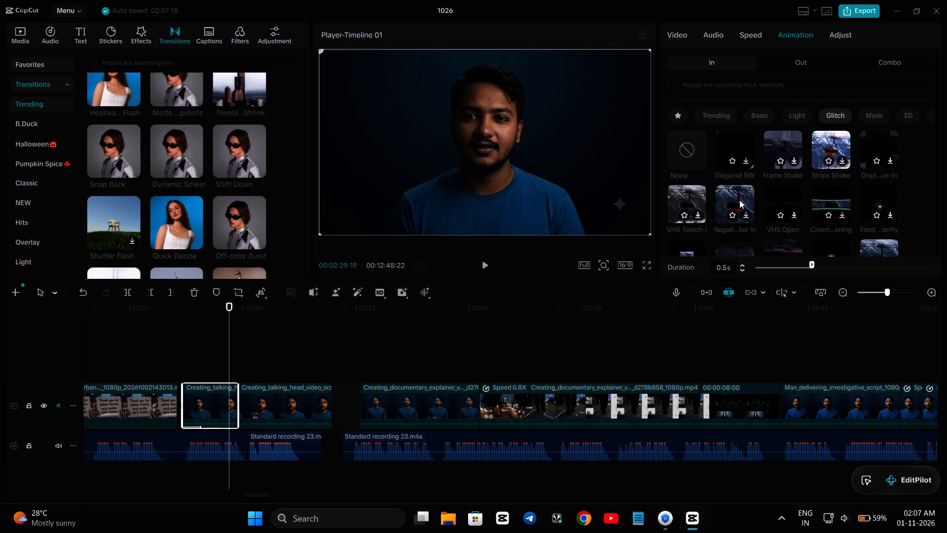
left_click(692, 200)
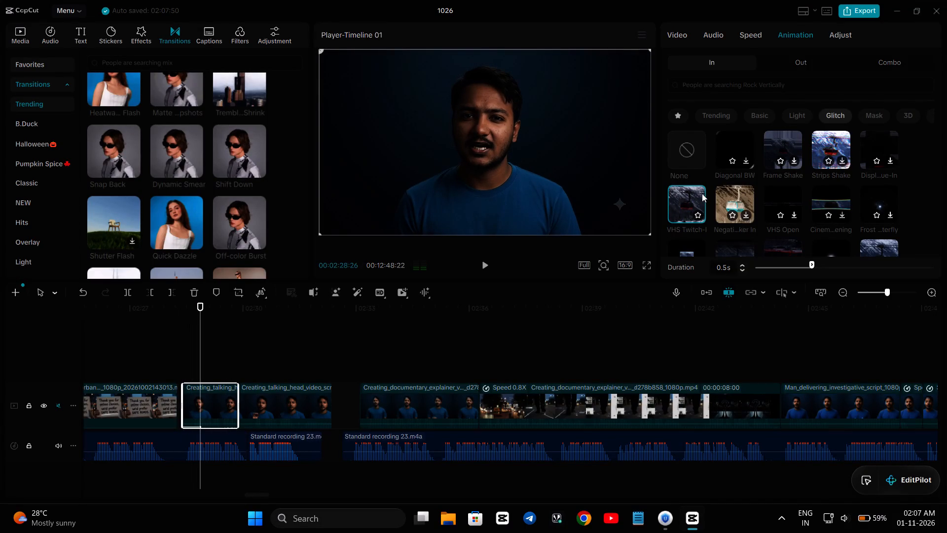
Replay twice from the end of the Safe Roads sign clip through the talking-head clips to check the VHS Twitch-In animation.
left_click(137, 353)
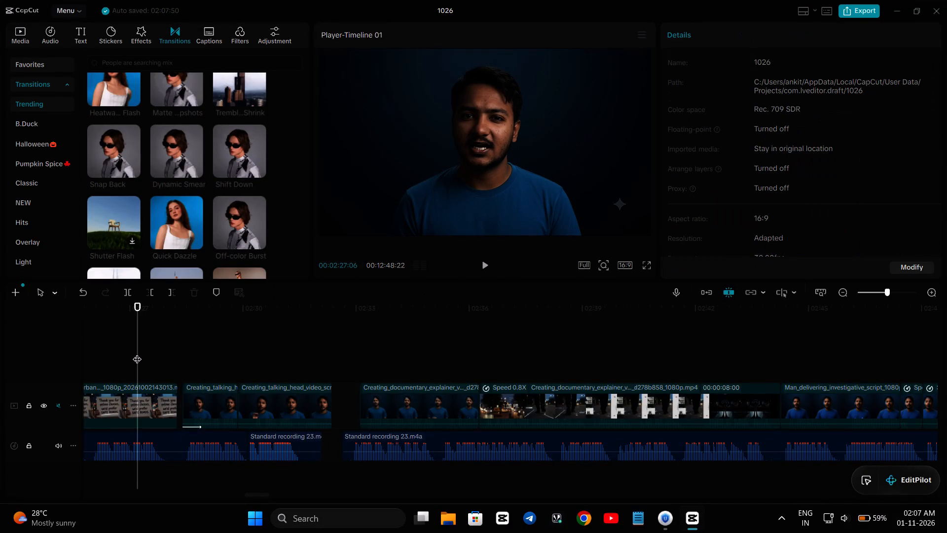
key("space")
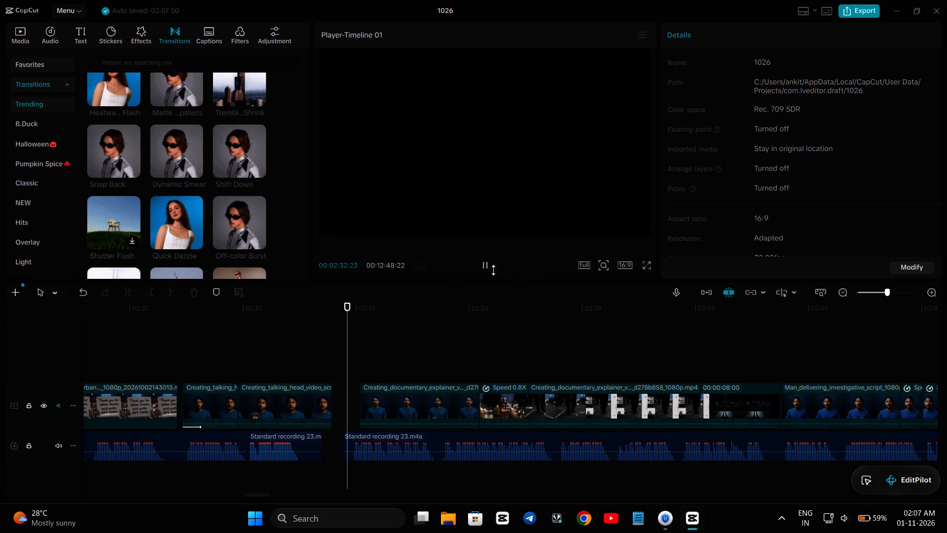
left_click(487, 264)
left_click(120, 343)
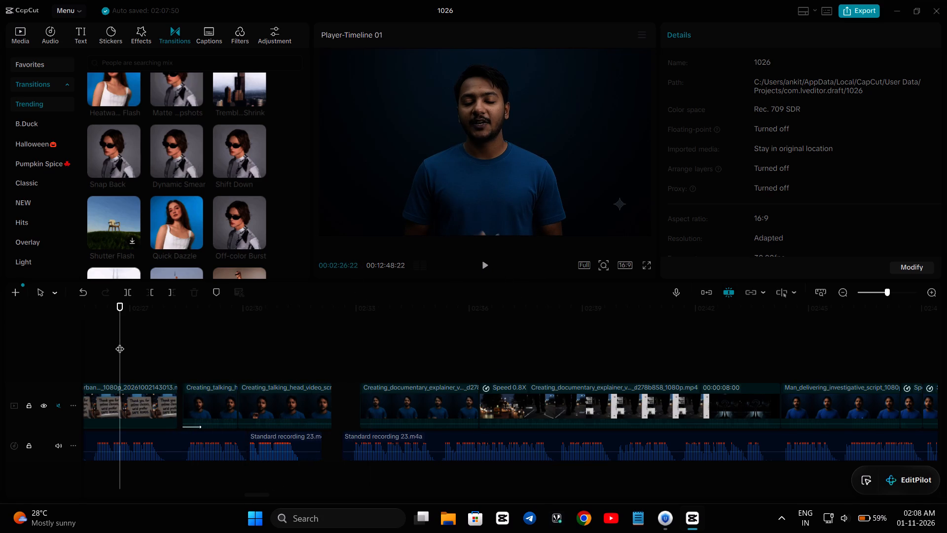
key("space")
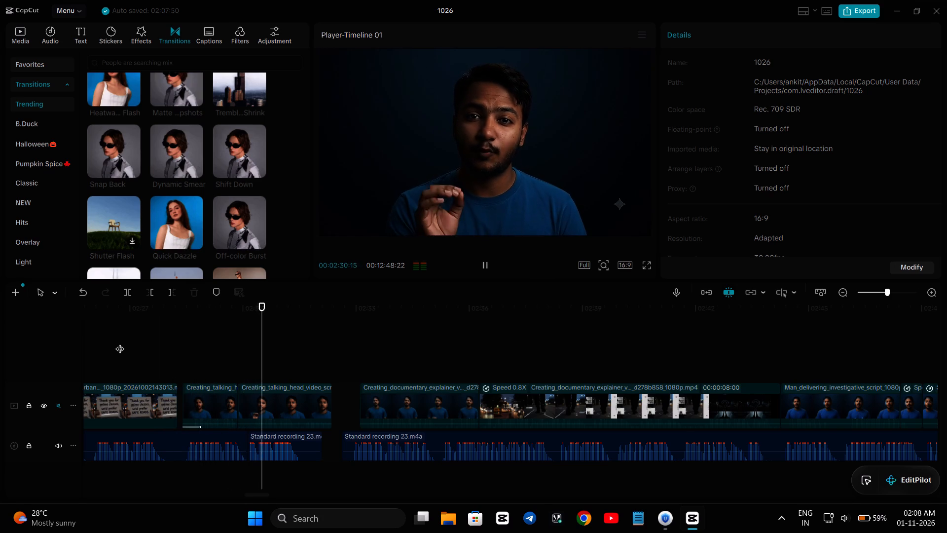
key("space")
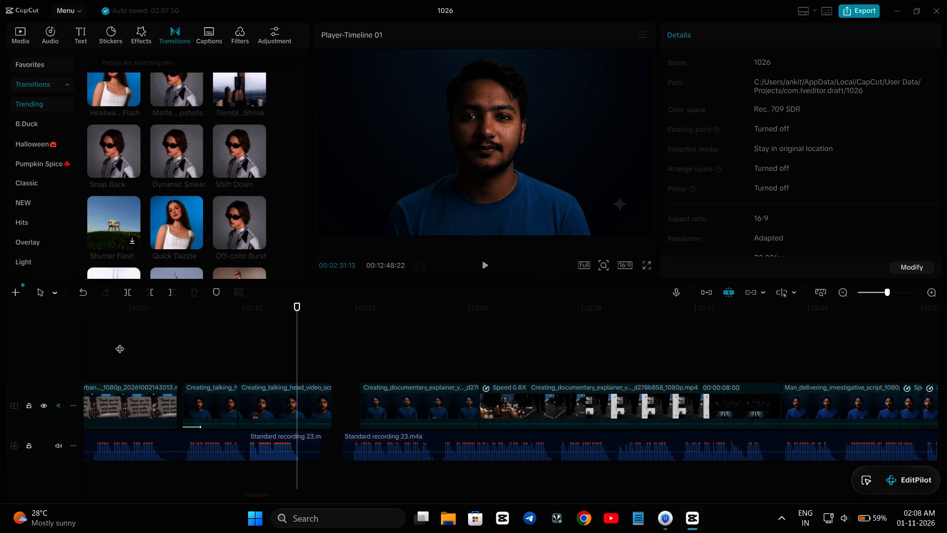
Add the VHS Twitch-In animation used on the first talking-head clip to the favourites.
left_click(198, 400)
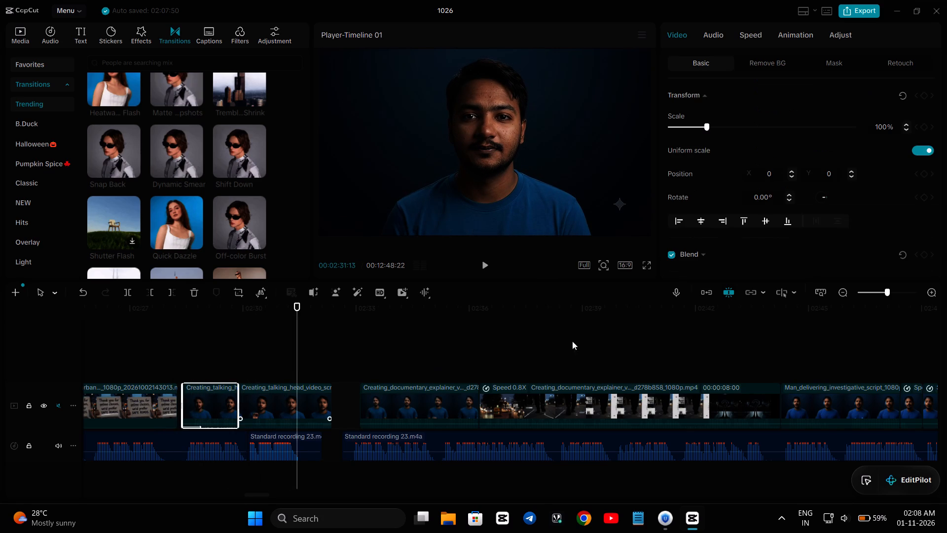
left_click(803, 26)
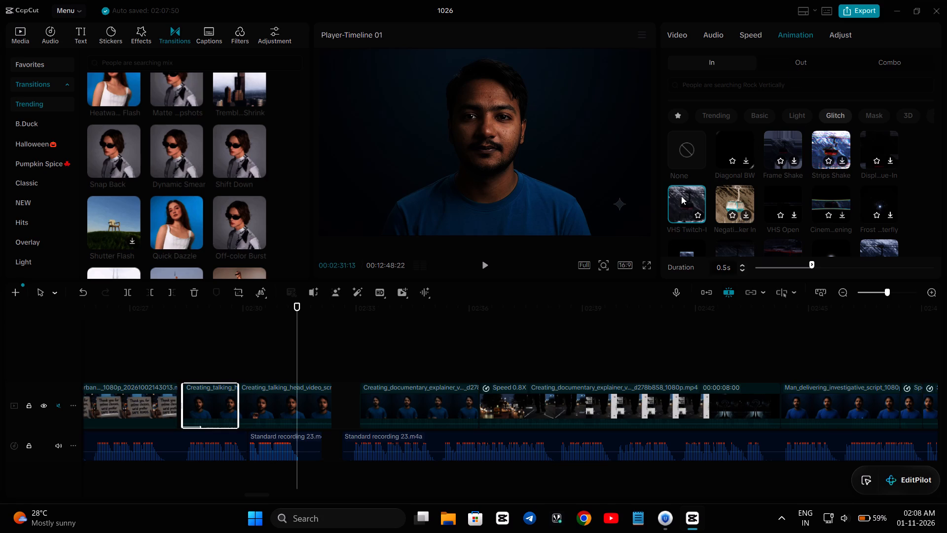
left_click(697, 216)
Play on across the gap into the documentary explainer talking-head clip to review it with the voice-over.
key("space")
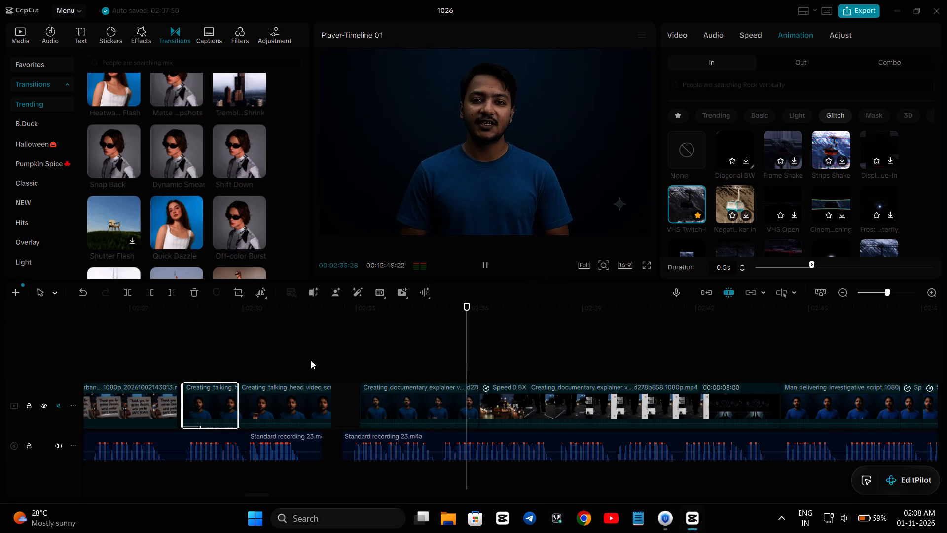
key("space")
Unmute the main video track.
left_click(360, 361)
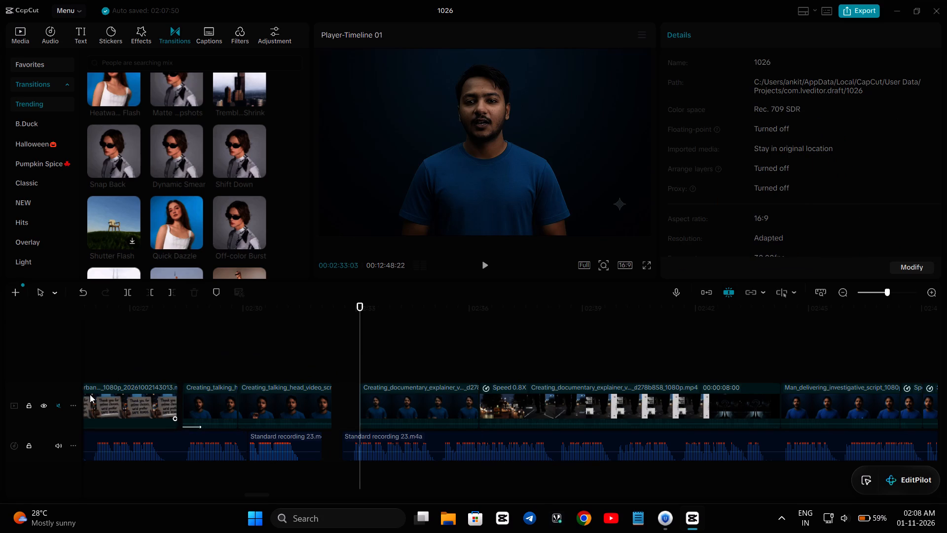
left_click(59, 403)
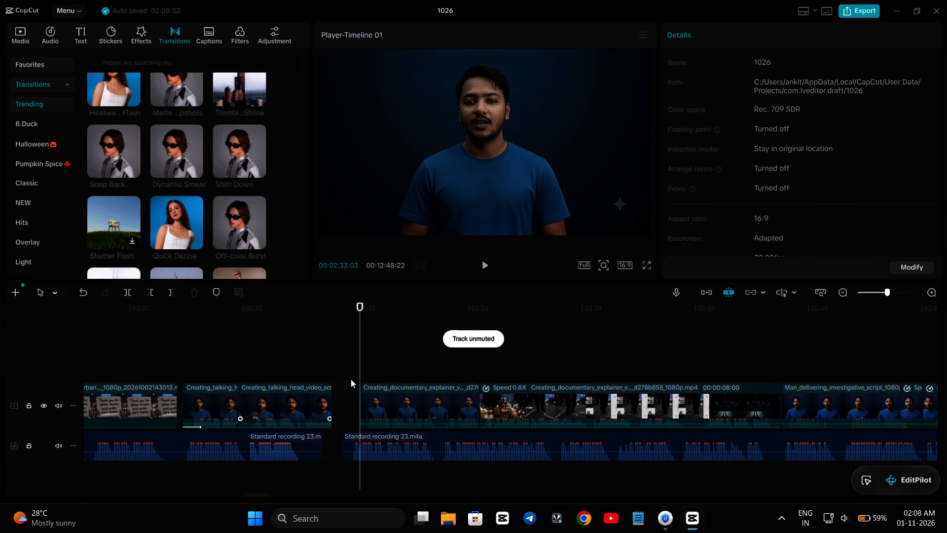
Play the start of the documentary explainer talking-head clip and go through it frame by frame, examining where the speech begins.
key("space")
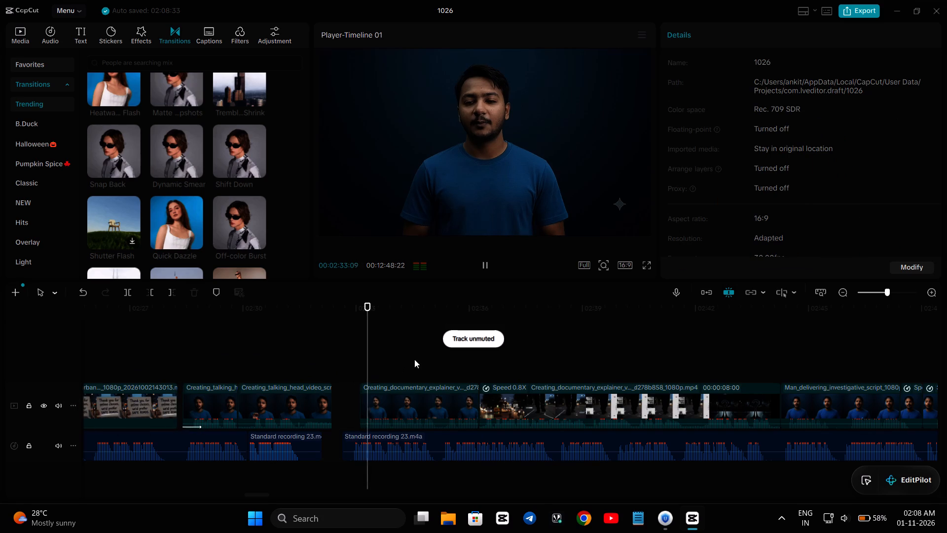
key("space")
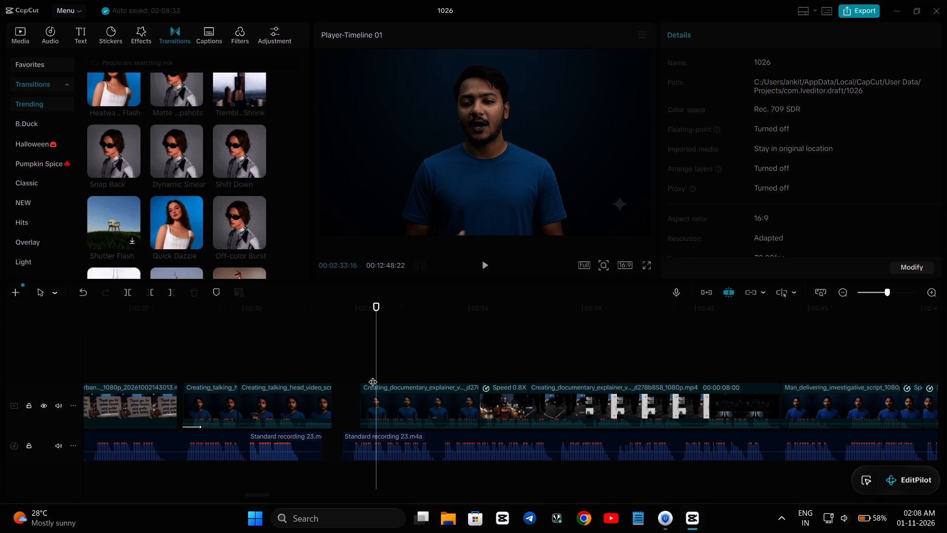
key("Left")
key("Left")
key("Left")
key("Left")
key("Left")
key("Left")
key("Left")
key("Left")
key("Left")
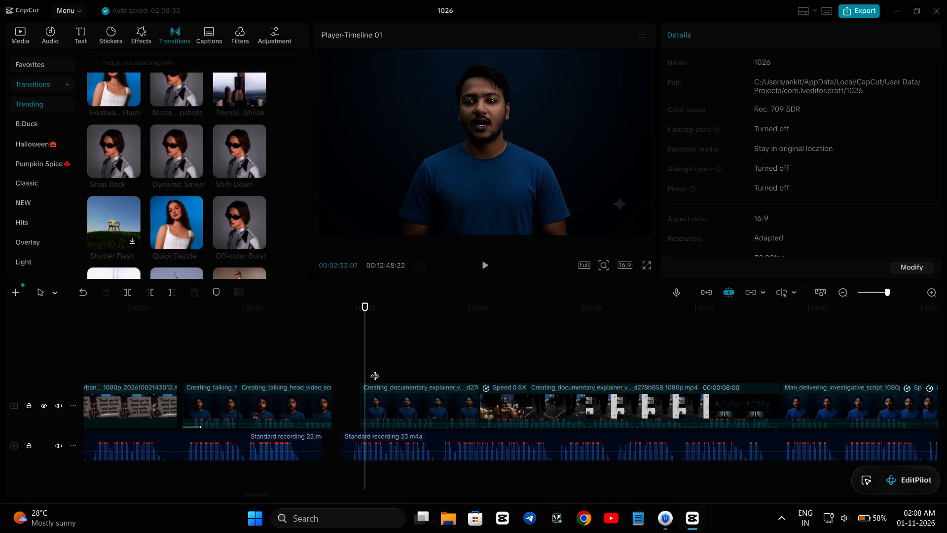
key("Right")
key("Right")
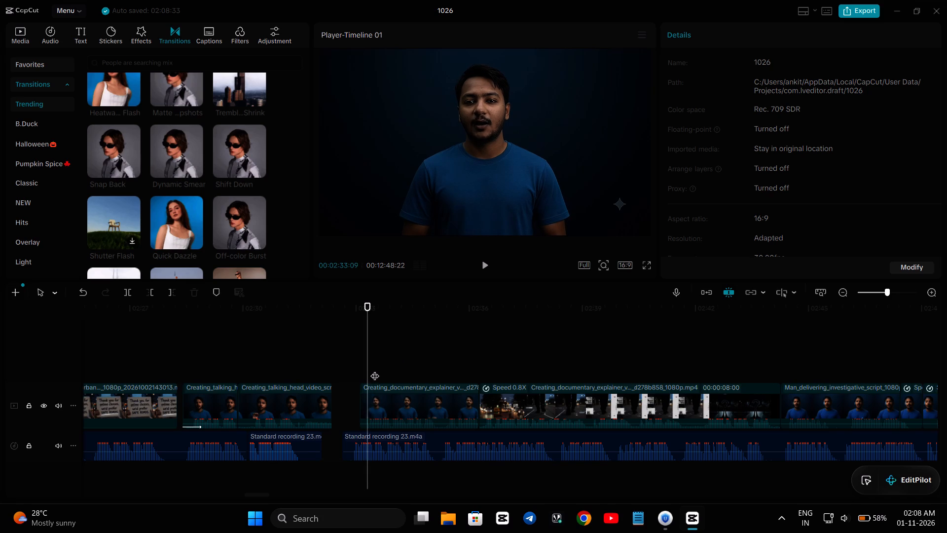
key("Right")
key("Left")
key("Left")
key("Left")
key("Left")
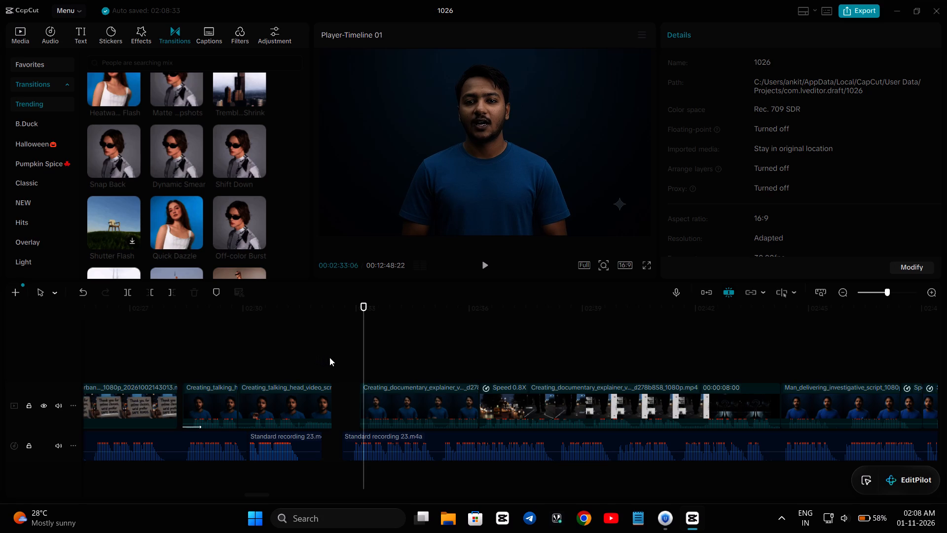
Replay from the gap into the documentary explainer talking-head clip in short bursts to compare its speech with the voice-over.
left_click(335, 358)
key("space")
key("space")
key("space")
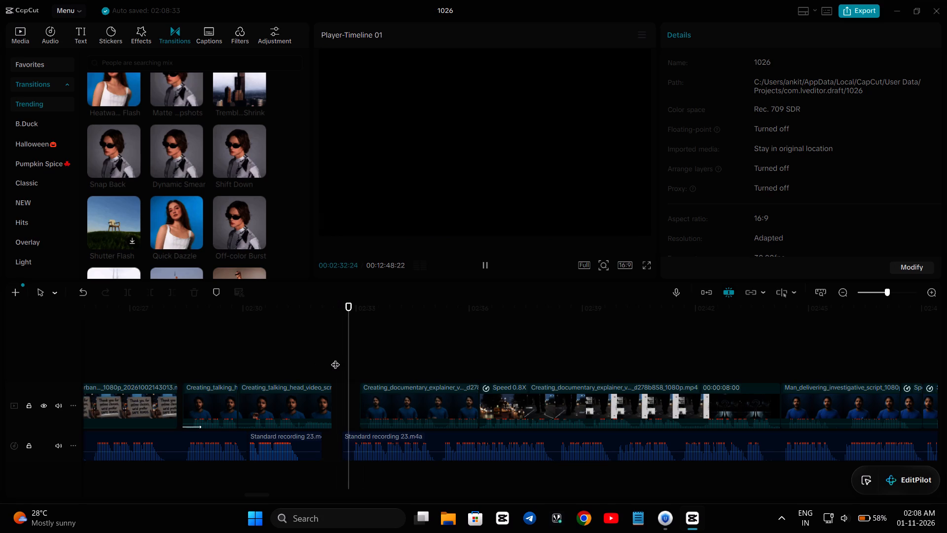
key("space")
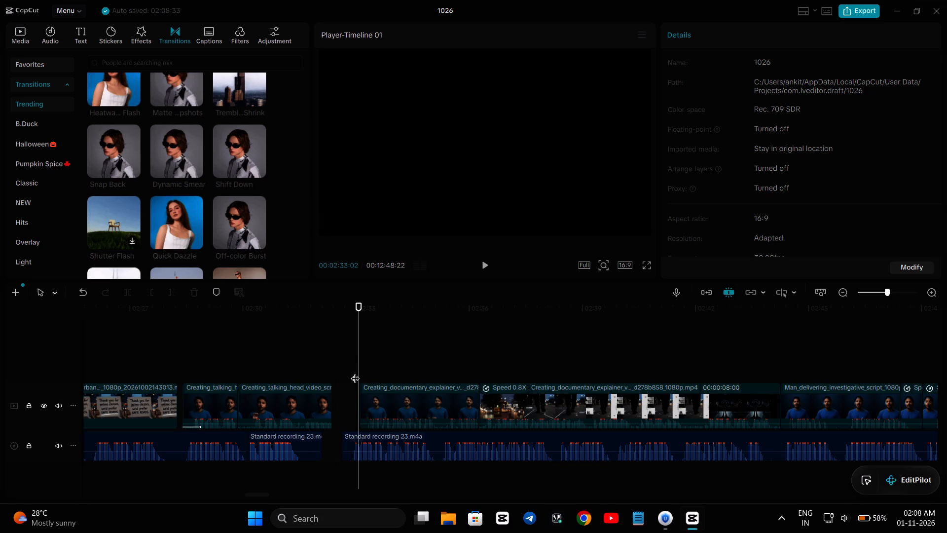
key("space")
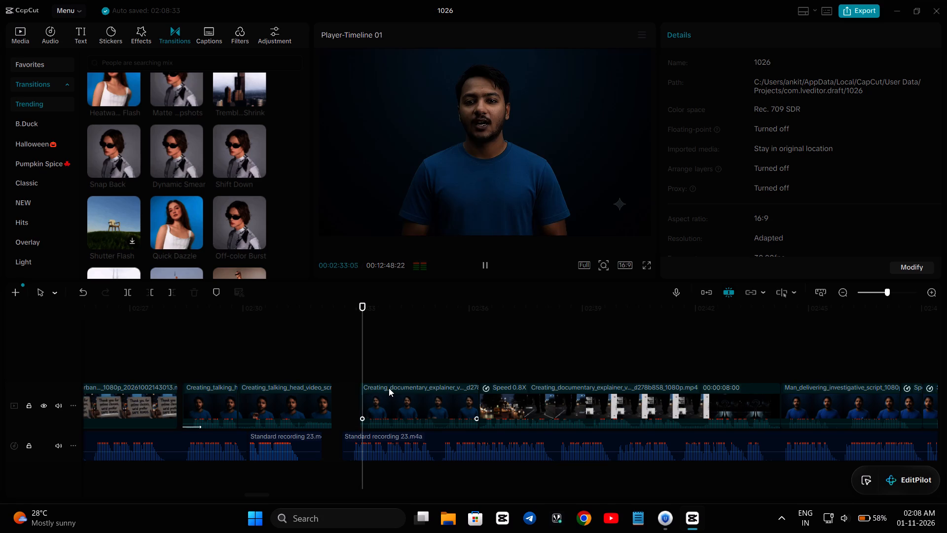
key("space")
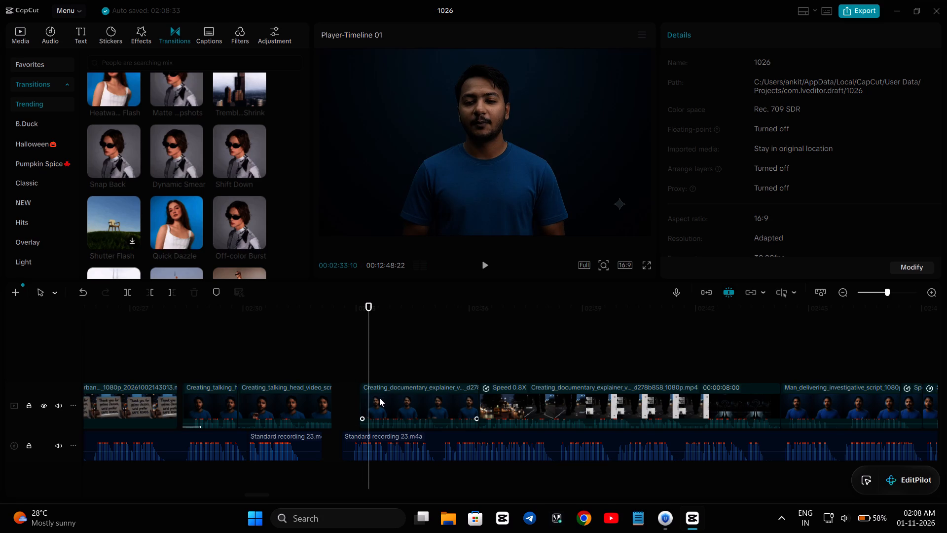
Play the documentary explainer talking-head clip in short bursts up to the night traffic footage and recheck its end against the voice-over.
left_click(378, 398)
key("space")
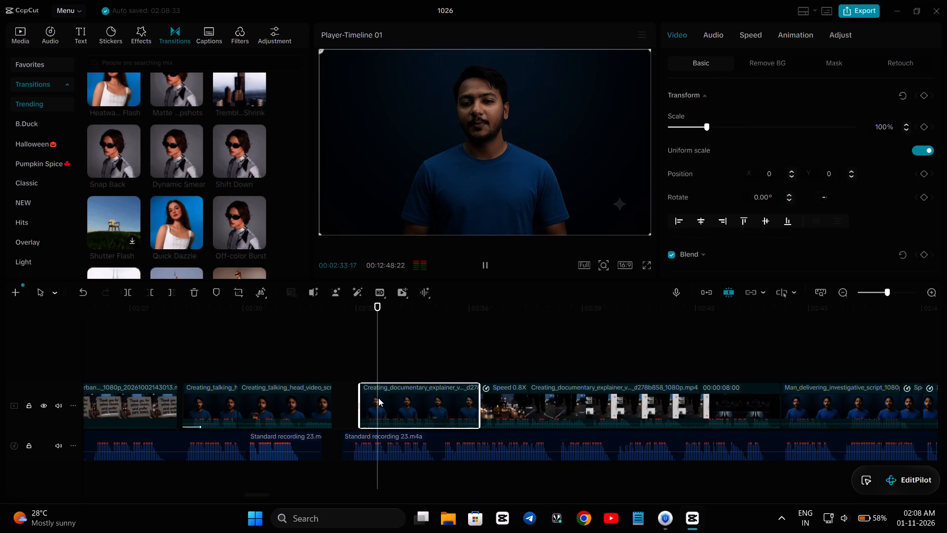
key("space")
key("space")
key("space")
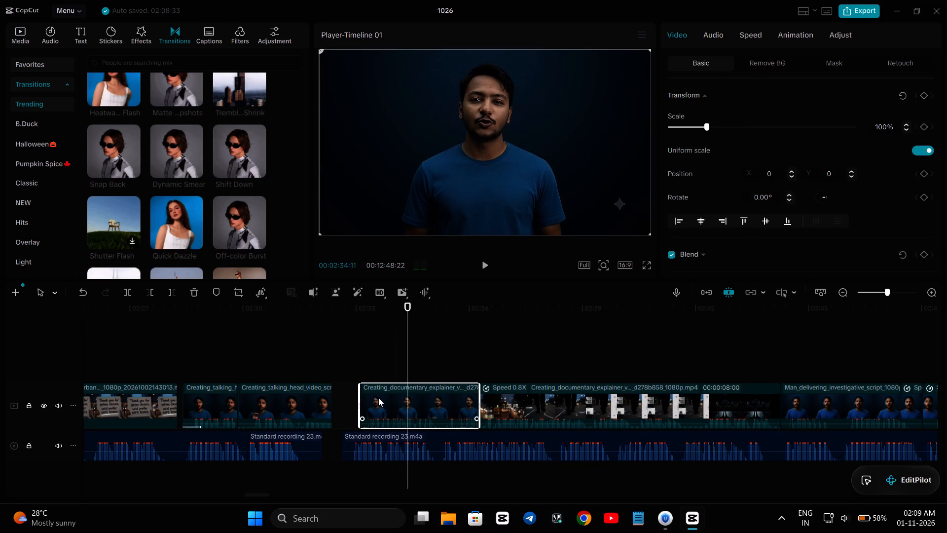
key("space")
key("space")
key("space")
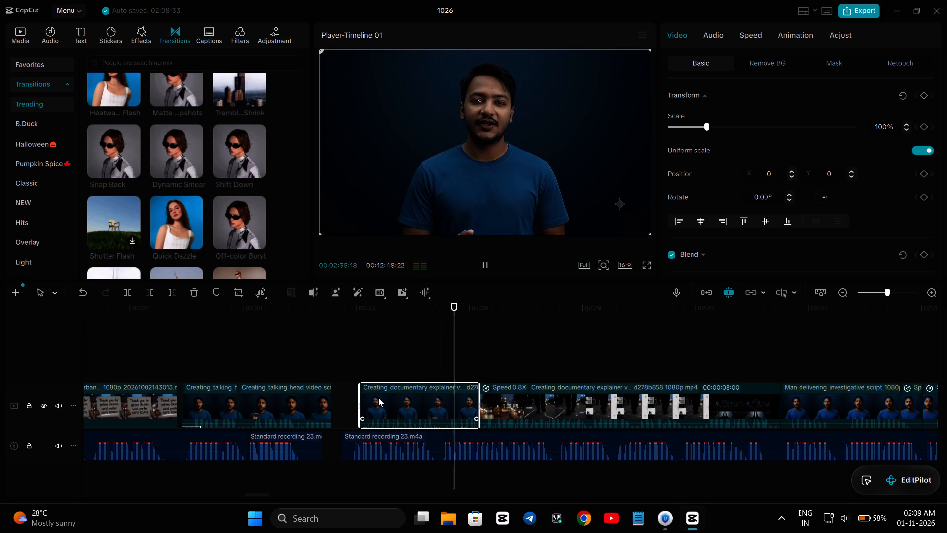
key("space")
key("space")
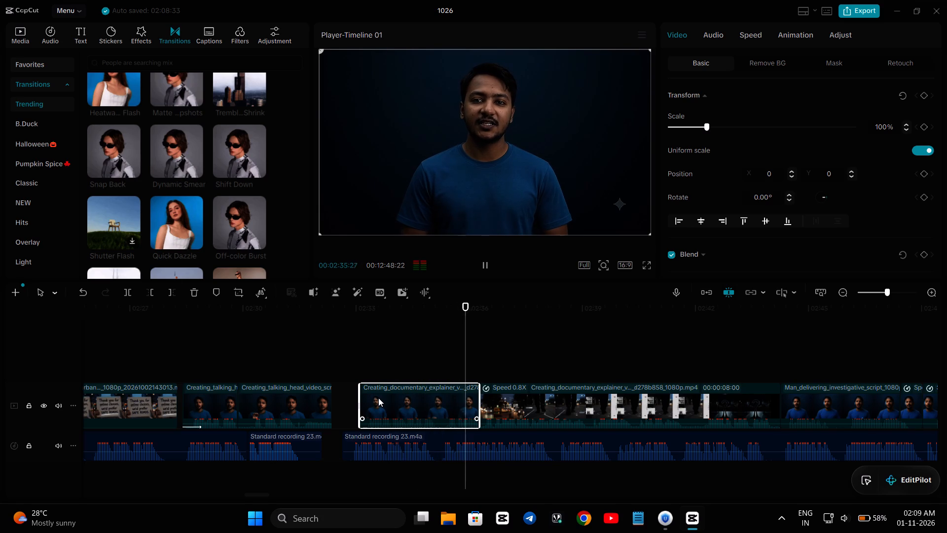
key("space")
key("space")
key("space")
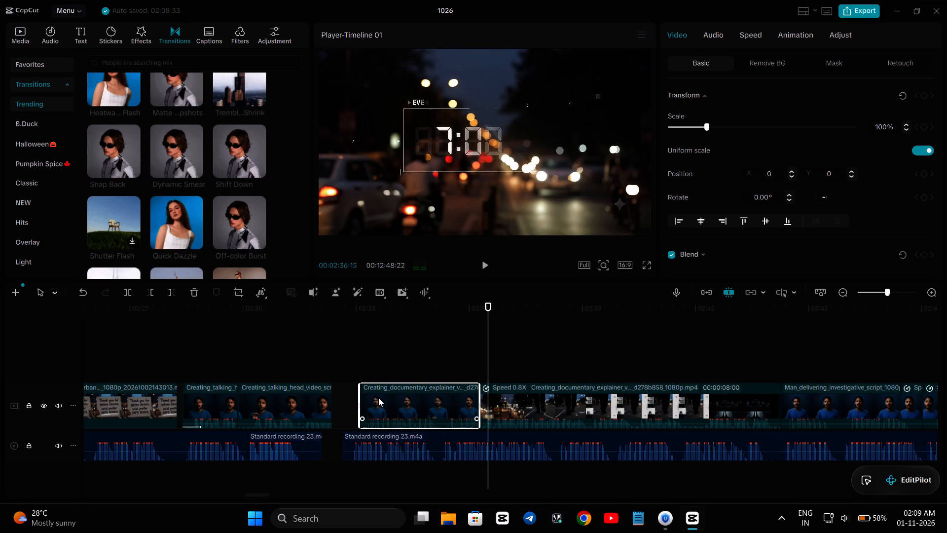
left_click(447, 360)
key("space")
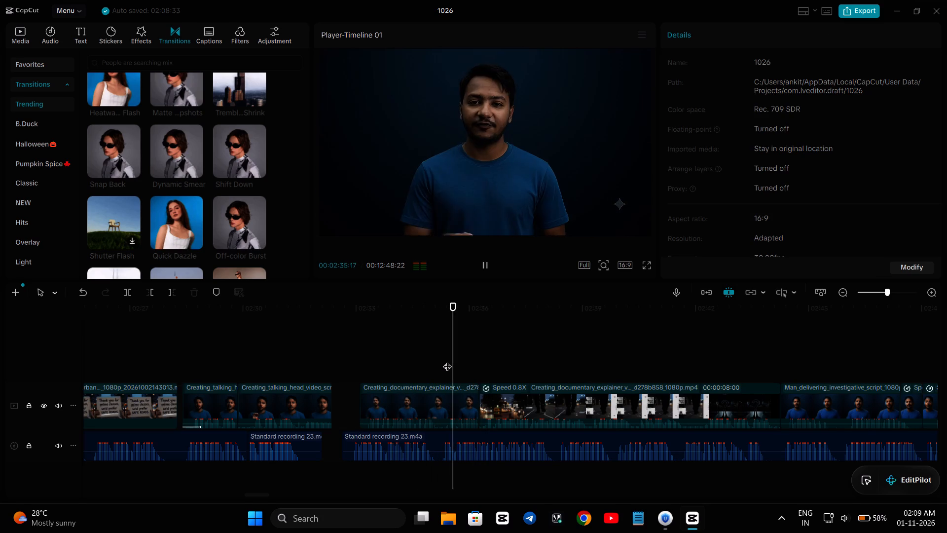
key("space")
left_click(411, 401)
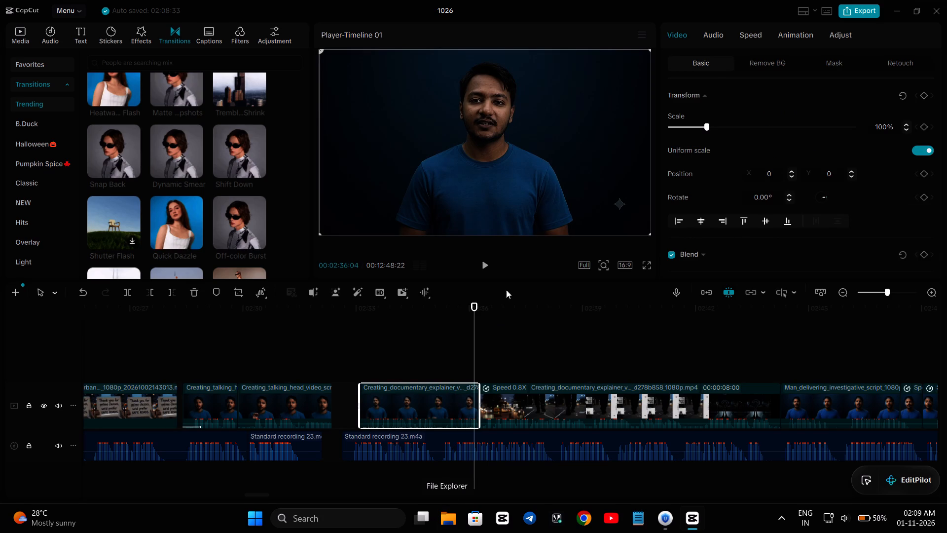
Slow the documentary explainer talking-head clip to 0.90x, fit it on the main track against the night traffic footage, and play it back.
left_click(744, 40)
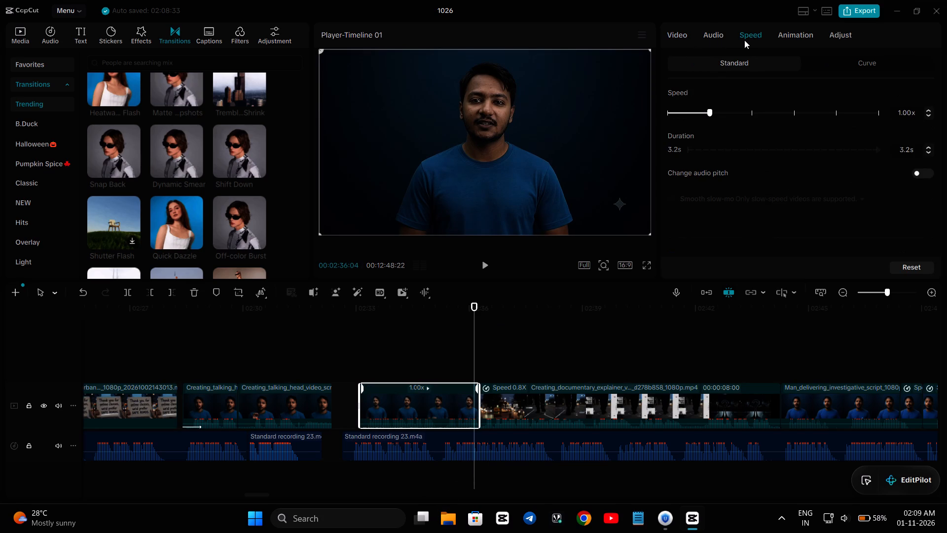
left_click(928, 115)
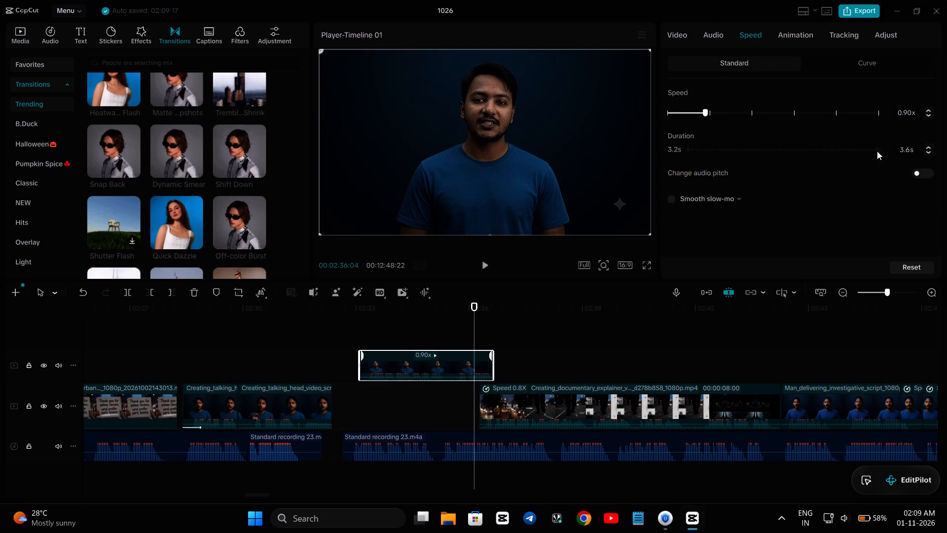
left_click_drag(436, 361, 416, 388)
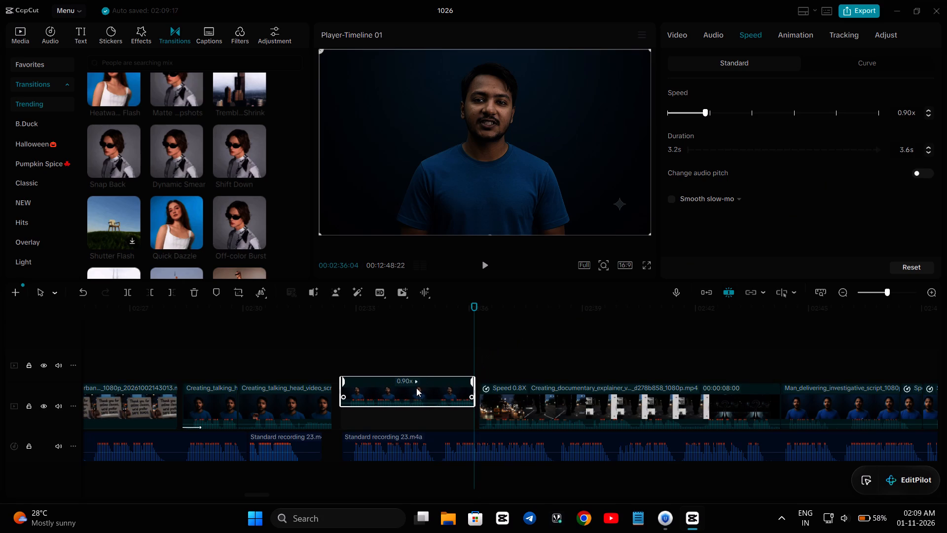
left_click_drag(416, 388, 425, 399)
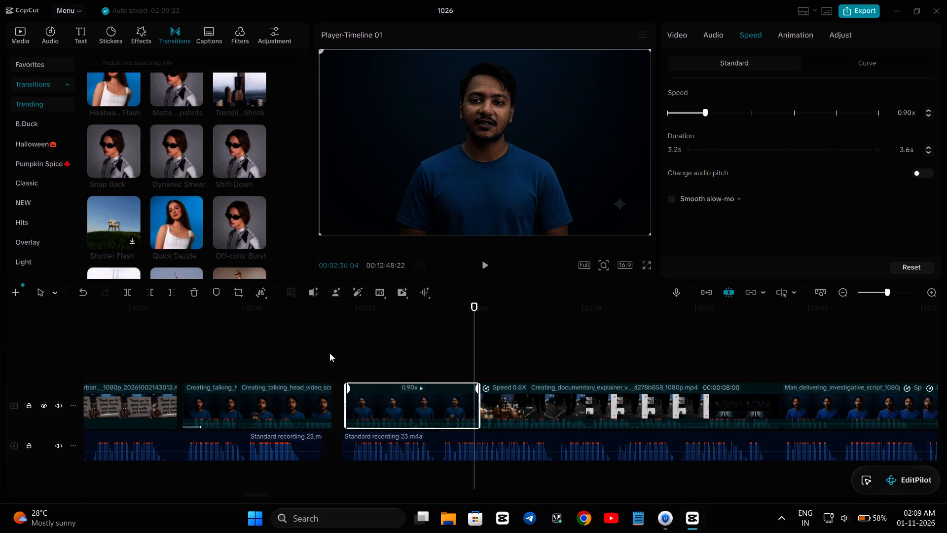
left_click(322, 349)
key("space")
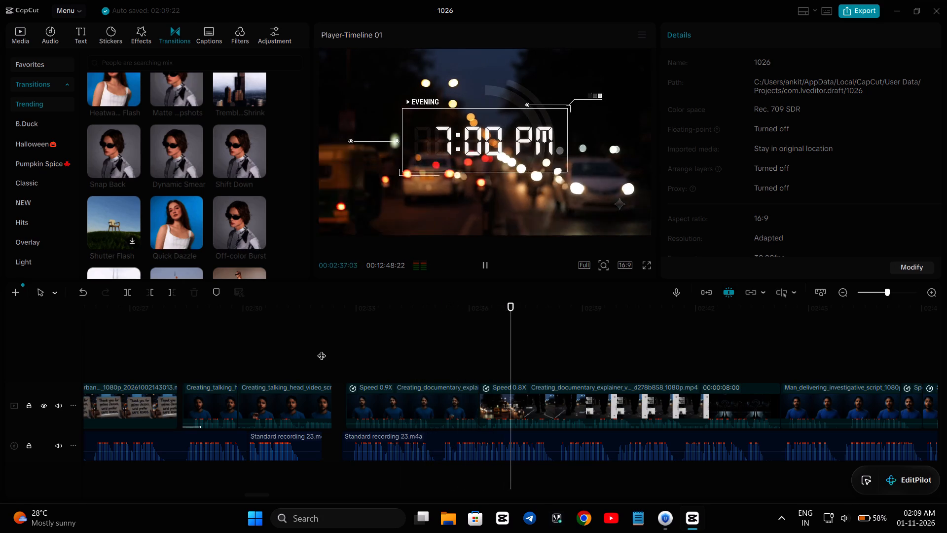
Mute the main video track.
left_click(52, 407)
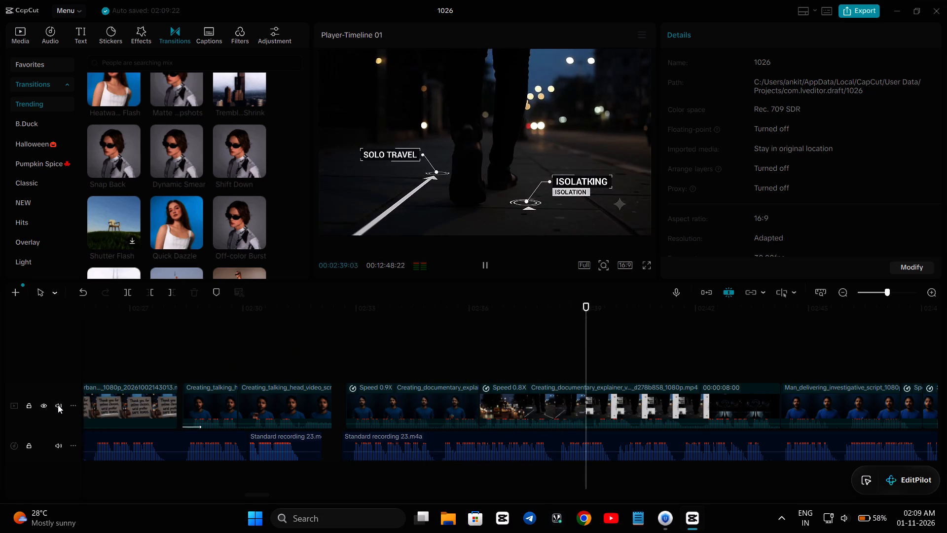
left_click(58, 405)
Play from the talking-head clips before the gap into the Delhi documentary explainer clip, reviewing lip sync and cuts against the voice-over.
left_click(291, 361)
key("space")
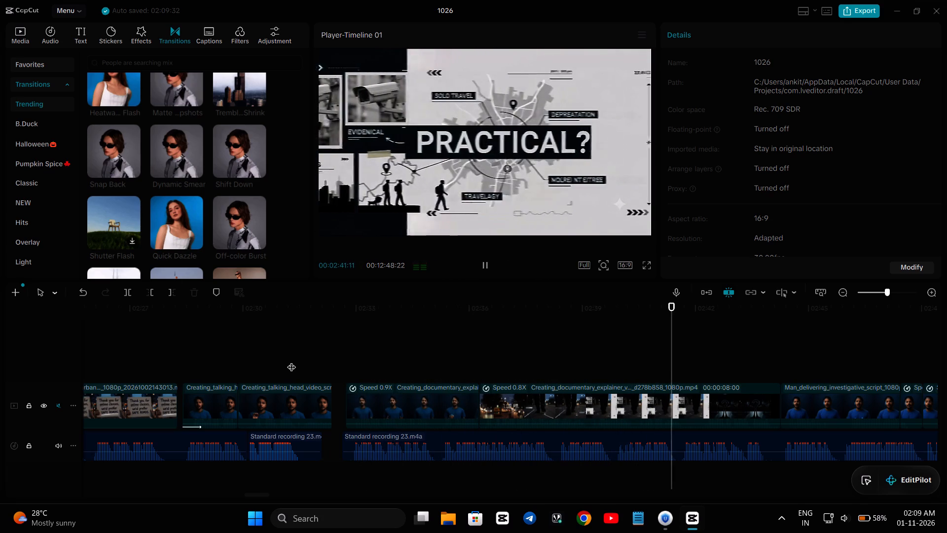
left_click(244, 366)
key("space")
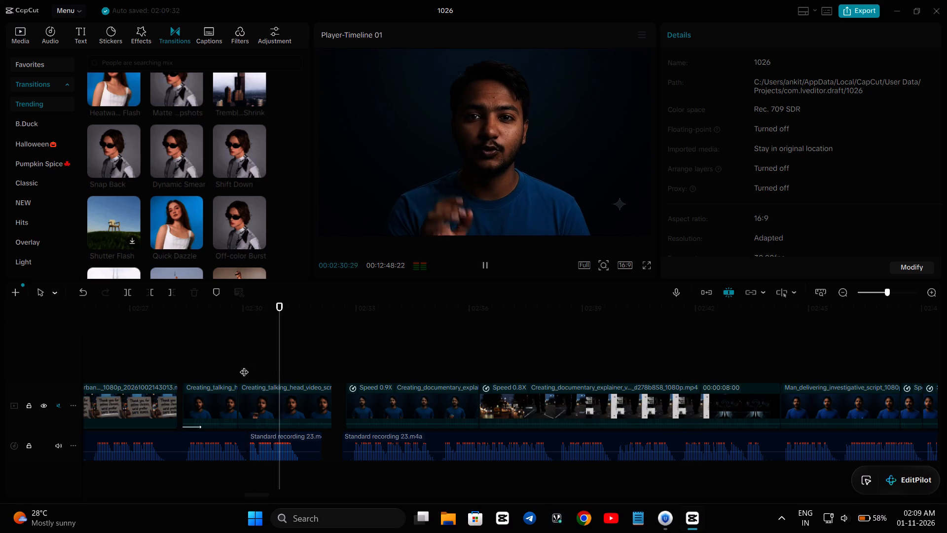
key("space")
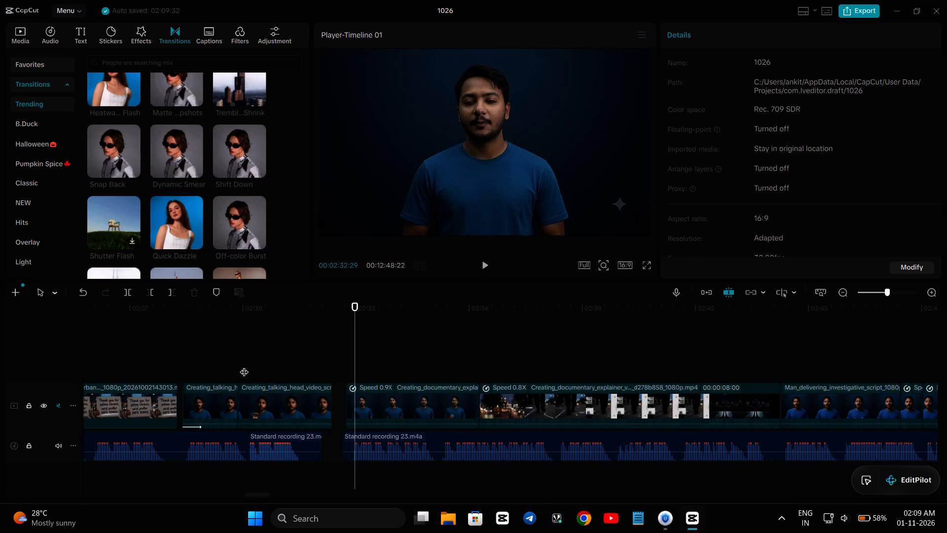
key("space")
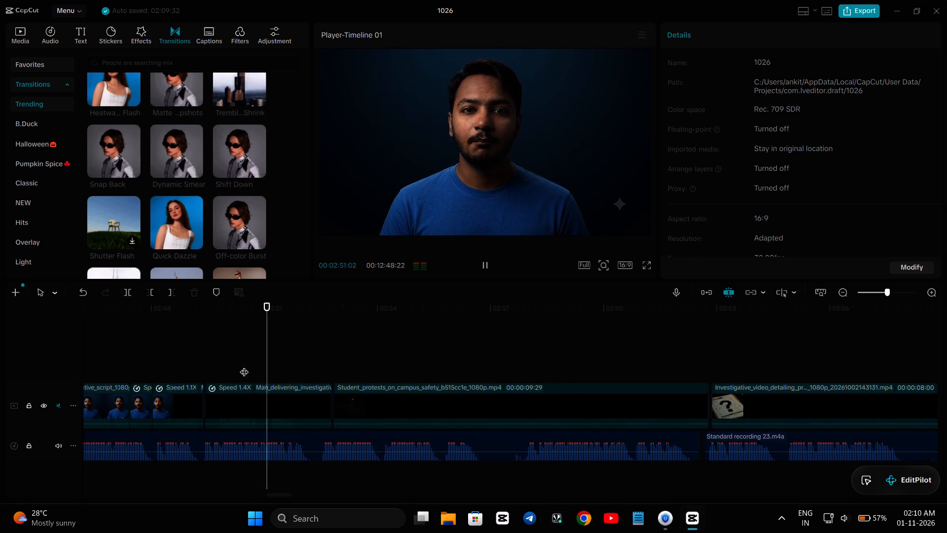
key("space")
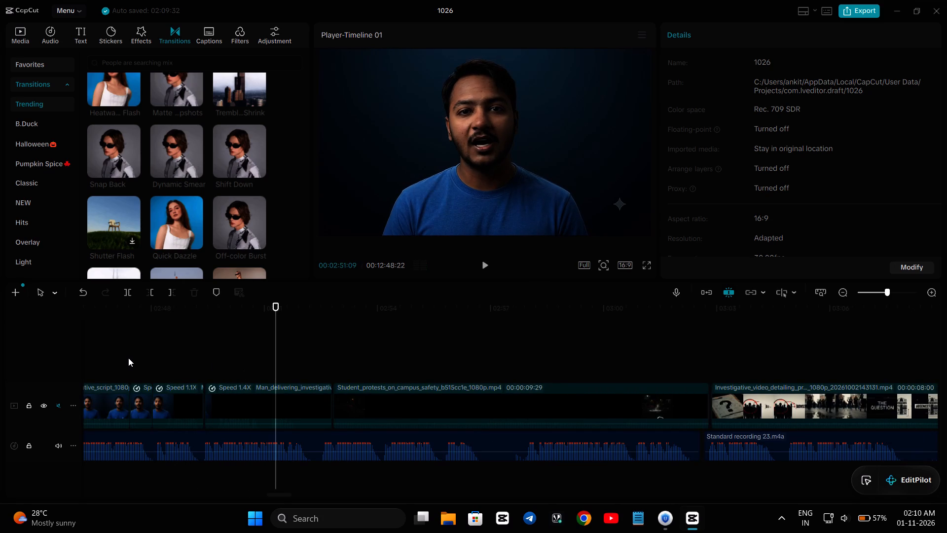
left_click(128, 358)
key("space")
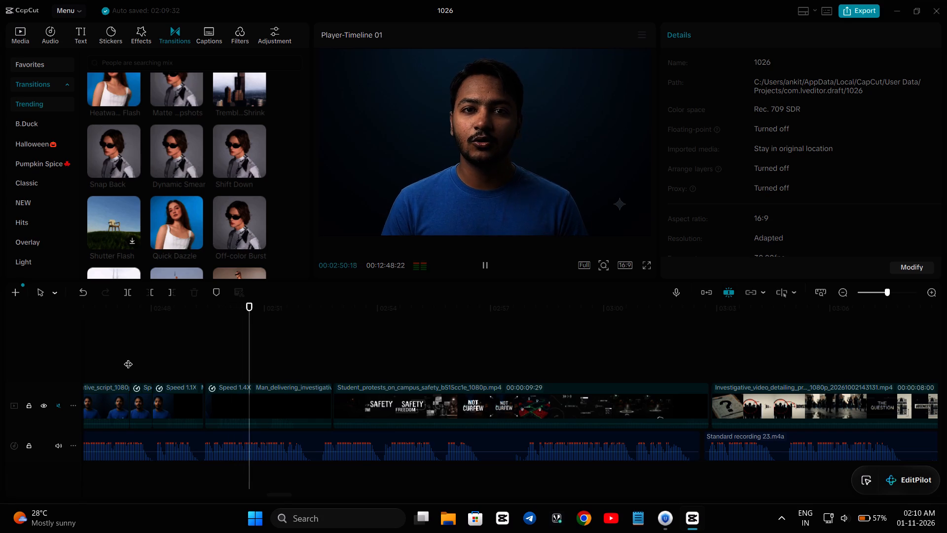
left_click(174, 345)
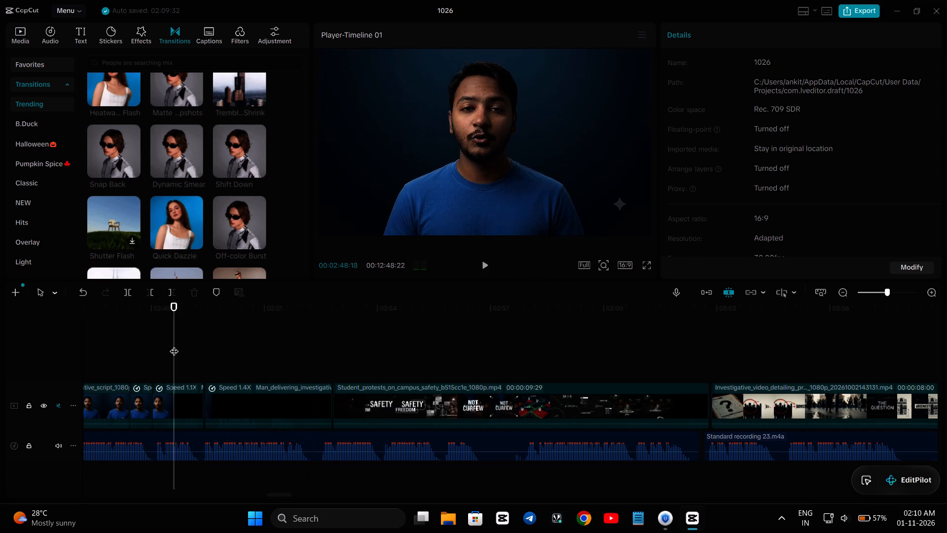
key("space")
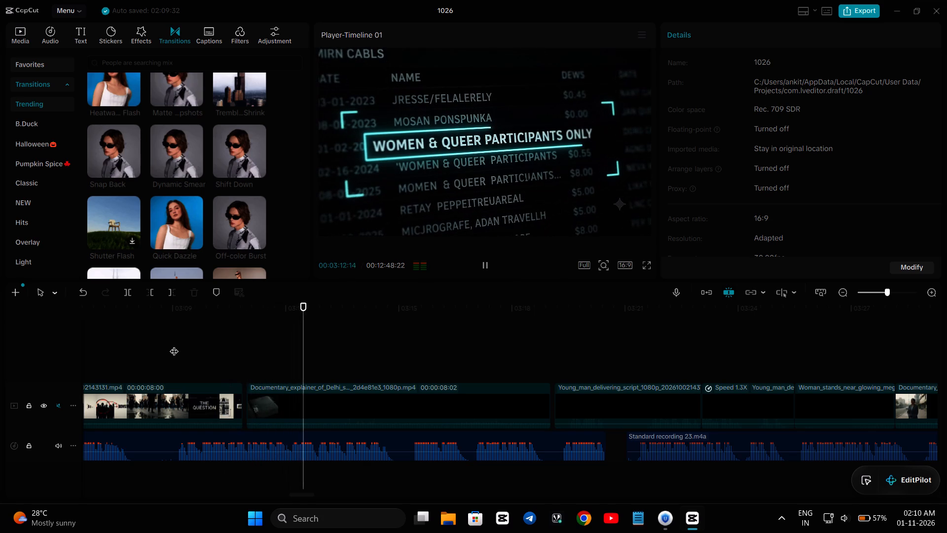
key("space")
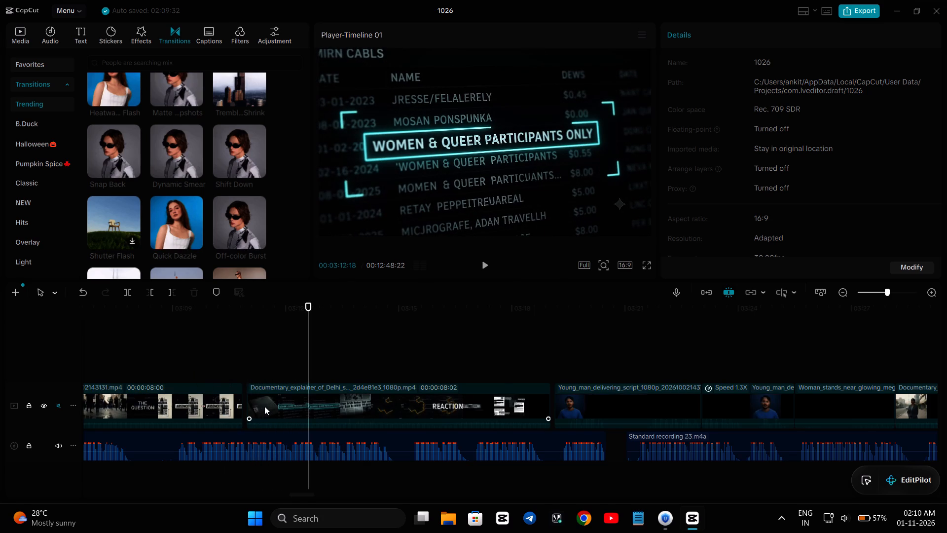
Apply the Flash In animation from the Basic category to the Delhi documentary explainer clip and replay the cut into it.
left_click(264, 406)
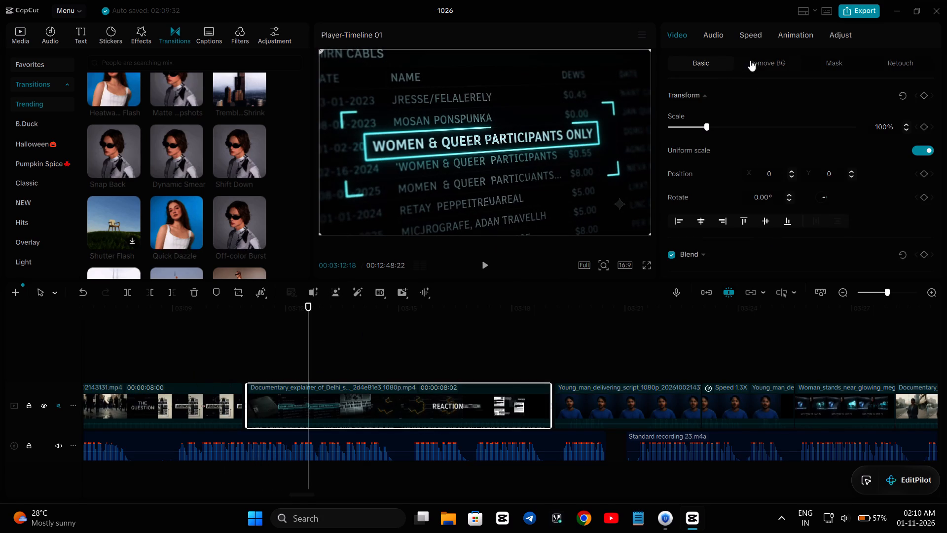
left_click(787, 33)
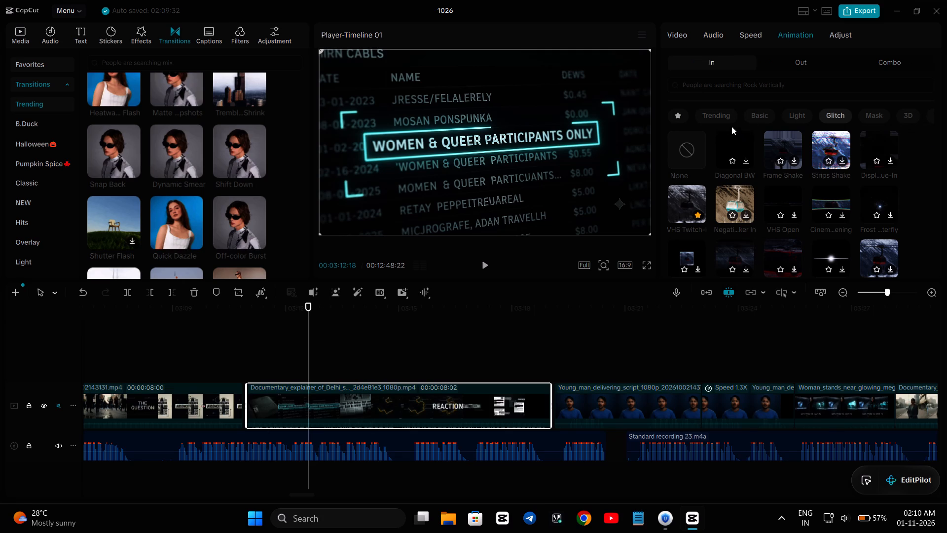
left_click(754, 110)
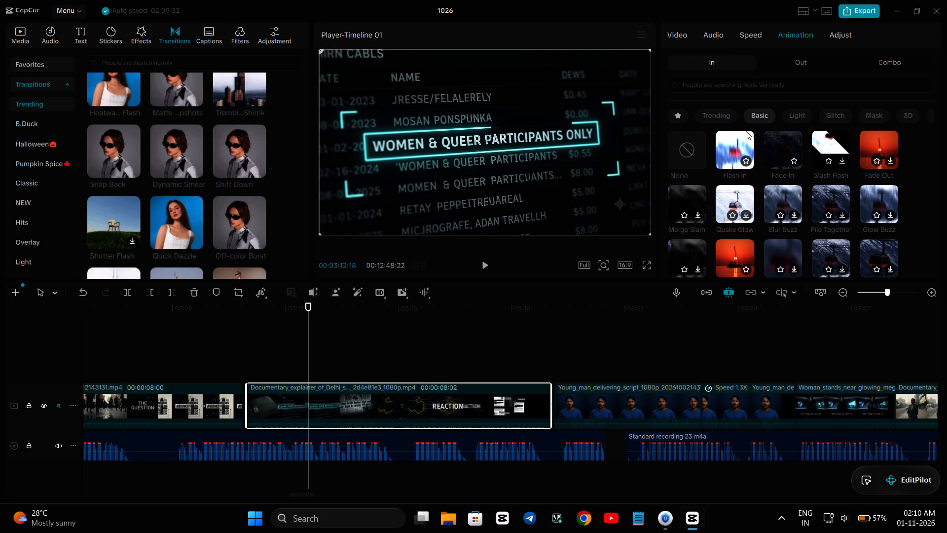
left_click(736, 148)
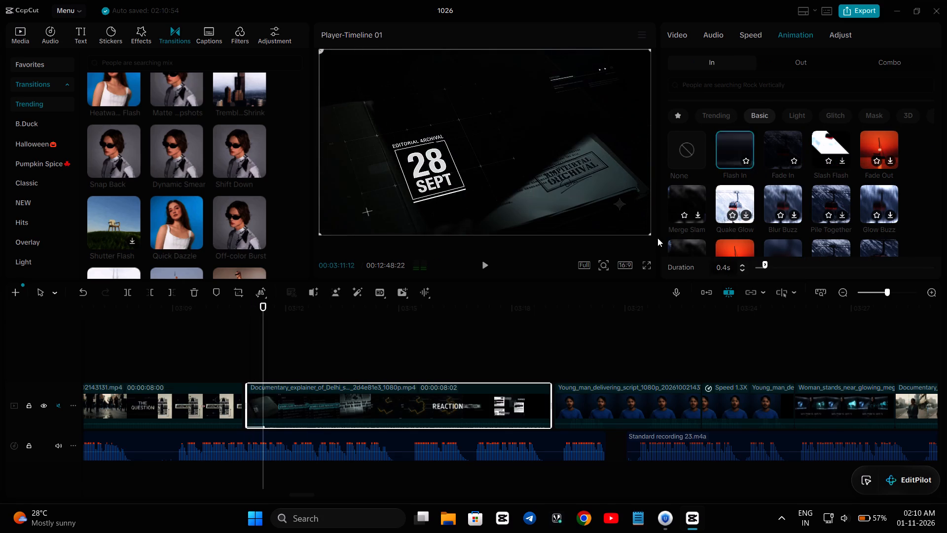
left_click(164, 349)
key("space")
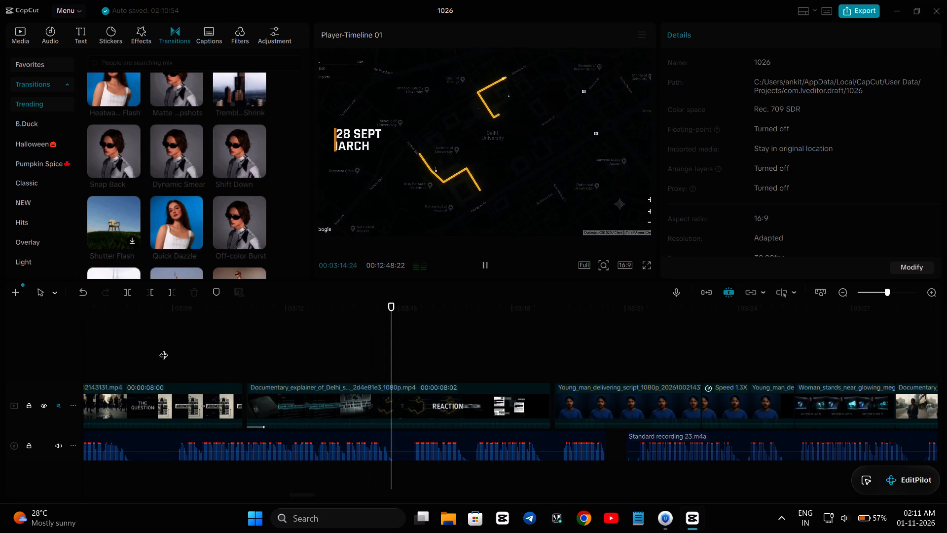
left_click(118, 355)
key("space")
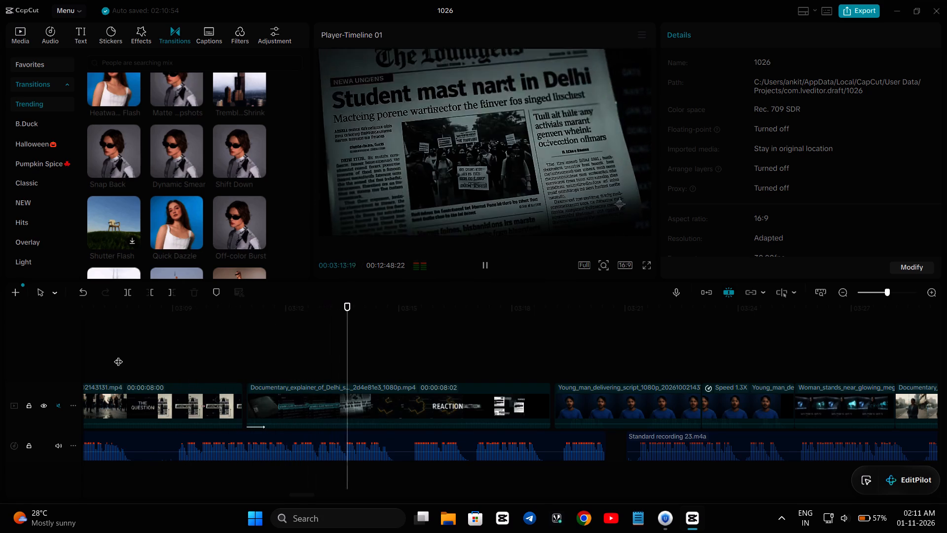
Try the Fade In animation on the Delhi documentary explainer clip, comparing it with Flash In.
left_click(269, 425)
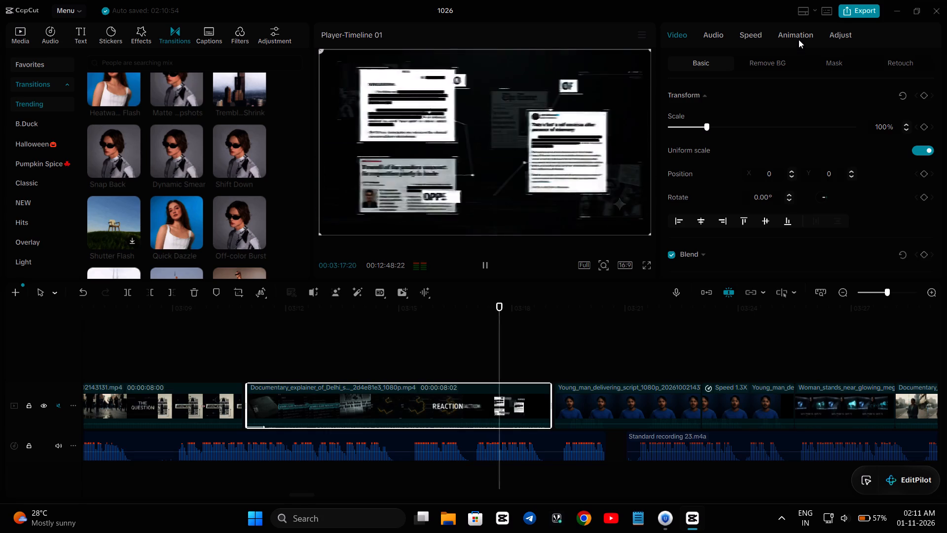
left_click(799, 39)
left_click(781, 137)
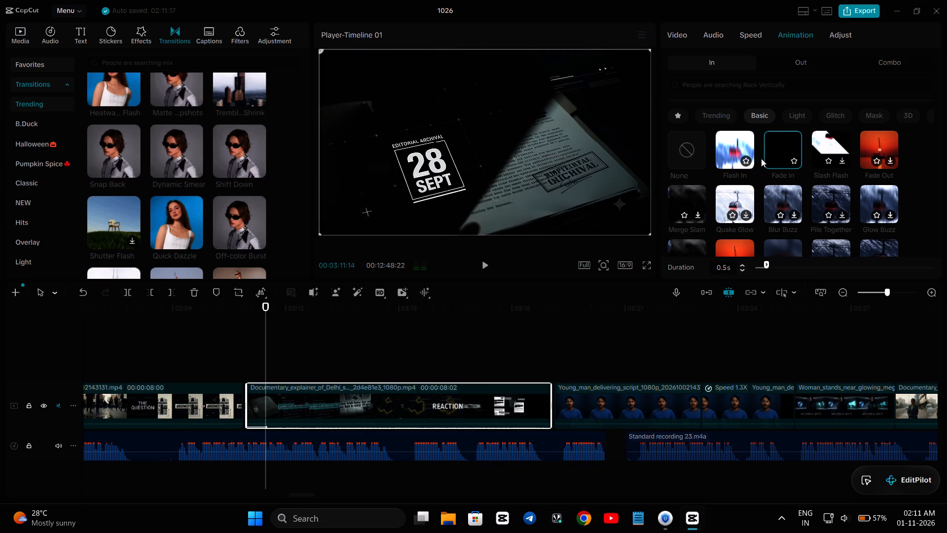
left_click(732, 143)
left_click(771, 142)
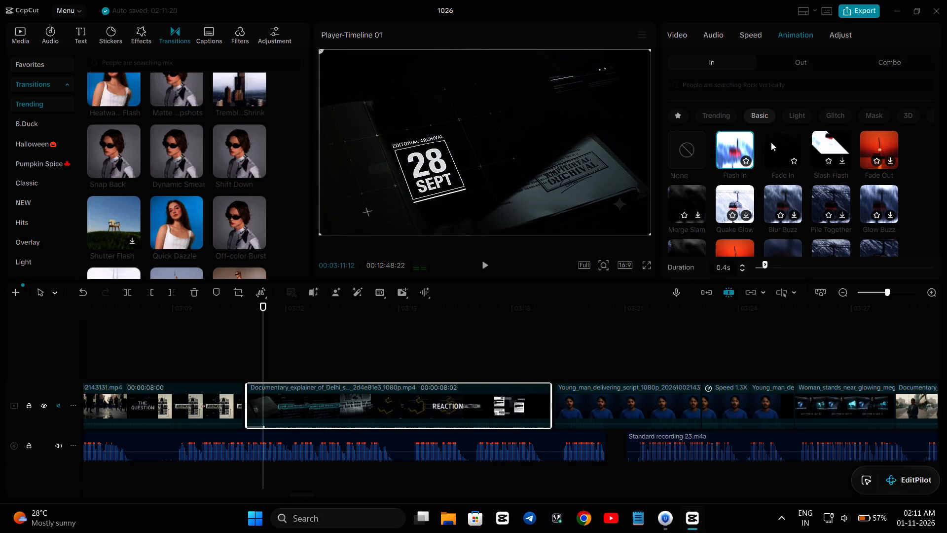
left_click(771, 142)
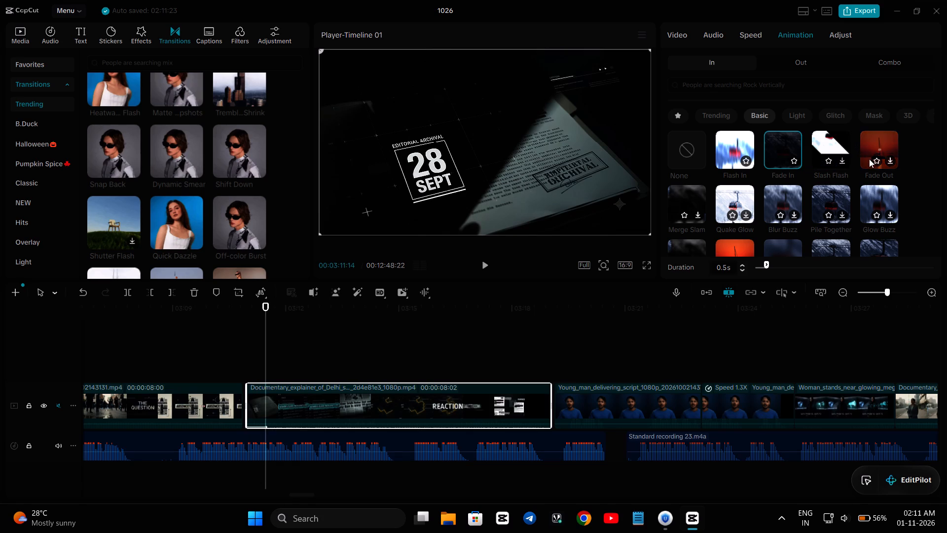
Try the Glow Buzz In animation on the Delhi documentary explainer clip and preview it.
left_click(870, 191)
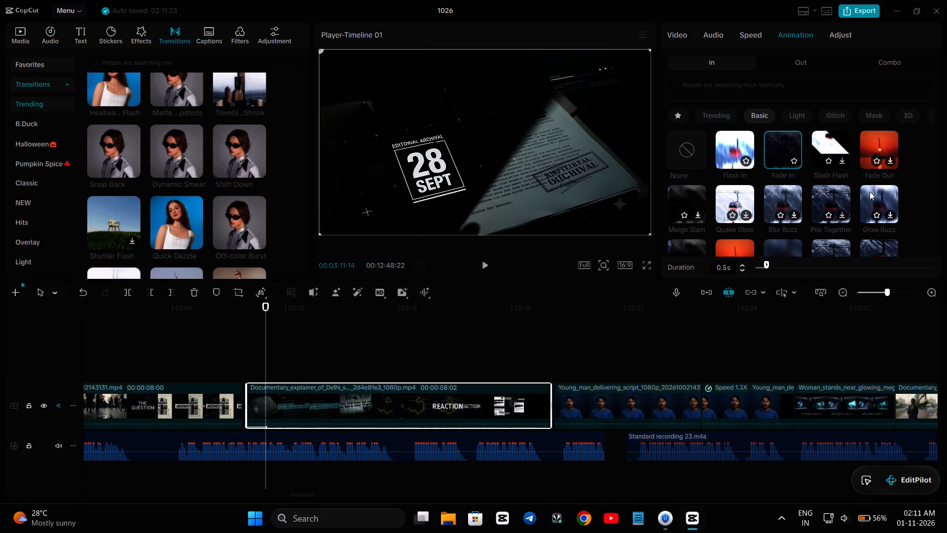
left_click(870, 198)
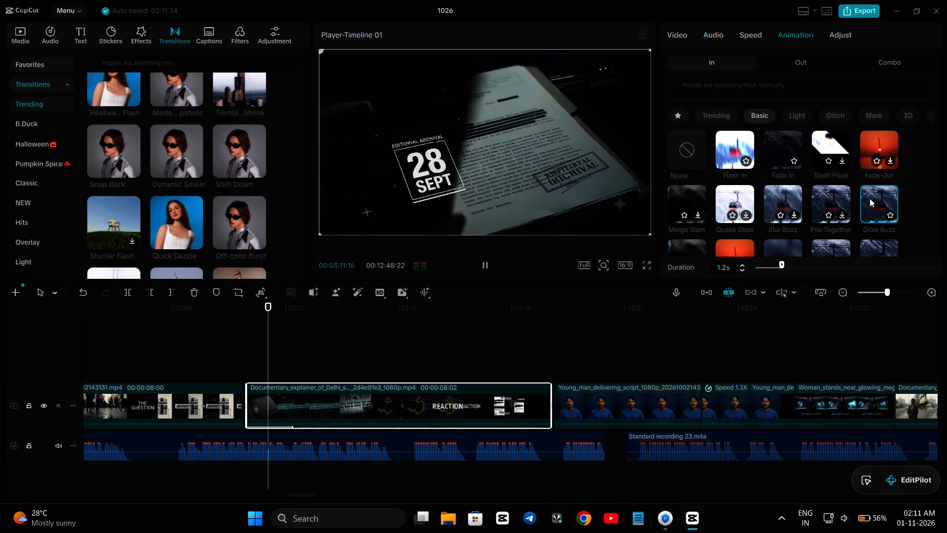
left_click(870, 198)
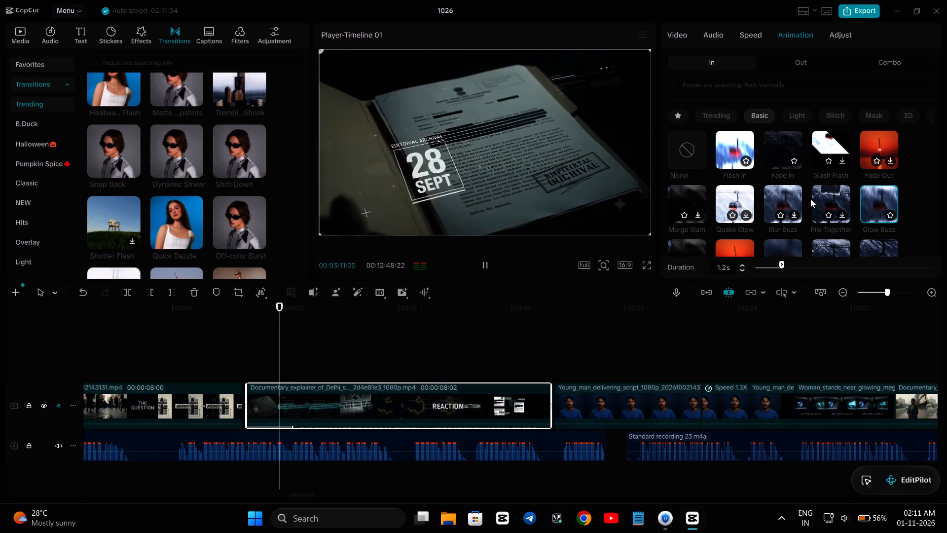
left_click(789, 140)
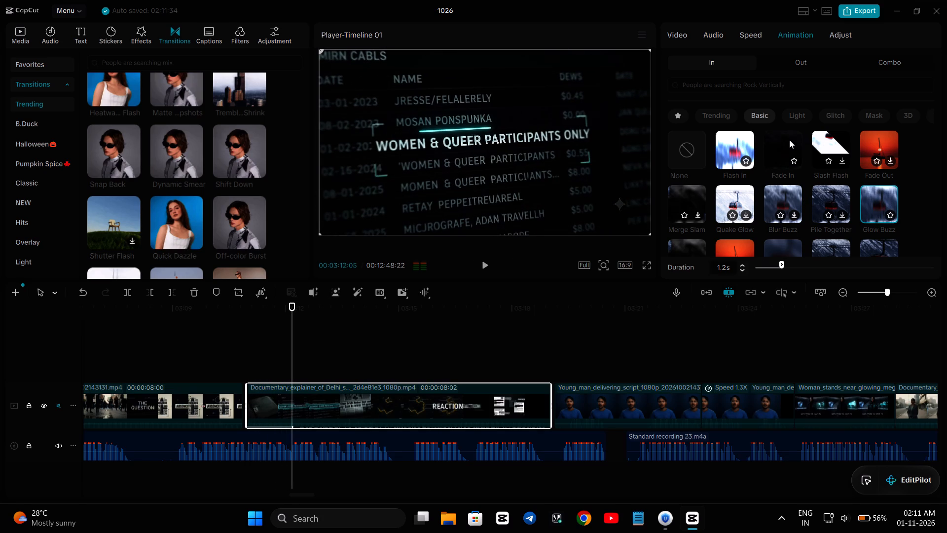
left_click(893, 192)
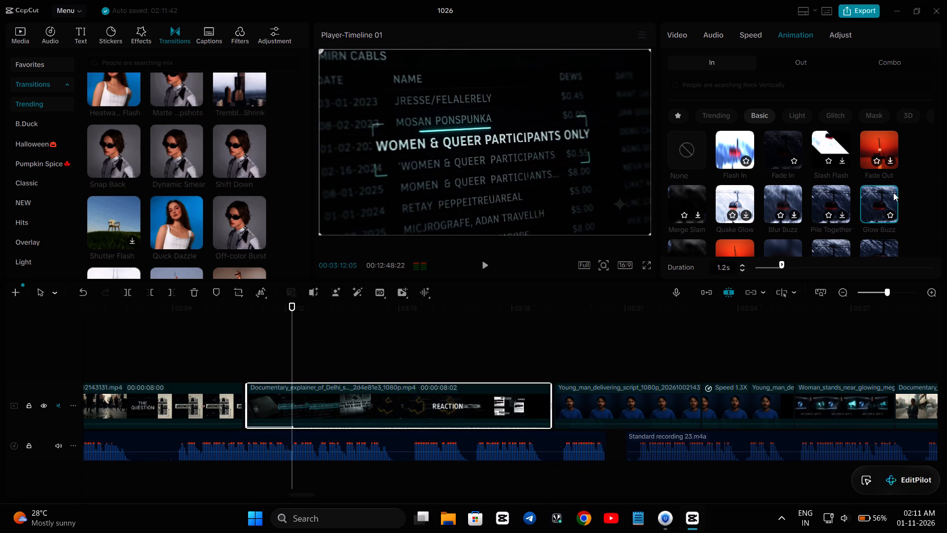
Apply the Fade Zoom-In animation to the start of the Delhi documentary explainer clip and replay from the preceding clip.
scroll(856, 205, "down", 1)
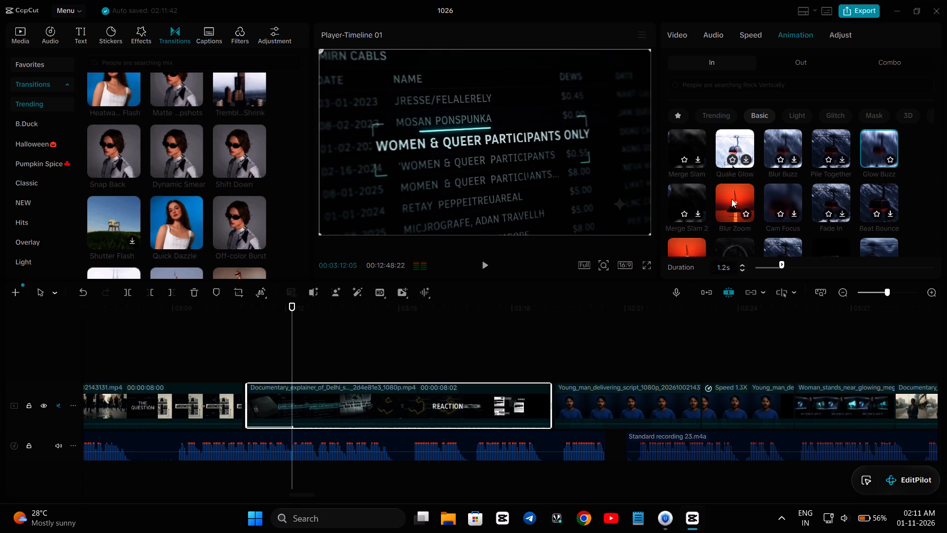
scroll(815, 185, "down", 1)
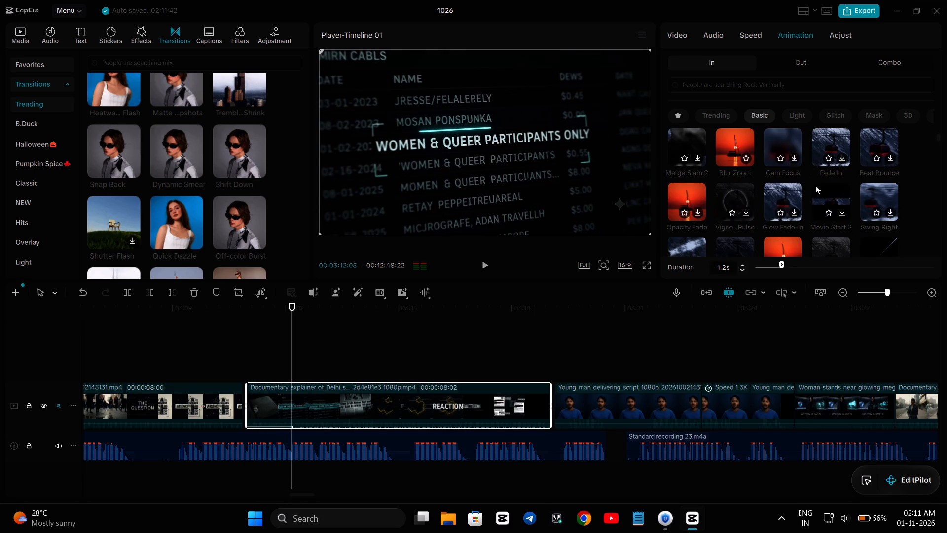
scroll(753, 205, "down", 1)
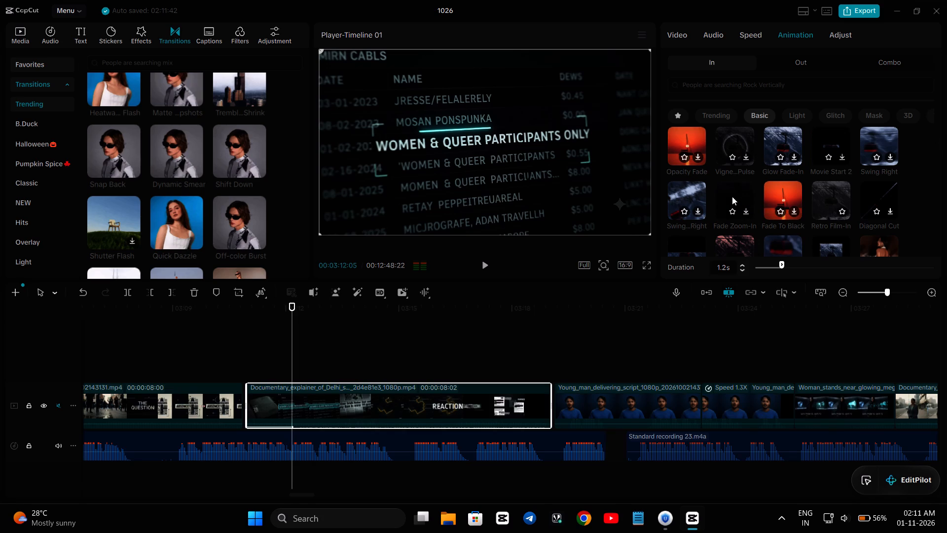
left_click(732, 196)
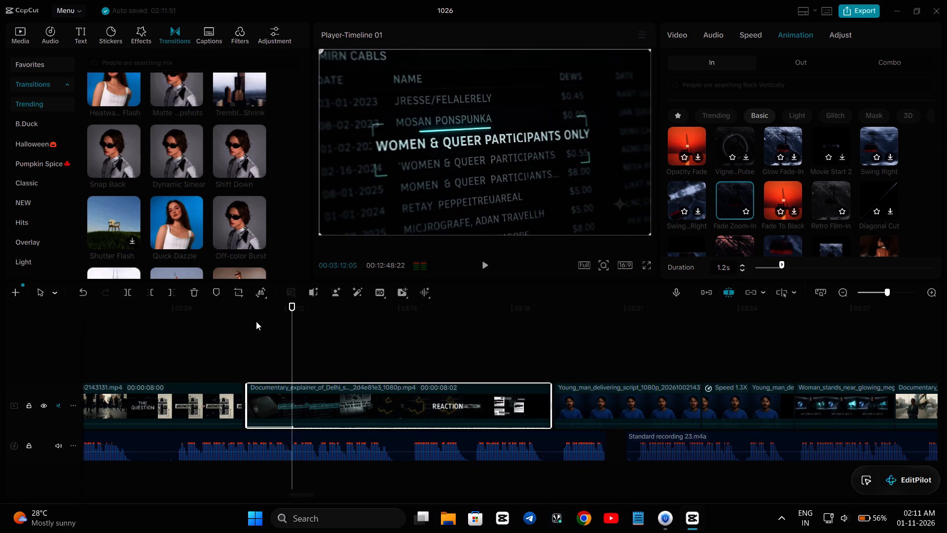
left_click(152, 371)
key("space")
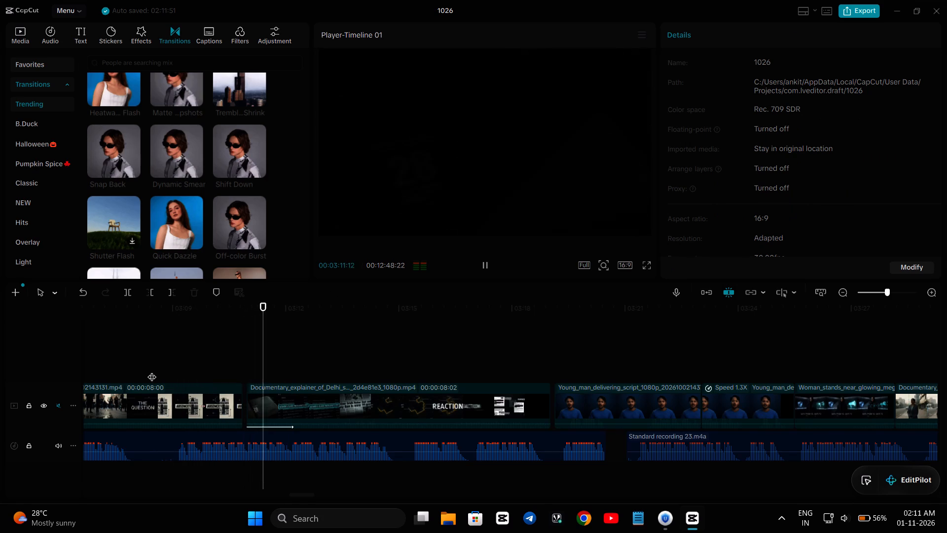
Replay the cut from the calendar shot into the Delhi documentary explainer clip several times to examine its timing.
key("space")
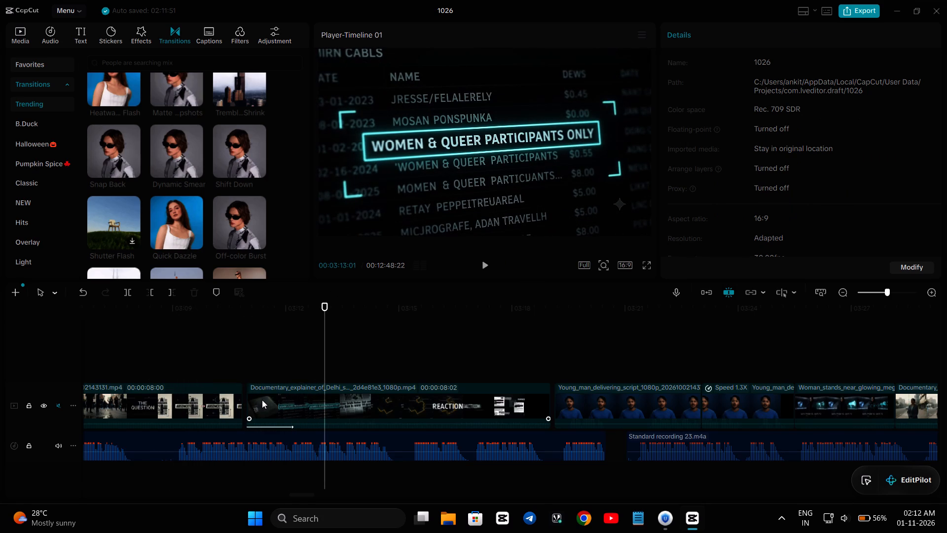
left_click(204, 377)
key("space")
key("space")
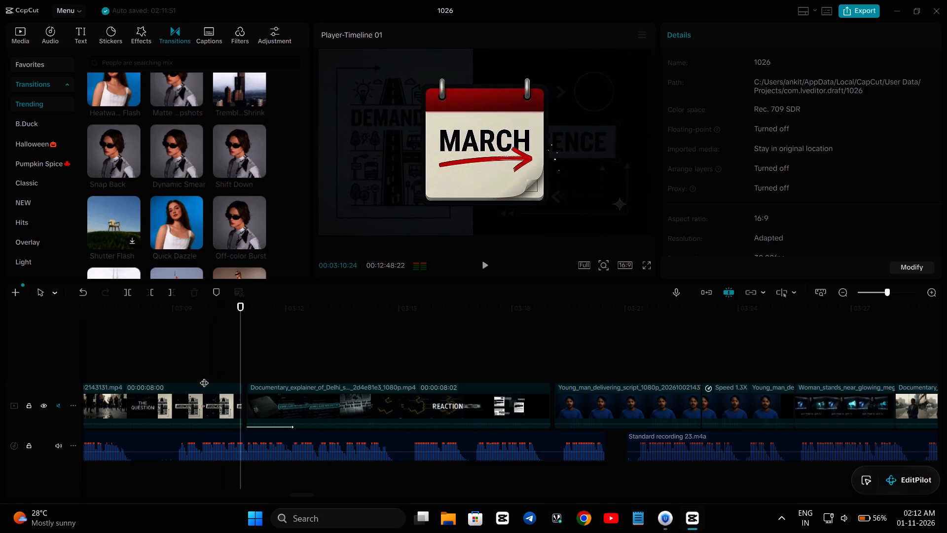
key("space")
key("space")
key("space")
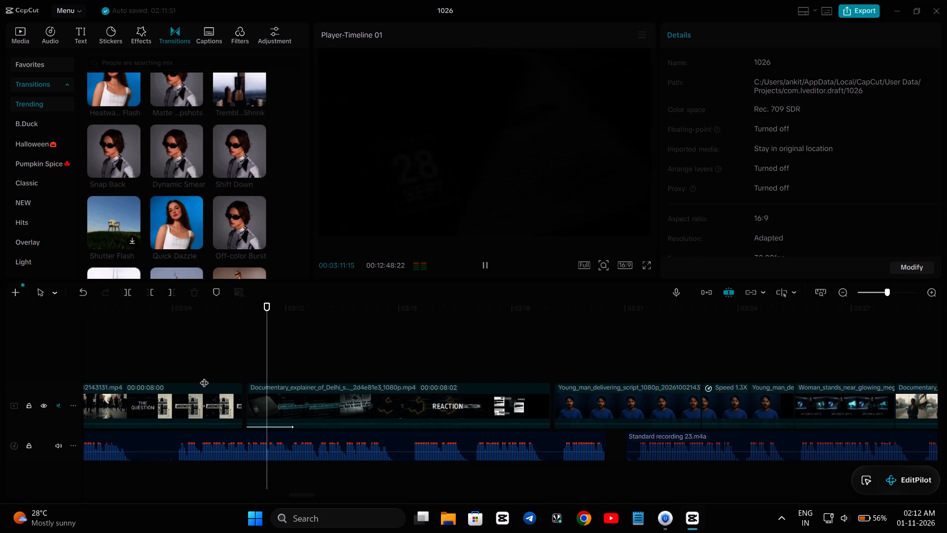
key("space")
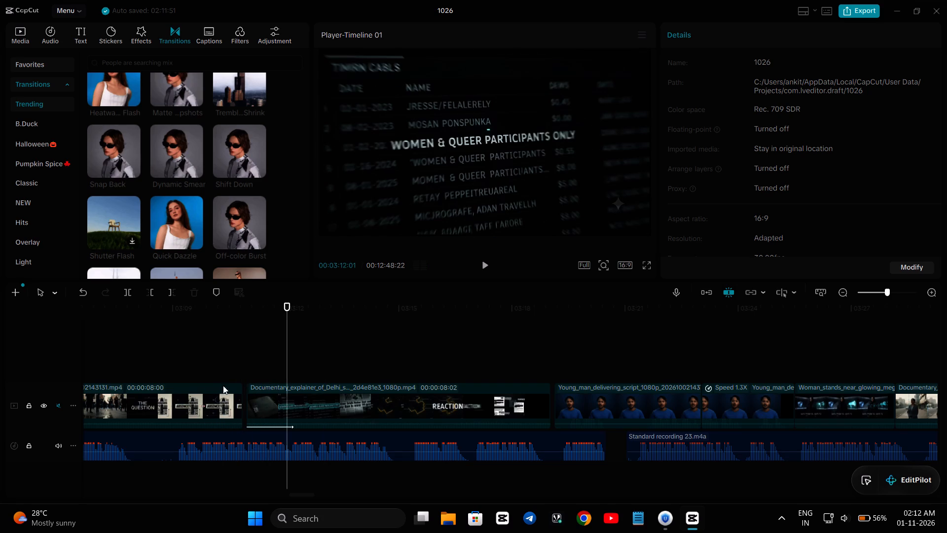
left_click(157, 368)
key("space")
key("space")
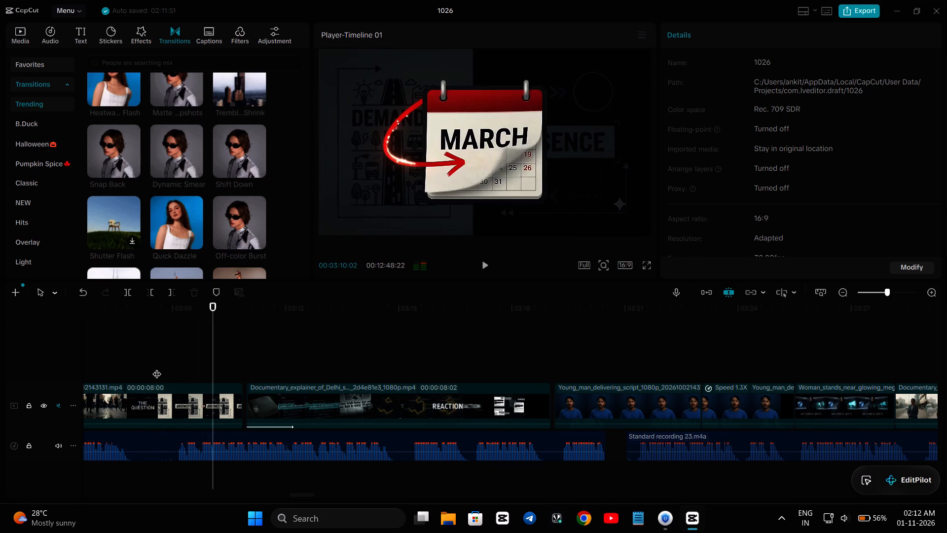
key("space")
key("space")
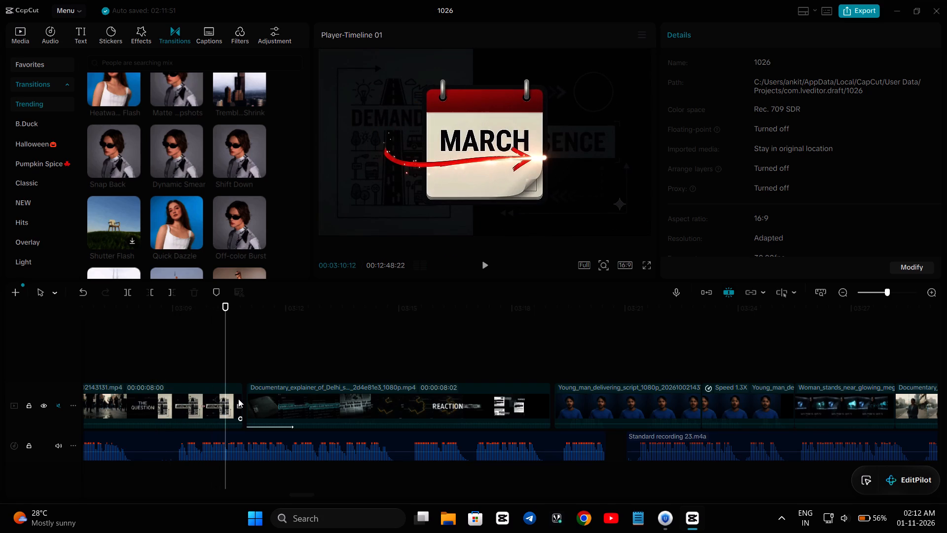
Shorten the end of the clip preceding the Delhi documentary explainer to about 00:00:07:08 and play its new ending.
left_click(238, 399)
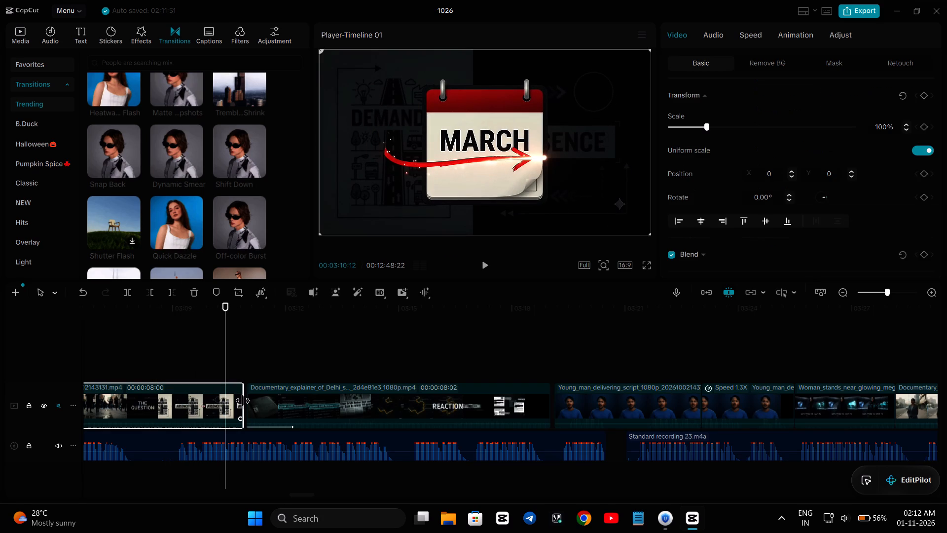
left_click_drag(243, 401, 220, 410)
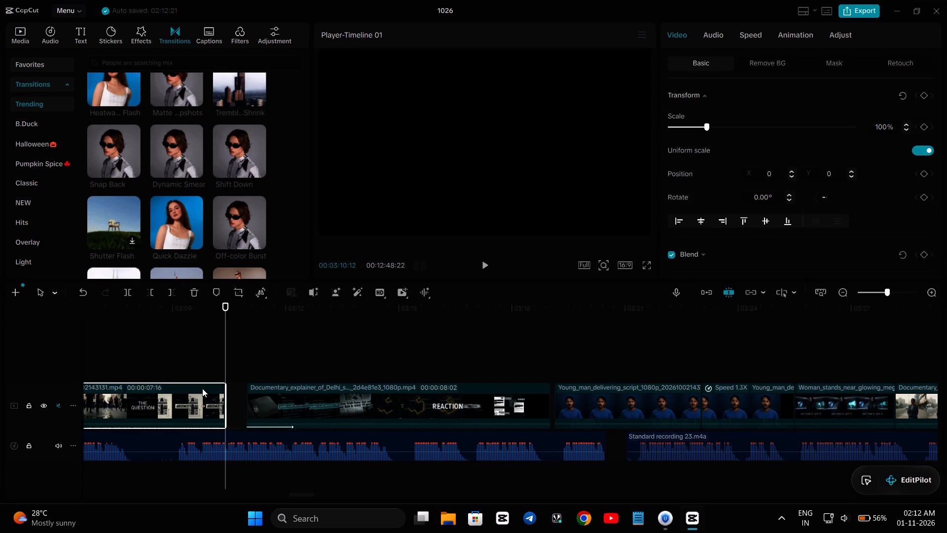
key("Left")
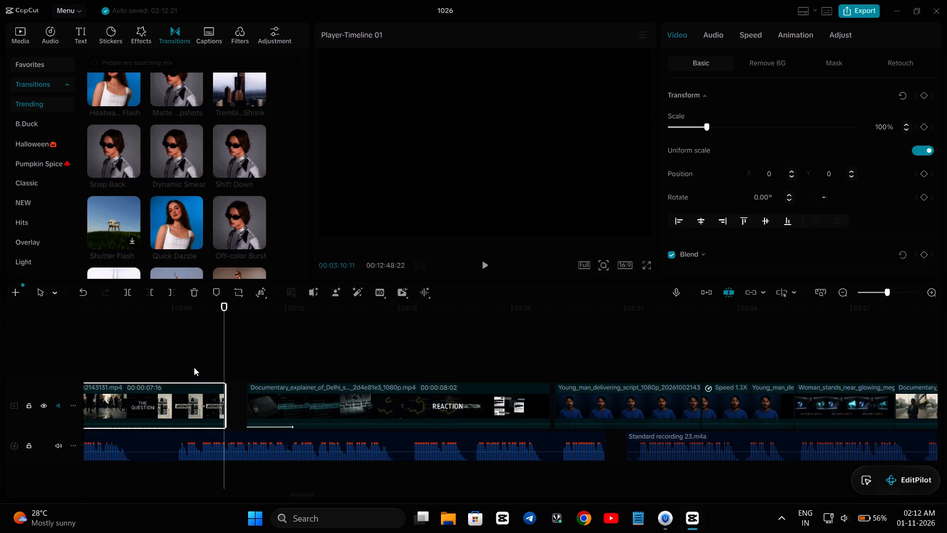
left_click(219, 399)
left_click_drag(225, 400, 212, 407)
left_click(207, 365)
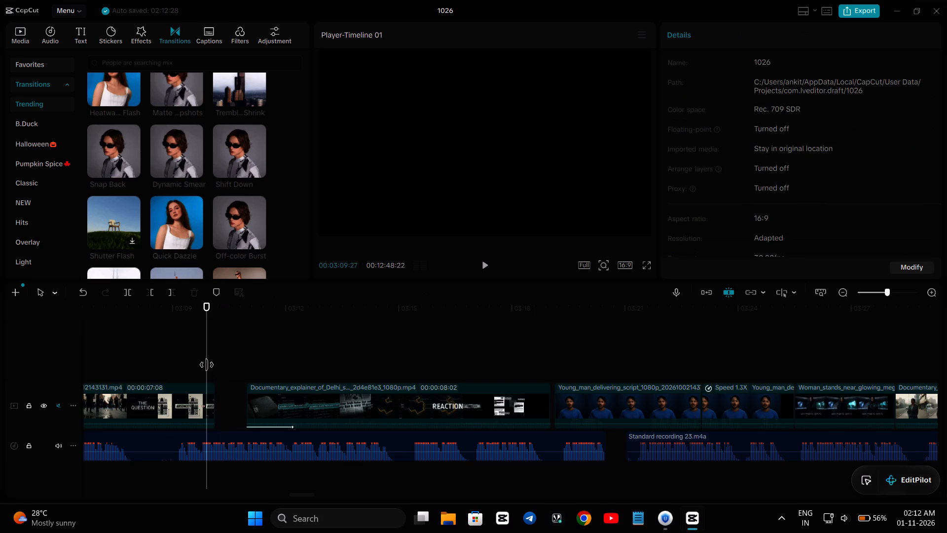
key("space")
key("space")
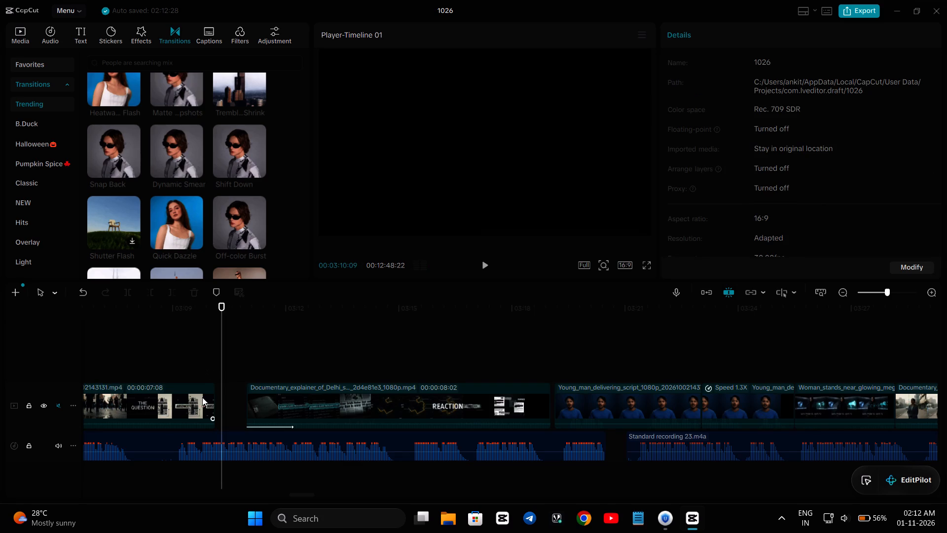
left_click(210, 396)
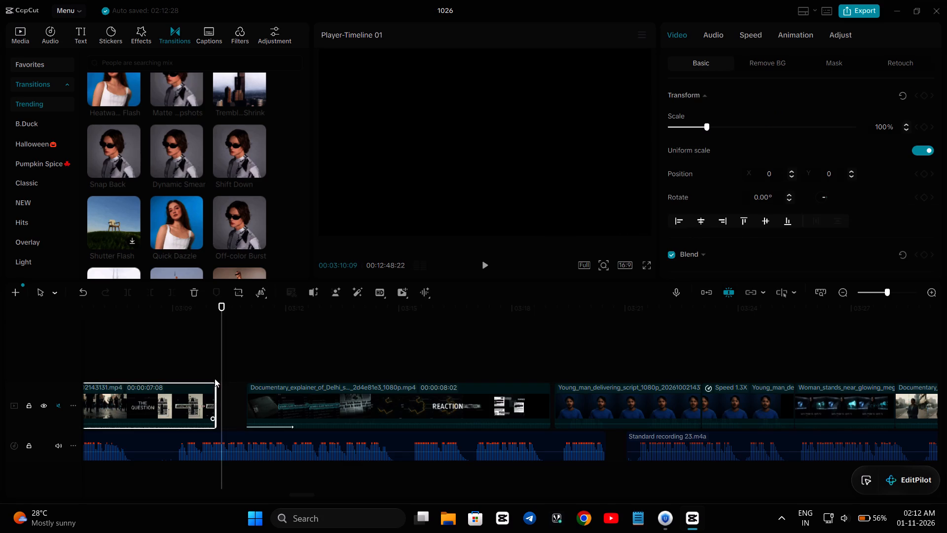
Trim the end of the clip before the Delhi documentary explainer at 00:03:09:10, just before the calendar appears over the DEMANDS/ABSENCE graphic.
left_click(209, 363)
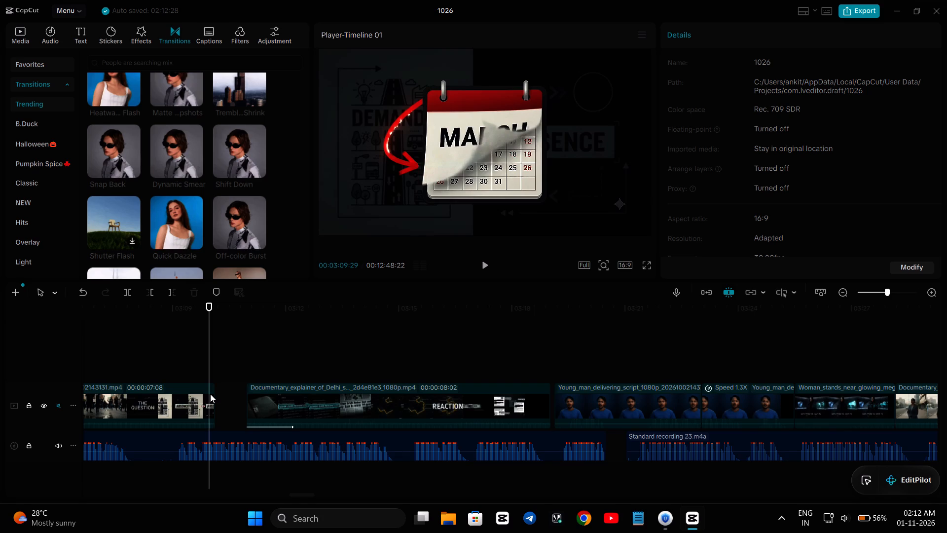
key("Left")
key("Left")
key("Left")
key("Left")
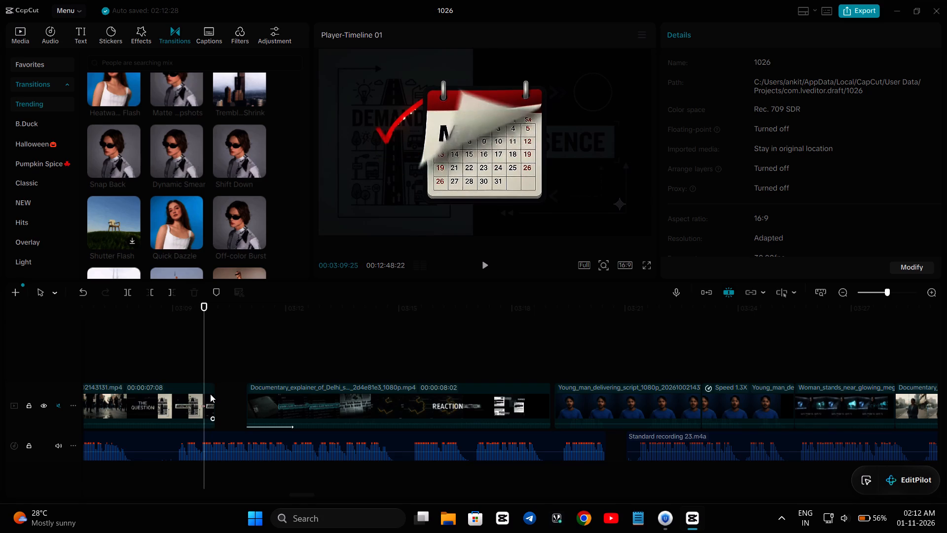
key("Left")
key("Left")
key("Left")
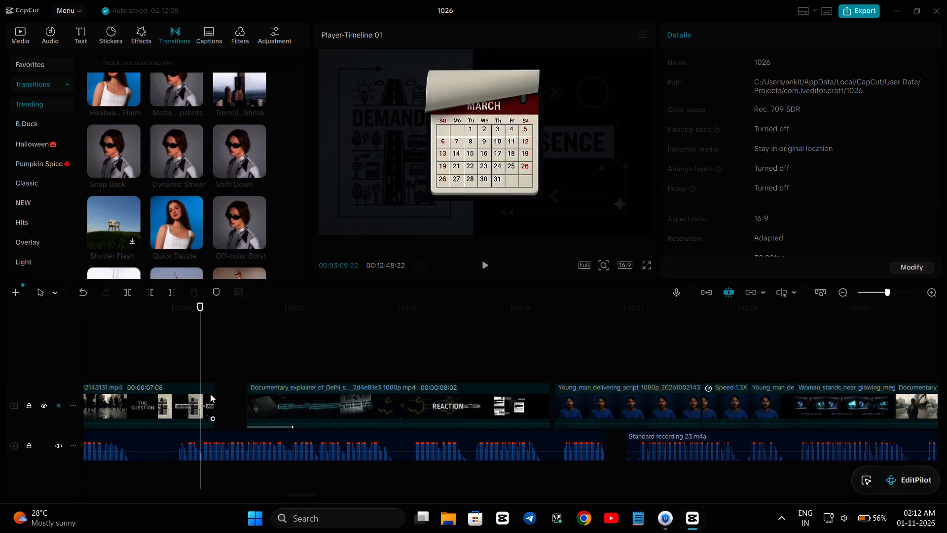
key("Left")
key("Left")
key("Left")
key("Left")
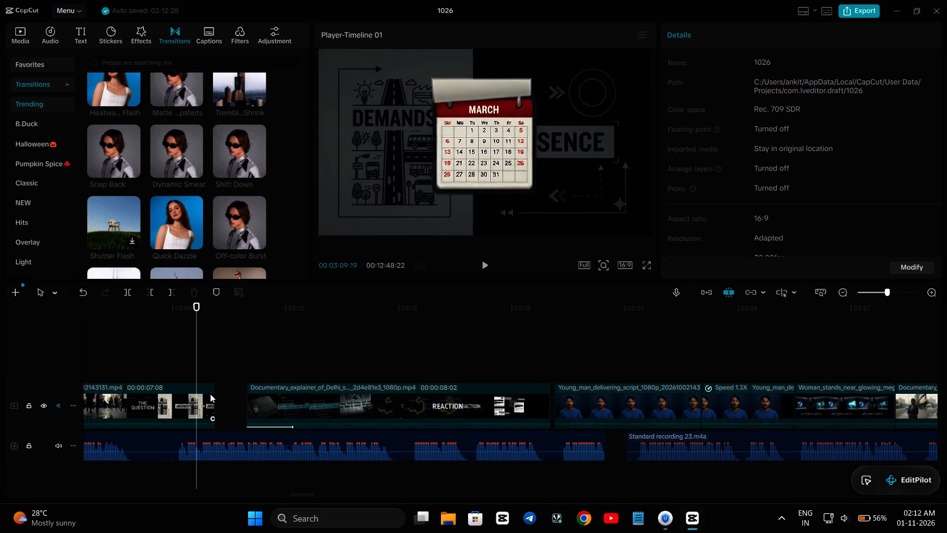
key("Left")
key("Left")
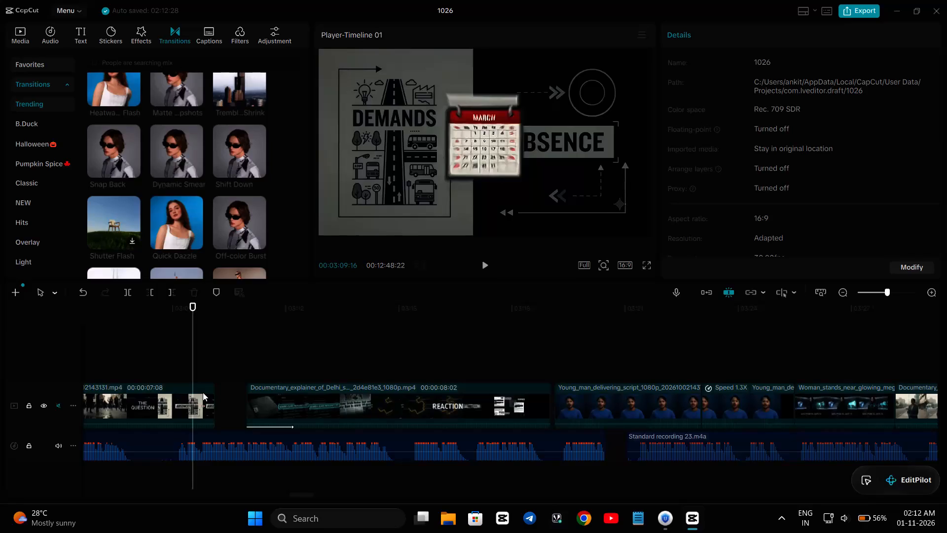
key("Left")
key("Left")
key("Left")
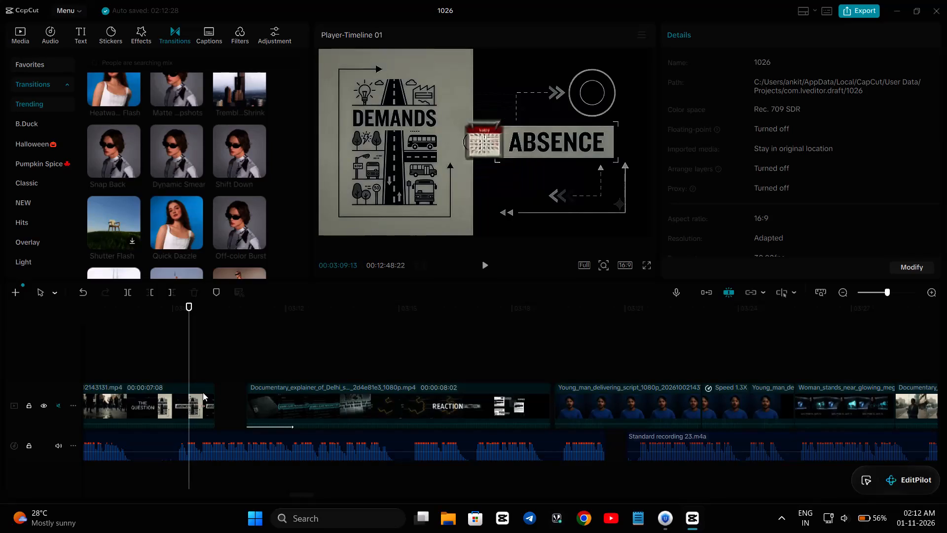
key("Left")
key("Left")
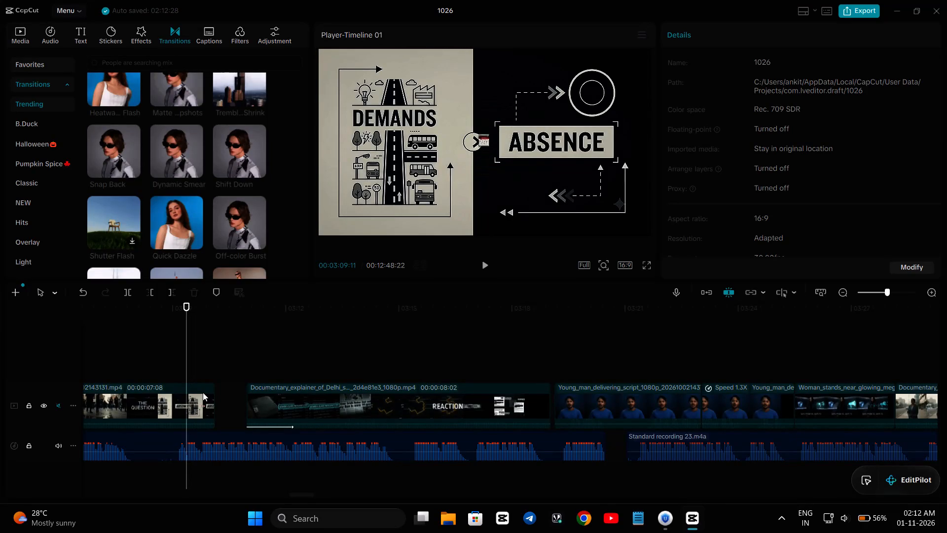
key("Left")
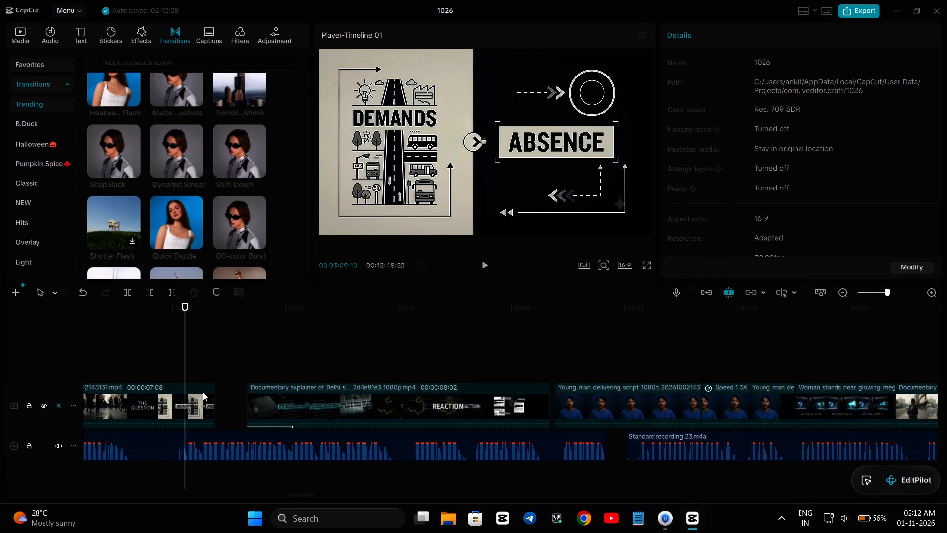
left_click(203, 392)
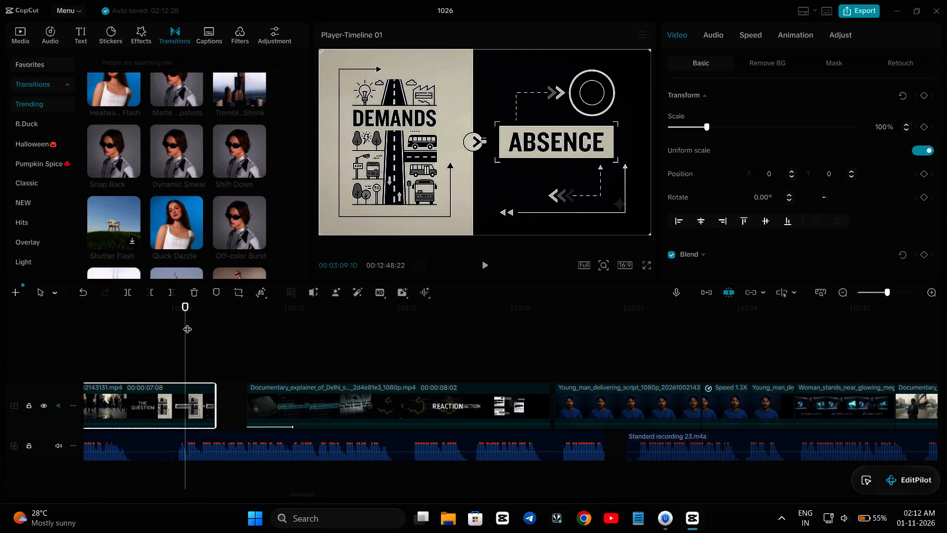
left_click(172, 293)
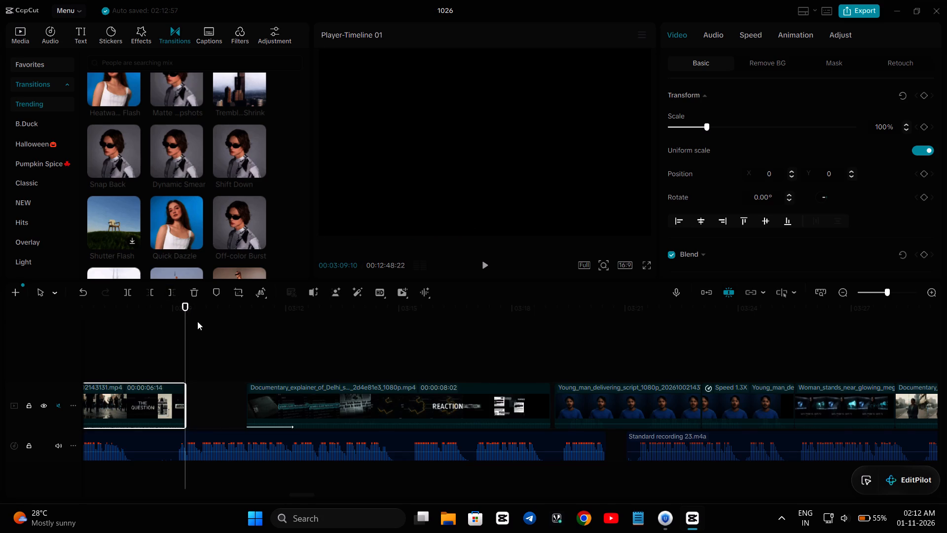
Move the Delhi documentary explainer clip back against the trimmed clip's end at 00:03:09:10 and replay the cut.
left_click_drag(278, 393, 245, 397)
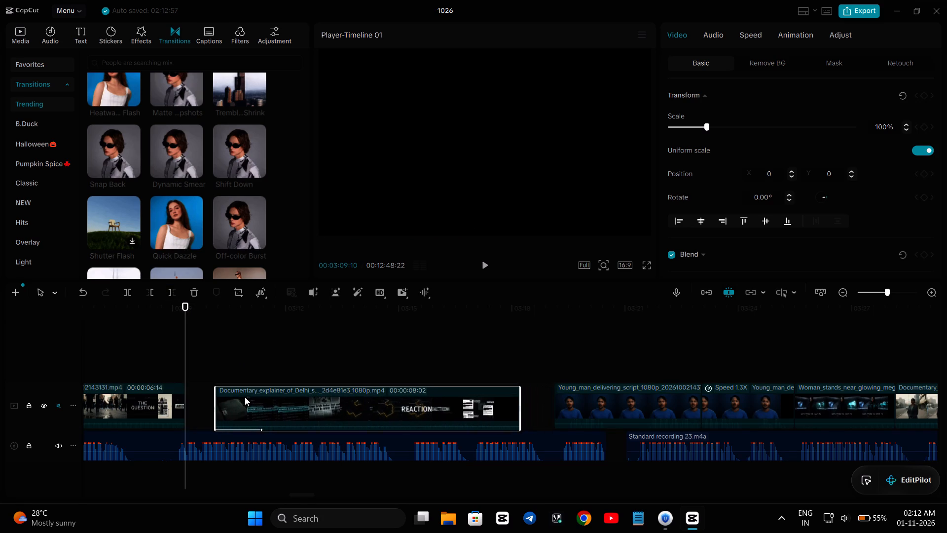
left_click_drag(245, 397, 219, 394)
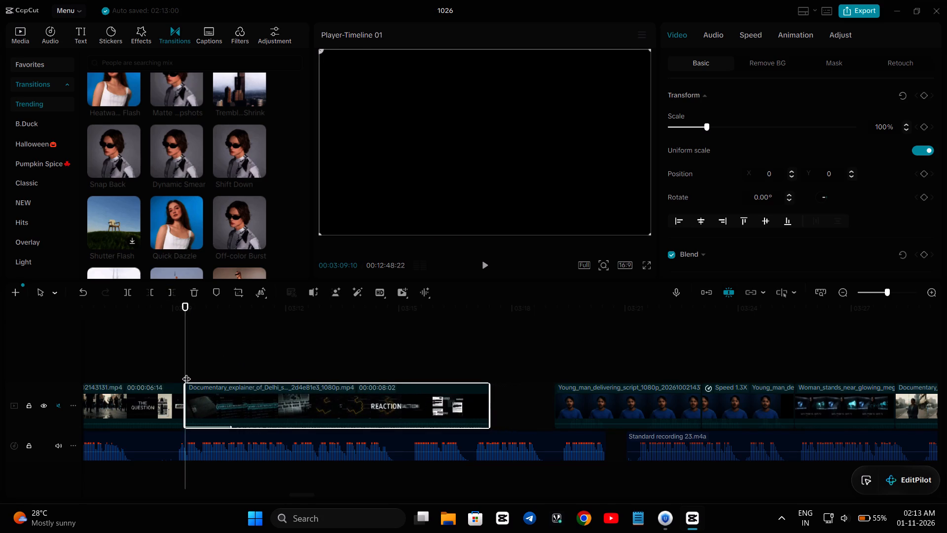
key("space")
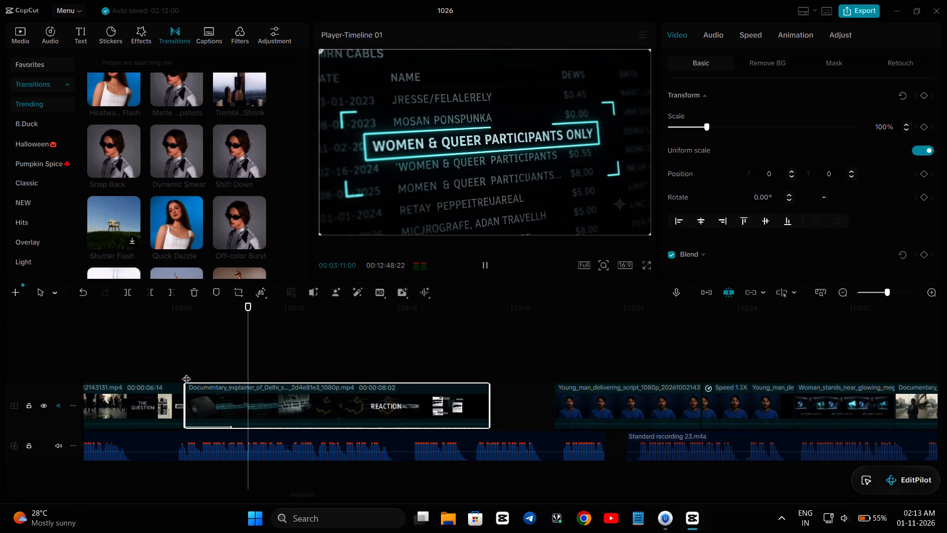
left_click(127, 359)
key("space")
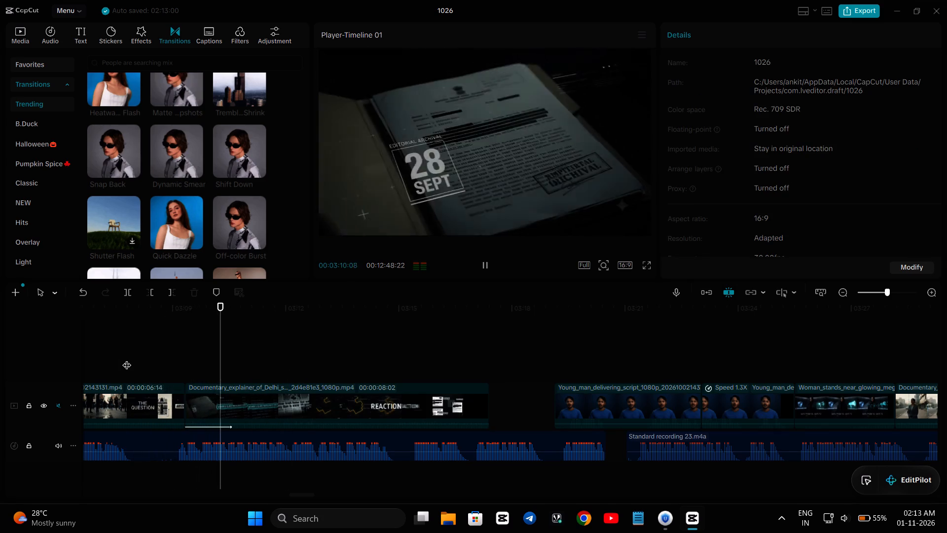
key("space")
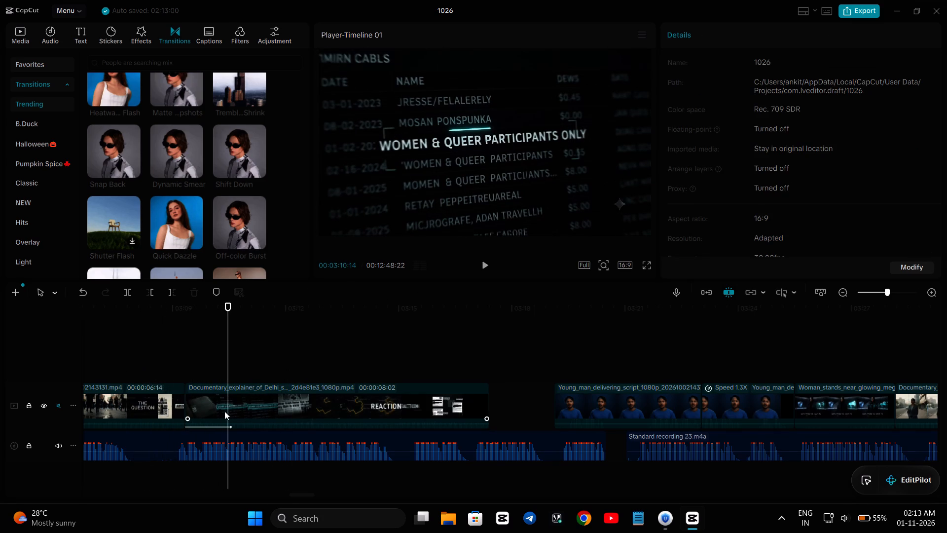
Remove the In animation from the Delhi documentary explainer clip by setting it to None, and replay from the preceding clip.
left_click(220, 405)
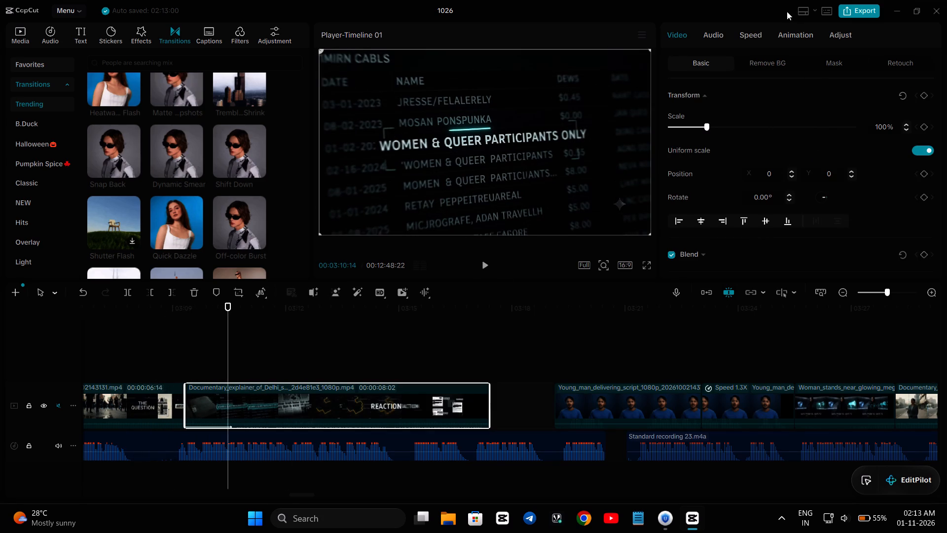
left_click(792, 32)
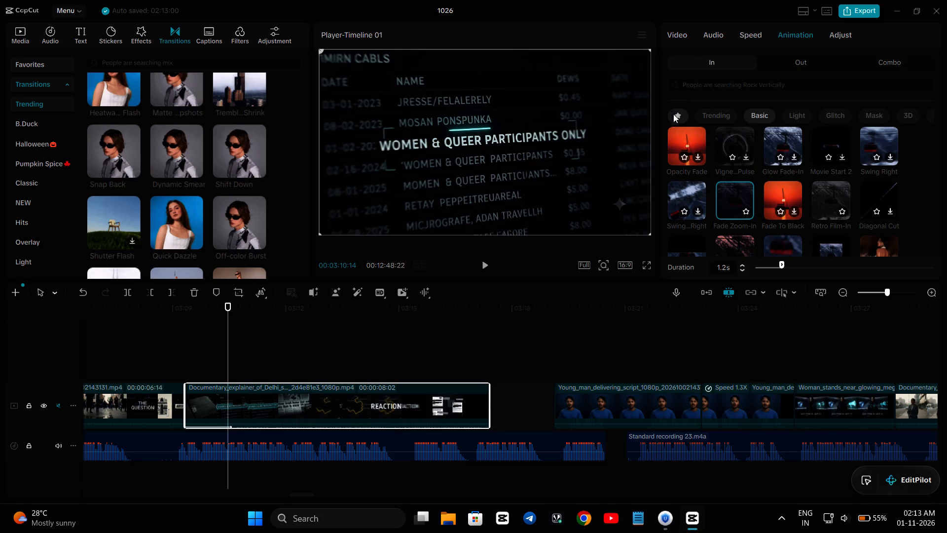
scroll(739, 172, "up", 5)
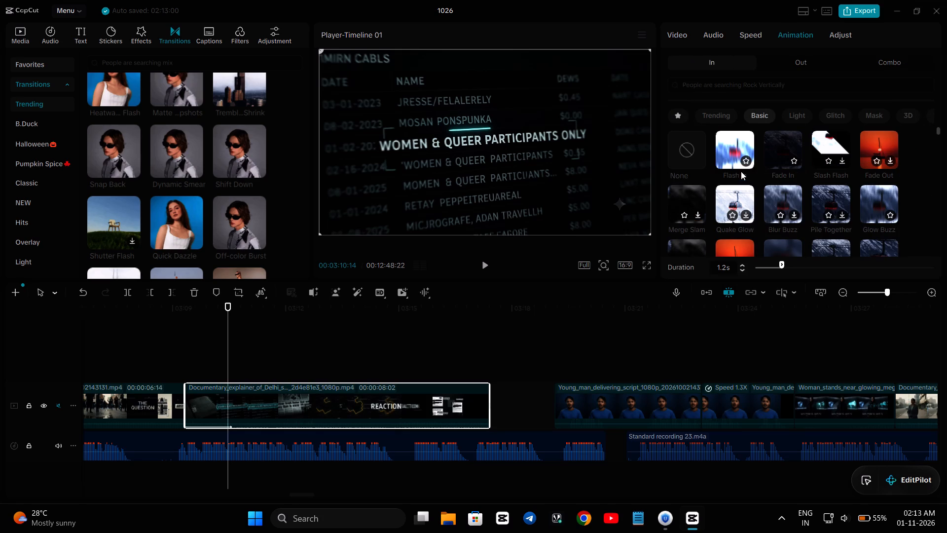
left_click(696, 152)
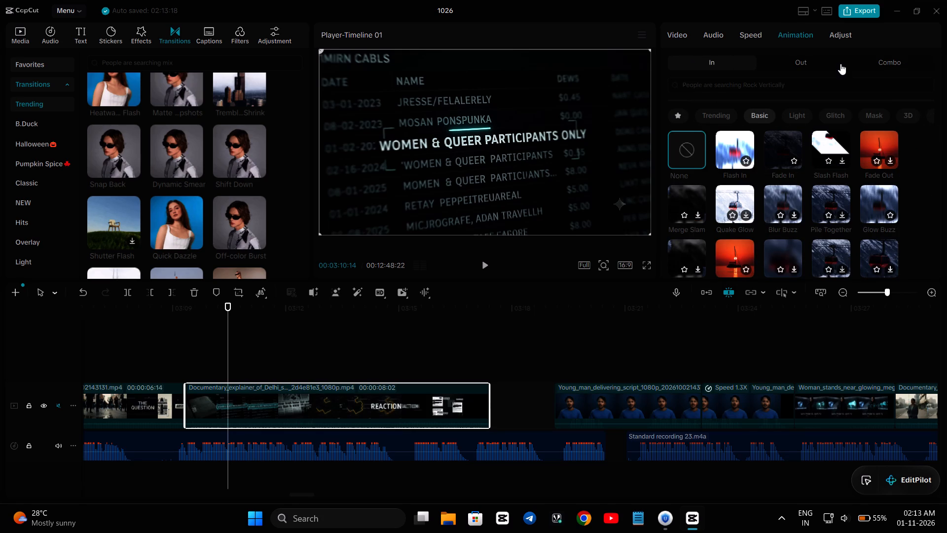
left_click(668, 342)
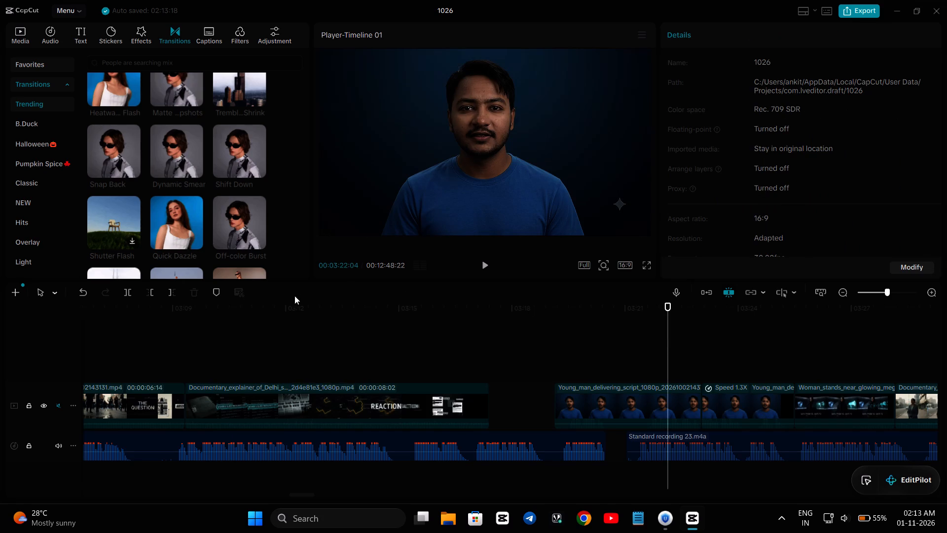
left_click(123, 350)
key("space")
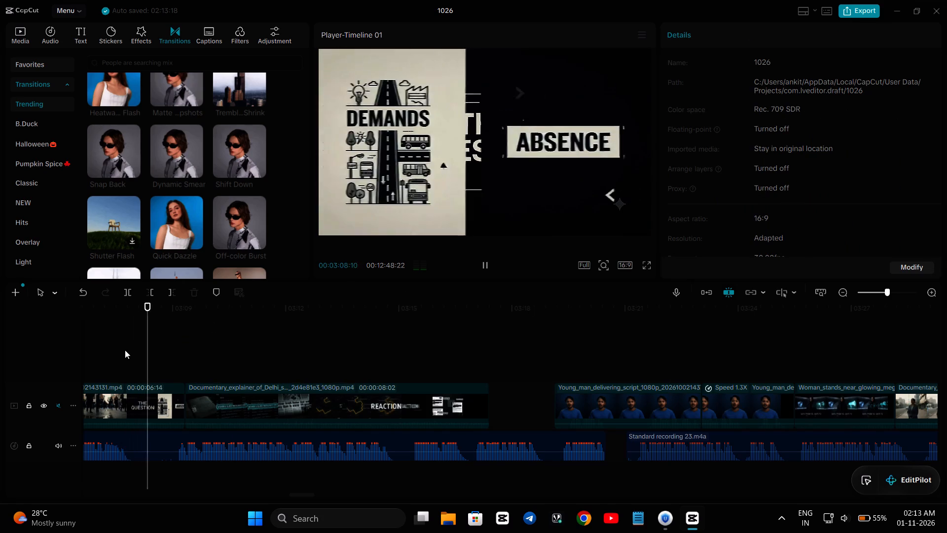
Play the cut into the Delhi documentary explainer through to its 28 SEPT MARCH map, and slow that clip to 0.85x speed.
key("space")
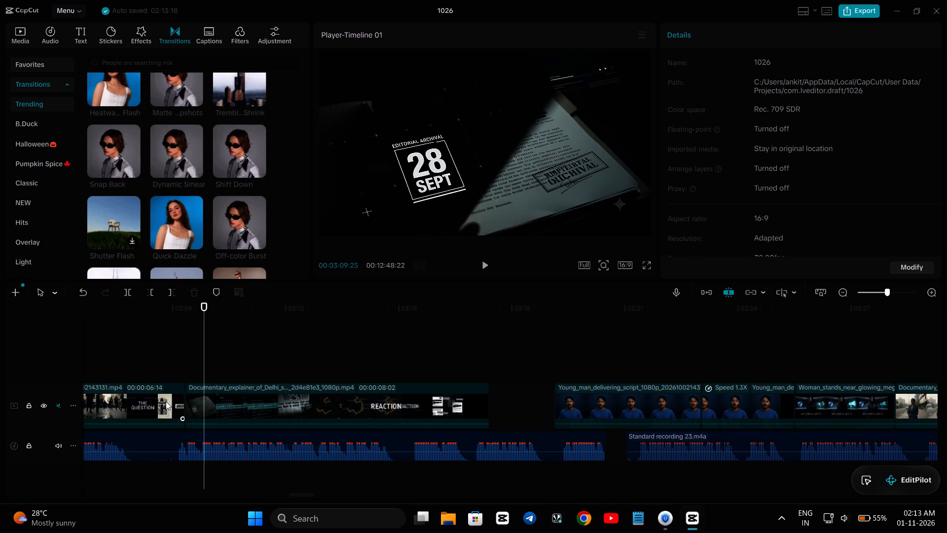
left_click(177, 352)
key("space")
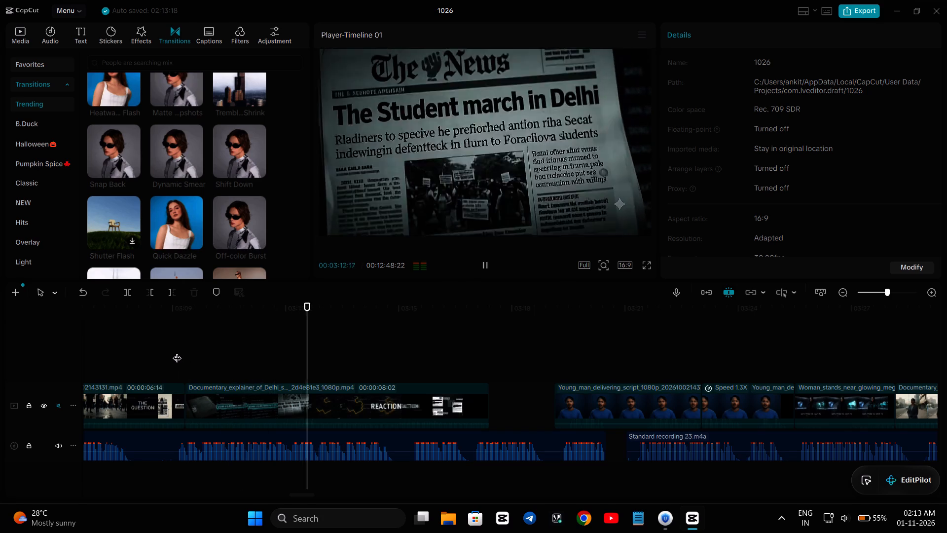
key("space")
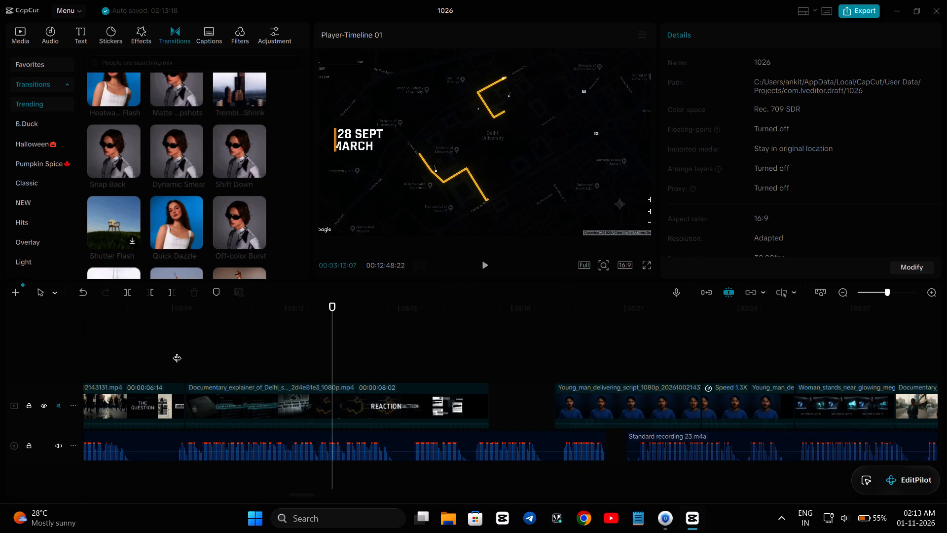
left_click(228, 396)
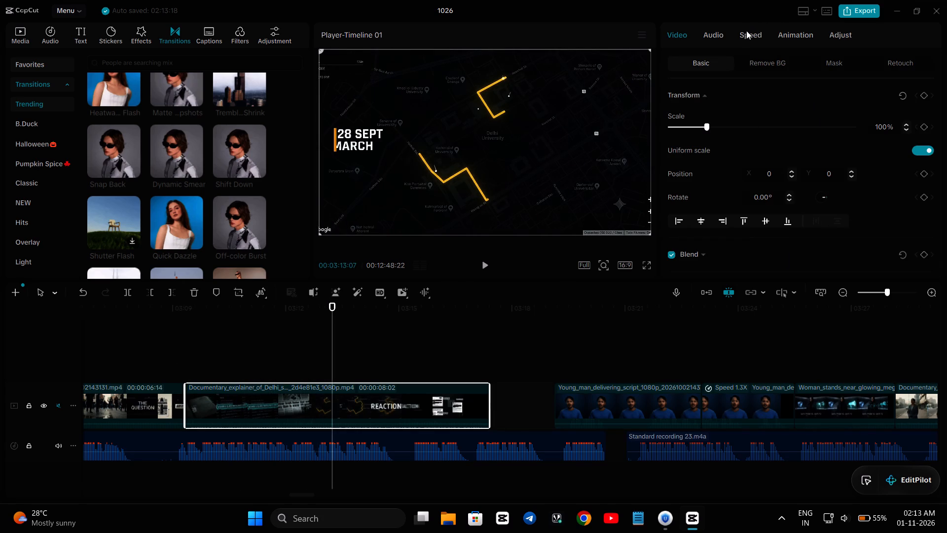
left_click(750, 32)
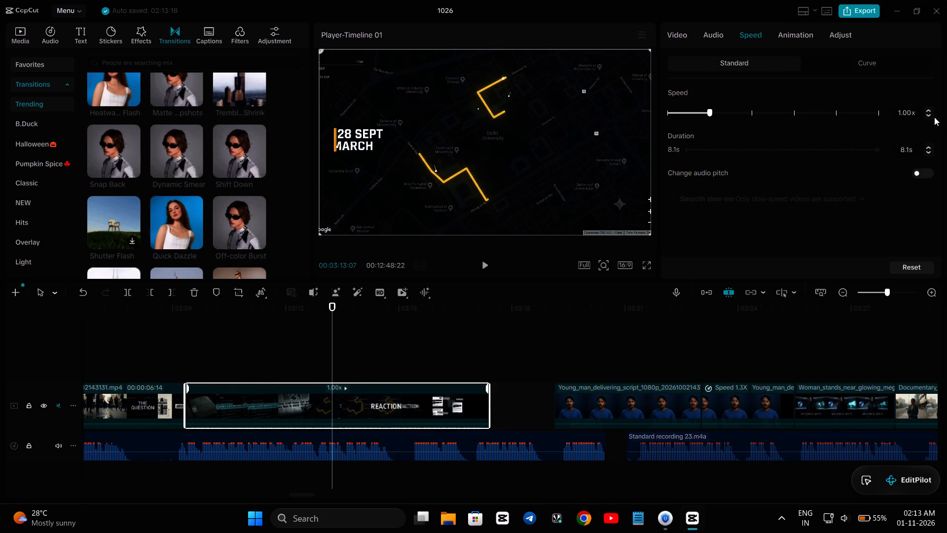
left_click(930, 114)
left_click(930, 114)
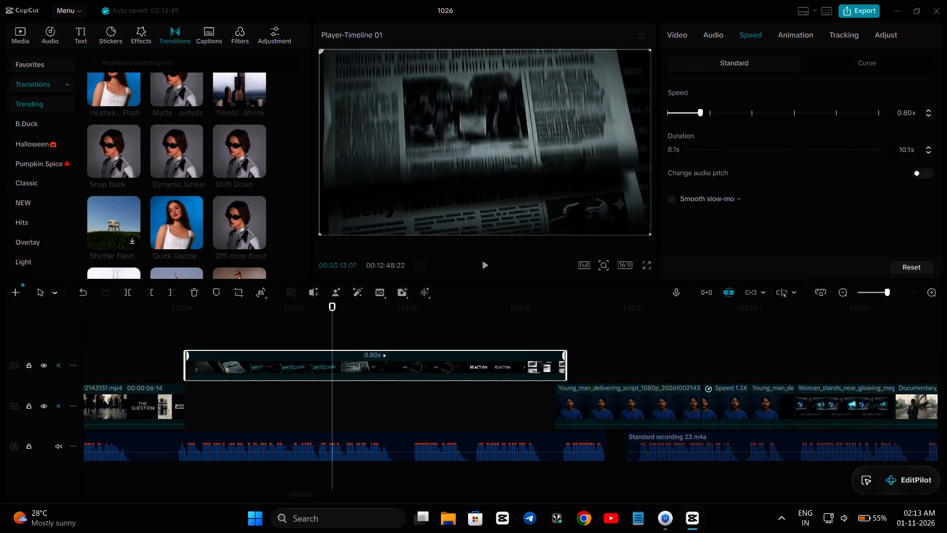
left_click(911, 110)
key("BackSpace")
key("5")
key("Return")
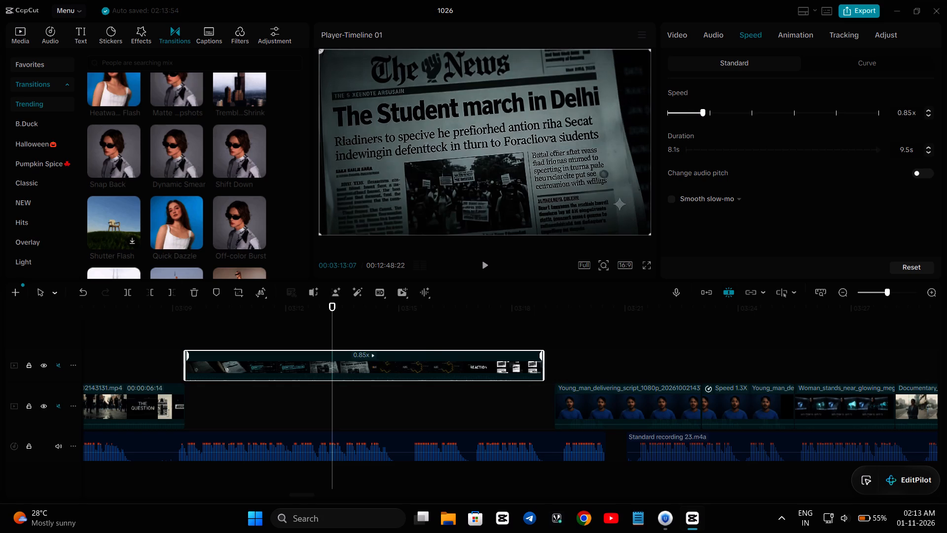
Place the slowed Delhi documentary explainer back on the main track against the preceding clip's end and play through it into the talking-head clip.
left_click_drag(419, 363, 424, 389)
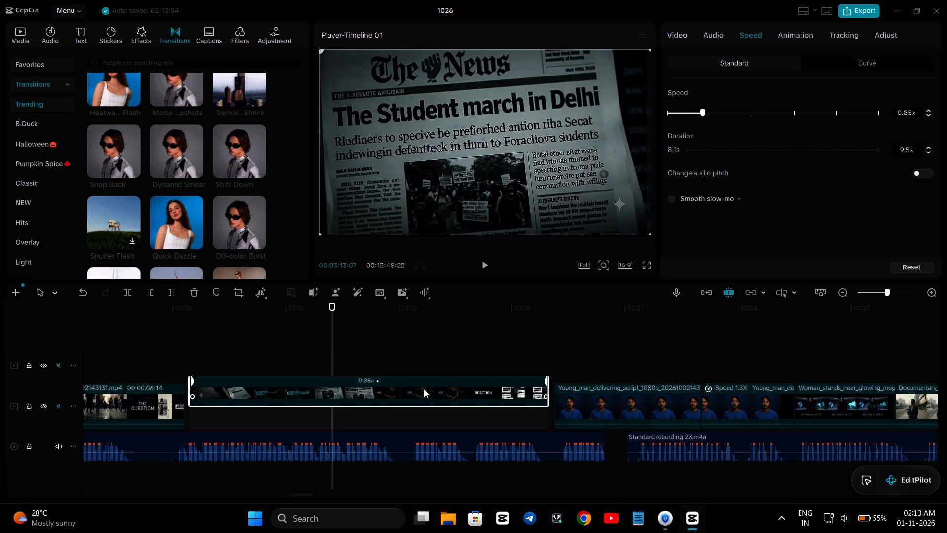
left_click_drag(424, 389, 419, 393)
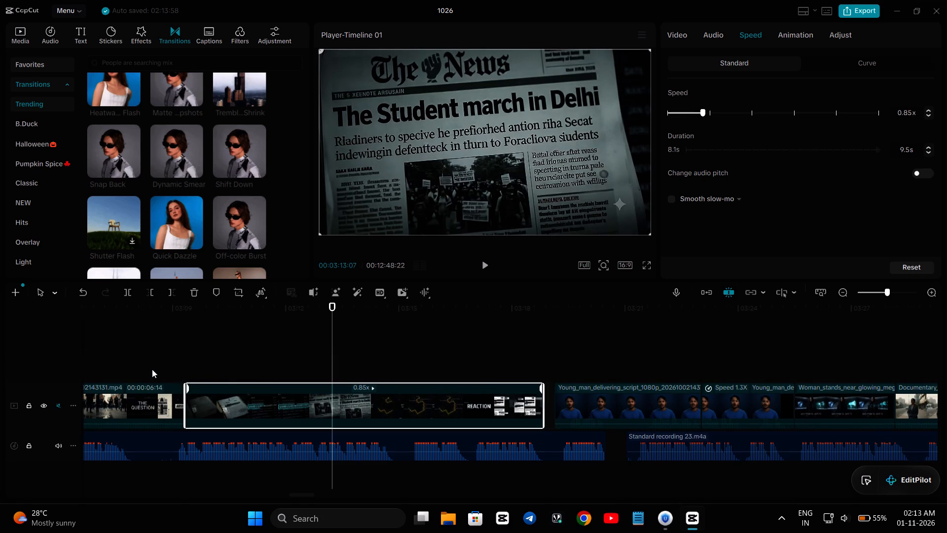
left_click(152, 369)
key("space")
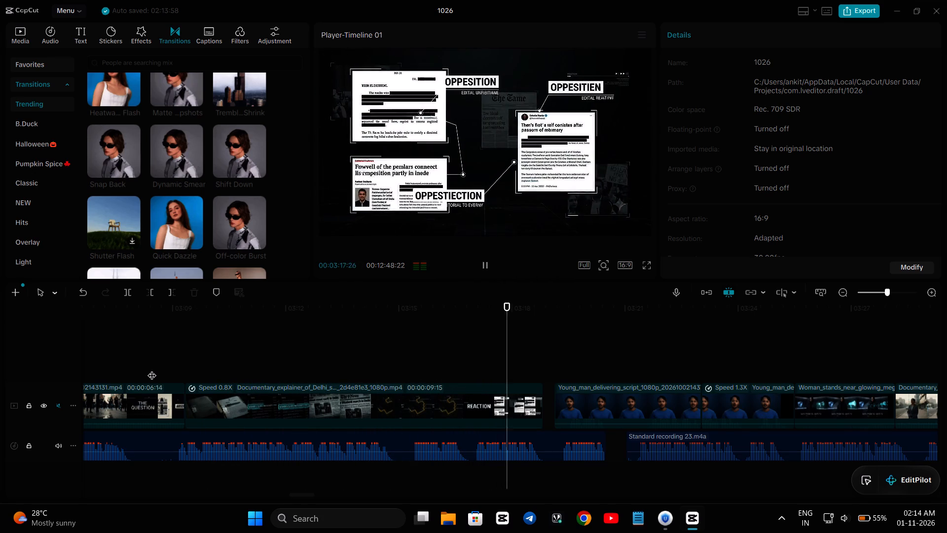
key("space")
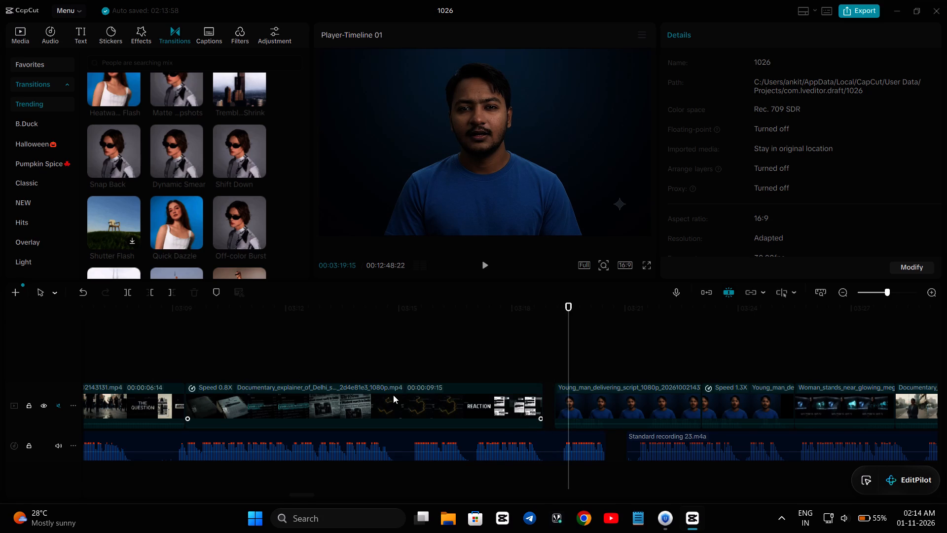
Play the first part of the young man talking-head clip after the Delhi explainer to check it against the voice-over.
key("space")
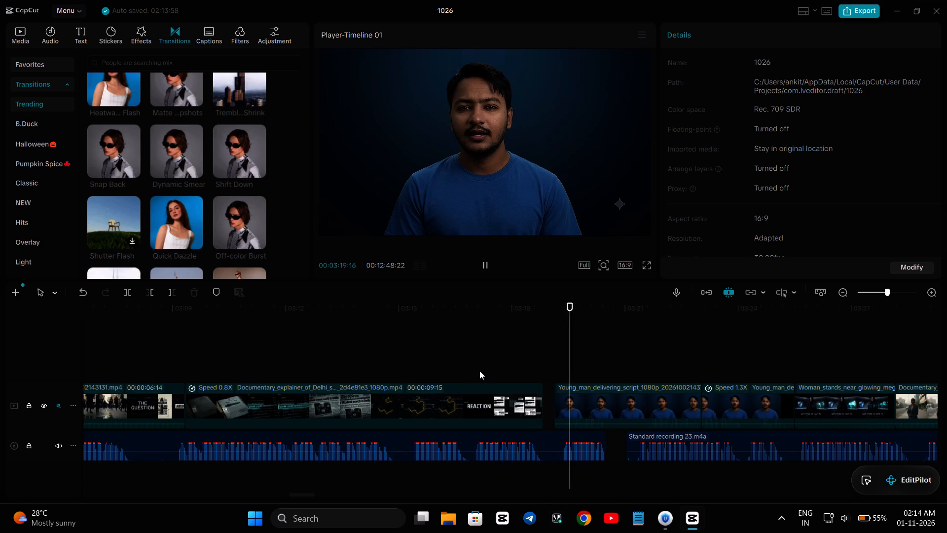
key("space")
key("space")
key("space")
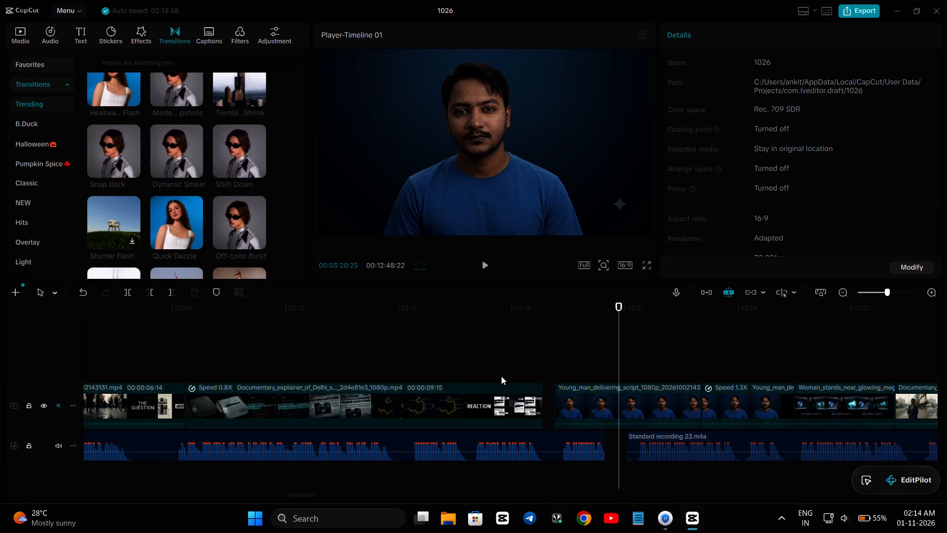
key("space")
key("space")
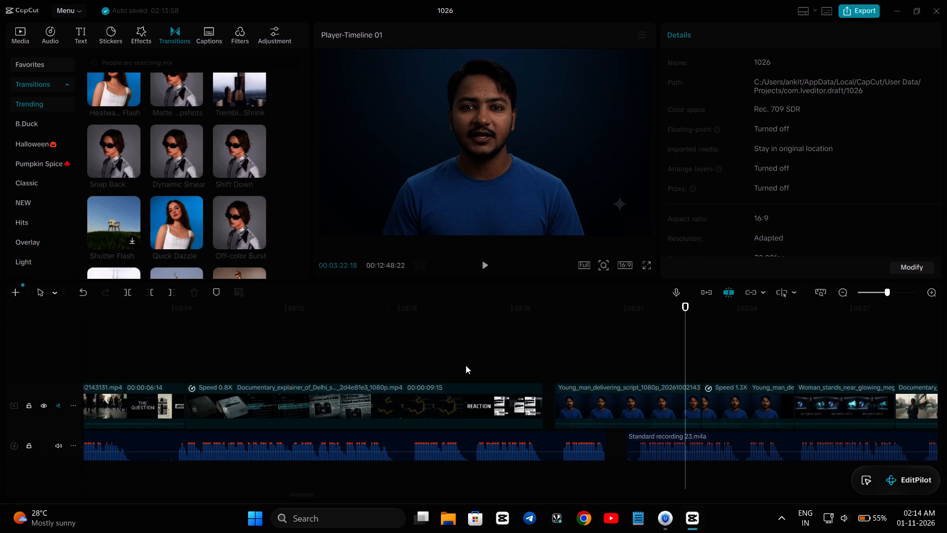
Examine the In animation on the earlier short talking-head clip at about 00:02:28 and replay its entrance from the preceding clip.
scroll(466, 365, "right", 4)
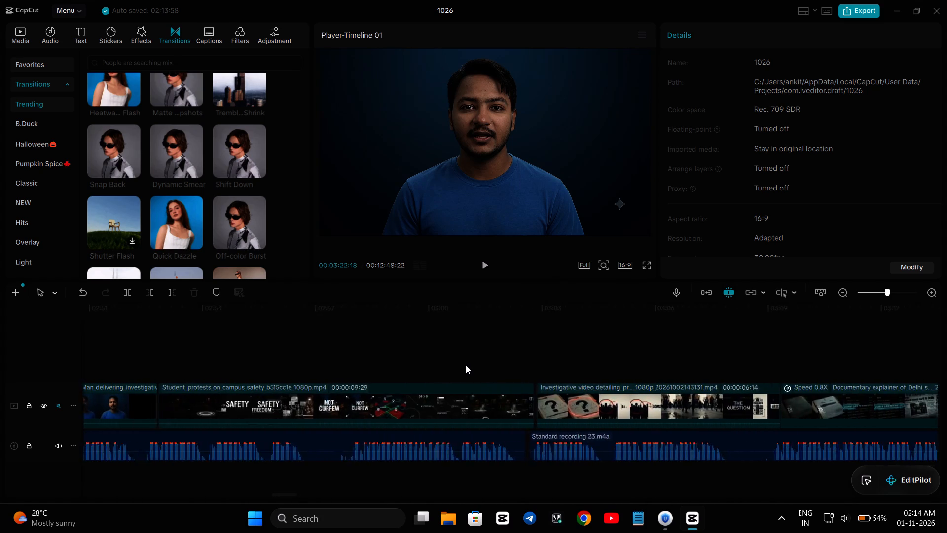
scroll(466, 365, "right", 5)
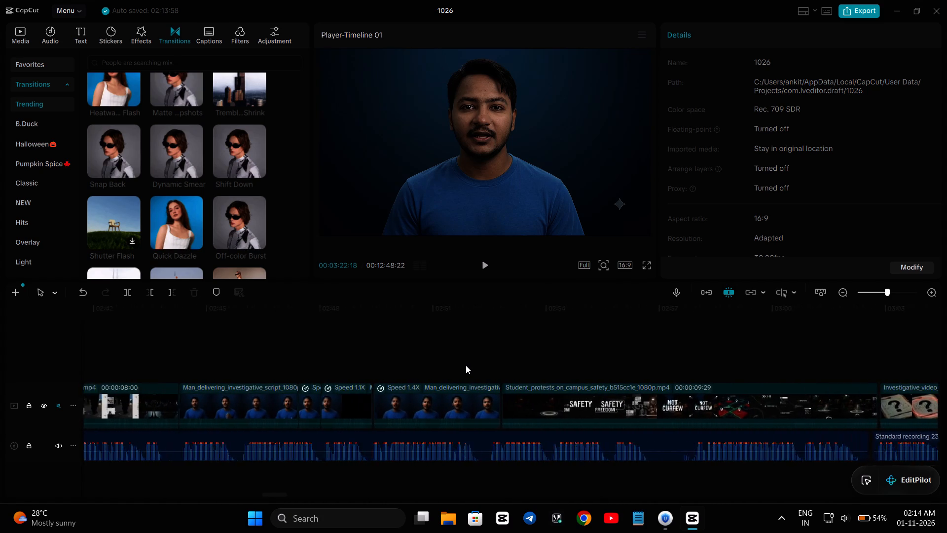
scroll(466, 365, "right", 3)
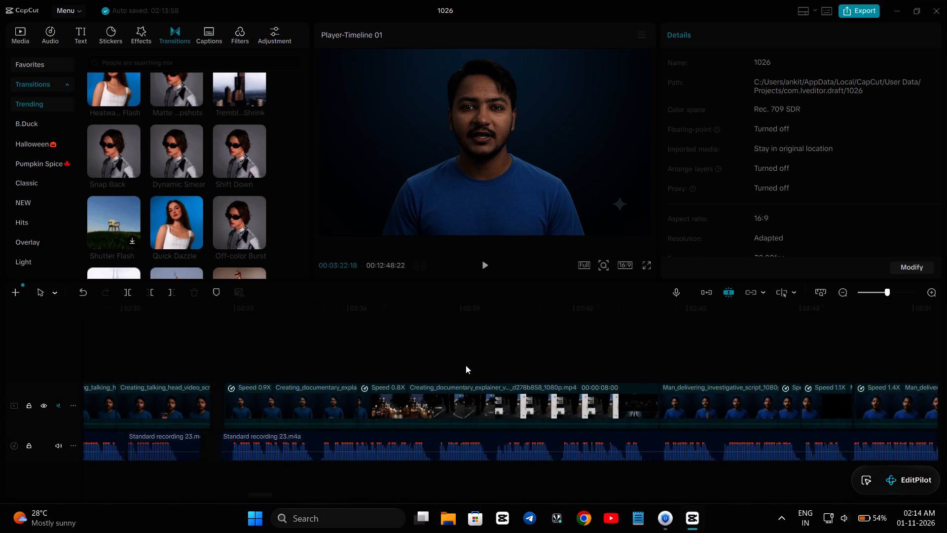
scroll(466, 365, "right", 2)
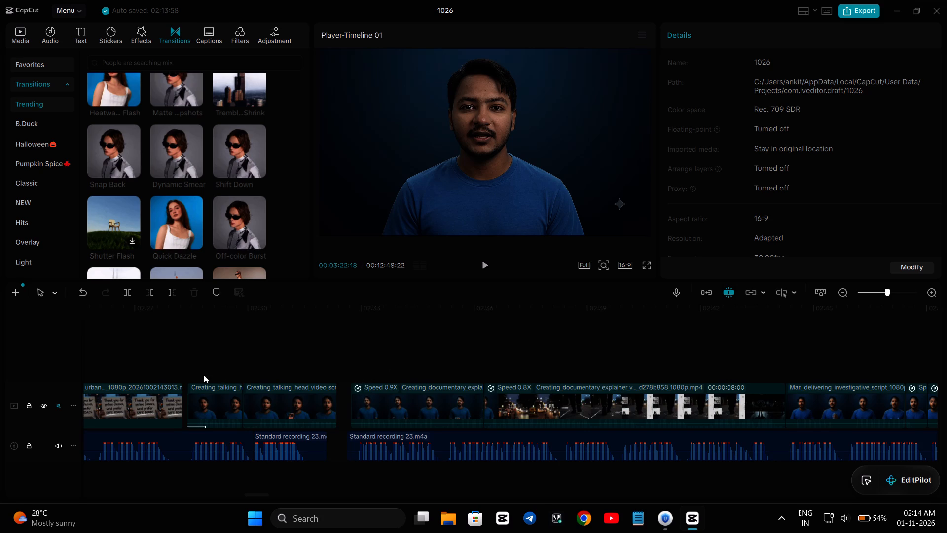
left_click(192, 395)
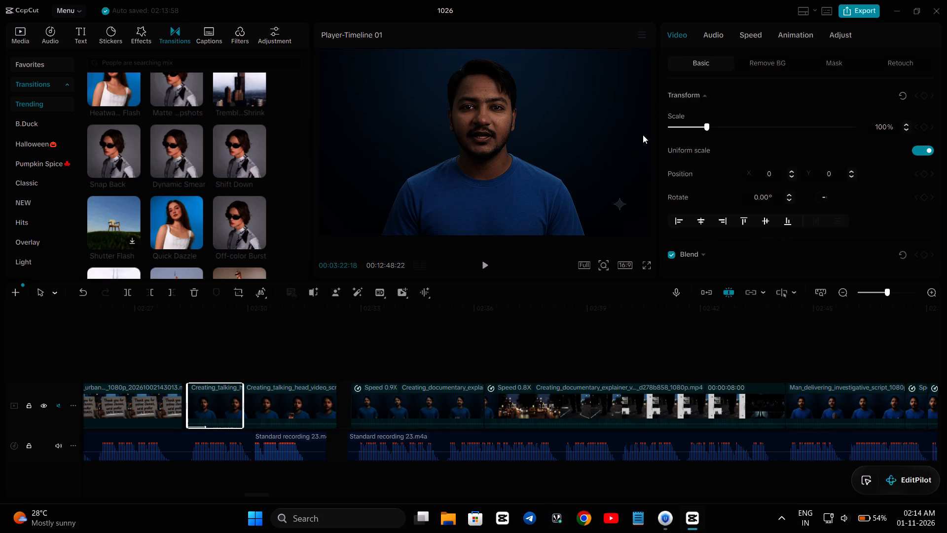
left_click(787, 32)
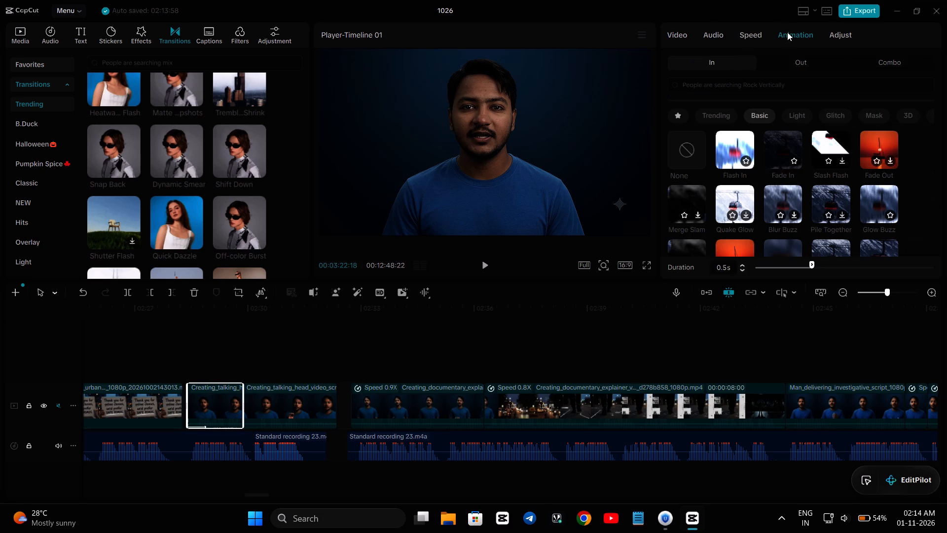
left_click(178, 343)
key("space")
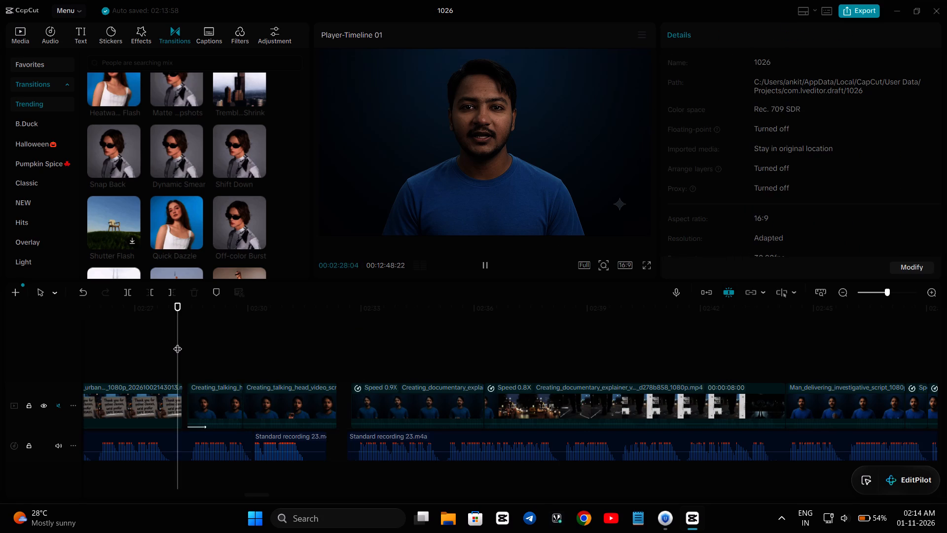
left_click(153, 343)
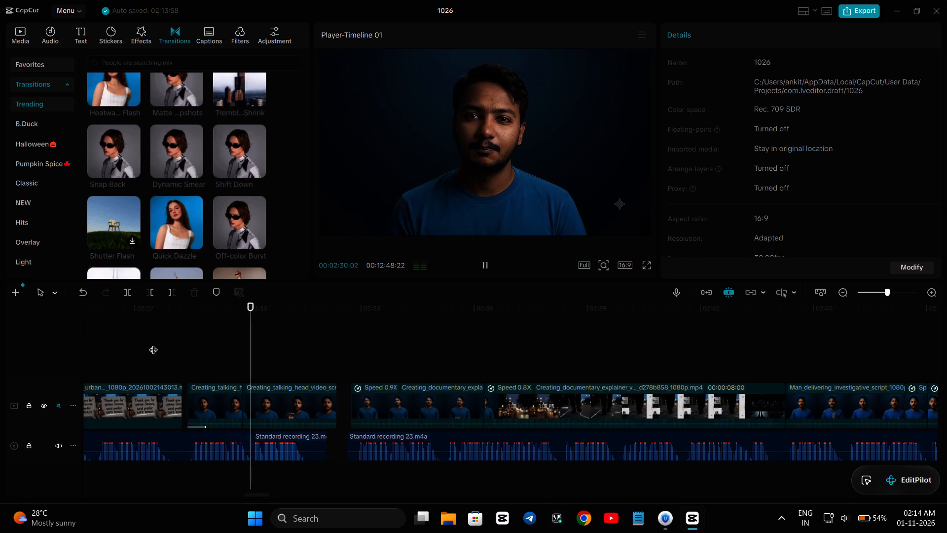
key("space")
key("space")
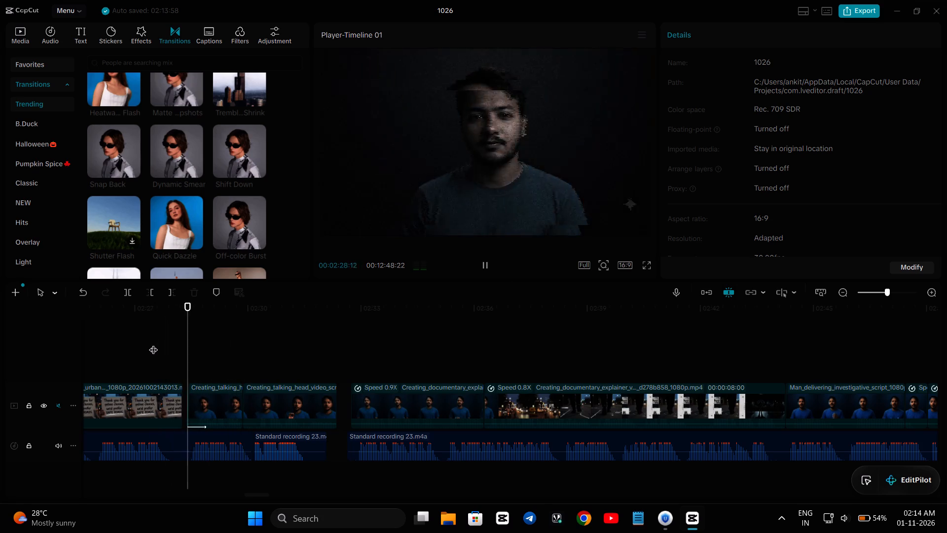
key("space")
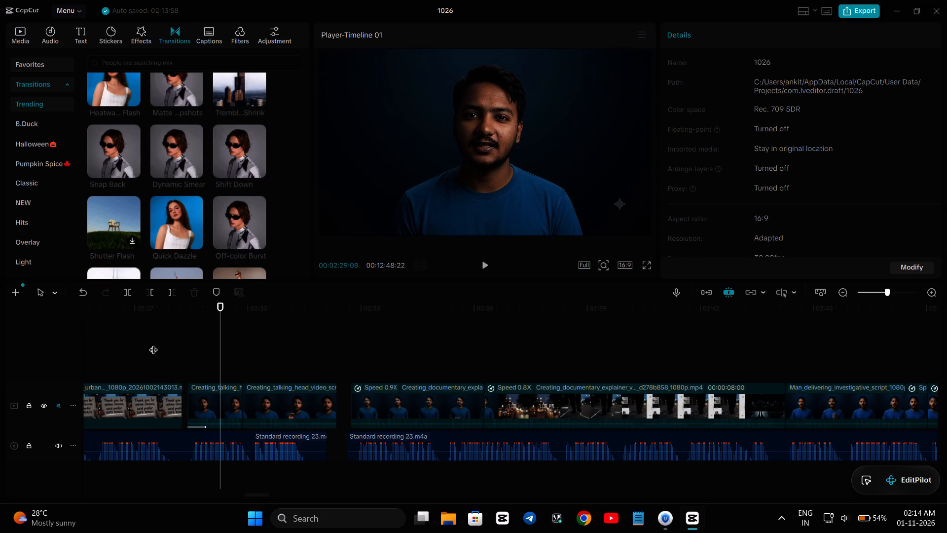
Apply the VHS Twitch In animation from the Glitch category to the young man talking-head clip after the Delhi explainer at about 00:03:19.
scroll(153, 343, "left", 4)
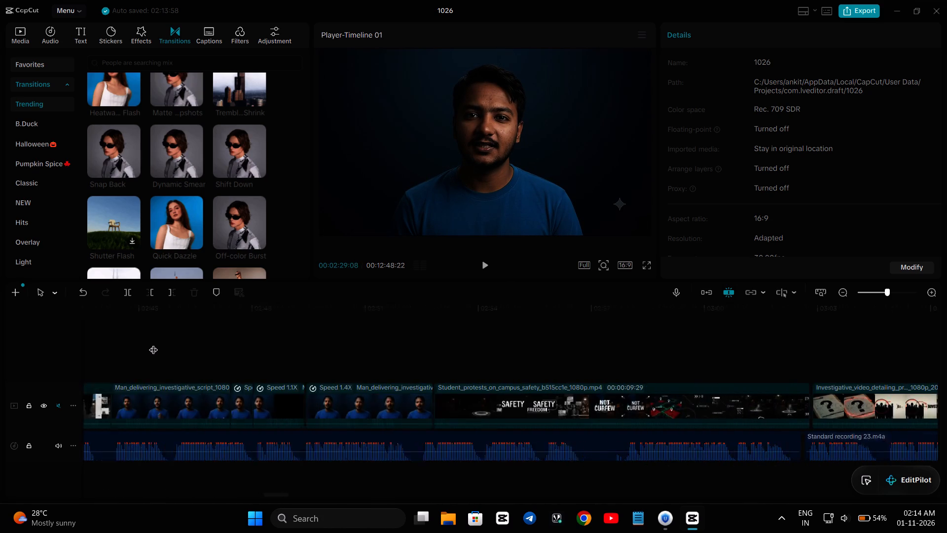
scroll(153, 343, "left", 4)
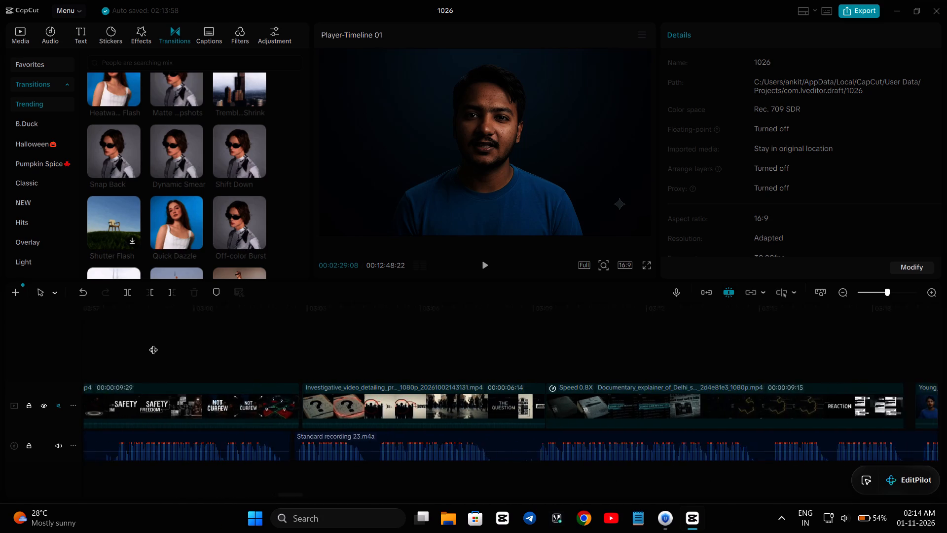
scroll(153, 343, "left", 1)
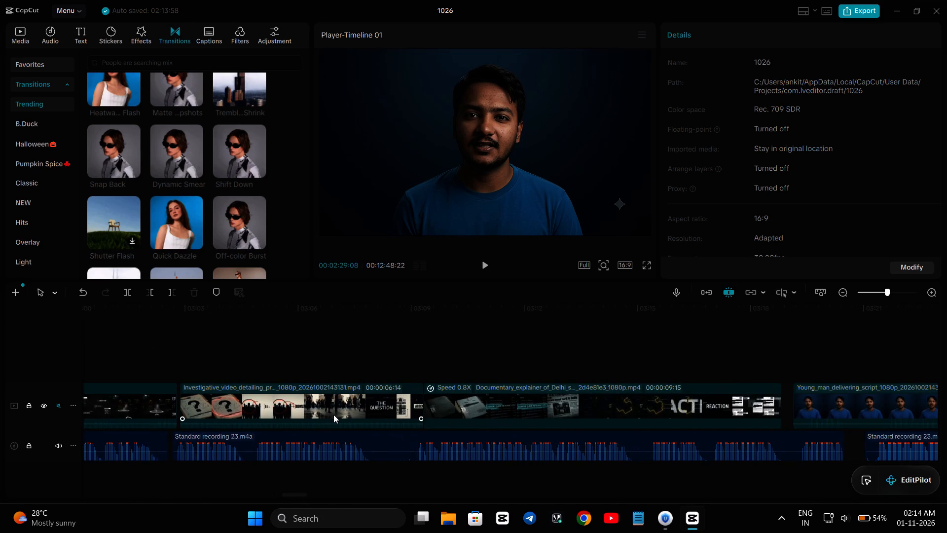
left_click(652, 368)
key("space")
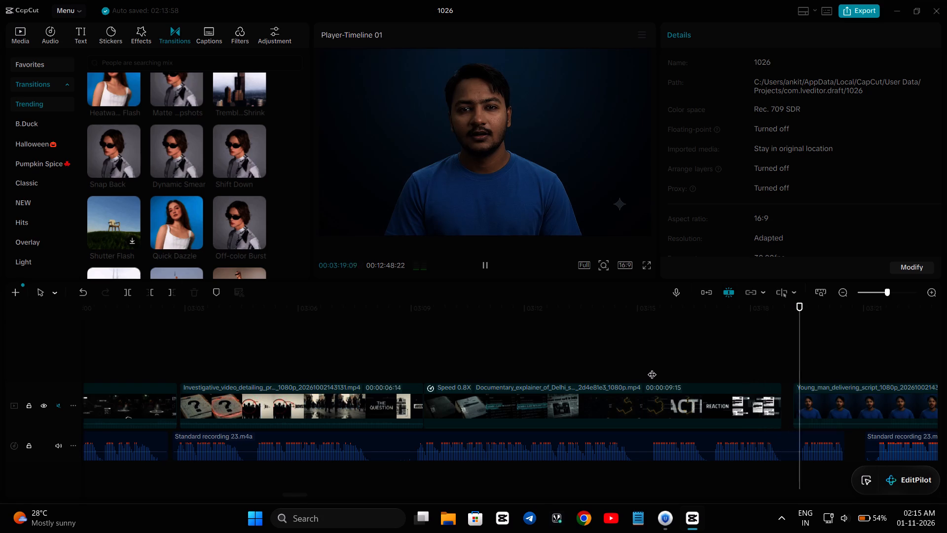
key("space")
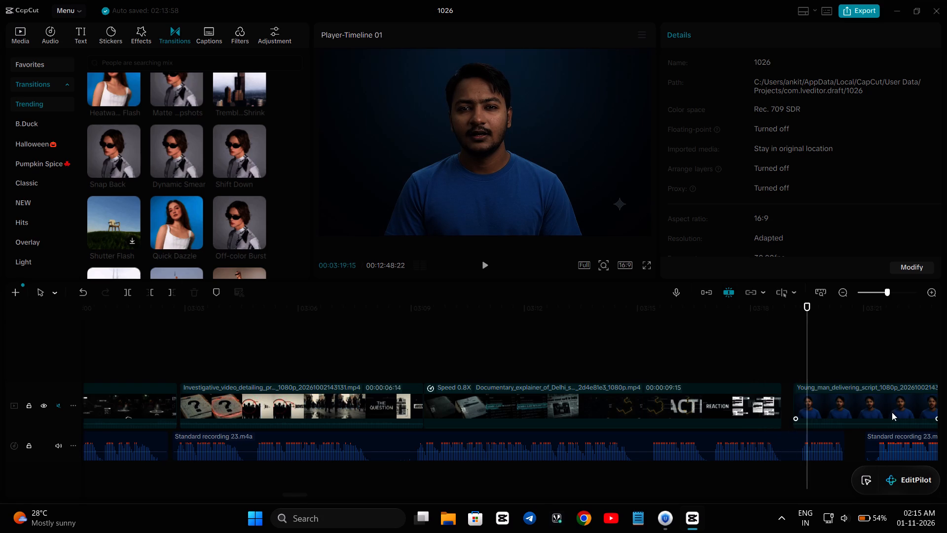
left_click(883, 413)
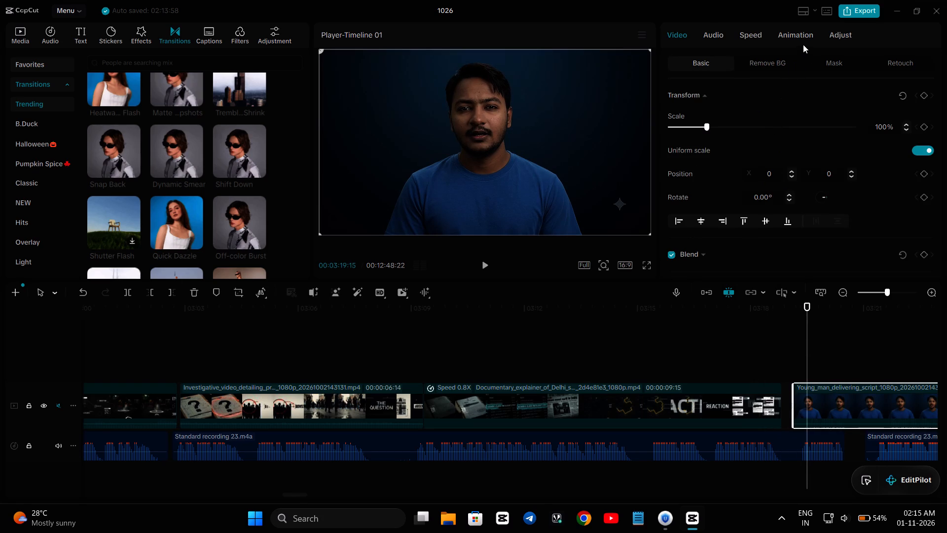
left_click(802, 40)
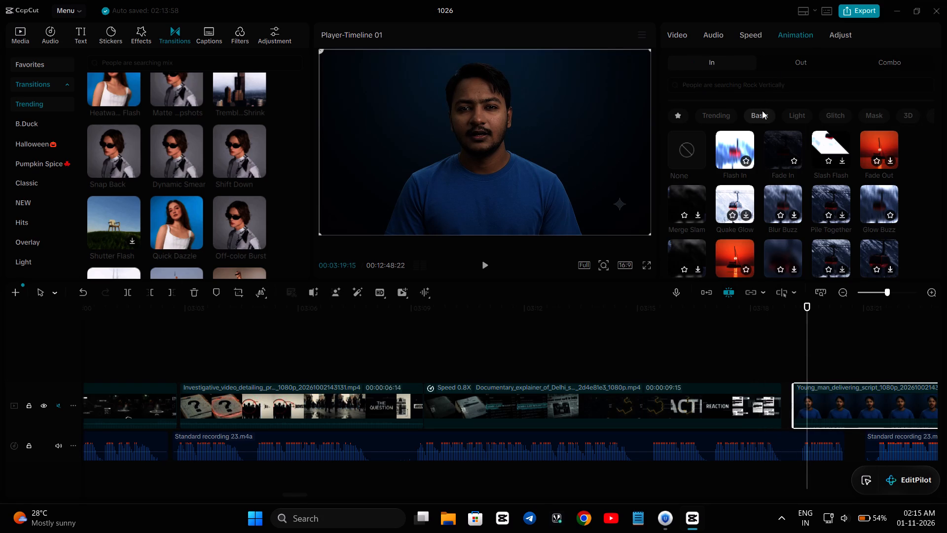
left_click(844, 117)
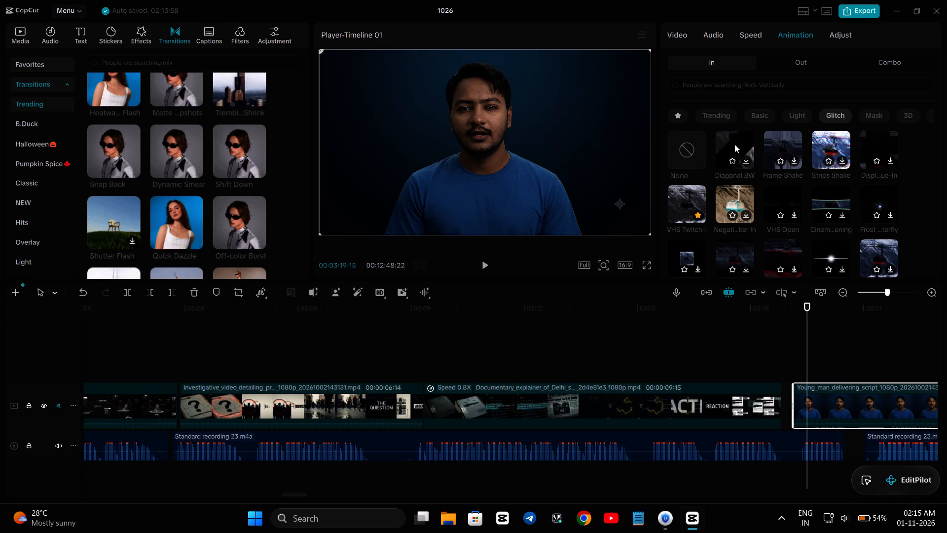
left_click(691, 197)
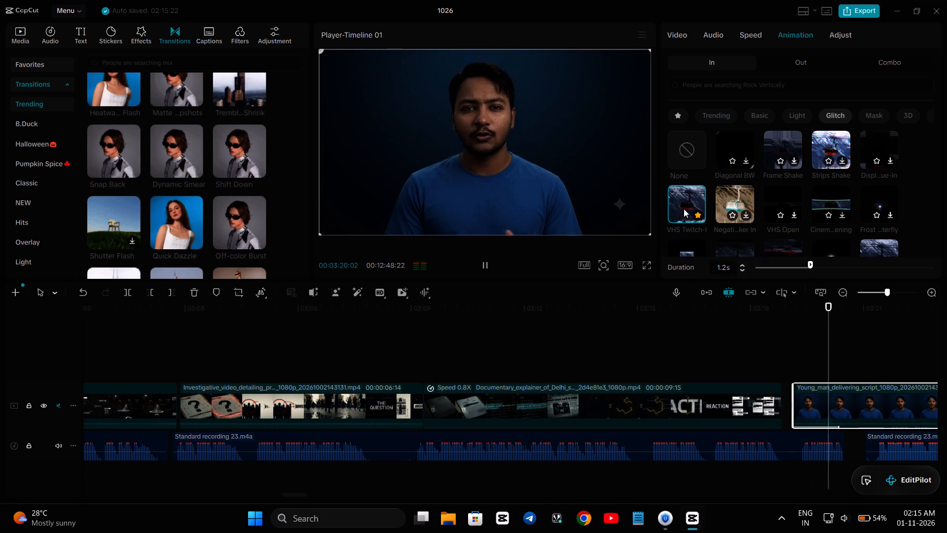
Play from the Delhi explainer's REACTION section through the animated talking-head entrance and the clips after it, replaying the passage to check it.
left_click(710, 329)
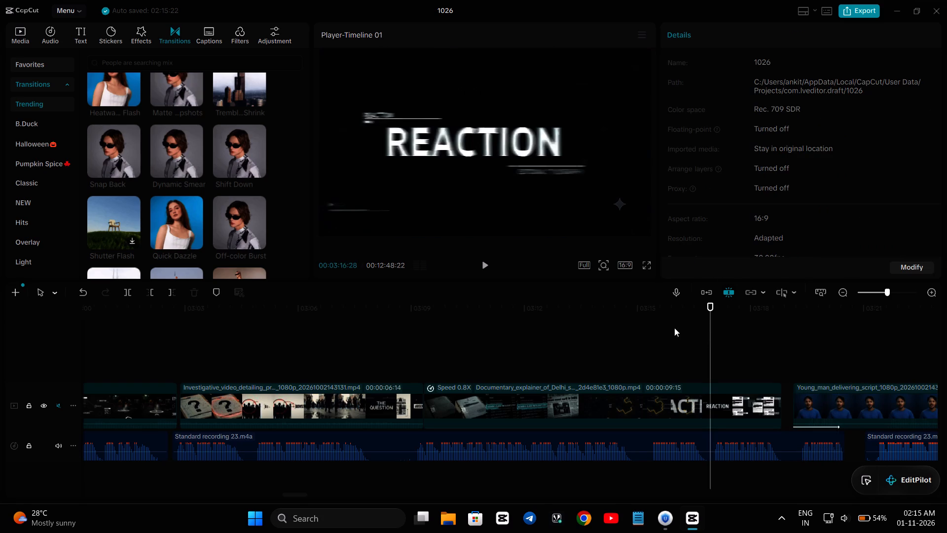
left_click(646, 331)
key("space")
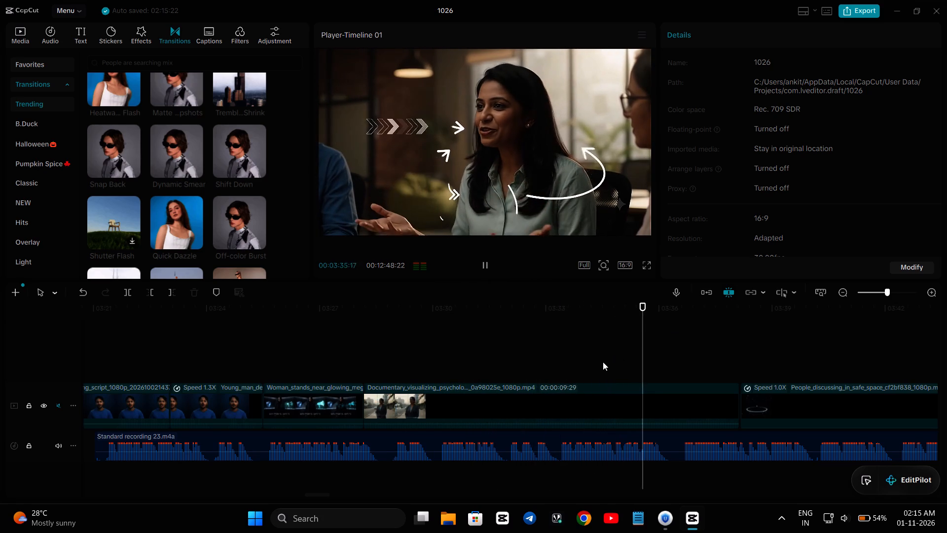
scroll(602, 362, "right", 2)
key("space")
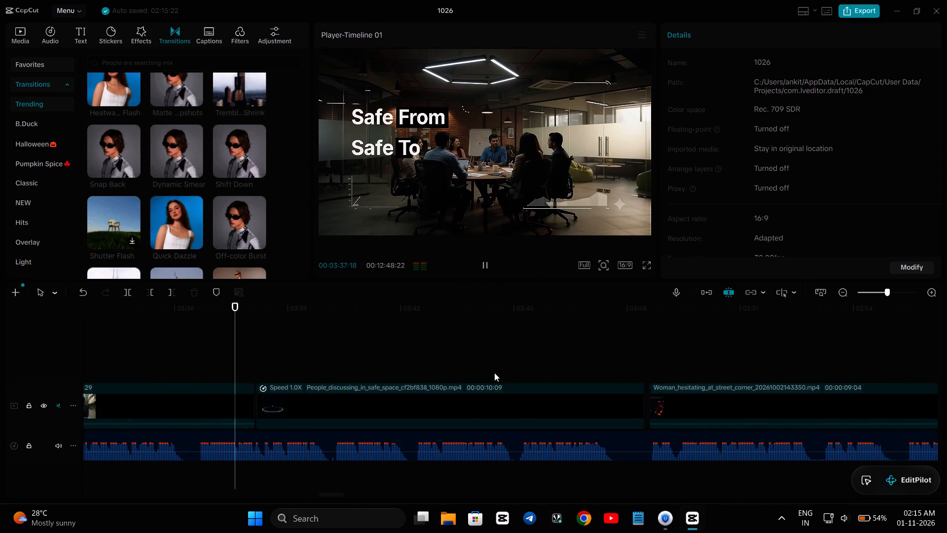
scroll(494, 373, "right", 3)
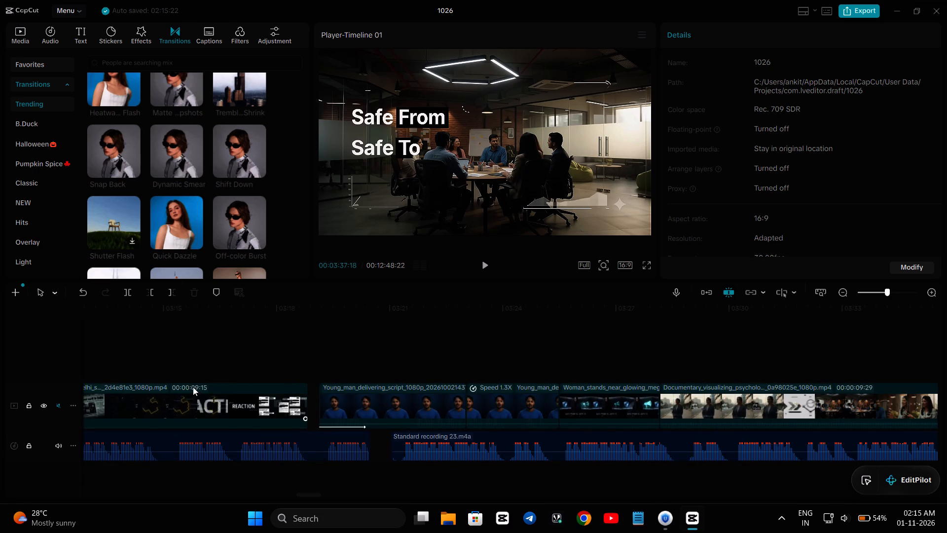
left_click(96, 369)
key("space")
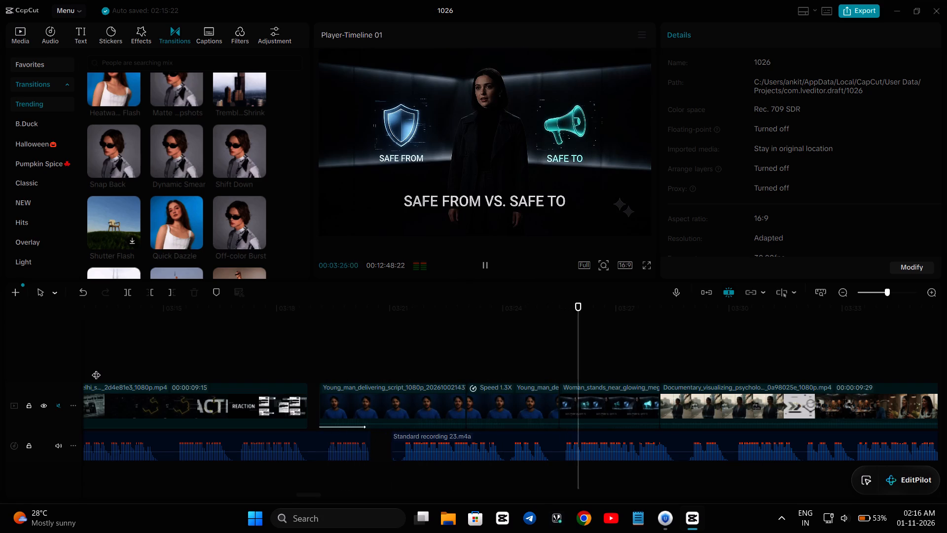
left_click(316, 340)
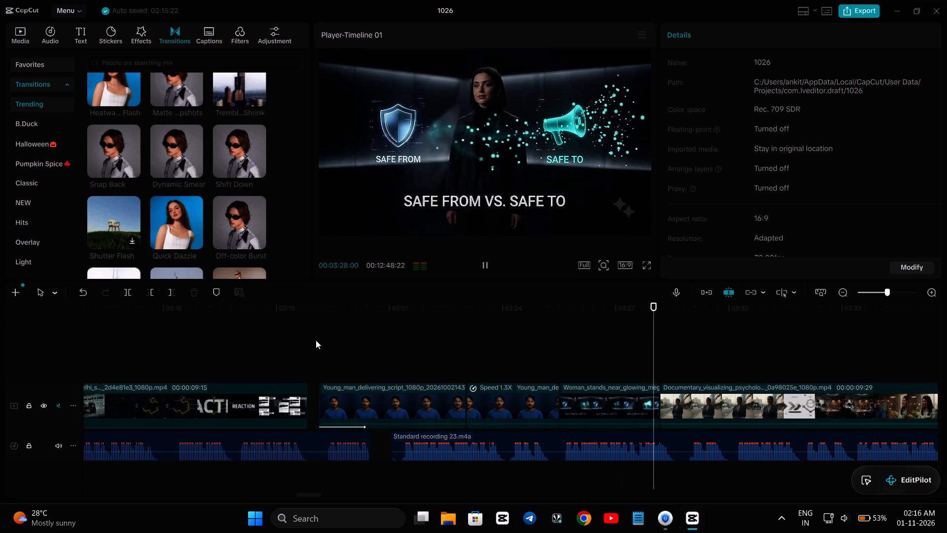
key("space")
key("space")
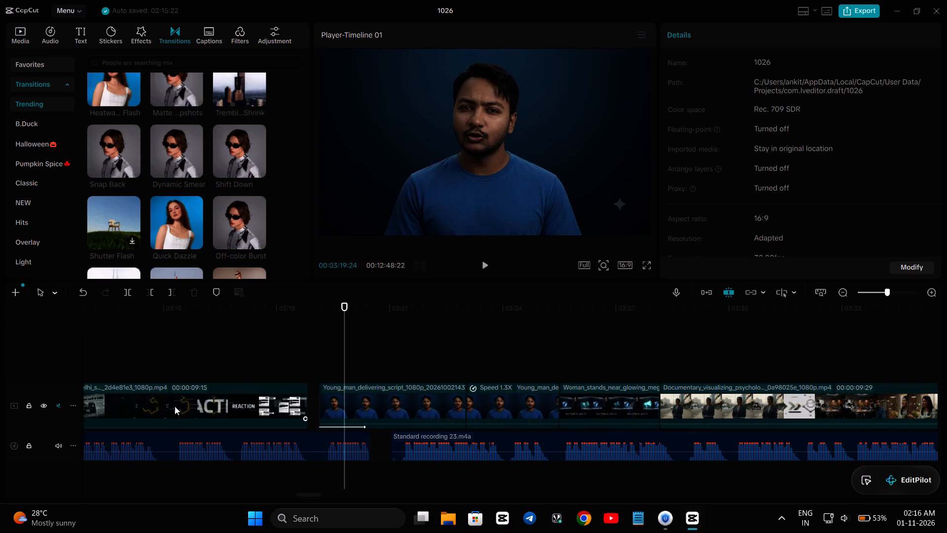
Unmute the main video track and play the young man talking-head clip in short bursts to compare its original speech with the voice-over.
left_click(55, 410)
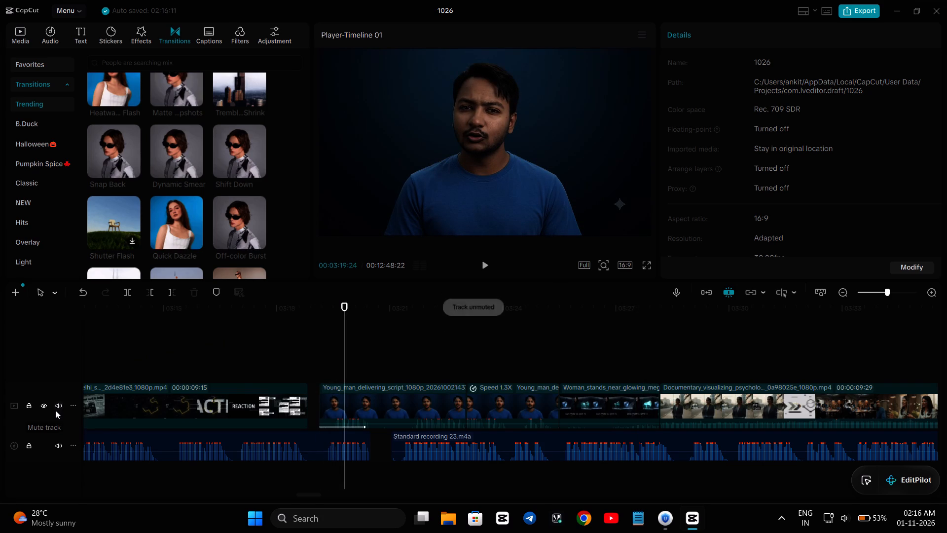
key("space")
key("space")
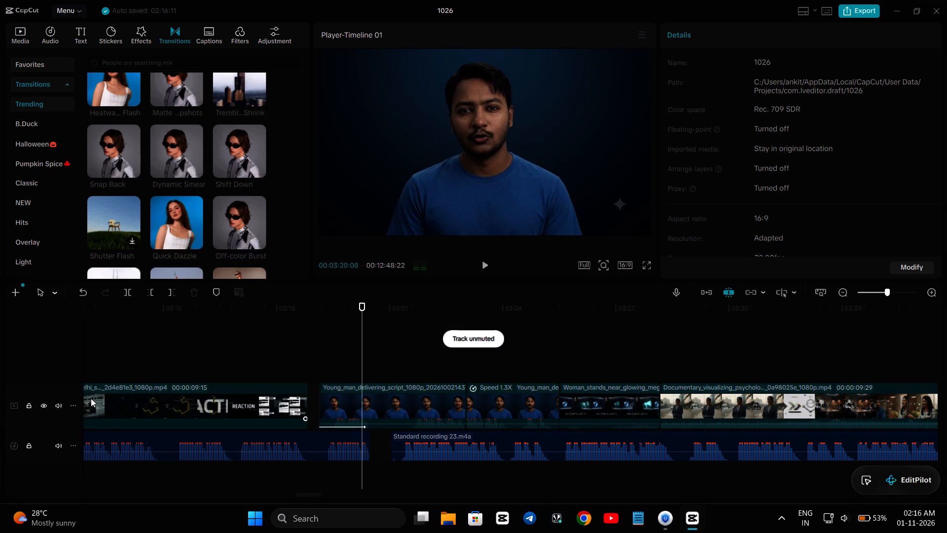
key("space")
key("space")
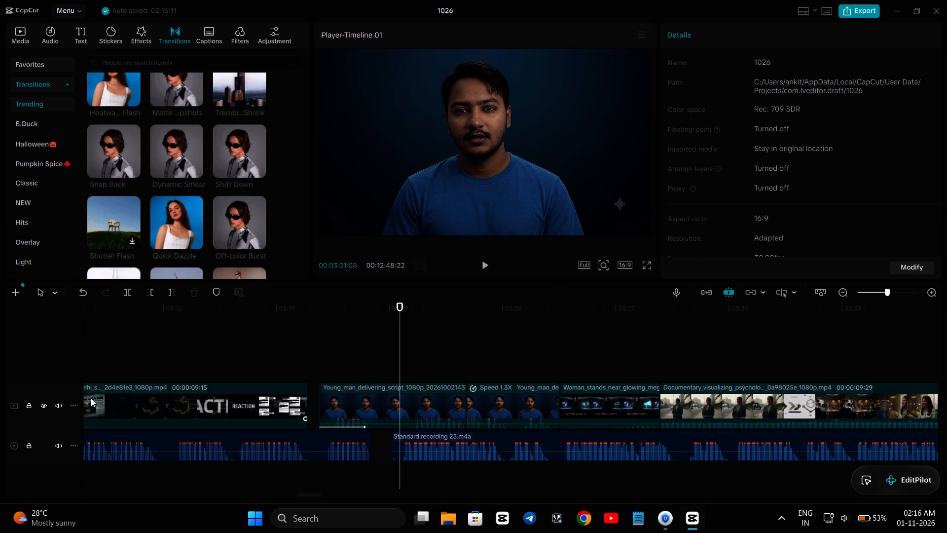
key("space")
key("space")
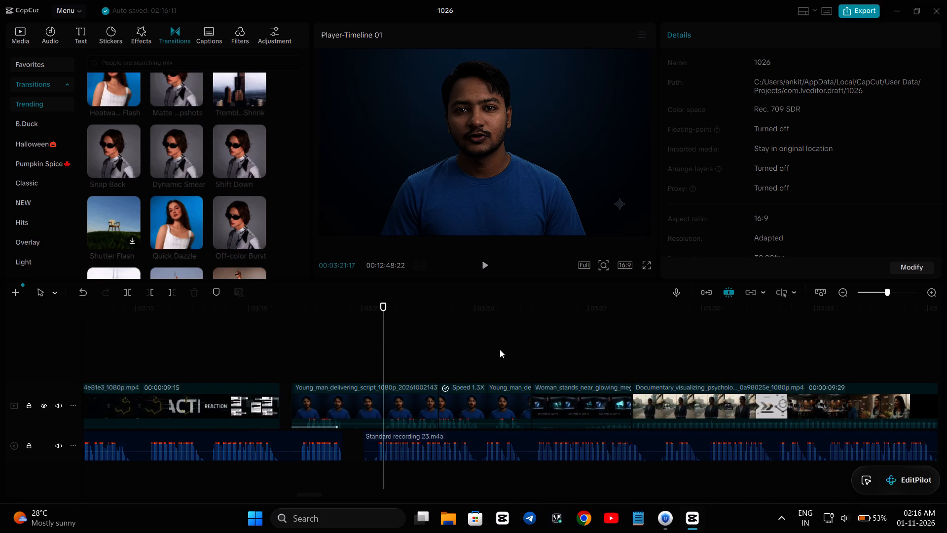
Split the Standard recording 23 voice-over at 00:03:24:07, in the pause under the talking-head section.
left_click(485, 343)
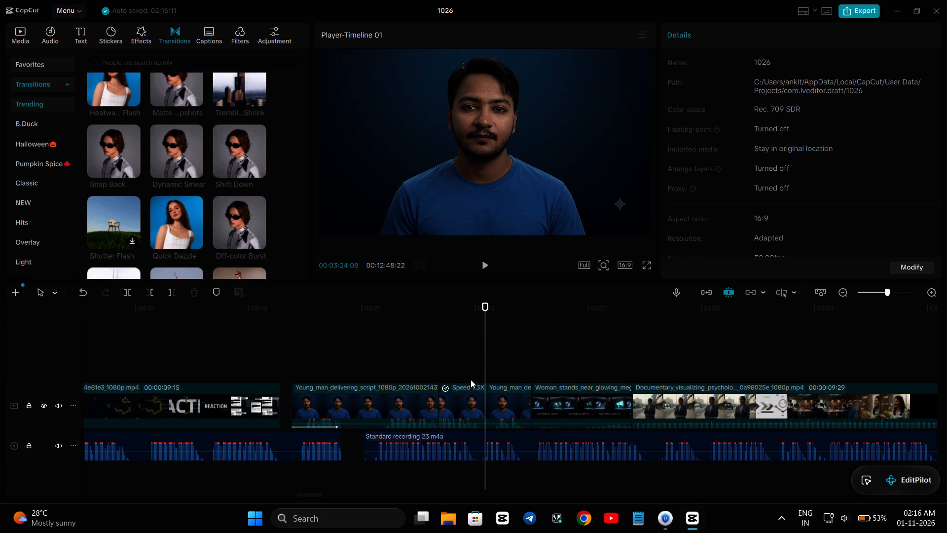
key("Left")
left_click(477, 436)
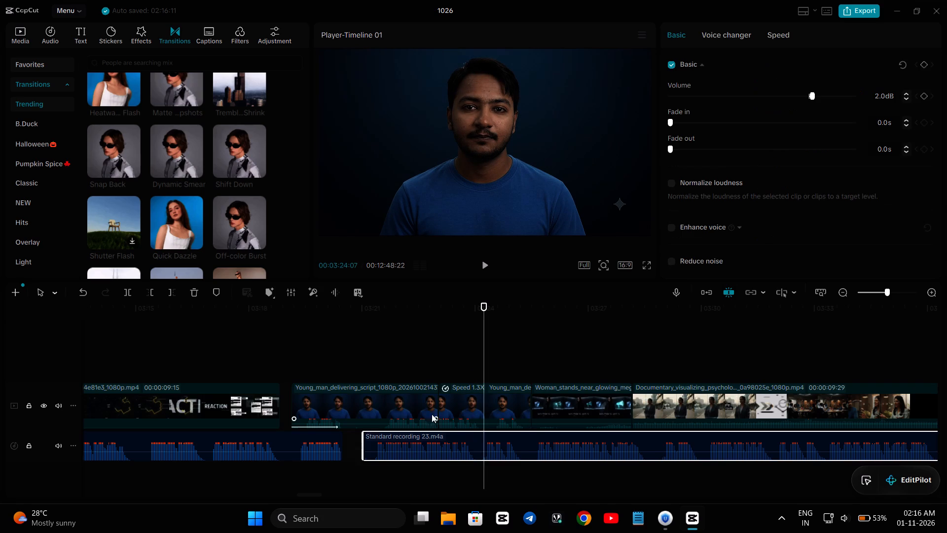
left_click(124, 292)
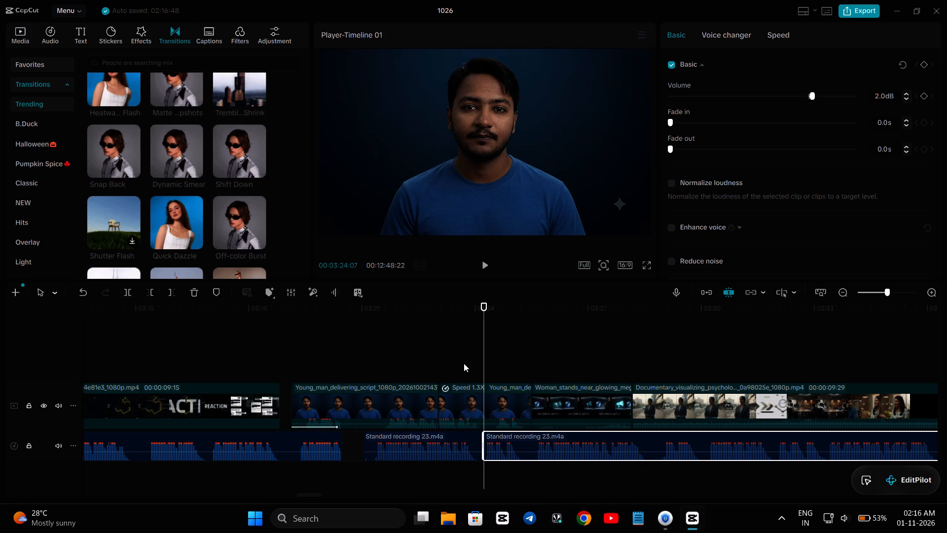
Trim the end of the voice-over piece before the split back to 00:03:23:28, where its speech ends.
left_click(462, 346)
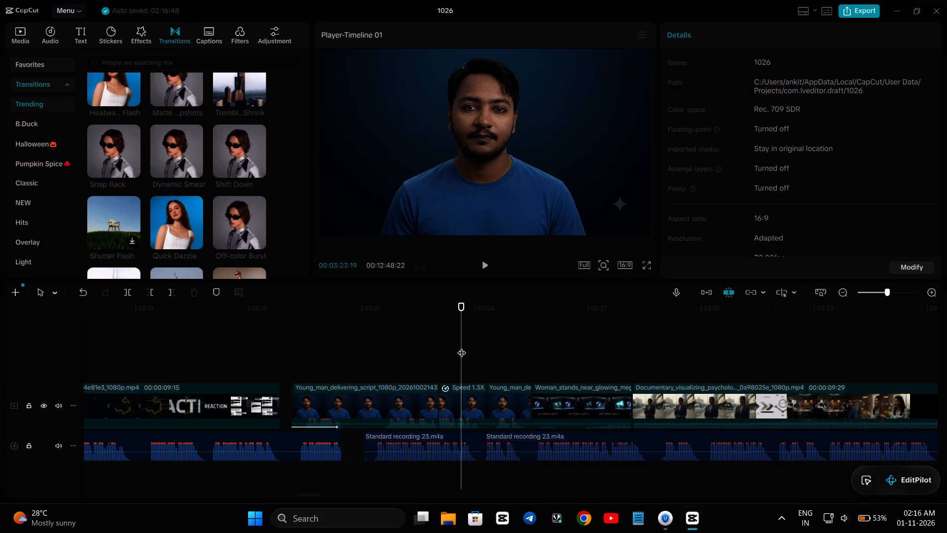
key("Right")
key("Right")
key("Right")
key("Right")
key("Right")
key("Right")
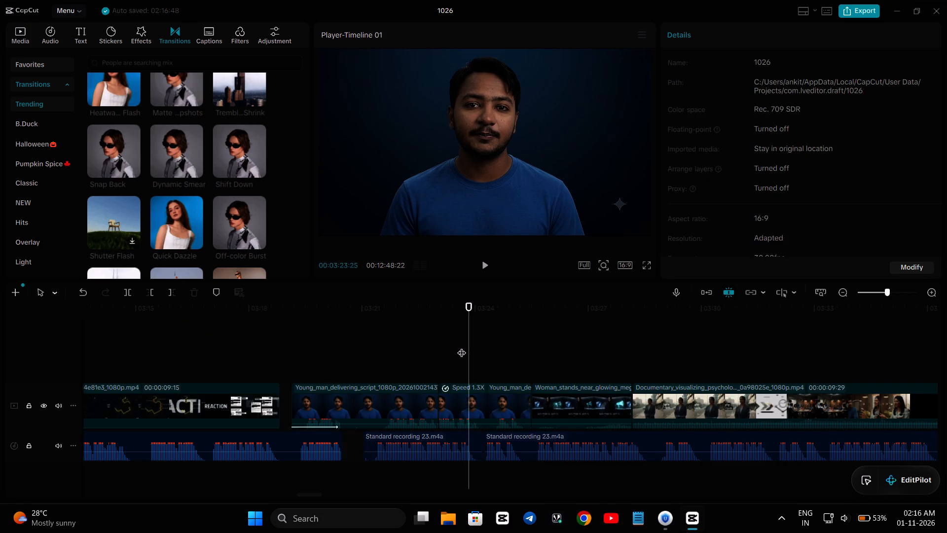
key("Right")
key("Right")
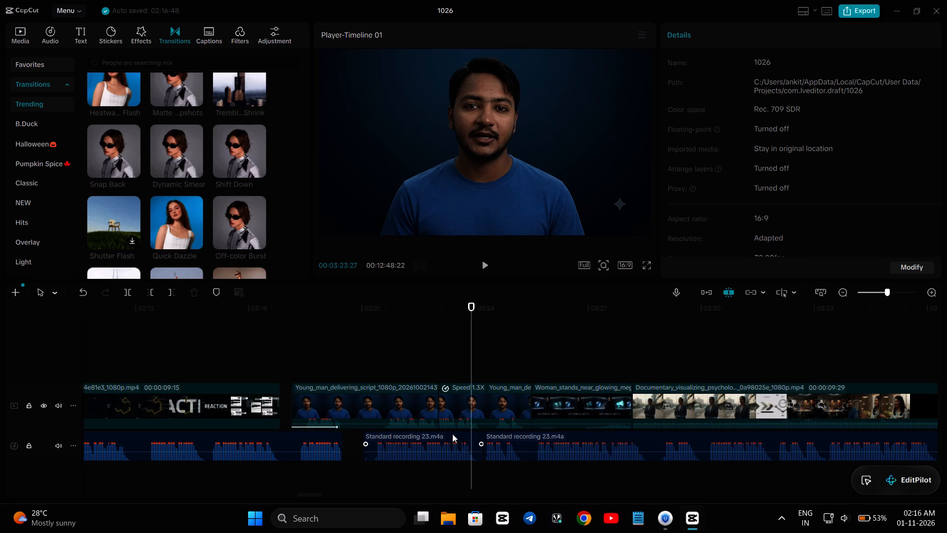
left_click(452, 434)
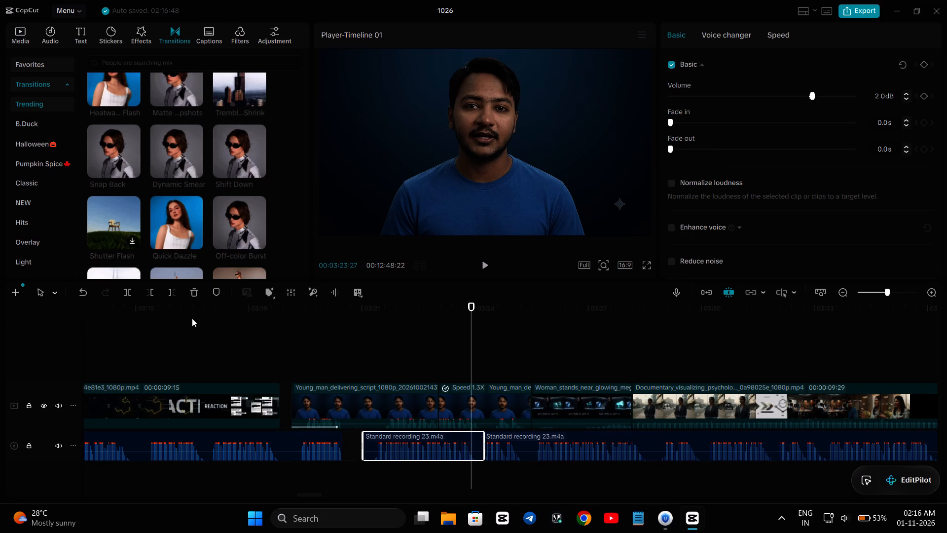
key("Right")
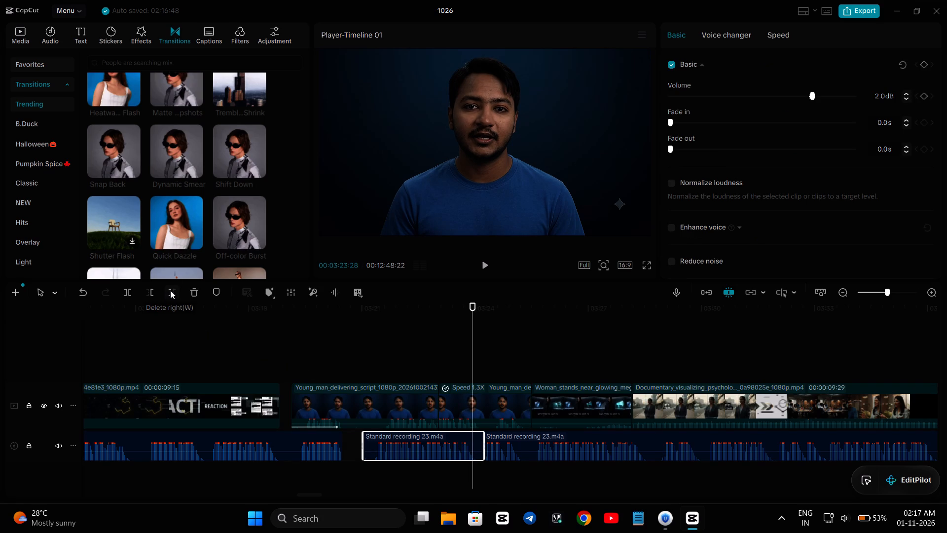
left_click(170, 290)
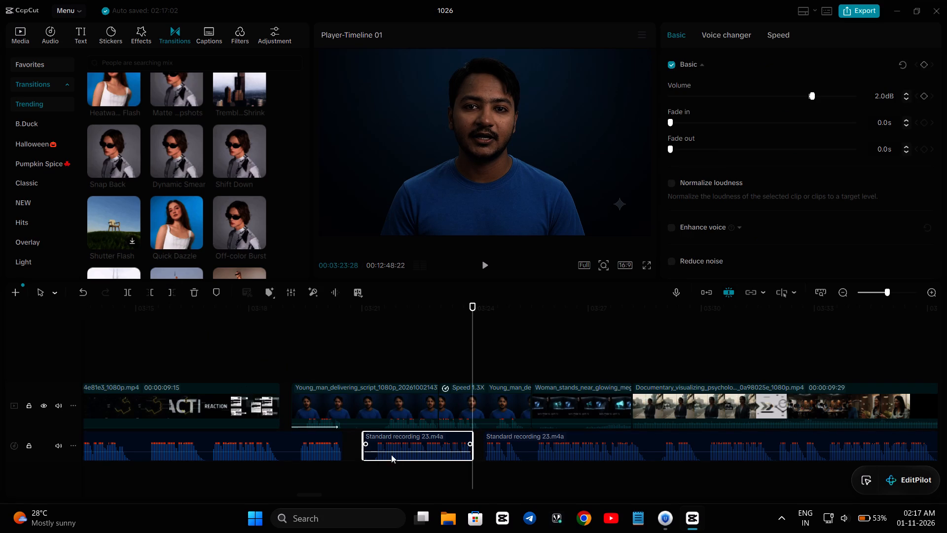
Shift the trimmed voice-over piece slightly later within its gap and play it against the talking head's original audio to check sync.
left_click_drag(374, 442, 383, 443)
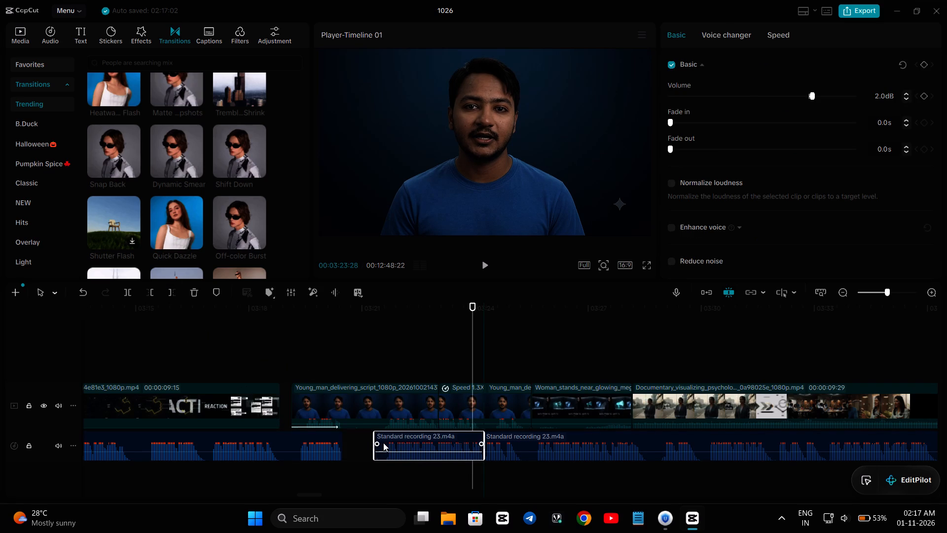
left_click_drag(383, 443, 380, 442)
left_click(323, 365)
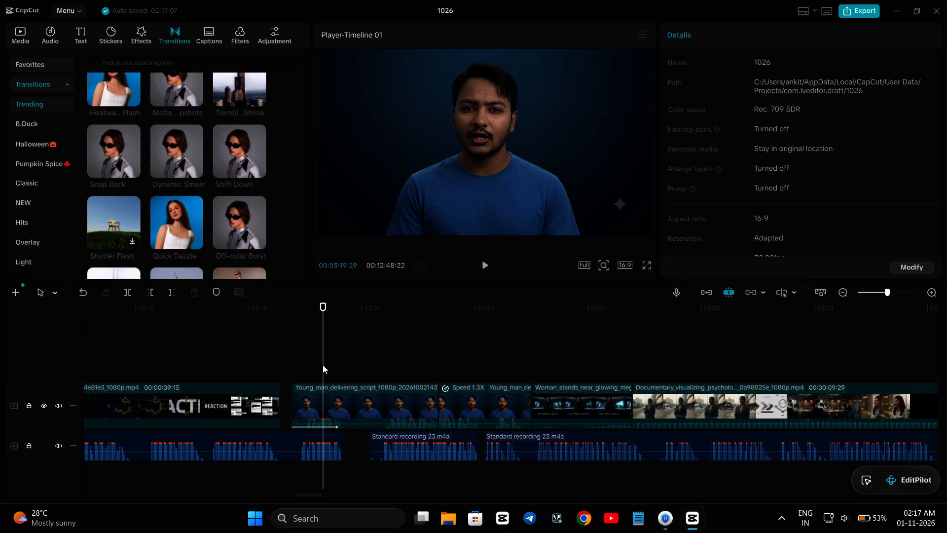
key("space")
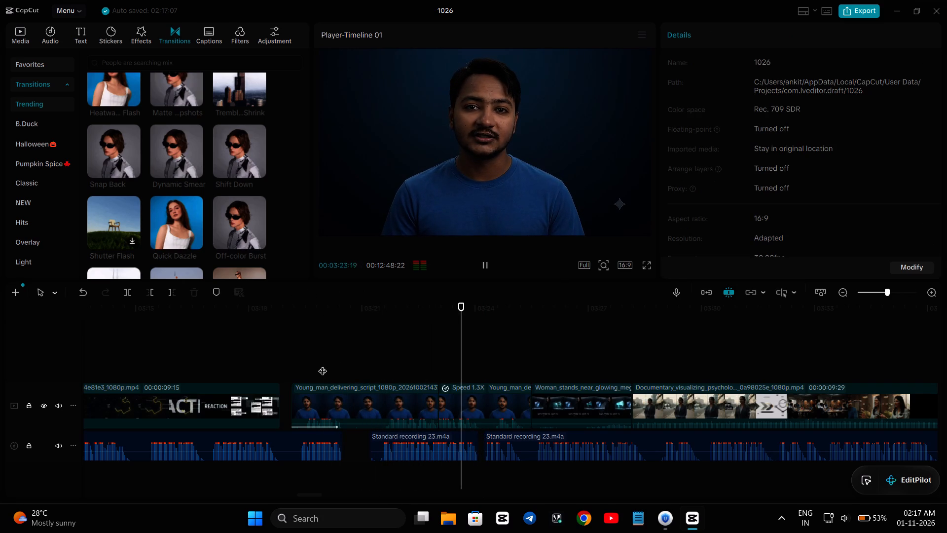
key("space")
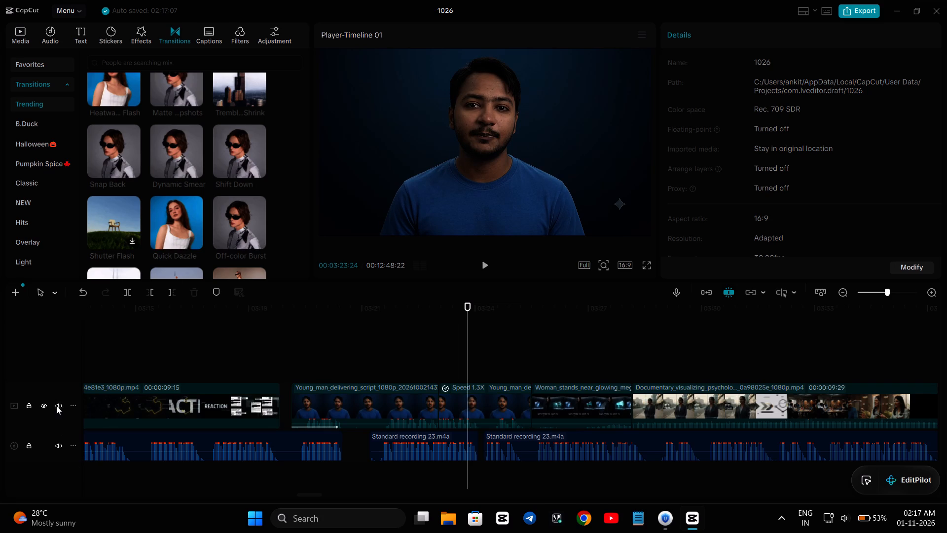
Mute the main video track again and play from the Delhi explainer's end through the talking head into the psychology documentary clip.
left_click(56, 406)
left_click(256, 373)
key("space")
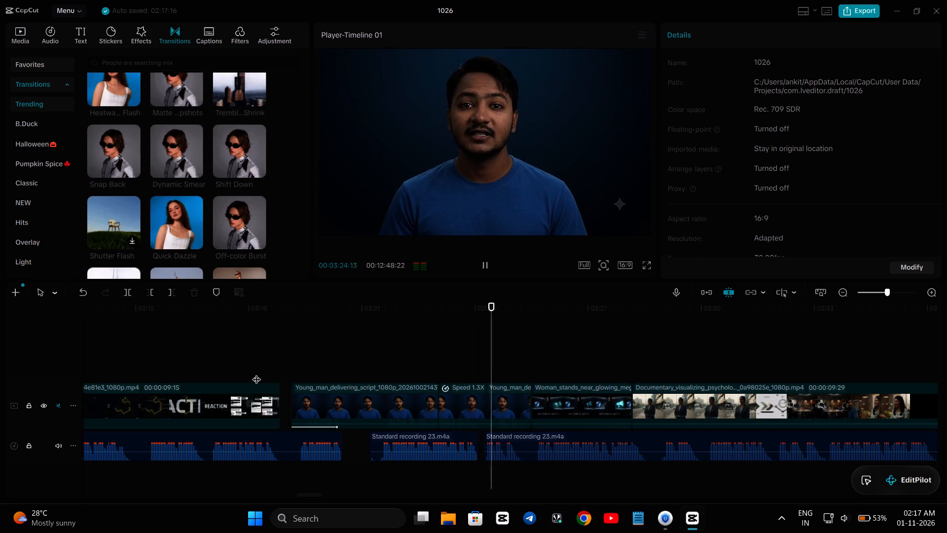
key("space")
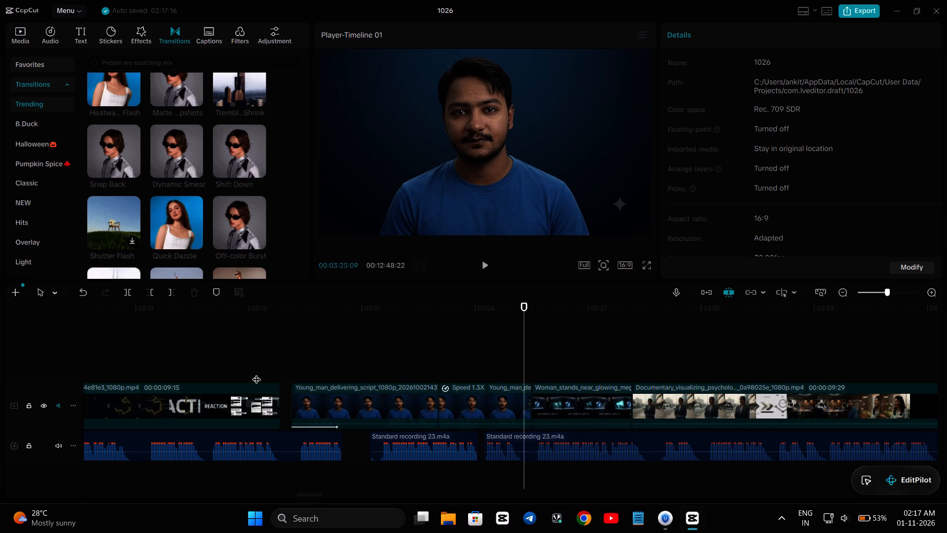
key("space")
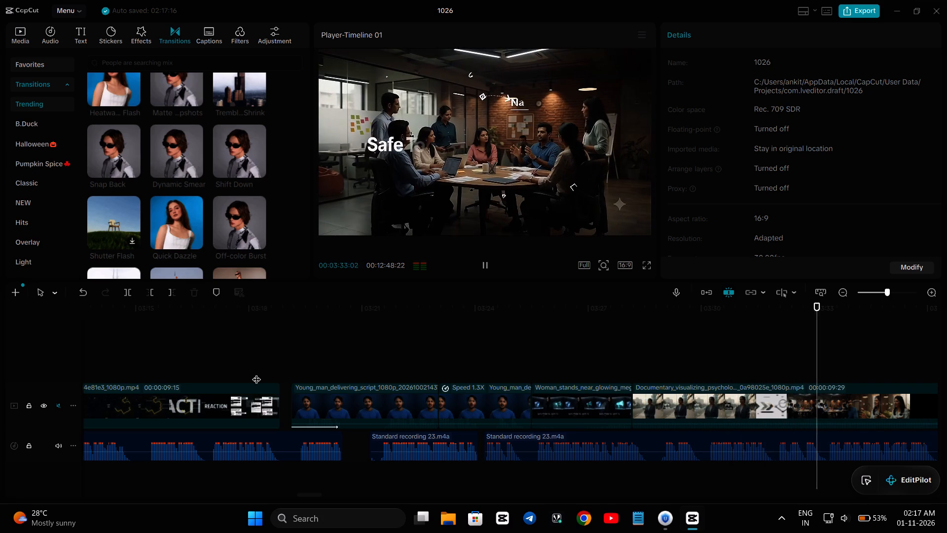
key("space")
Select the first part of the young man talking-head clip after the Delhi explainer for adjustment.
left_click(324, 403)
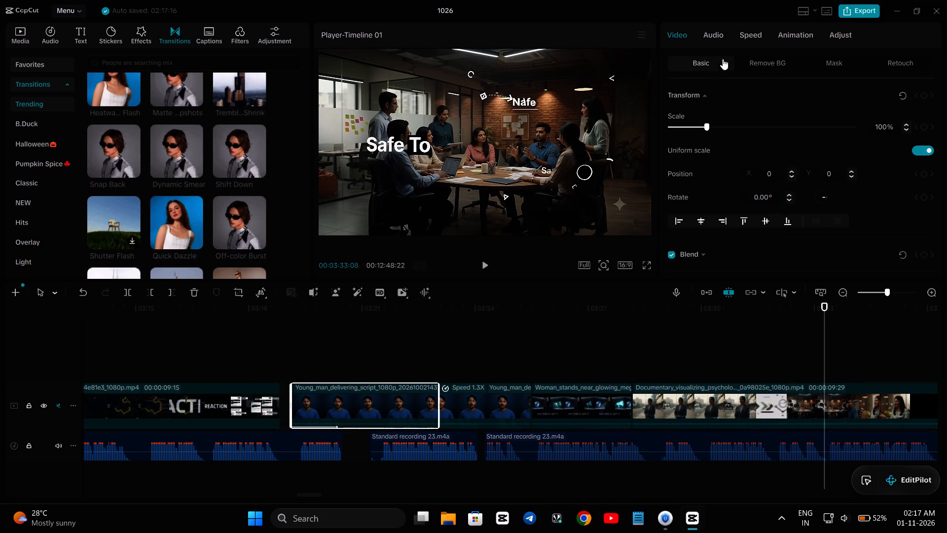
Set the talking-head clip's VHS Twitch in-animation duration to 0.8s and play the entrance from the preceding Delhi explainer clip.
left_click(786, 38)
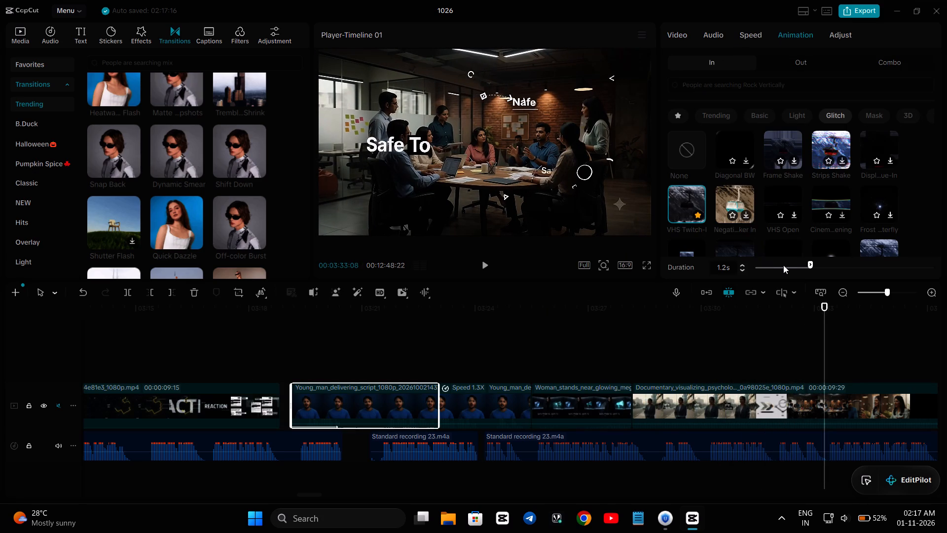
left_click(794, 266)
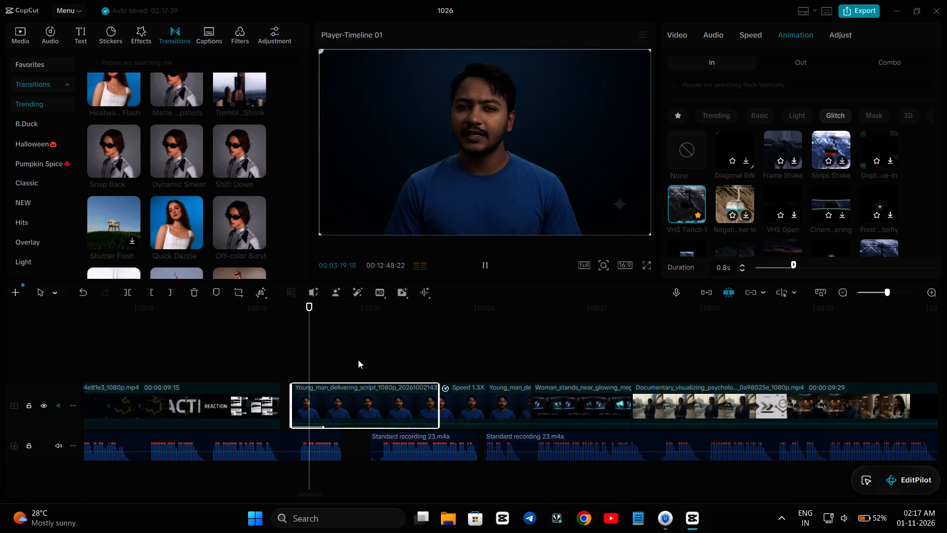
left_click(195, 353)
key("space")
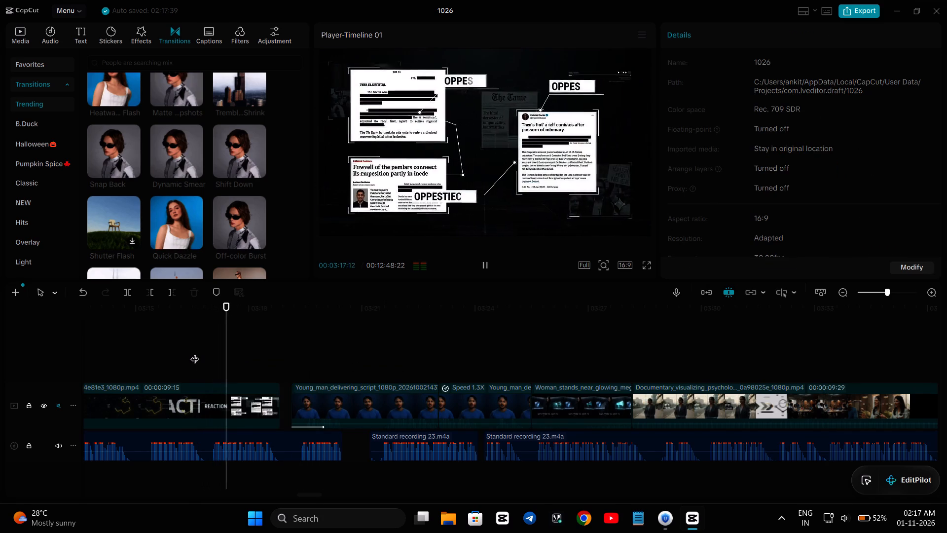
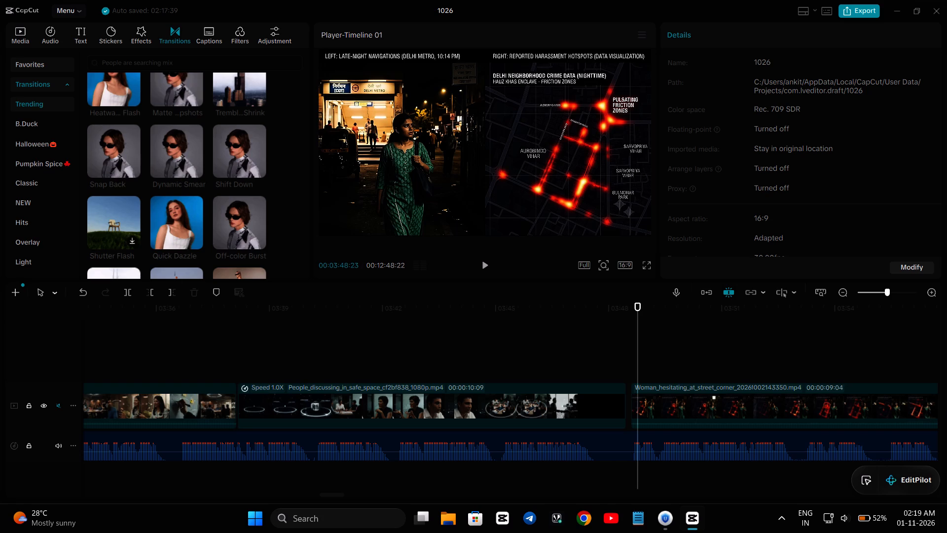
Play from the last part of the People_discussing_in_safe_space clip into the Woman_hesitating_at_street_corner clip to check their timing against the voice-over.
left_click(502, 356)
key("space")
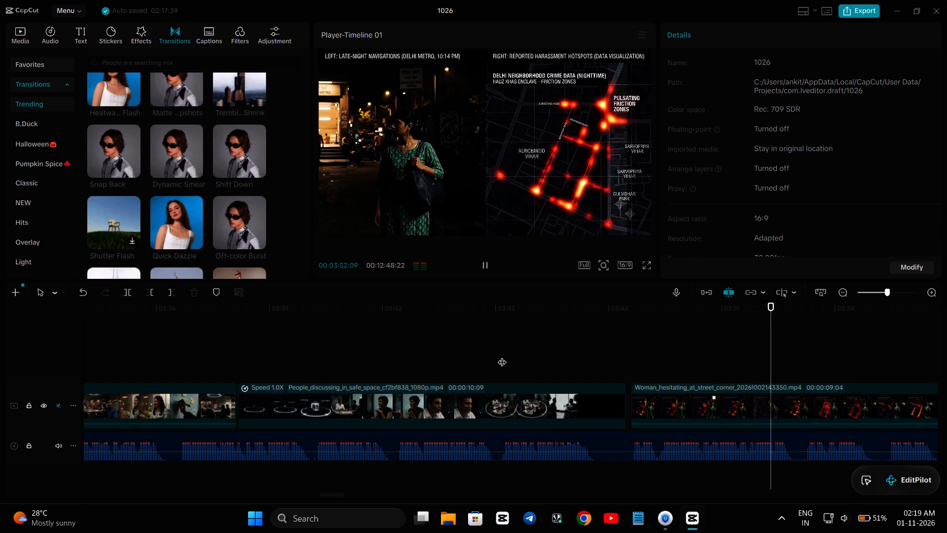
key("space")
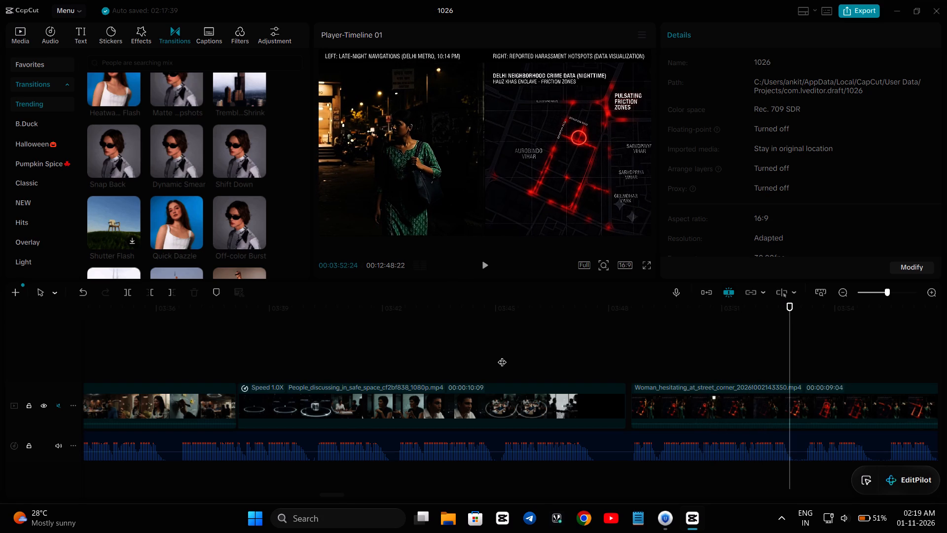
scroll(502, 356, "left", 2)
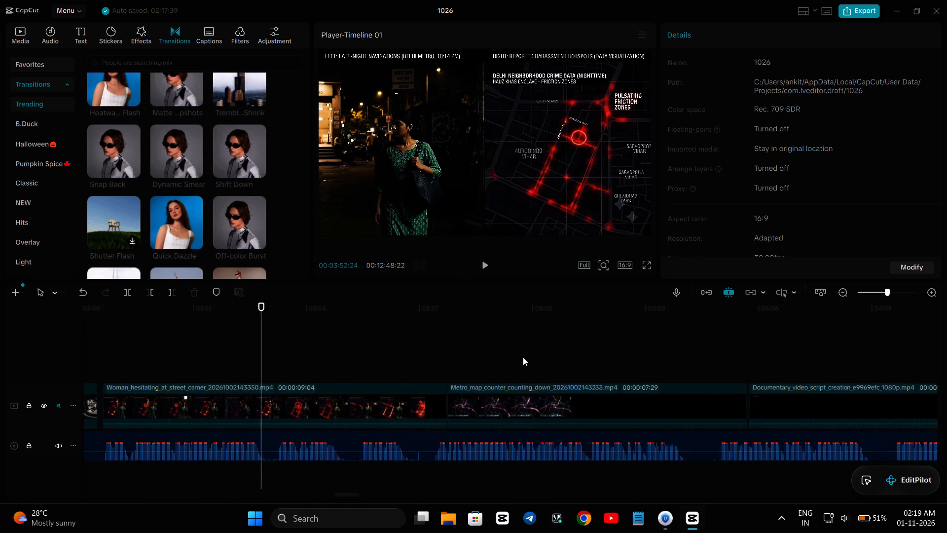
scroll(523, 357, "left", 2)
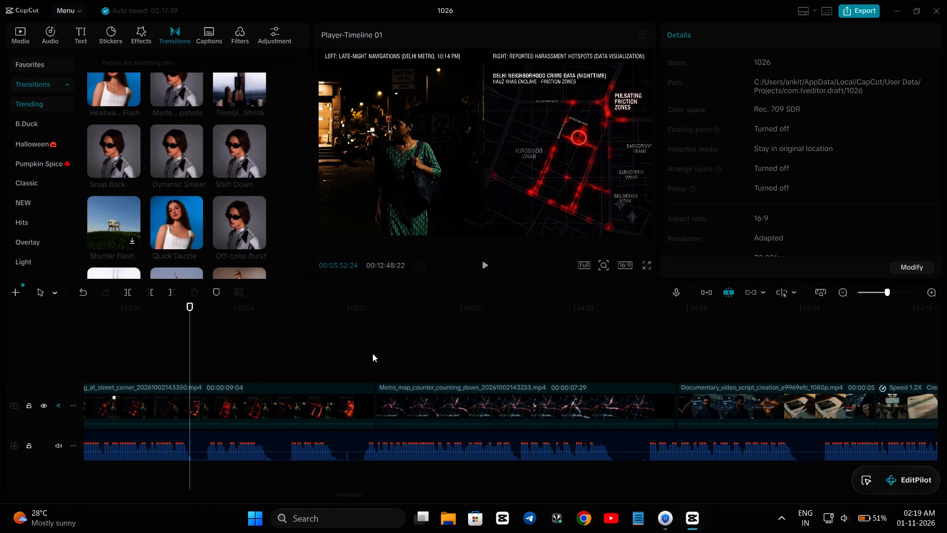
scroll(372, 353, "right", 3)
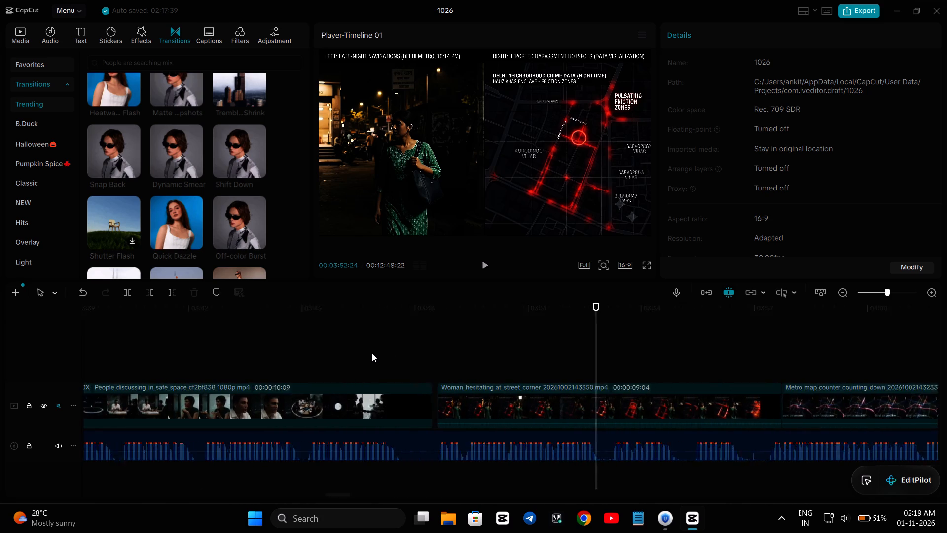
scroll(372, 353, "right", 2)
left_click(451, 349)
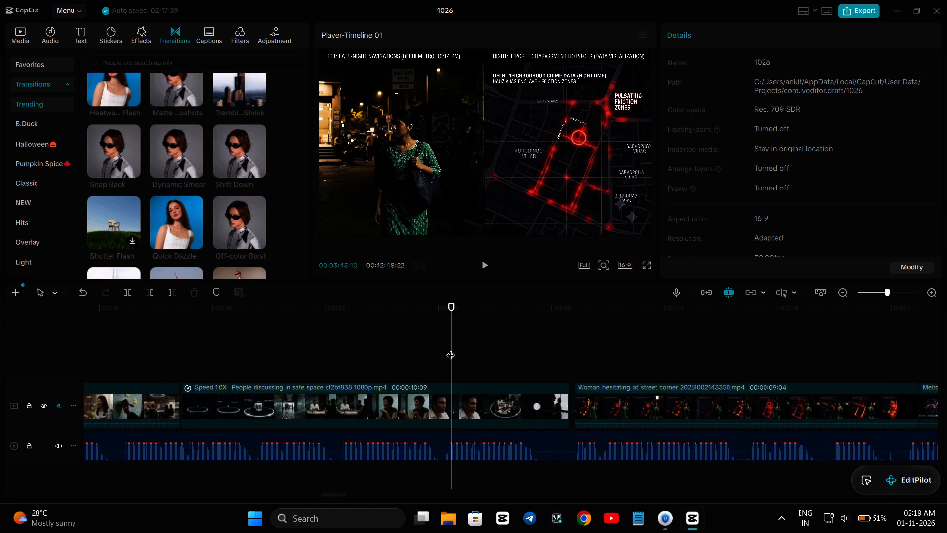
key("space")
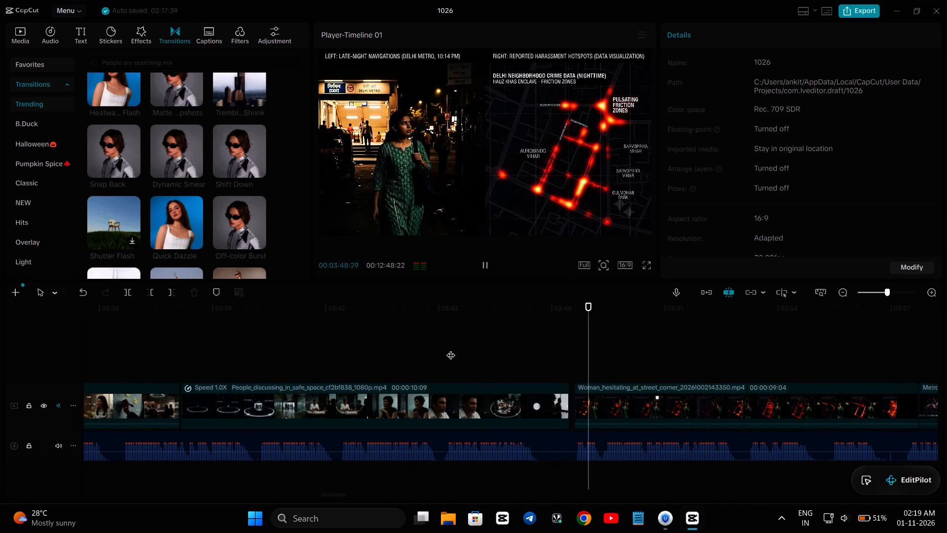
Apply the basic Flash In entrance animation to the Woman_hesitating_at_street_corner clip.
key("space")
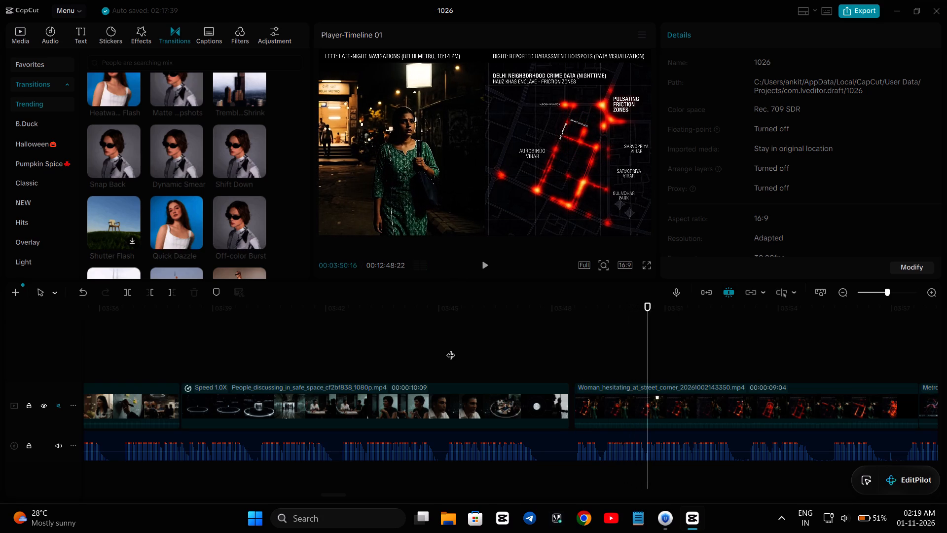
left_click(628, 394)
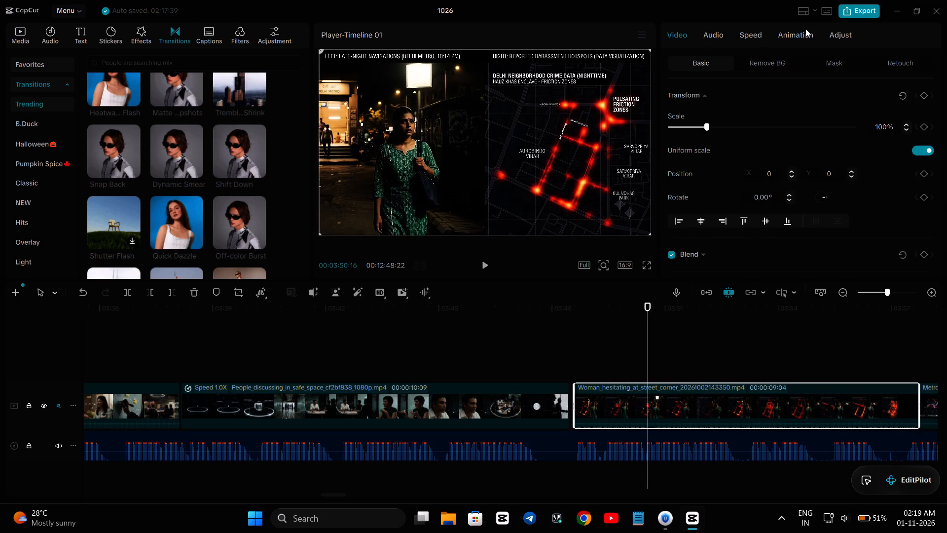
left_click(805, 29)
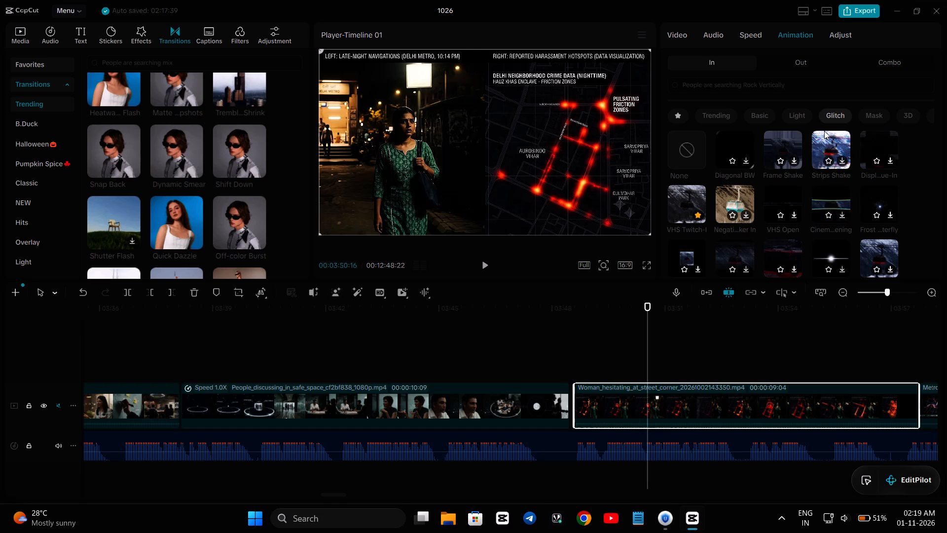
left_click(750, 115)
left_click(735, 156)
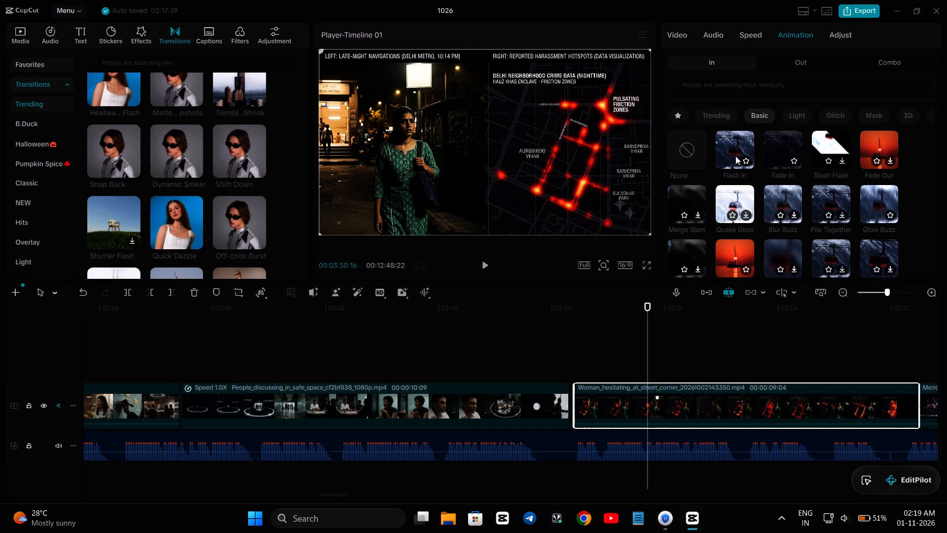
Play back the timeline from the People_discussing_in_safe_space clip into the street corner clip to review the animated cut.
left_click(454, 353)
key("space")
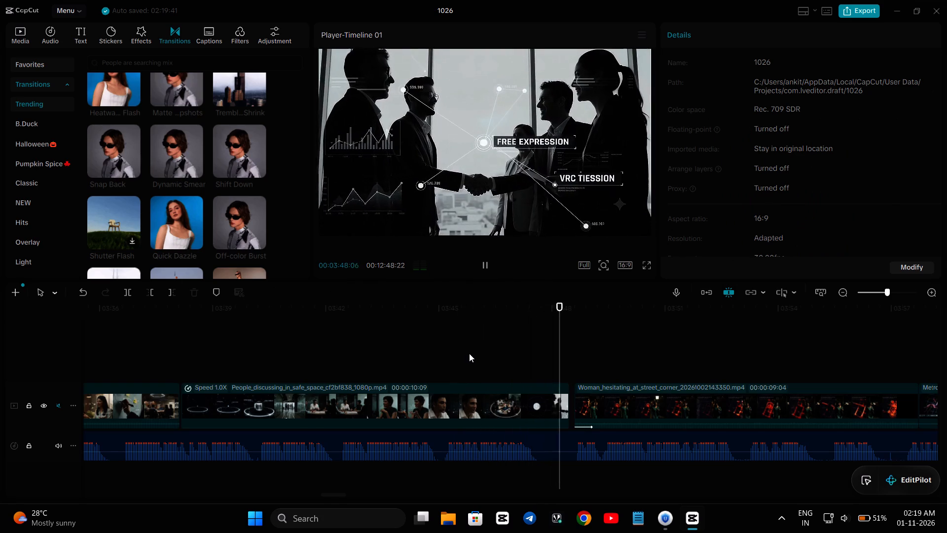
left_click(517, 343)
left_click(401, 375)
key("space")
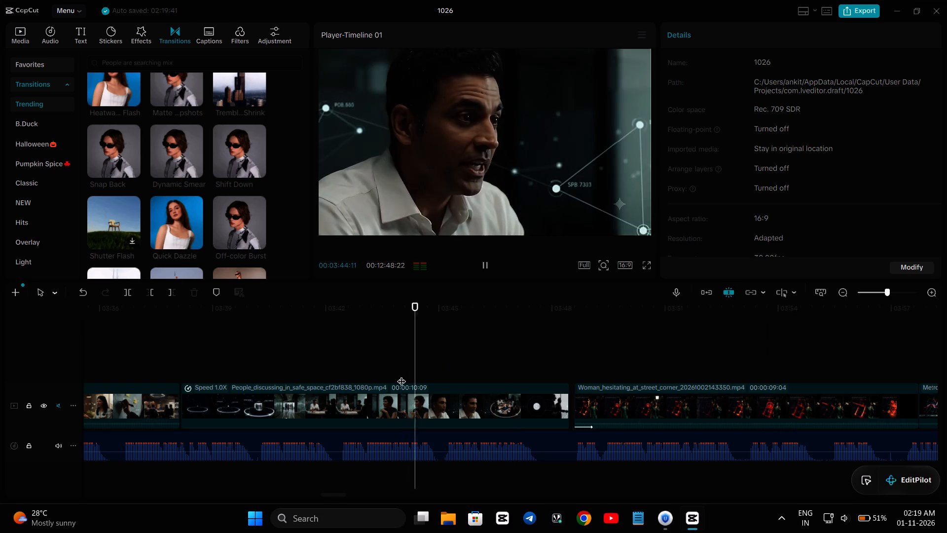
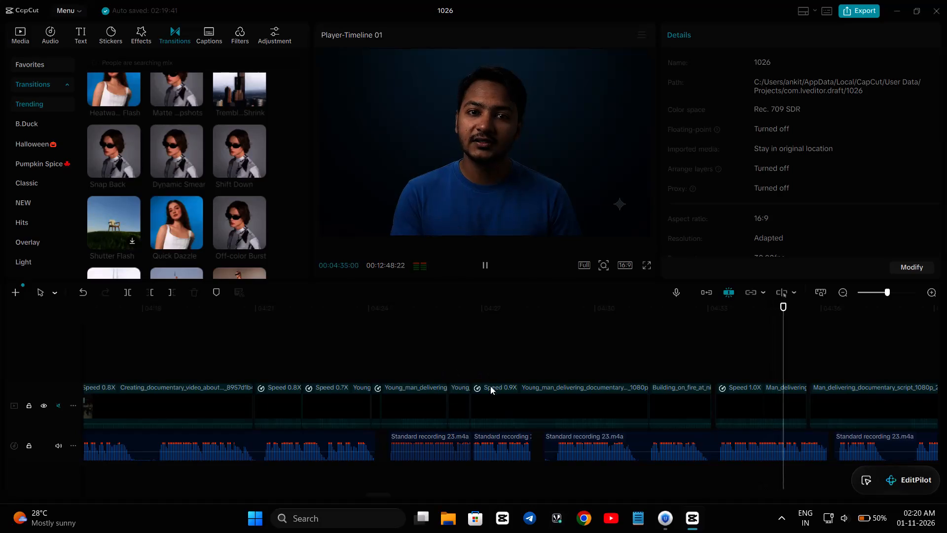
Check the speed setting of the short Standard recording 23 segment beneath the 0.9X Young_man_delivering clip.
left_click(495, 443)
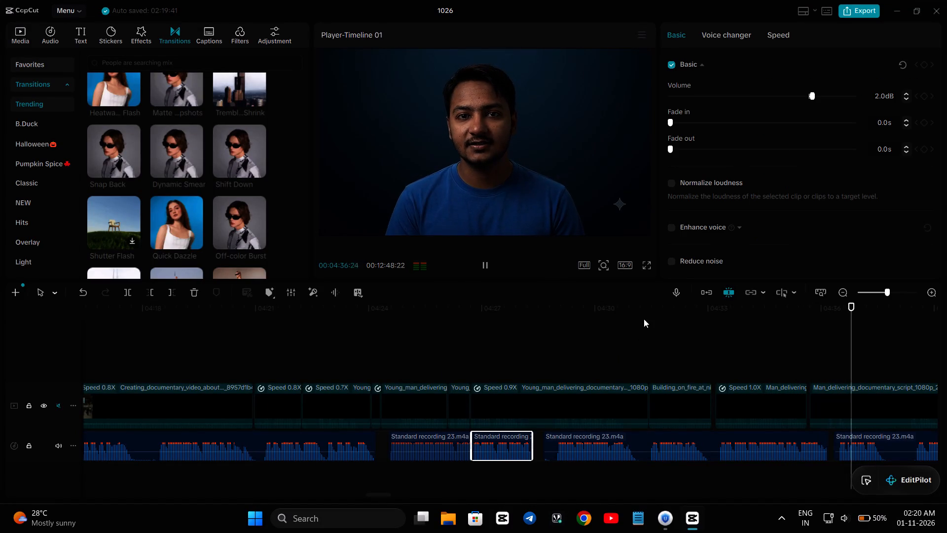
right_click(775, 36)
left_click(784, 31)
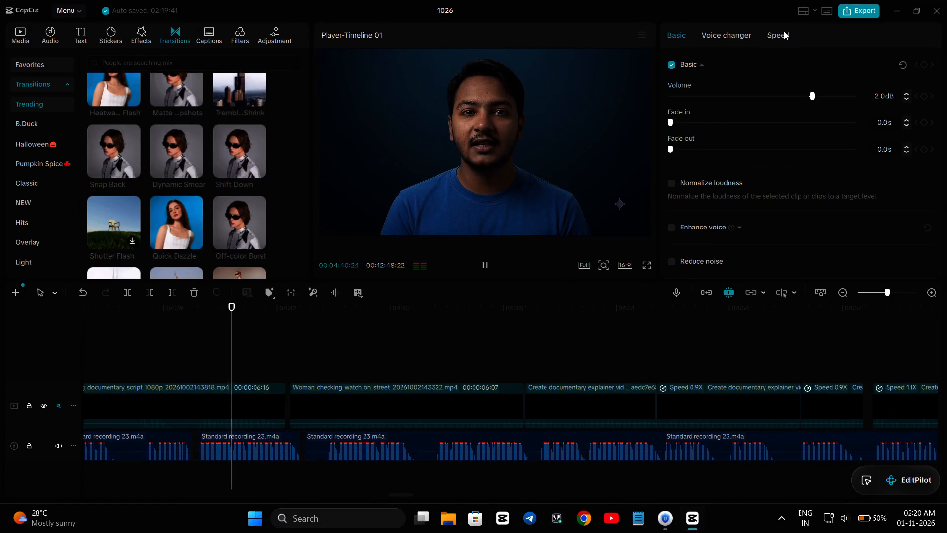
left_click(637, 348)
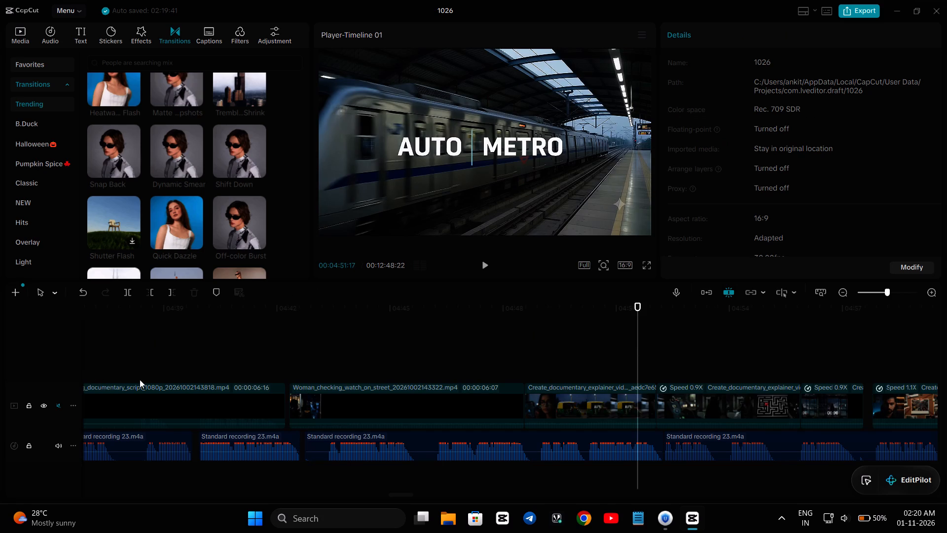
Play back from the 0.9X Young_man_delivering clip through the Building_on_fire clip, checking where the fire shot meets the following clip.
scroll(140, 380, "right", 2)
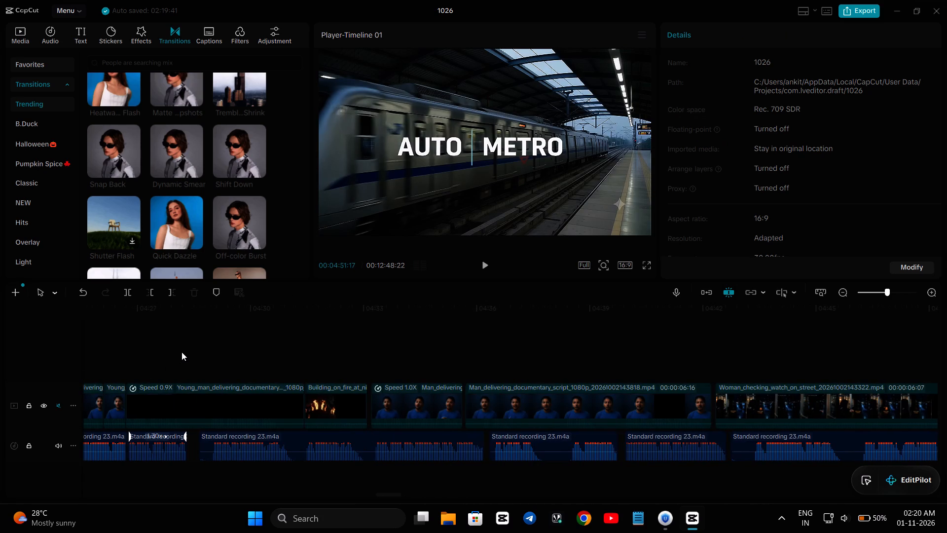
left_click(182, 352)
key("space")
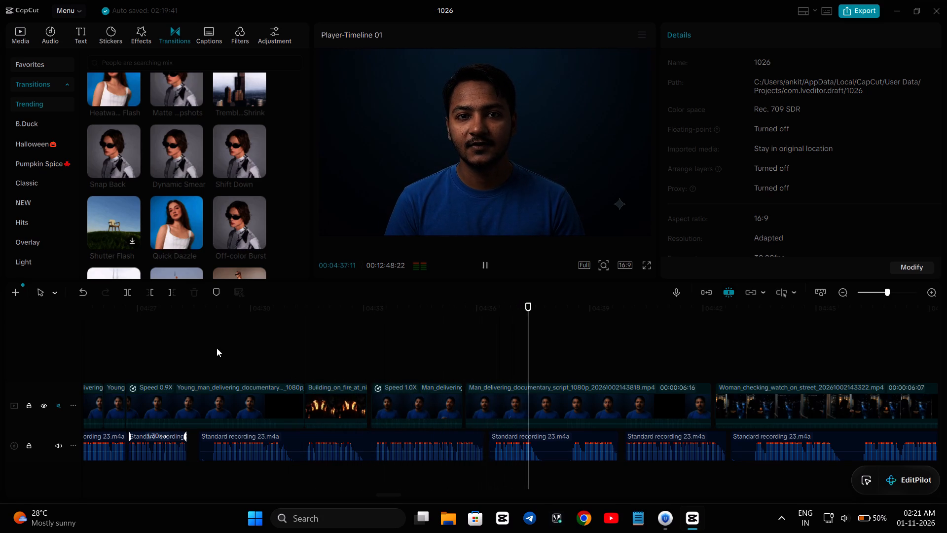
key("space")
left_click(281, 351)
key("space")
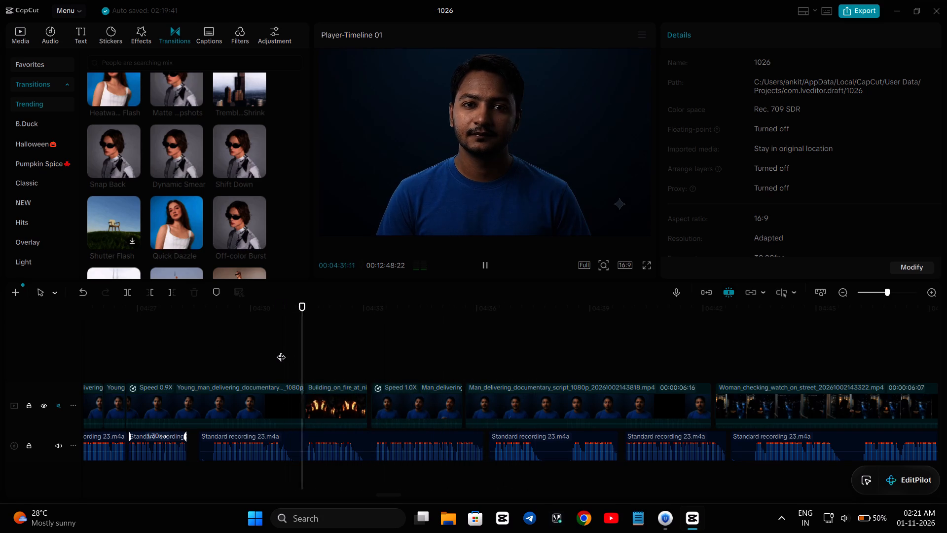
key("space")
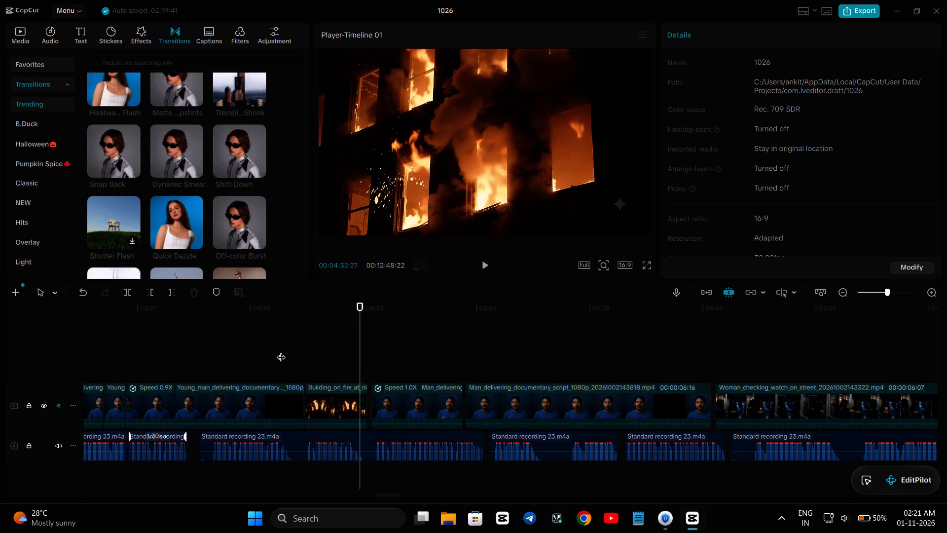
key("space")
key("space")
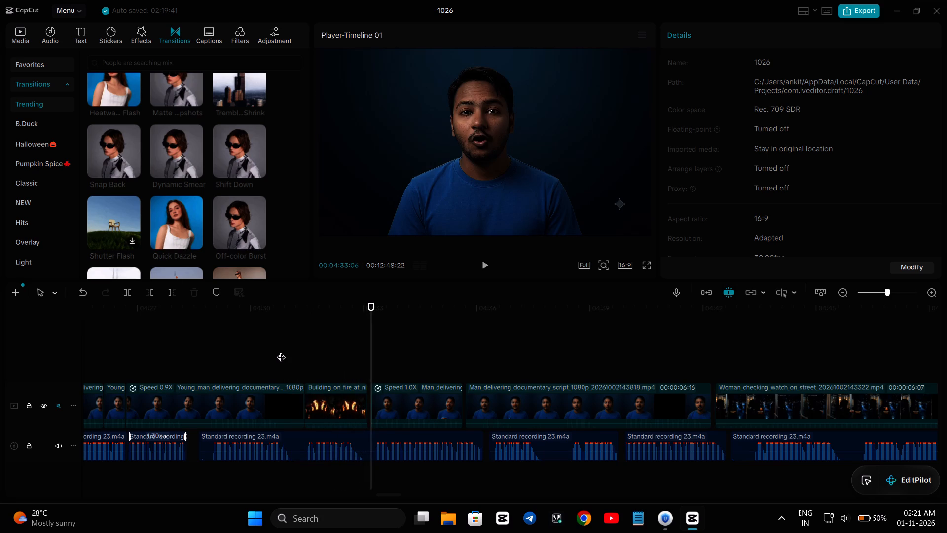
Slow the Building_on_fire clip to 0.90x speed.
left_click(344, 393)
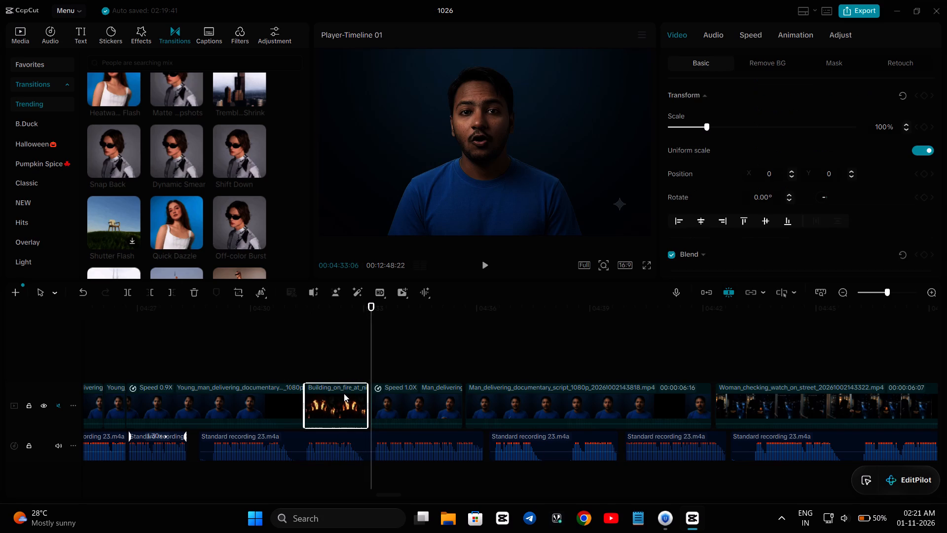
left_click(758, 32)
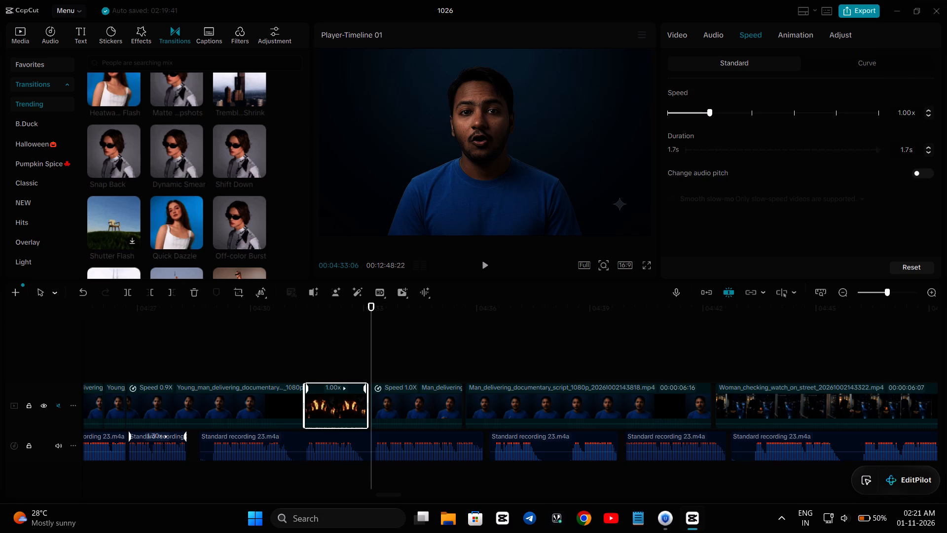
left_click(925, 113)
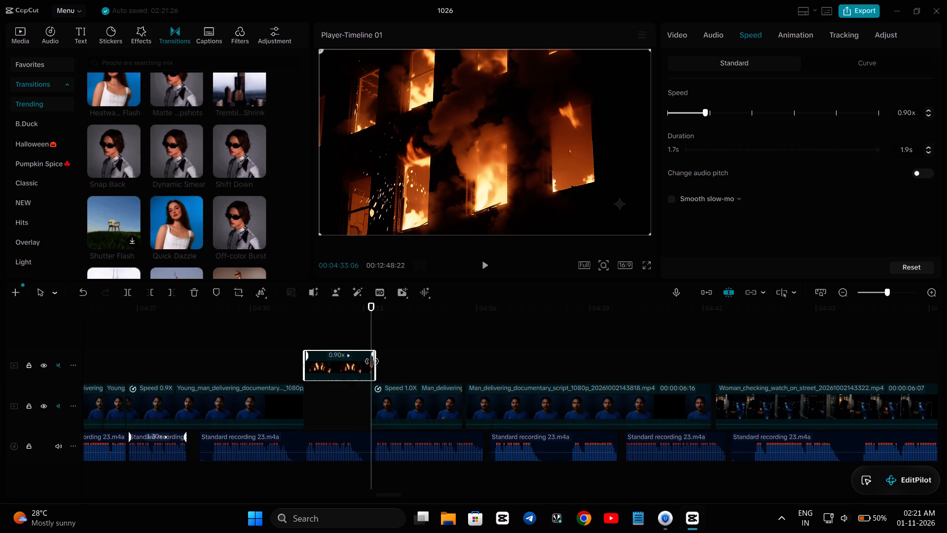
Trim the Building_on_fire clip's end to about 1.8 s and place it back in the main track's gap.
left_click_drag(376, 366, 372, 371)
left_click_drag(345, 366, 337, 385)
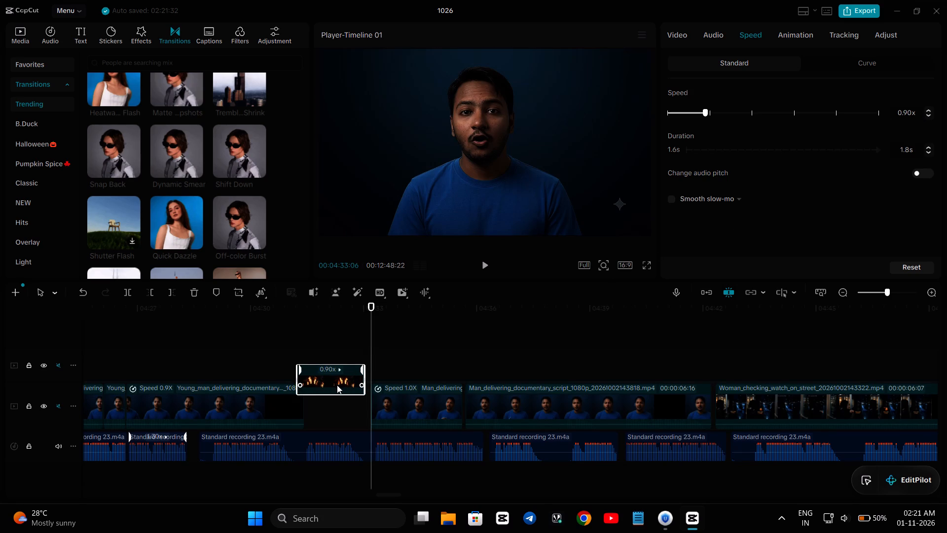
left_click_drag(337, 385, 344, 404)
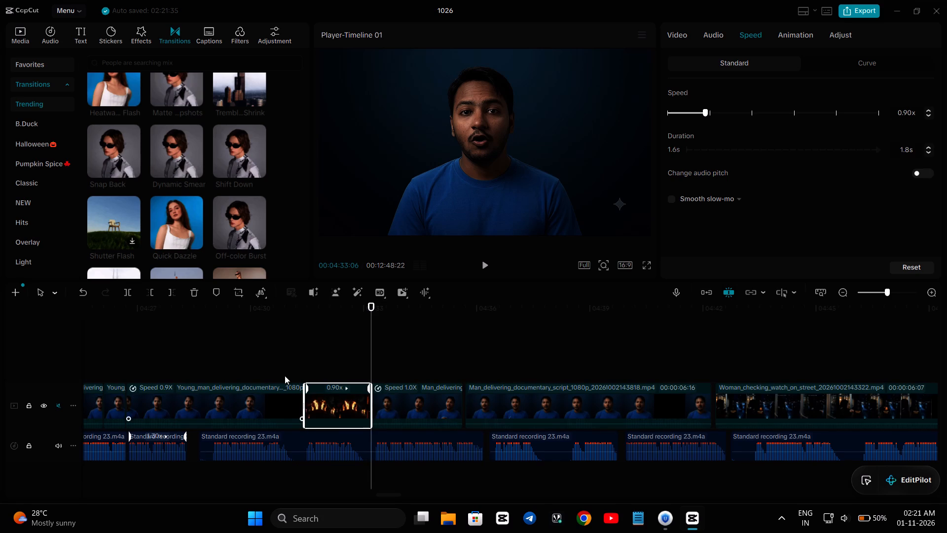
Play back from just before the Building_on_fire clip into the Man_delivering clips to review the closed gap.
left_click(282, 375)
key("space")
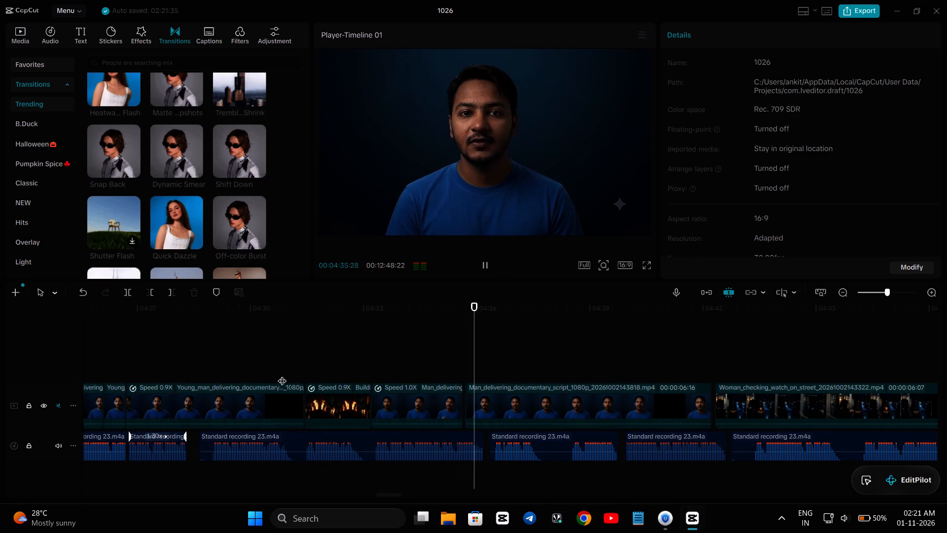
key("space")
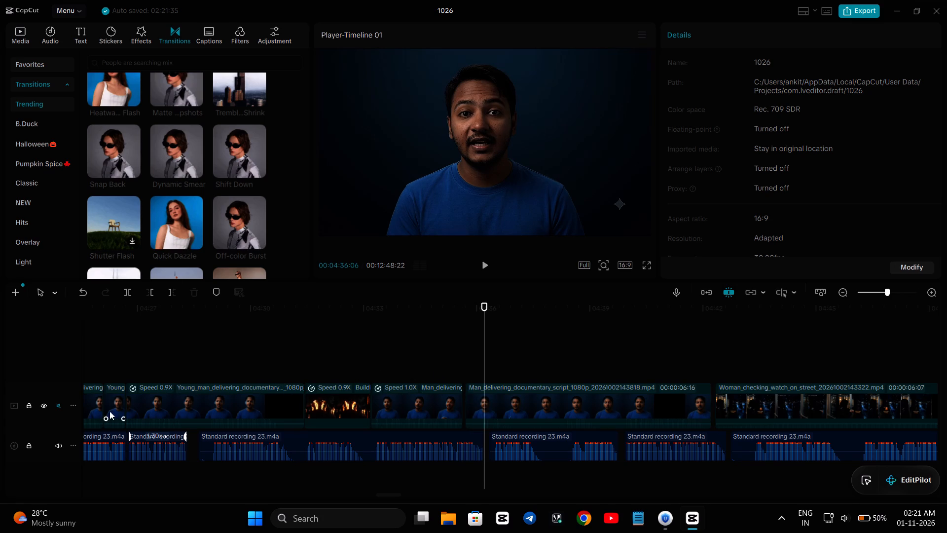
Unmute the main video track and listen to the cut between the two Man_delivering clips against the voice recording.
left_click(58, 409)
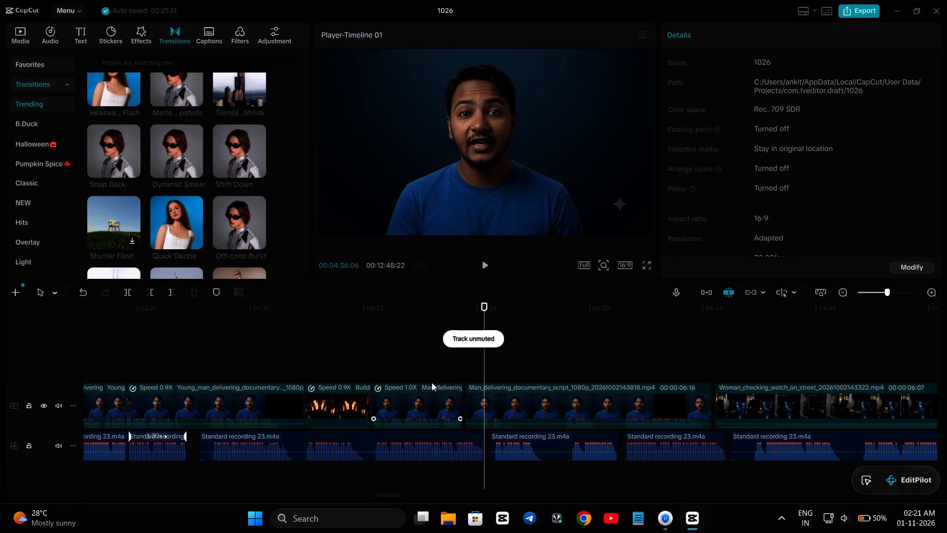
left_click(417, 373)
key("space")
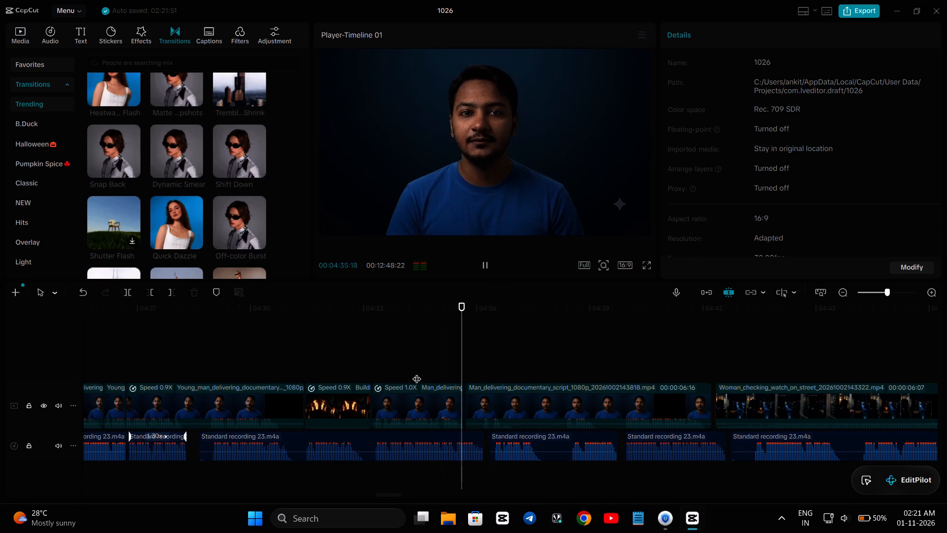
key("space")
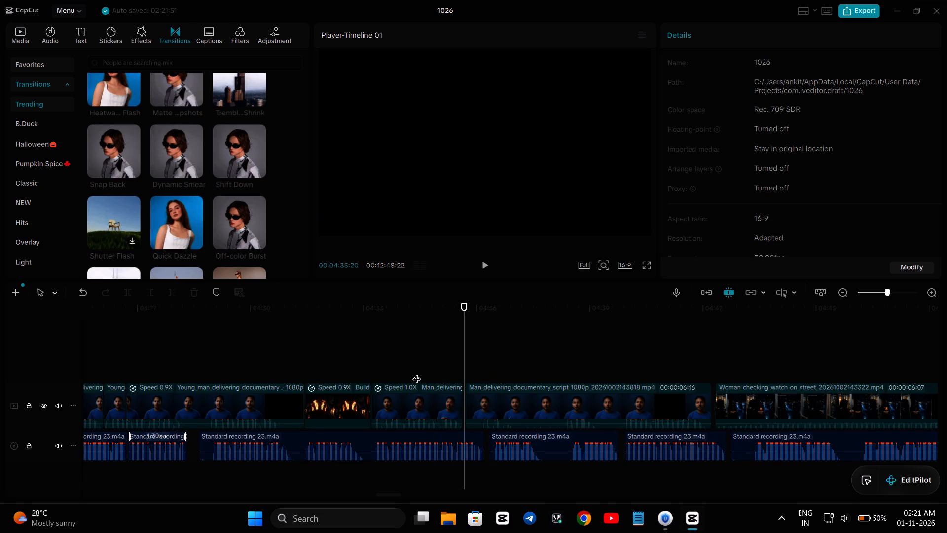
left_click(361, 368)
key("space")
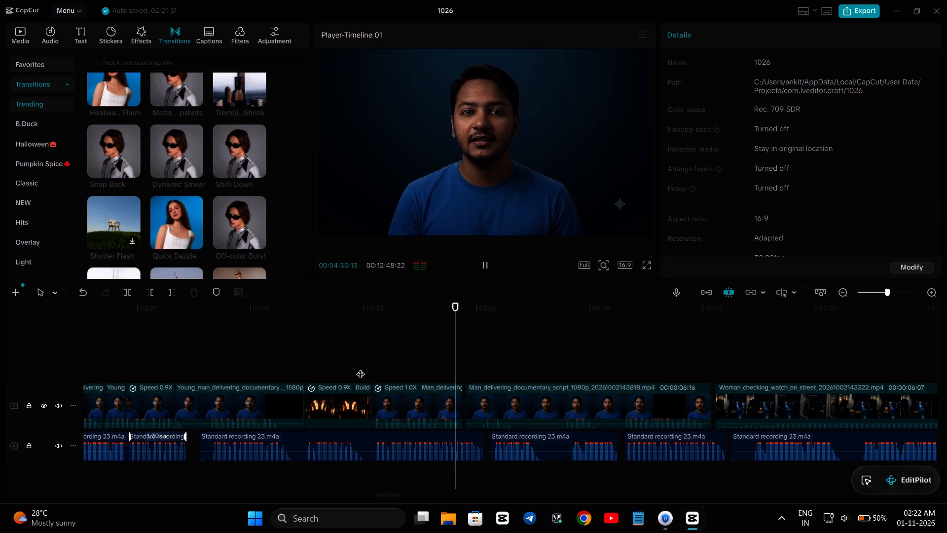
key("space")
key("space")
key("space")
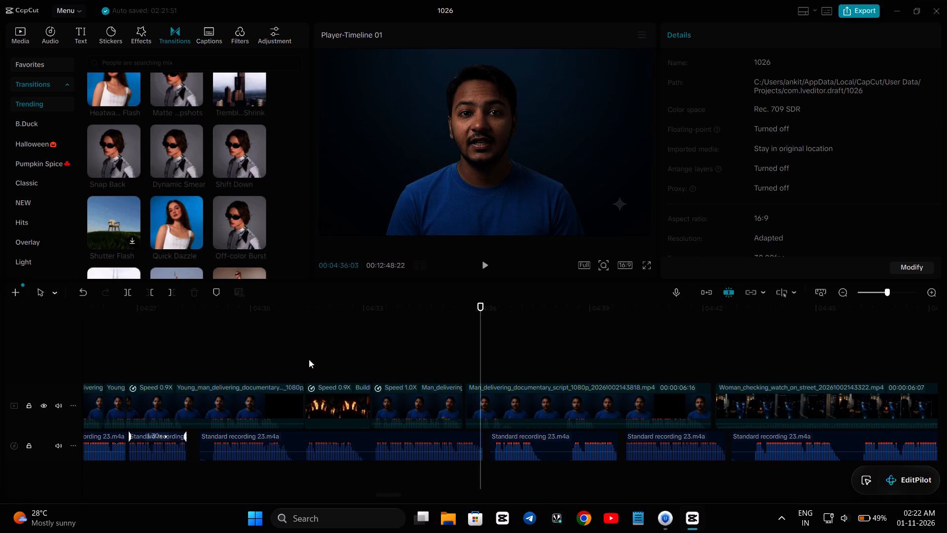
Replay from the Building_on_fire clip past the Man_delivering cut in short bursts, checking the audio match, and mute the main video track again.
left_click(326, 355)
key("space")
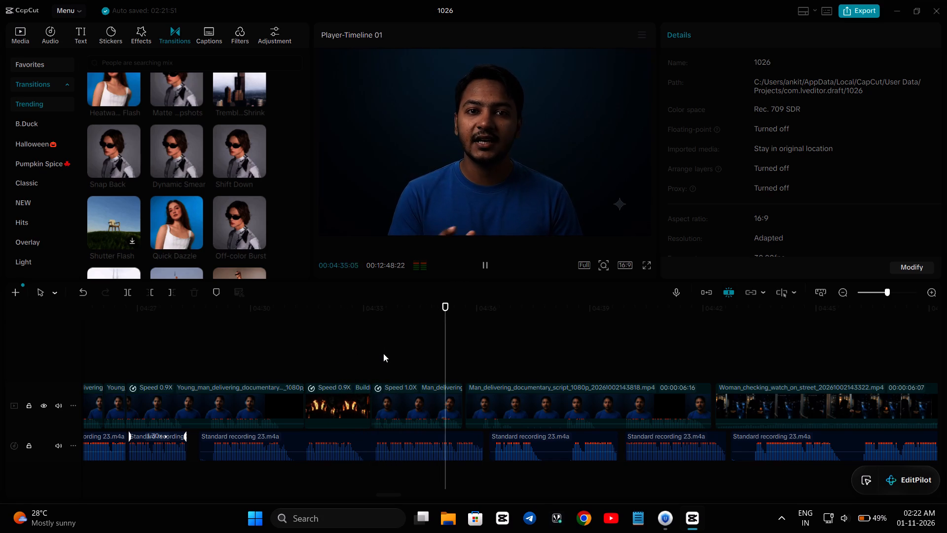
key("space")
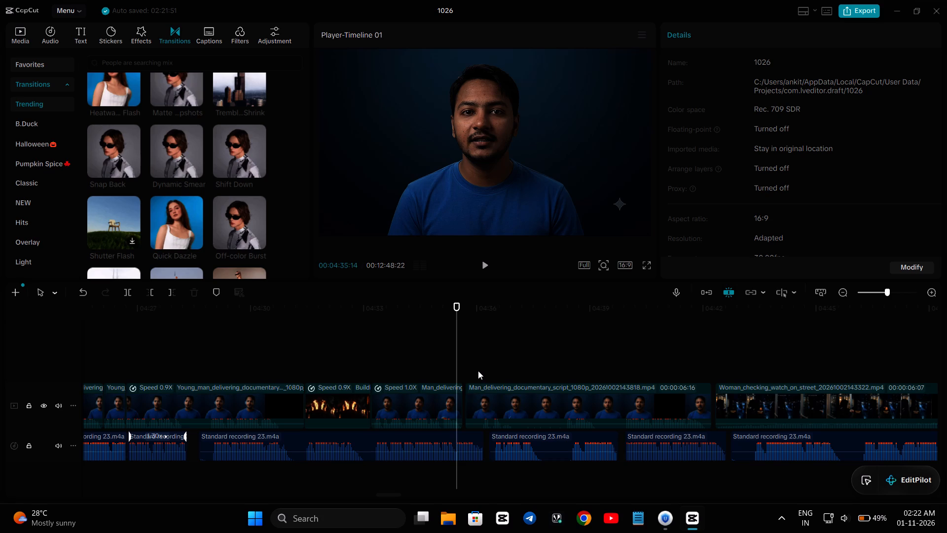
key("space")
key("space")
key("space")
key("space")
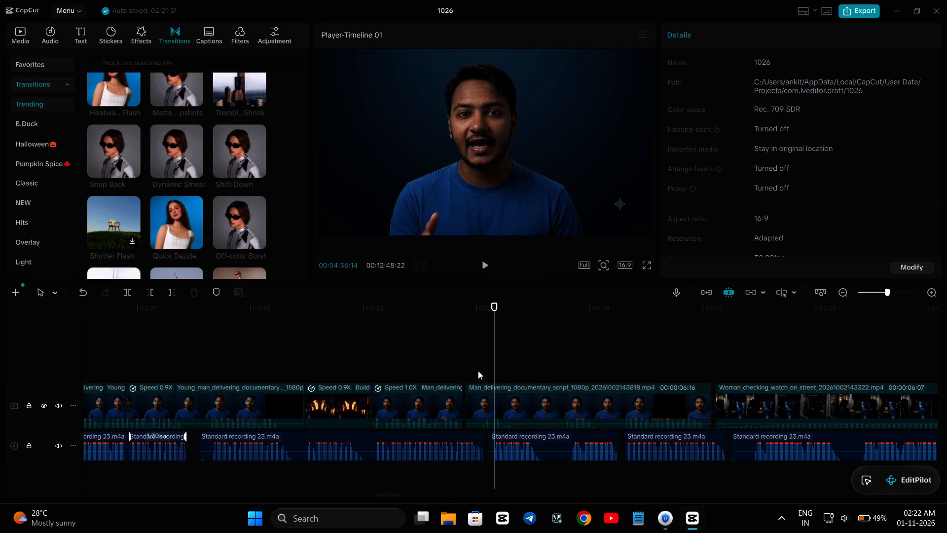
key("space")
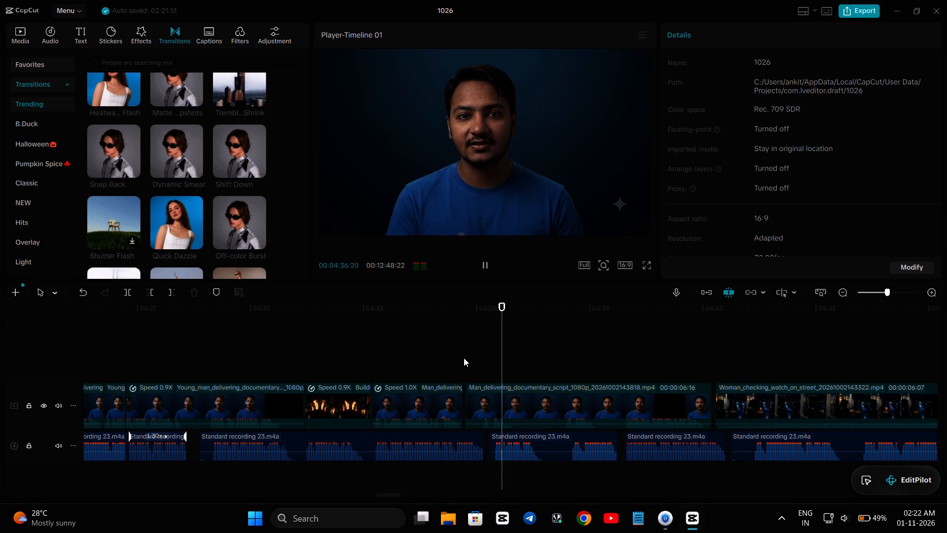
key("space")
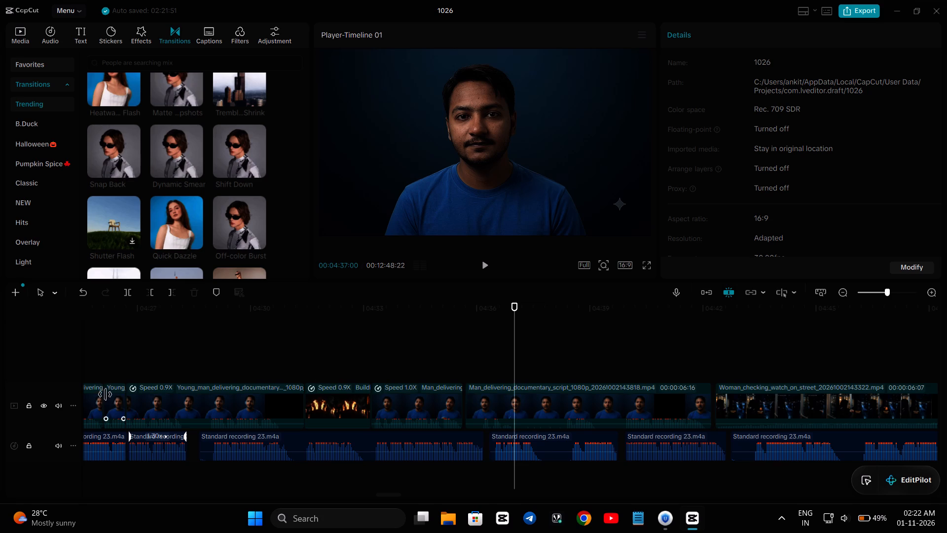
left_click(56, 408)
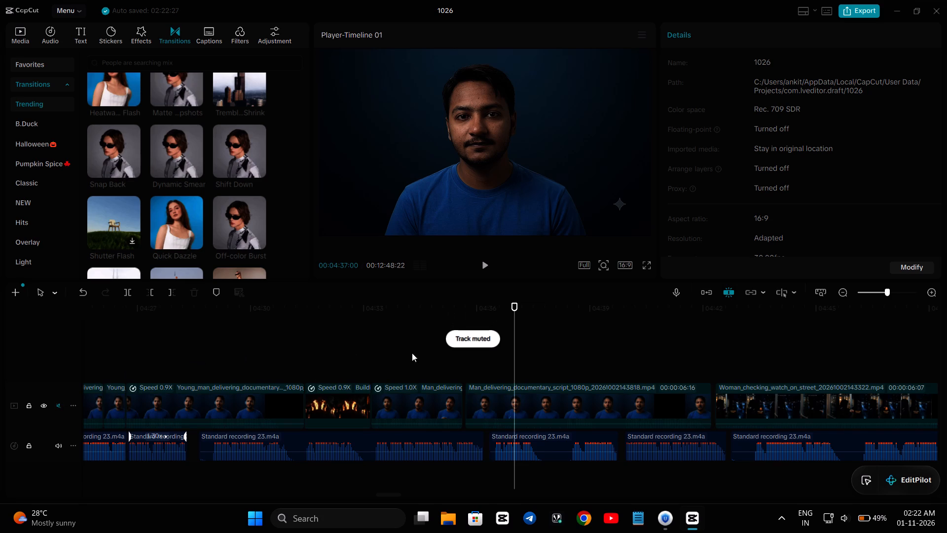
Play the opening of the Man_delivering_documentary_script clip in short bursts with only the voice recording, checking lip sync.
left_click(470, 355)
key("space")
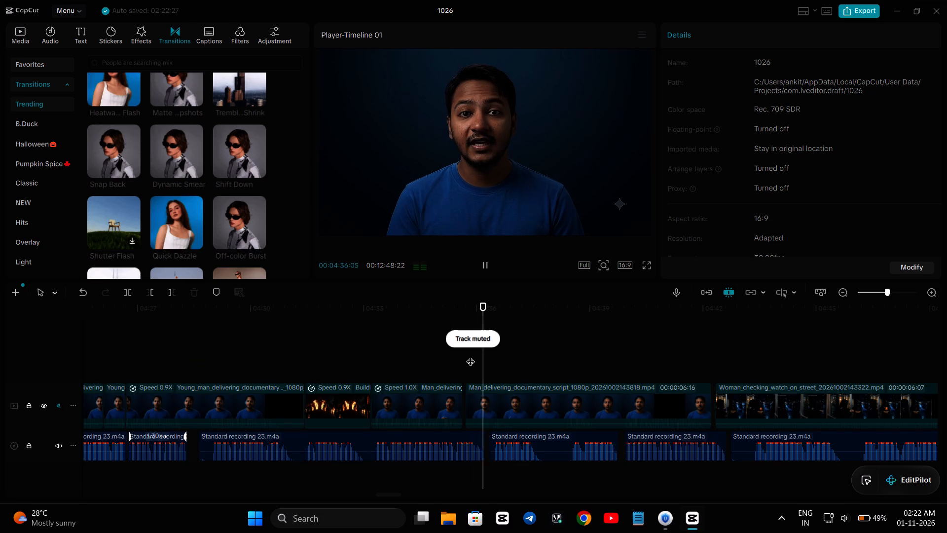
key("space")
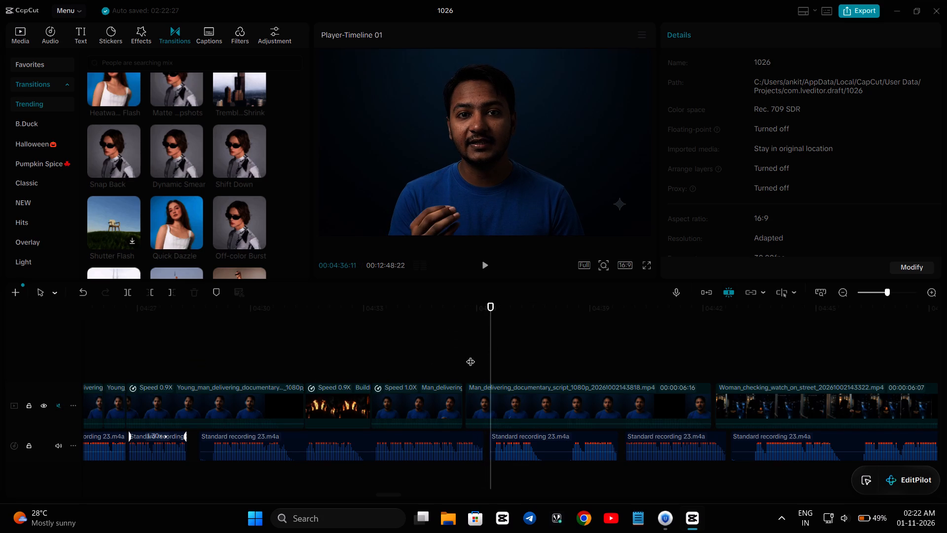
key("space")
key("space")
key("space")
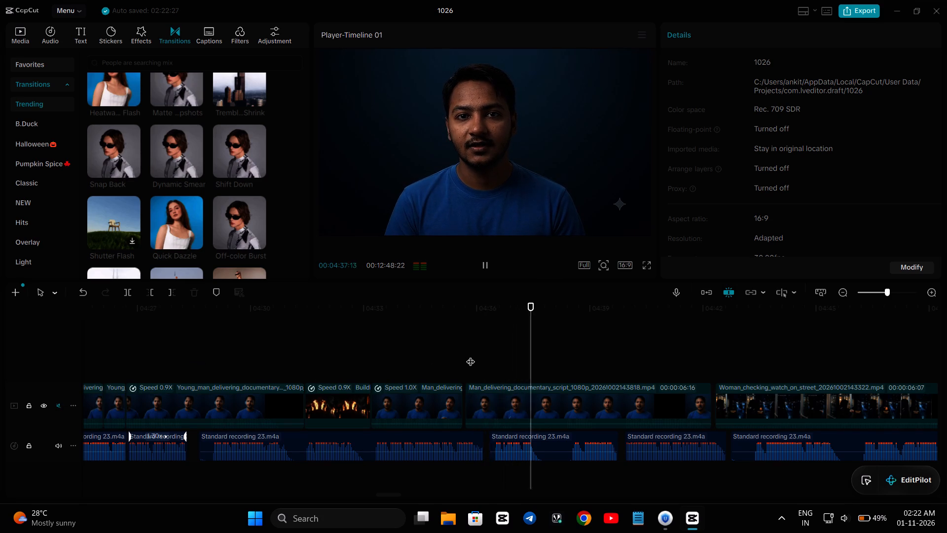
key("space")
key("space")
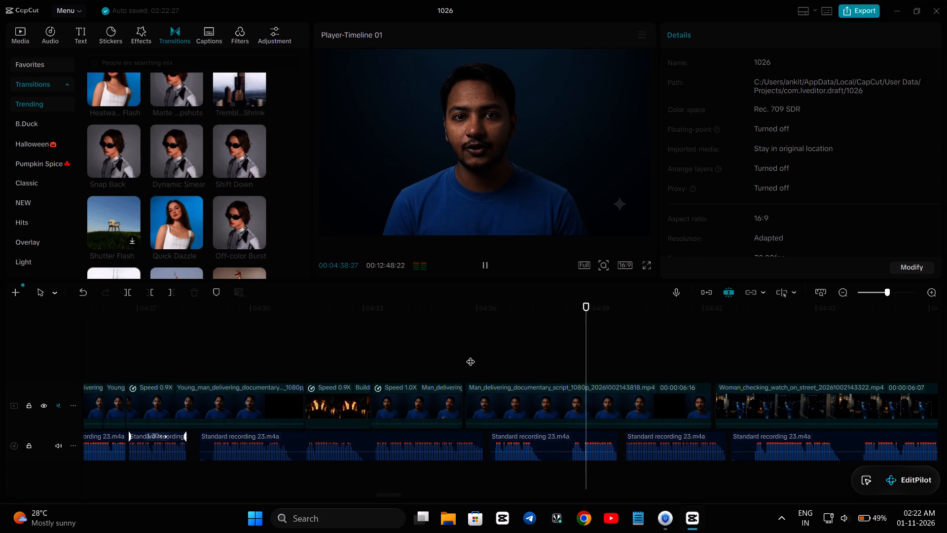
key("space")
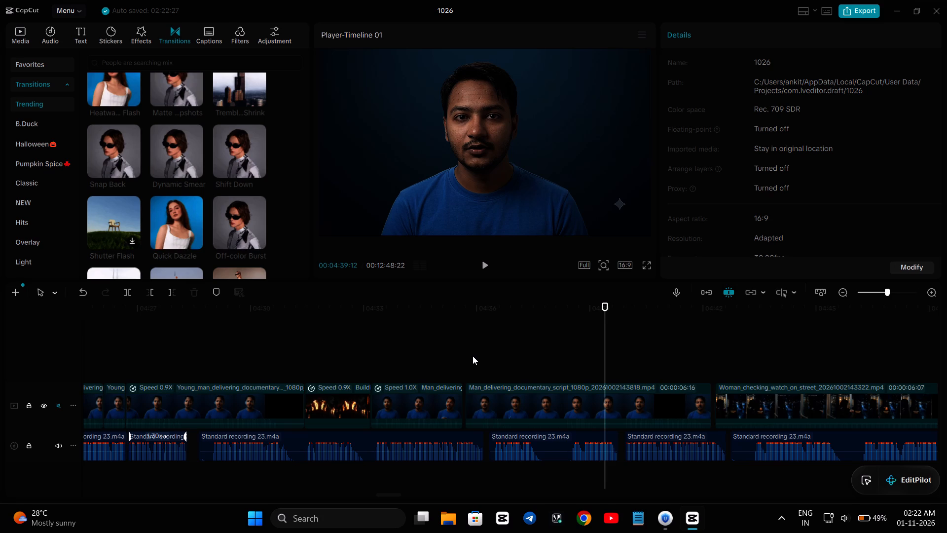
Replay the cut between the Man_delivering clips, continuing from the Building_on_fire clip to near the end of the documentary script clip.
left_click(440, 351)
key("space")
key("space")
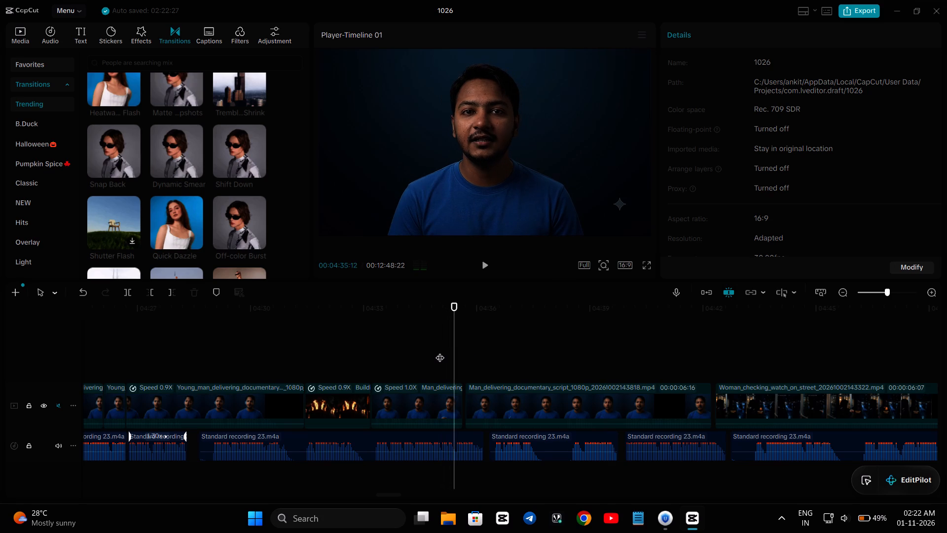
key("space")
key("space")
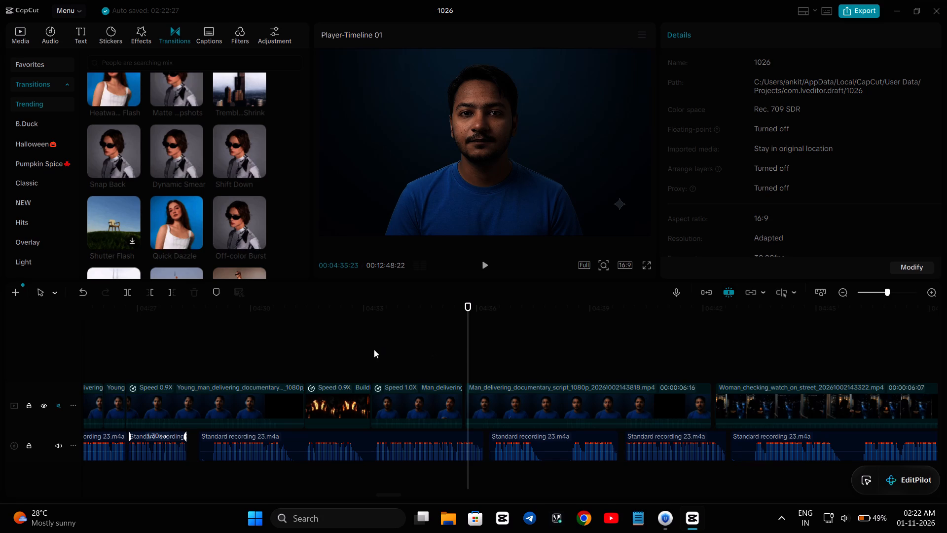
left_click(354, 352)
key("space")
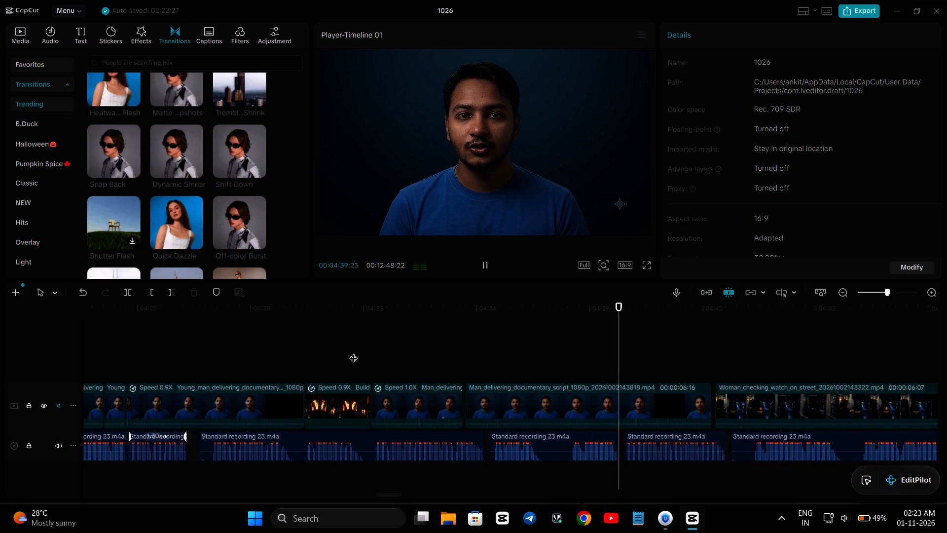
key("space")
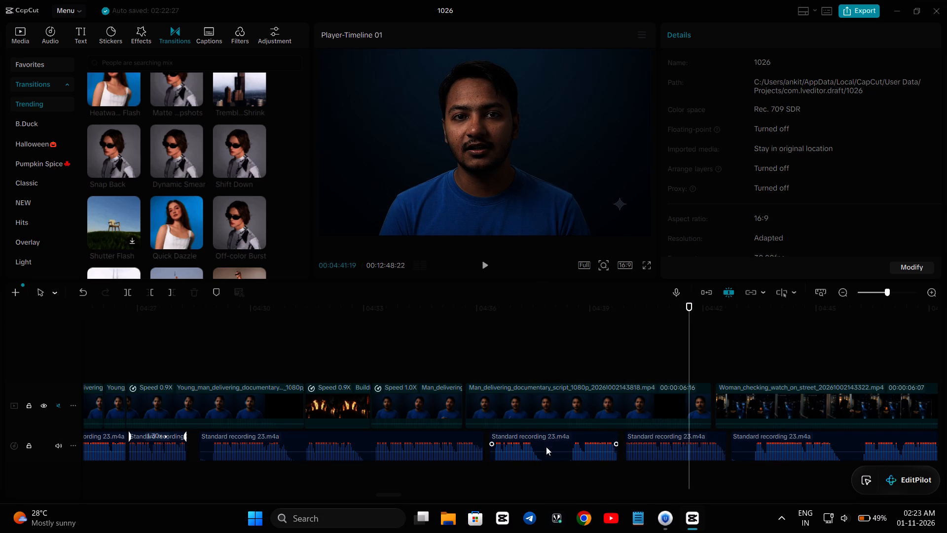
Switch to the Notepad script and copy from "और असली नुकसान" in SHOT 28 through "रात 8 बजे निकल रहे हो।" in SHOT 29.
left_click(630, 518)
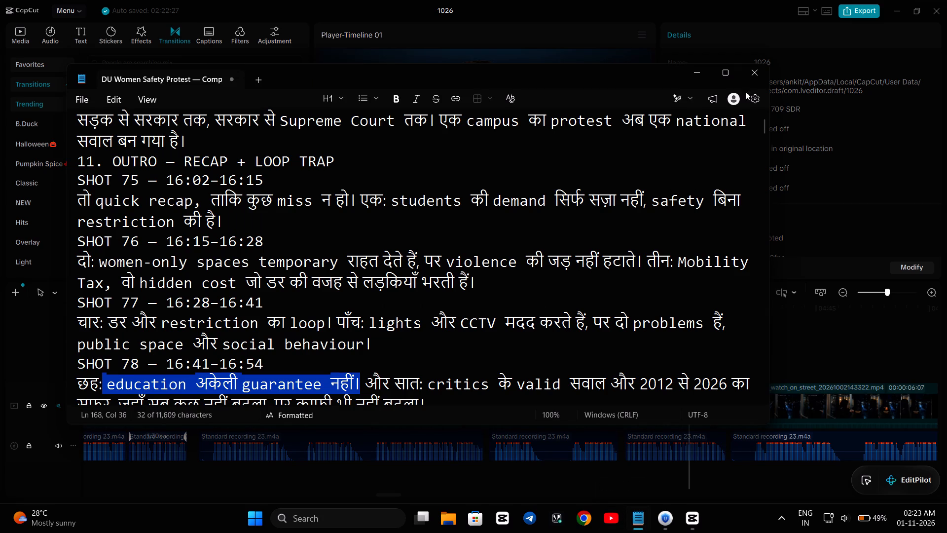
left_click(732, 74)
scroll(715, 238, "up", 4)
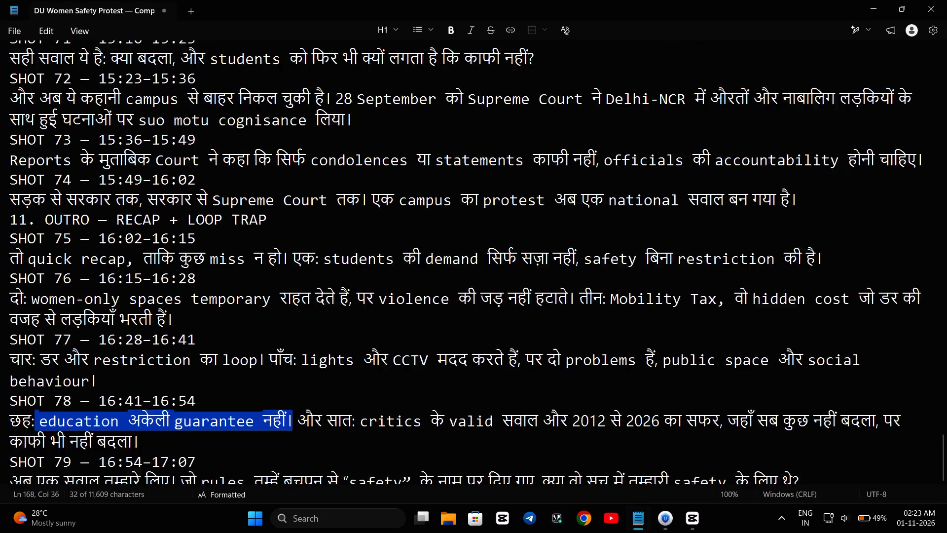
scroll(715, 238, "up", 9)
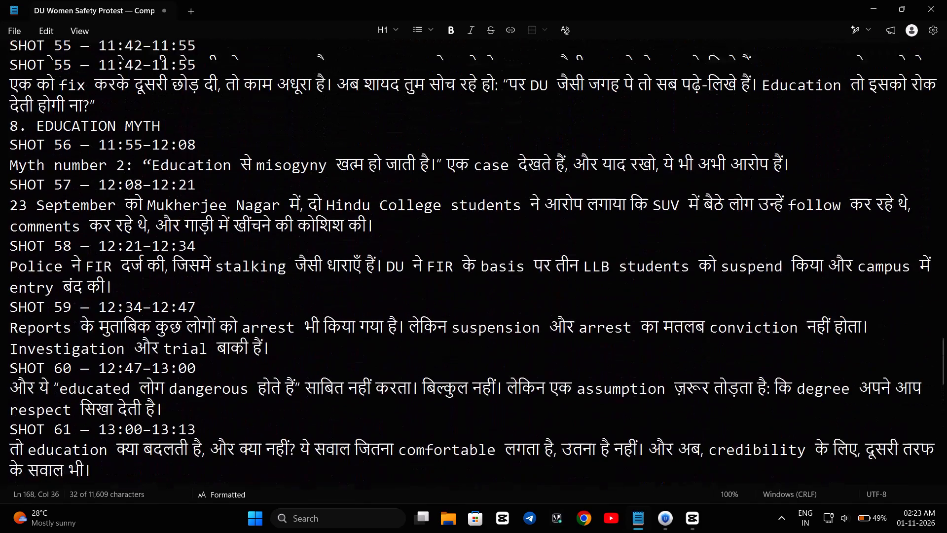
scroll(715, 238, "up", 4)
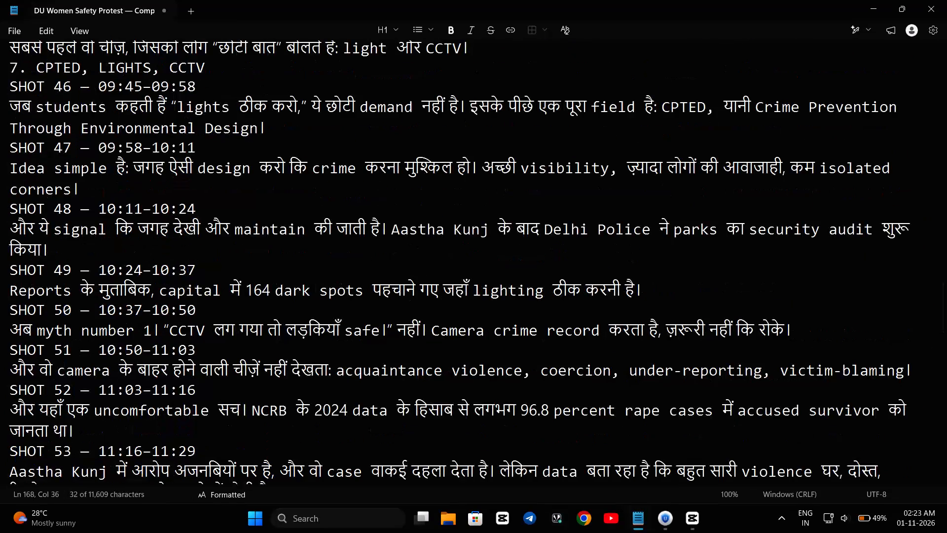
scroll(715, 238, "up", 3)
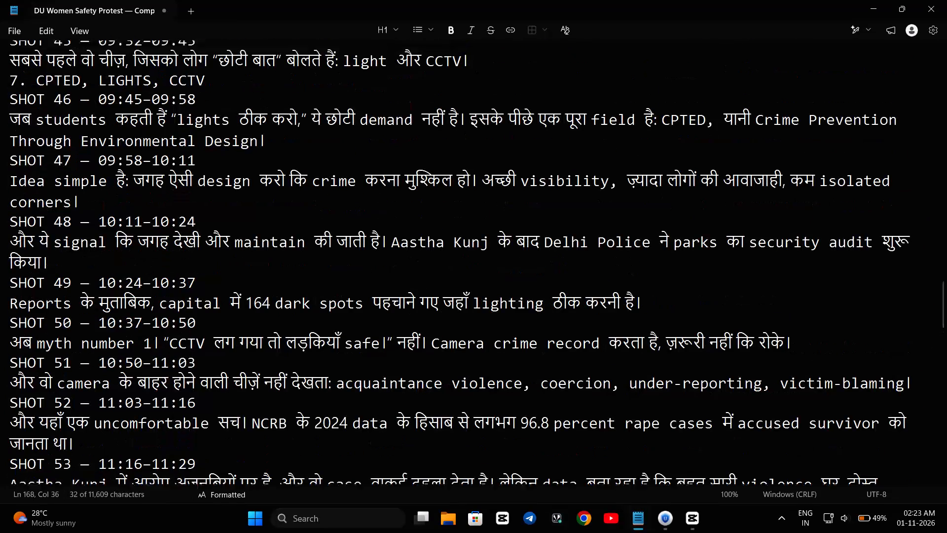
scroll(715, 238, "up", 8)
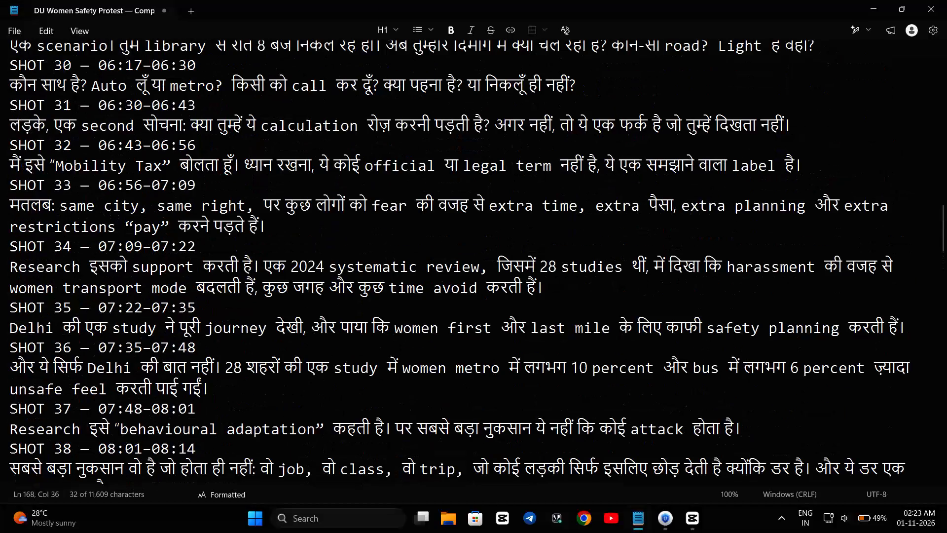
scroll(475, 200, "up", 3)
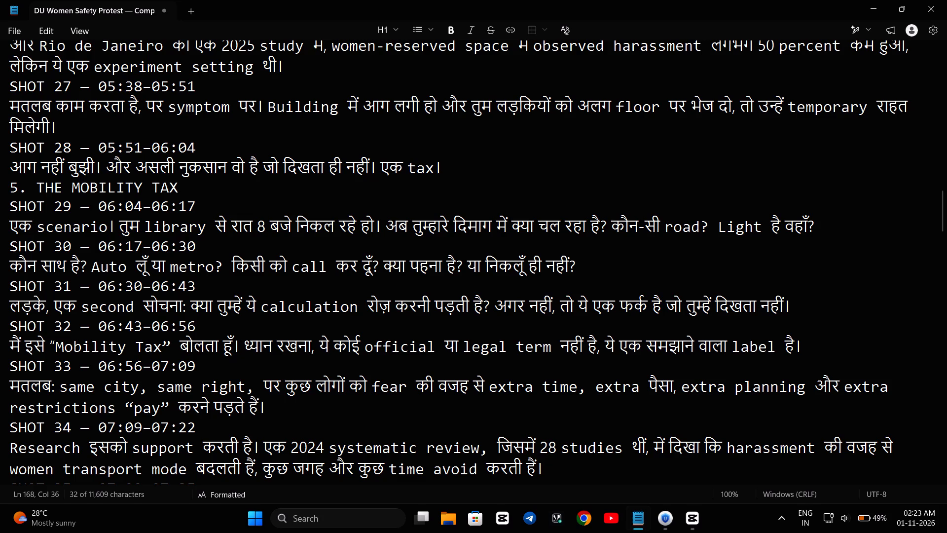
left_click_drag(111, 165, 120, 167)
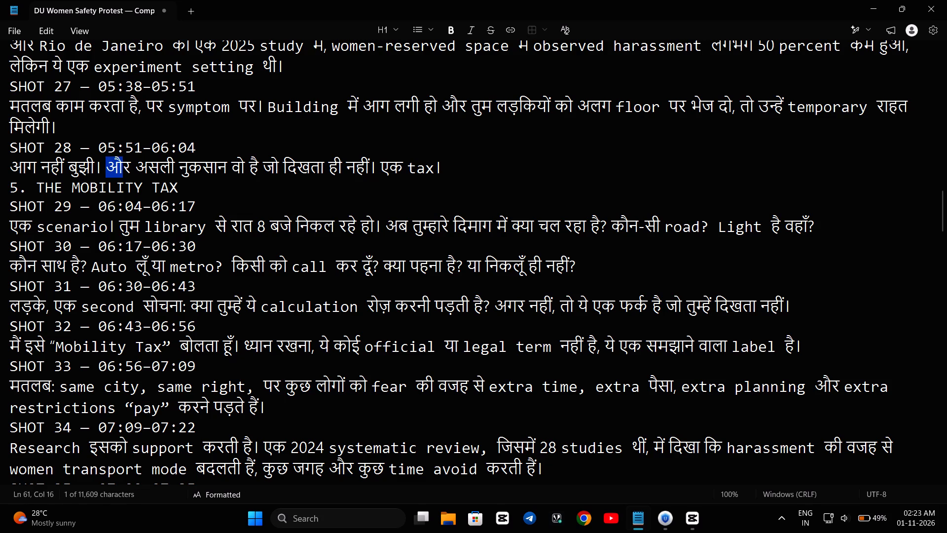
left_click_drag(120, 167, 405, 172)
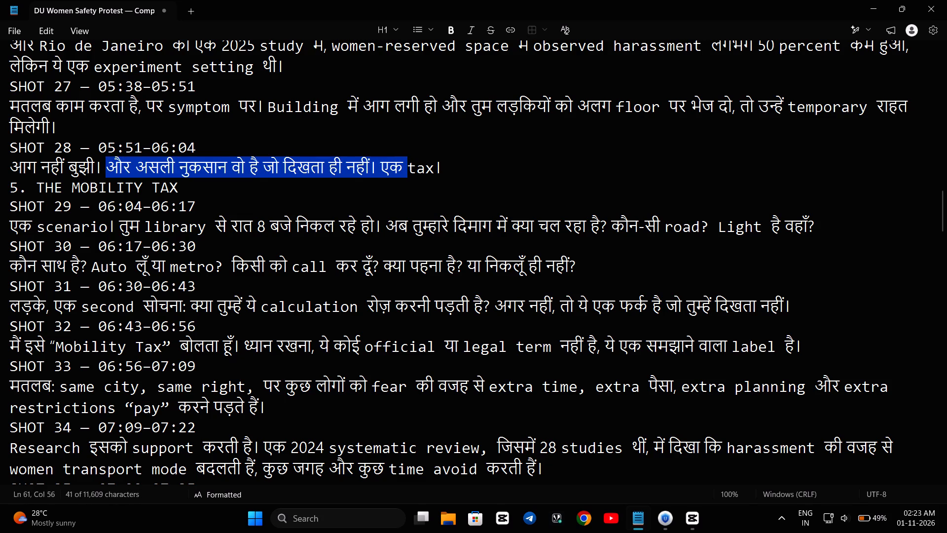
left_click_drag(405, 172, 444, 172)
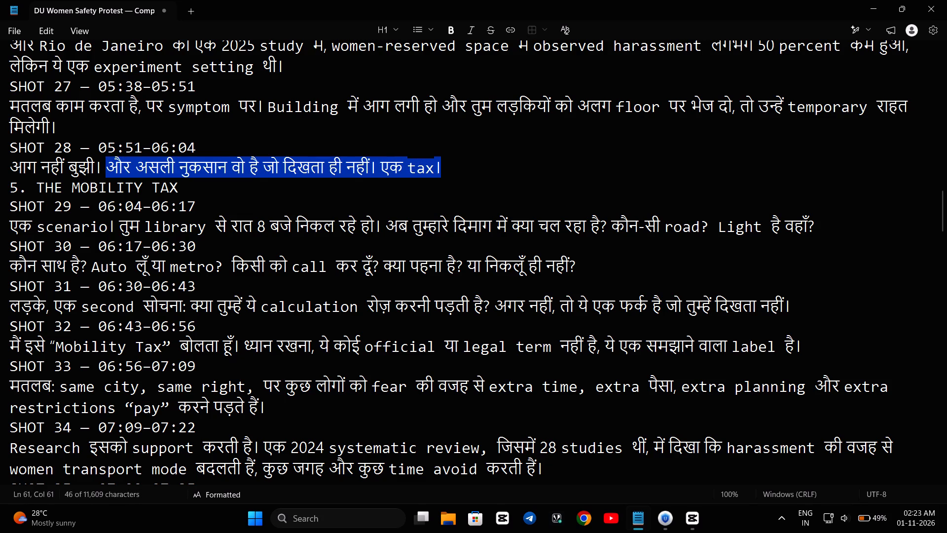
left_click_drag(444, 172, 458, 215)
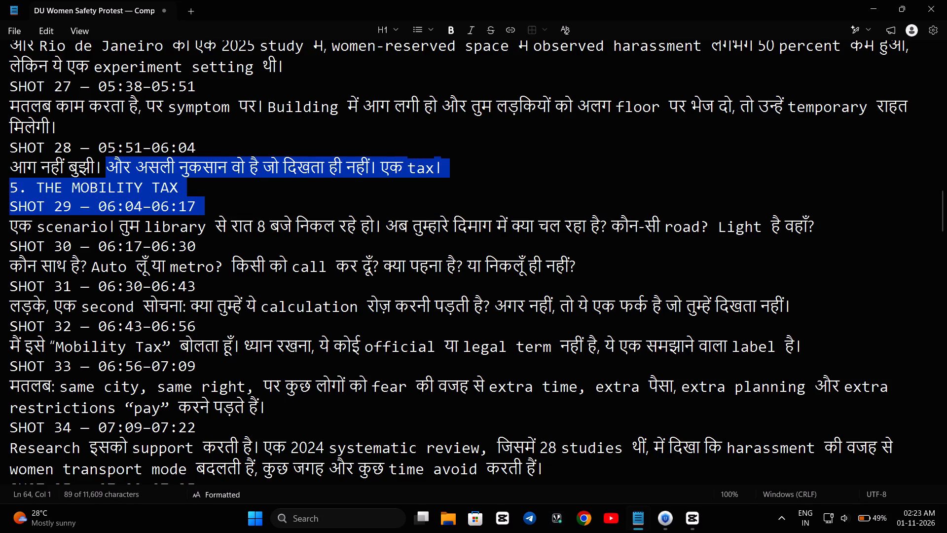
left_click_drag(458, 215, 381, 232)
key("ctrl+c")
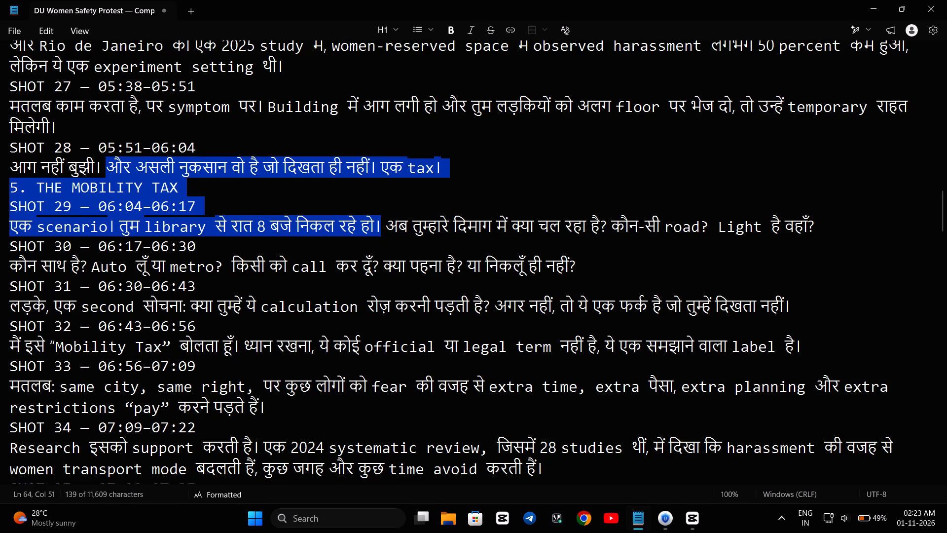
left_click(922, 0)
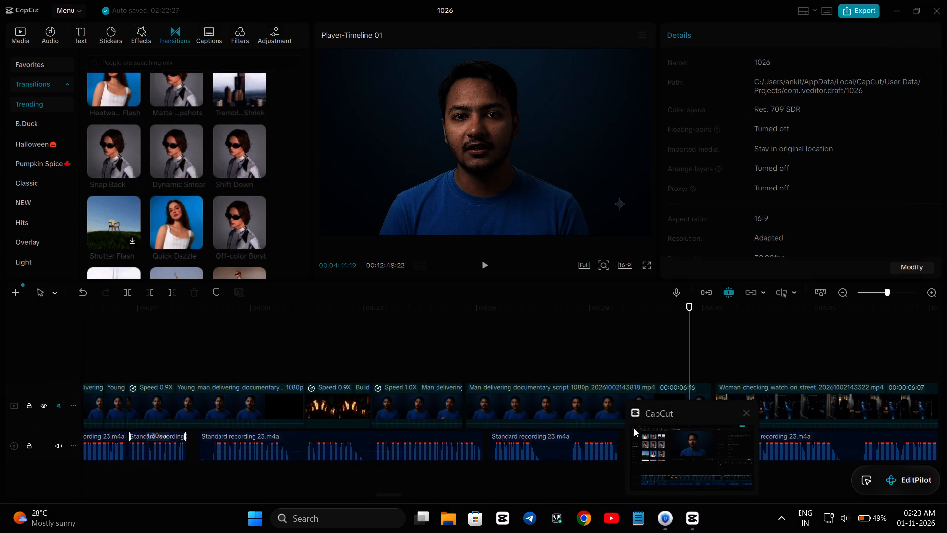
In CapCut, play the end of the Man_delivering_documentary_script clip up to just before the Woman_checking_watch clip.
left_click(382, 347)
key("space")
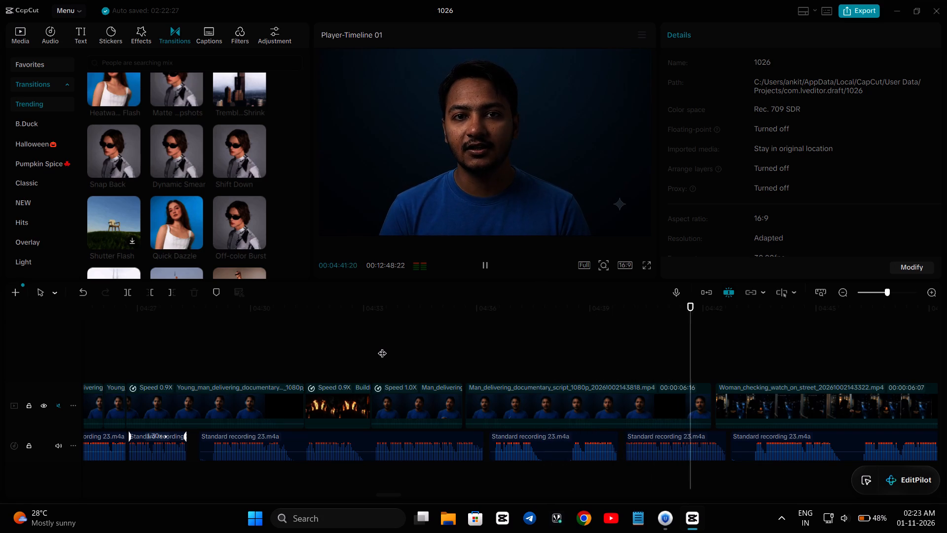
key("space")
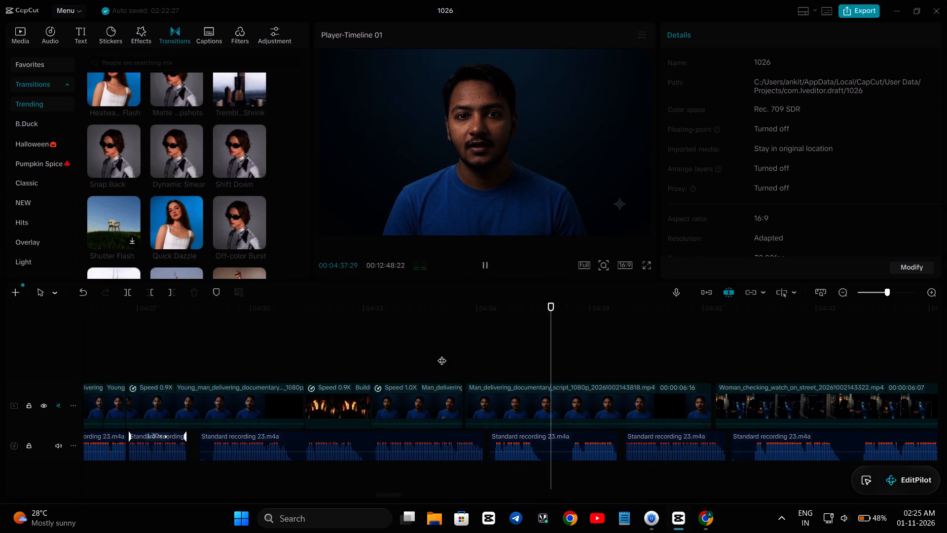
key("space")
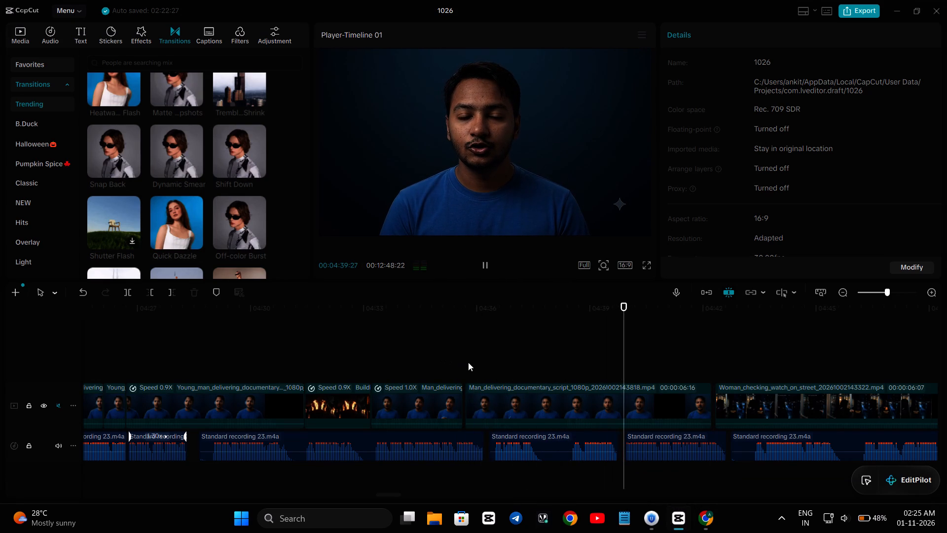
Switch back to Google Flow and submit the edited talking head prompt for generation.
left_click(704, 514)
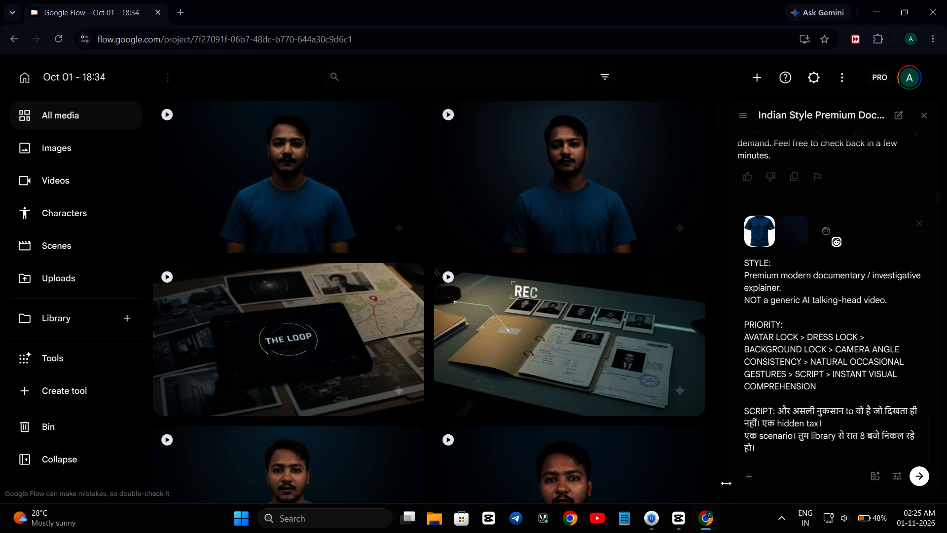
left_click(918, 472)
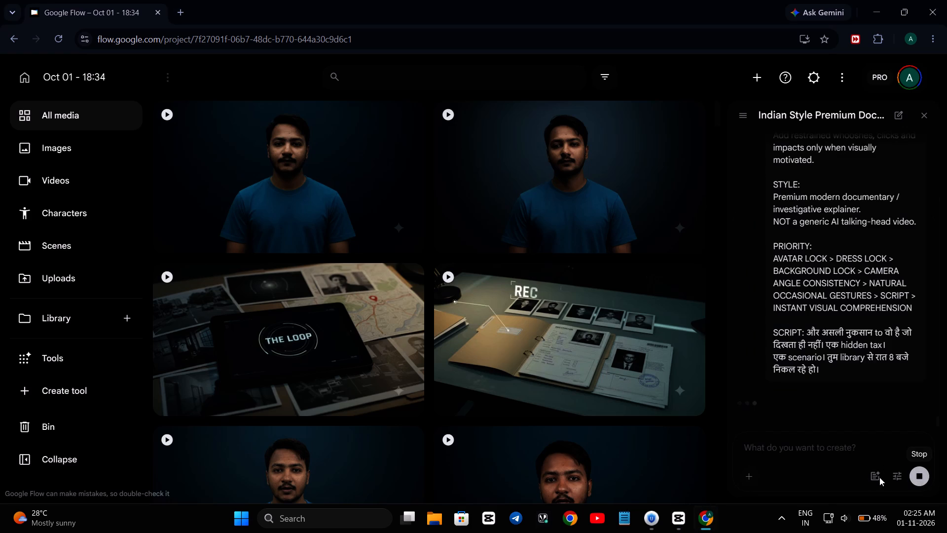
In CapCut, delete the two Man_delivering clips between the building fire clip and the Woman_checking_watch clip.
left_click(673, 520)
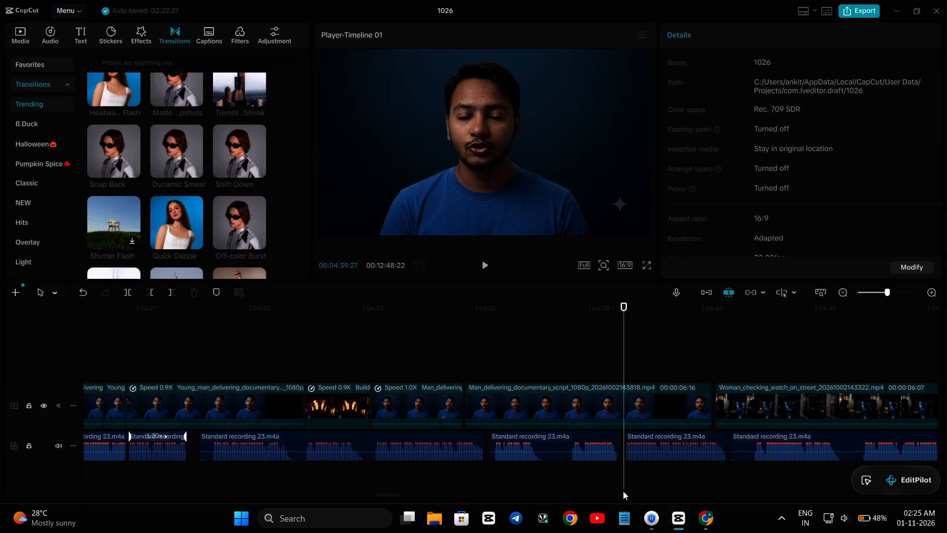
left_click(412, 410)
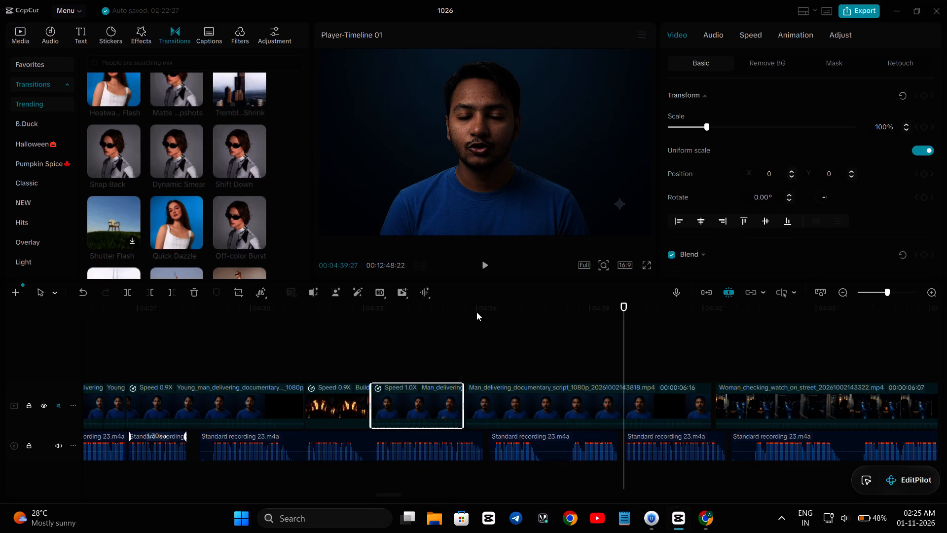
left_click(197, 293)
left_click(567, 398)
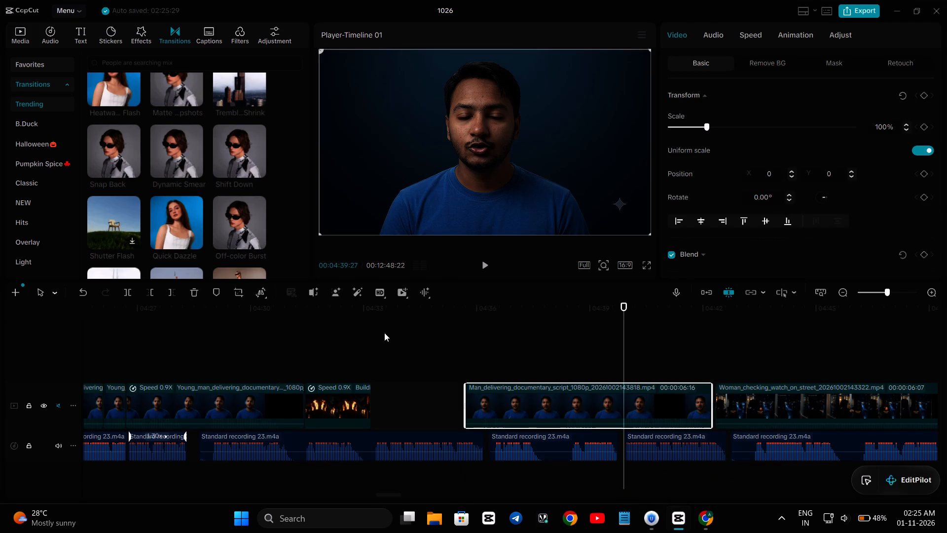
left_click(198, 295)
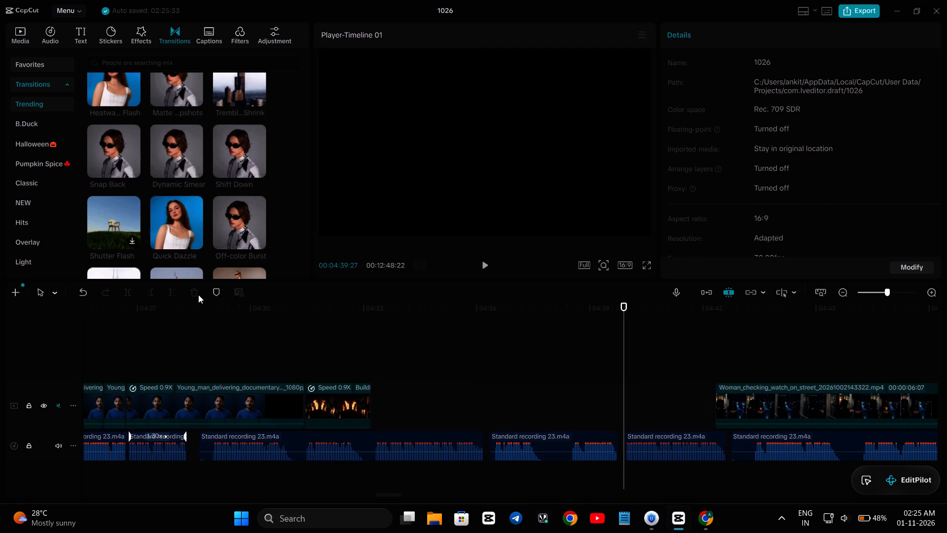
Apply the Glitch entrance animation listed below VHS Open to the 1.1X Create_documentary_explainer clip starting at about 04:58.
key("space")
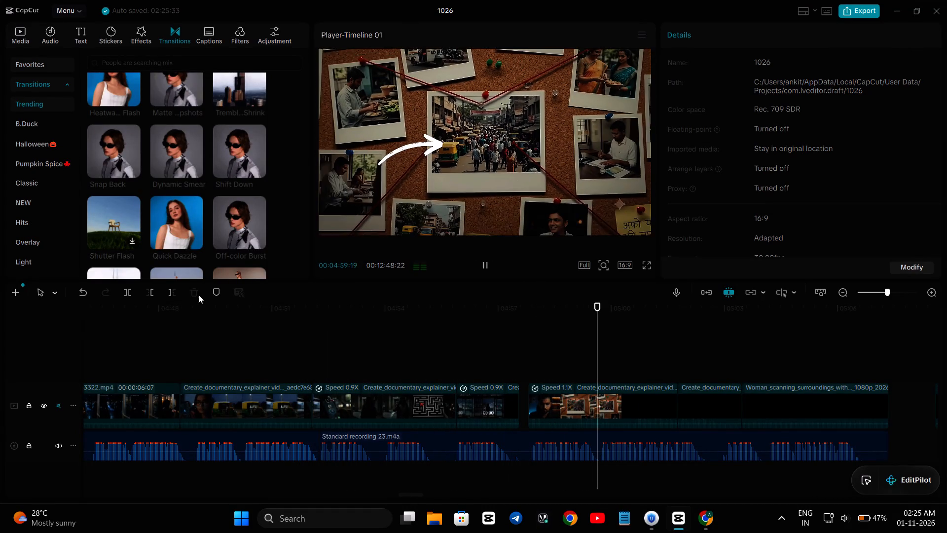
key("space")
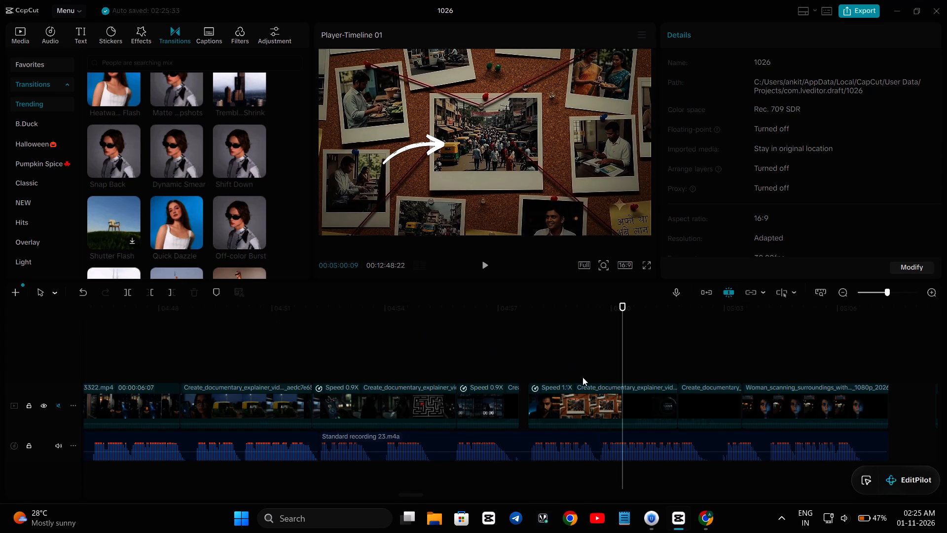
left_click(567, 395)
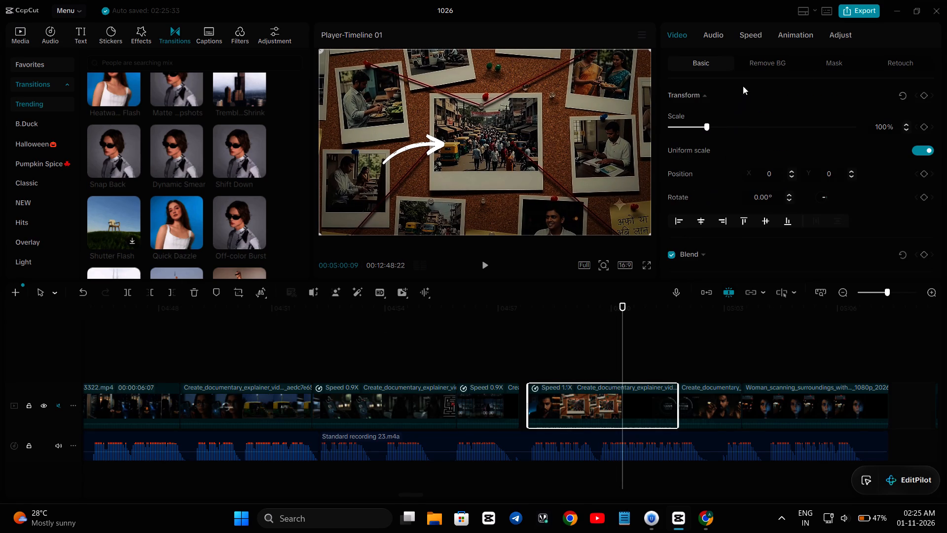
left_click(784, 35)
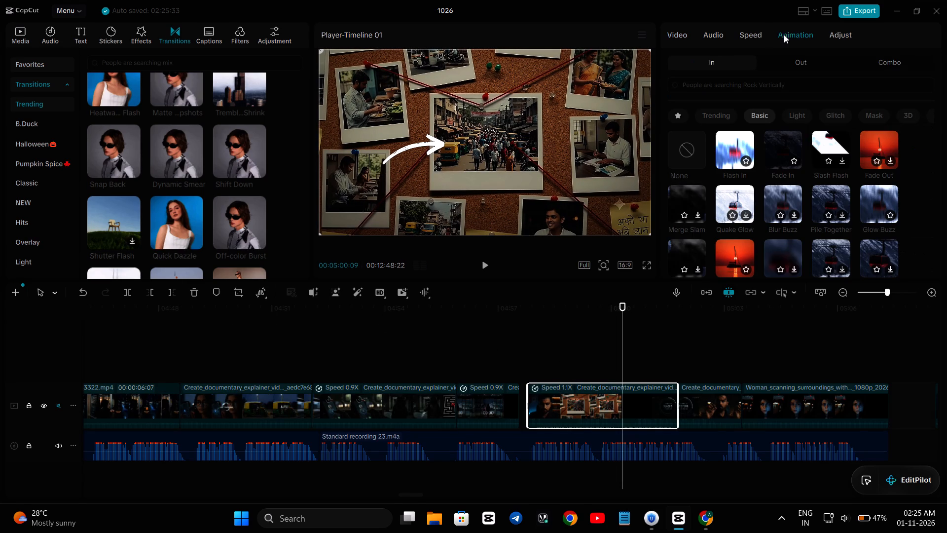
scroll(810, 171, "down", 4)
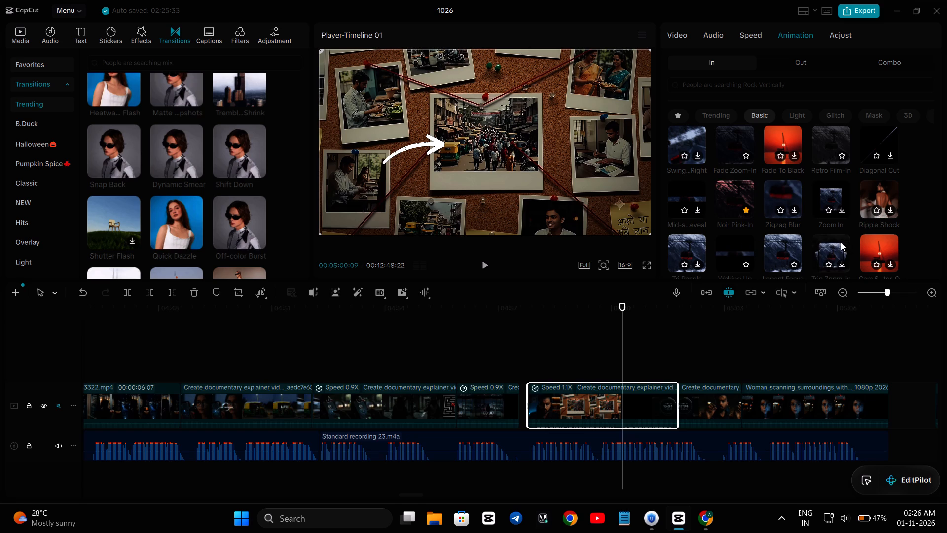
left_click(827, 114)
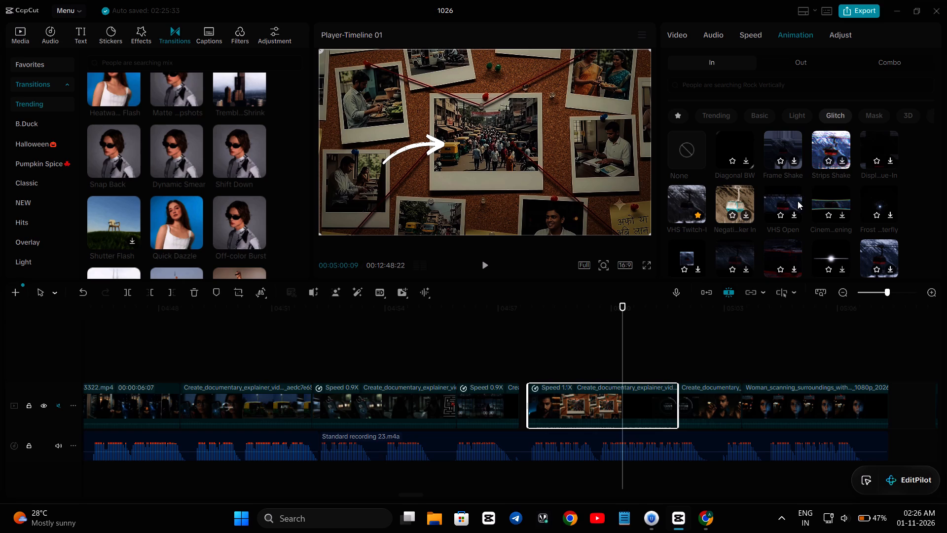
left_click(790, 252)
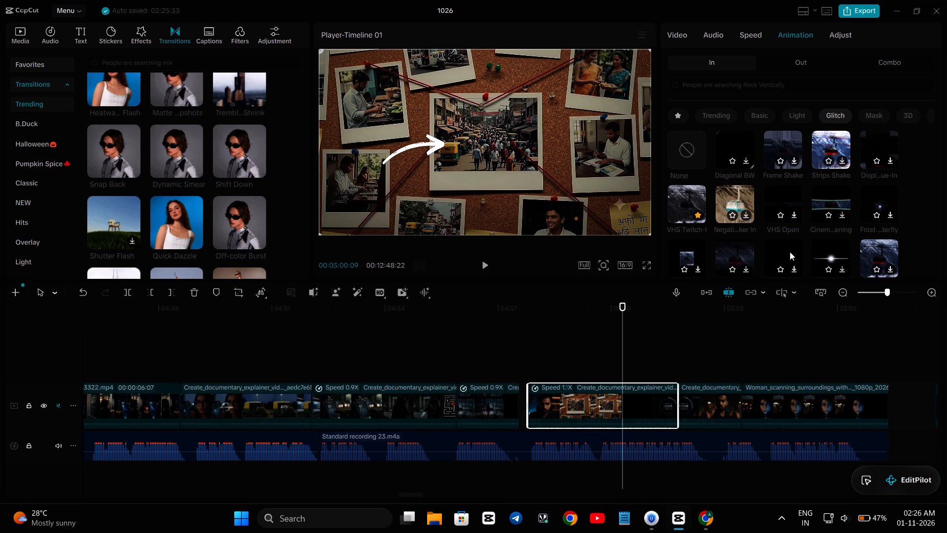
left_click(790, 266)
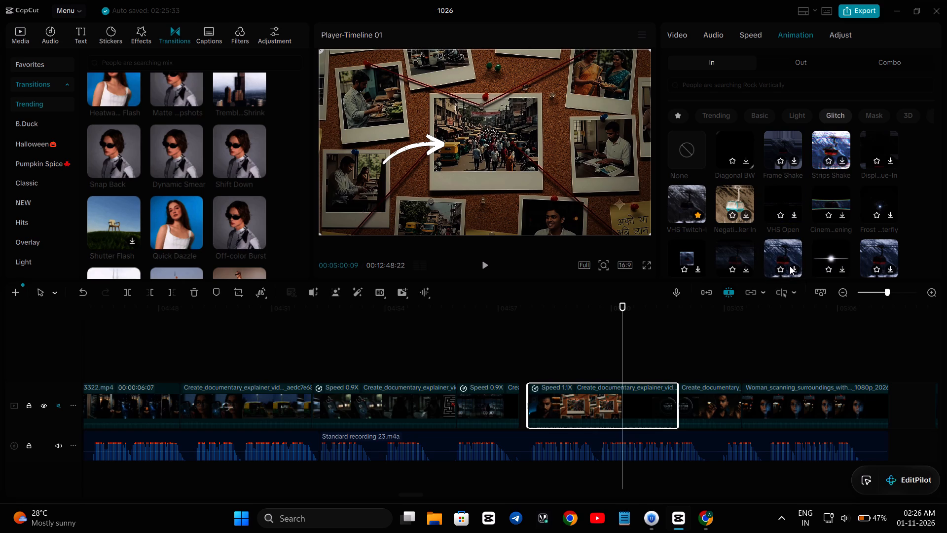
left_click(792, 267)
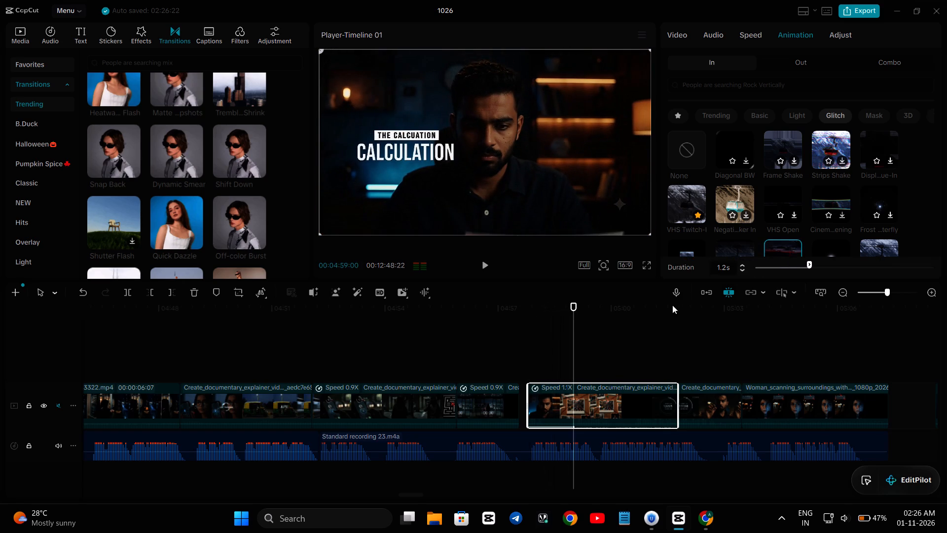
left_click(491, 332)
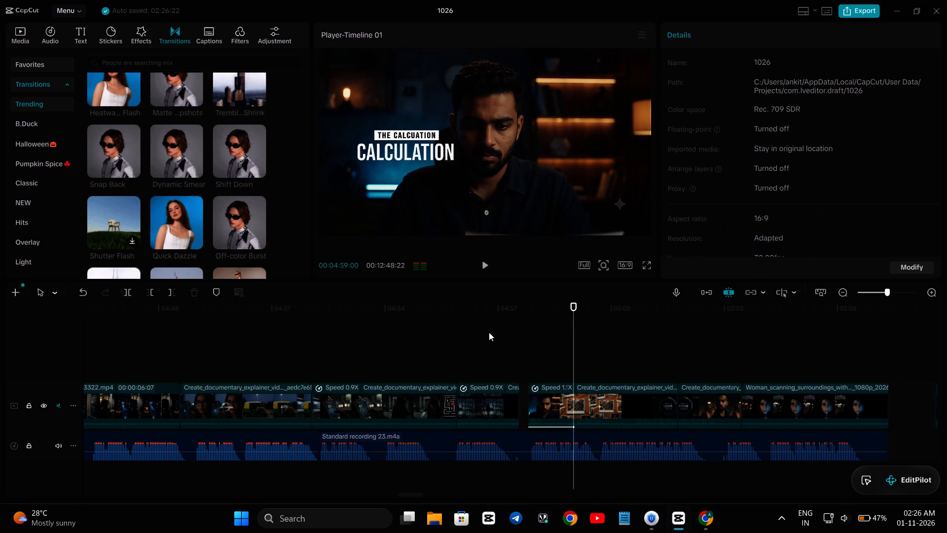
Play back the animated clip and its surroundings, through to the start of the mobility tax clips.
key("space")
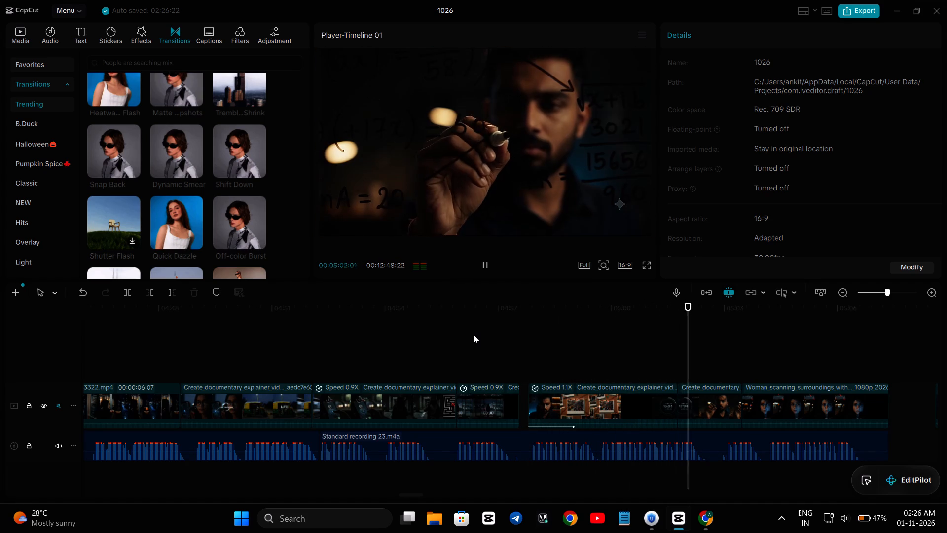
left_click(372, 319)
key("space")
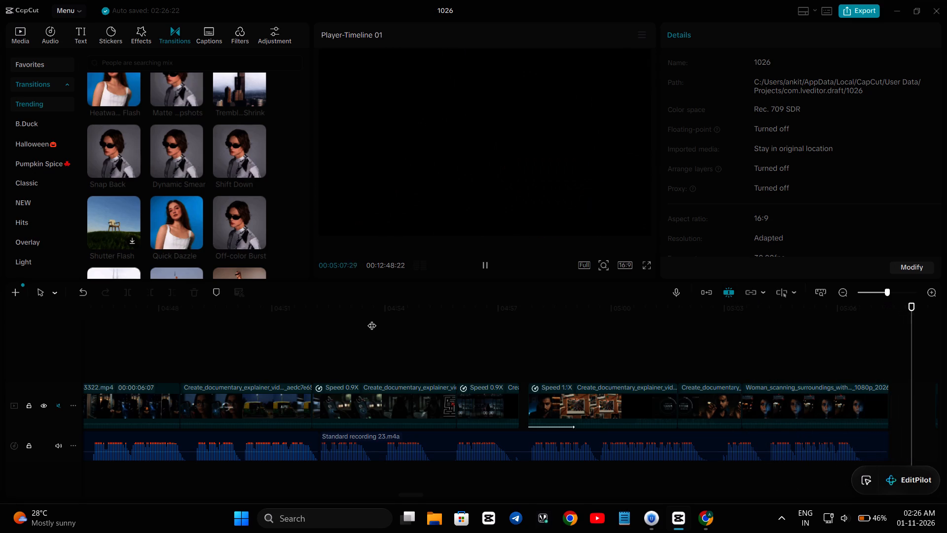
key("space")
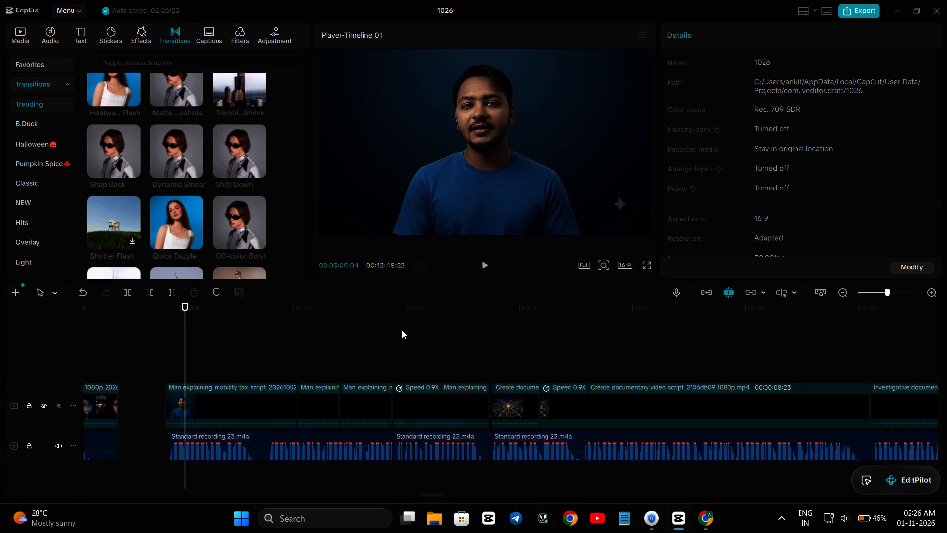
Unmute the video track, listen to the mobility tax clips from about 05:08 with their own audio, and mute the track again.
left_click(54, 403)
left_click(150, 357)
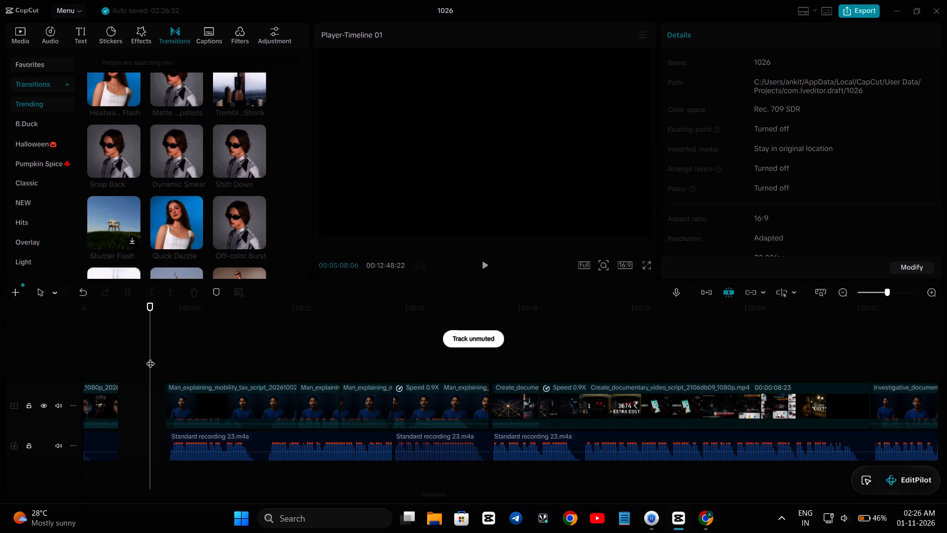
key("space")
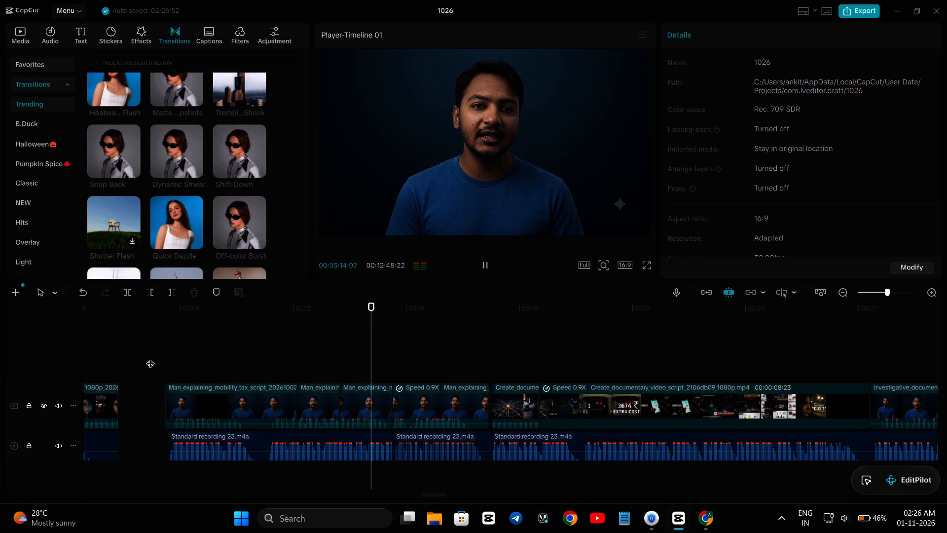
key("space")
key("space")
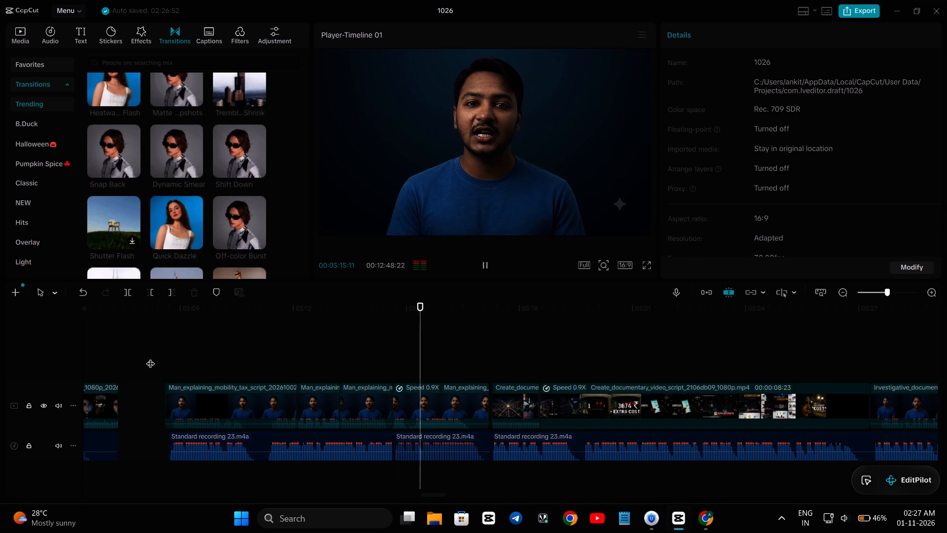
key("space")
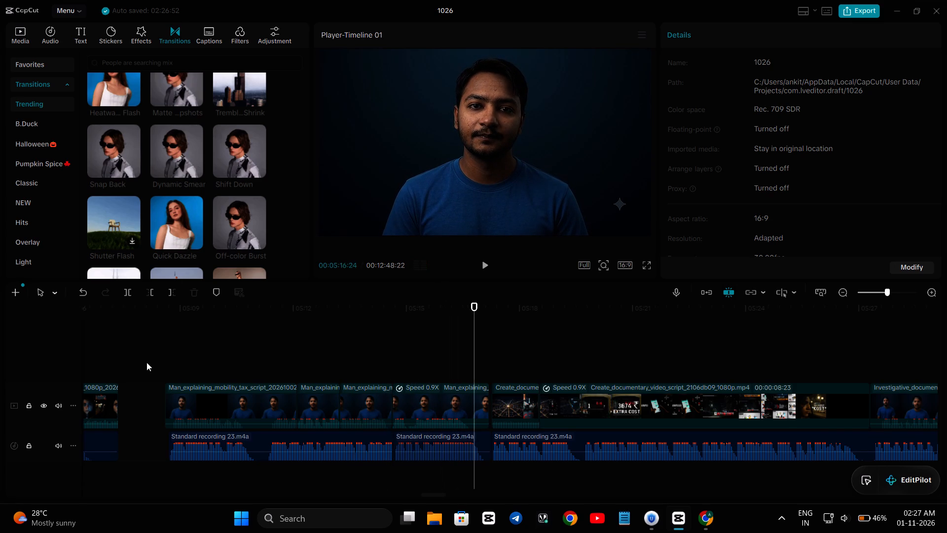
left_click(57, 405)
Close the small gaps at about 05:17 by moving the Create_documentary clip, and the 0.9X Create_documentary_video_script clip behind it, against the clips before them.
key("space")
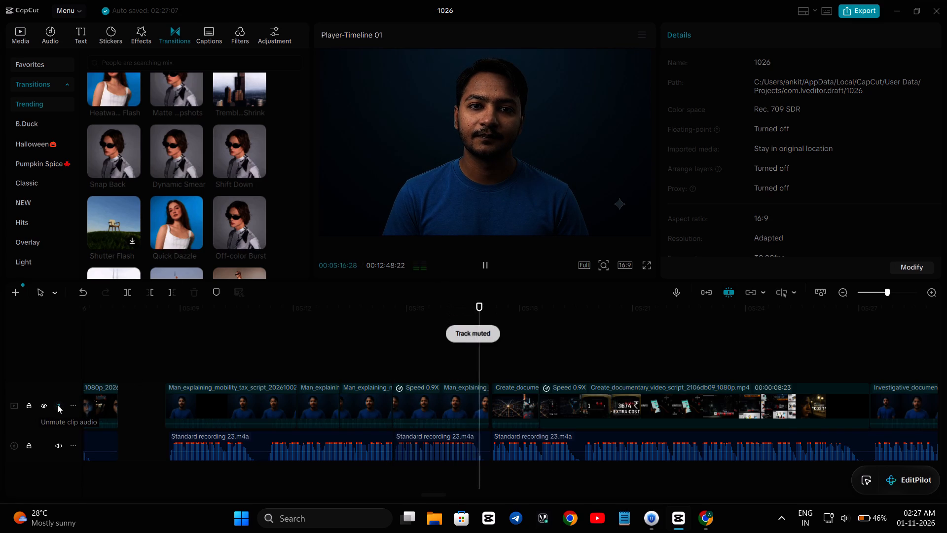
key("space")
key("space")
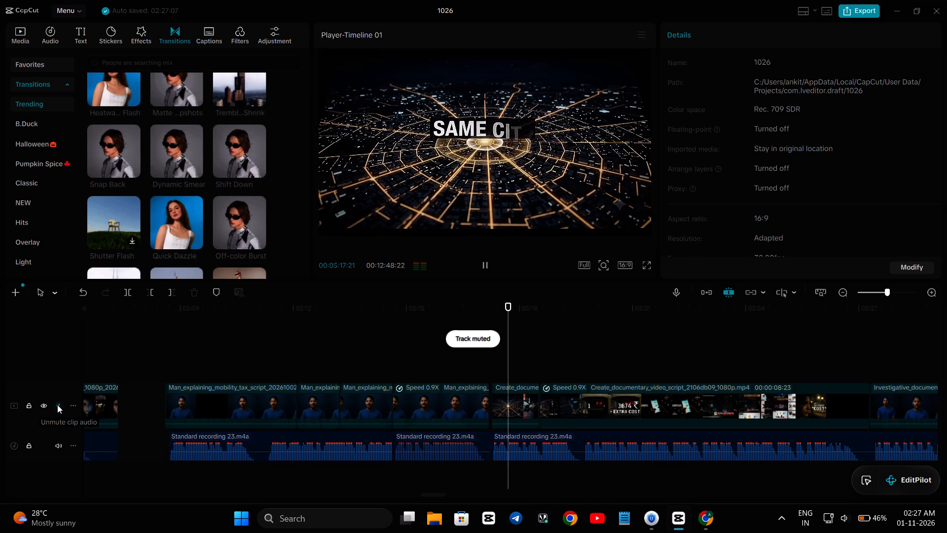
key("space")
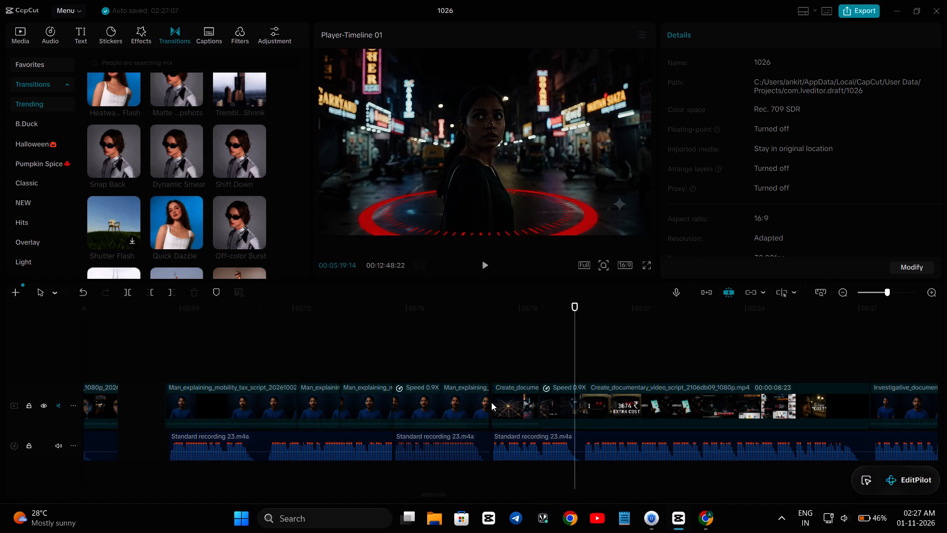
left_click_drag(503, 404, 500, 404)
left_click_drag(500, 404, 497, 405)
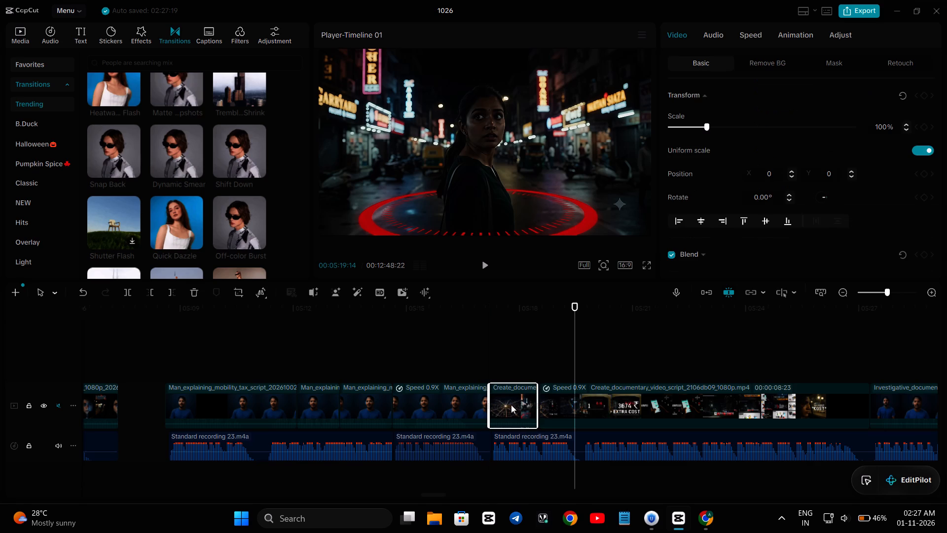
left_click_drag(564, 404, 559, 404)
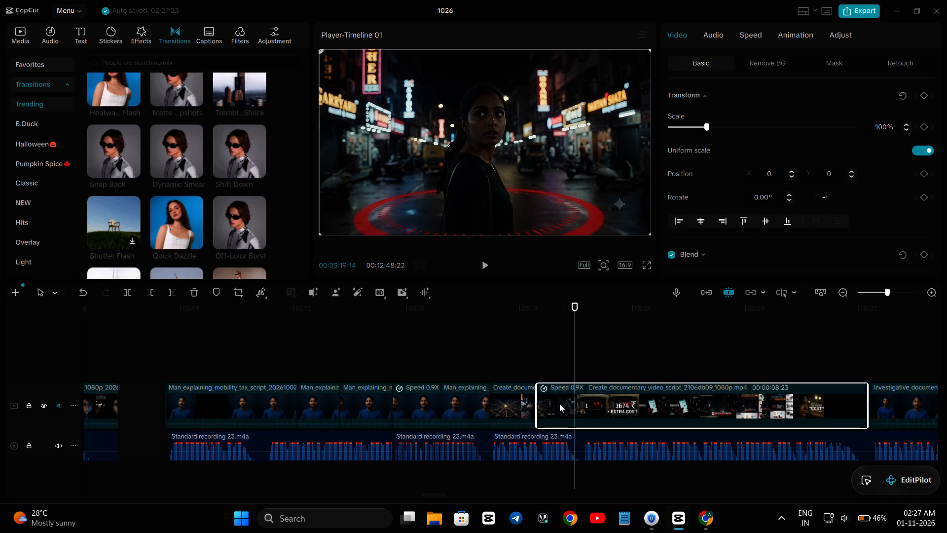
Add the Twist & Flash transition between the last mobility tax clip and the Create_documentary clip at about 05:17, and play it back.
left_click(463, 370)
key("space")
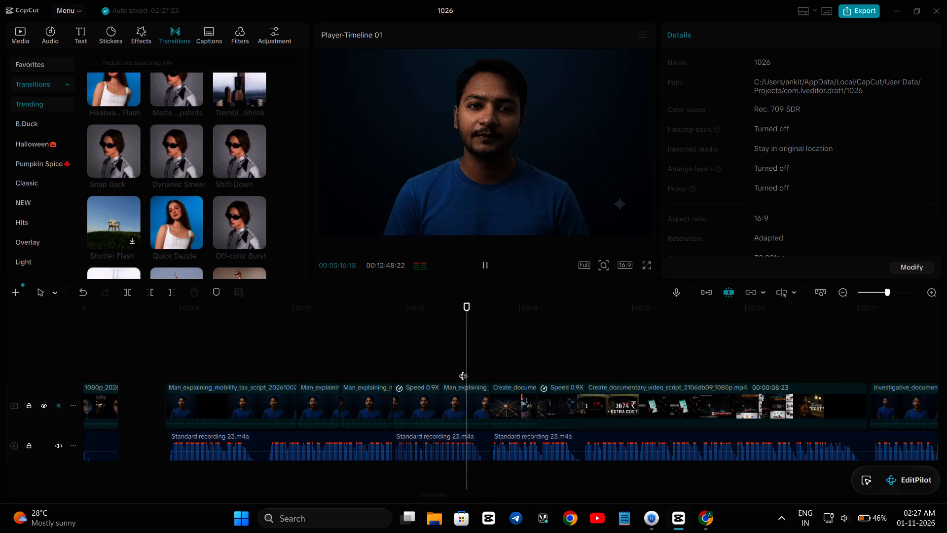
key("space")
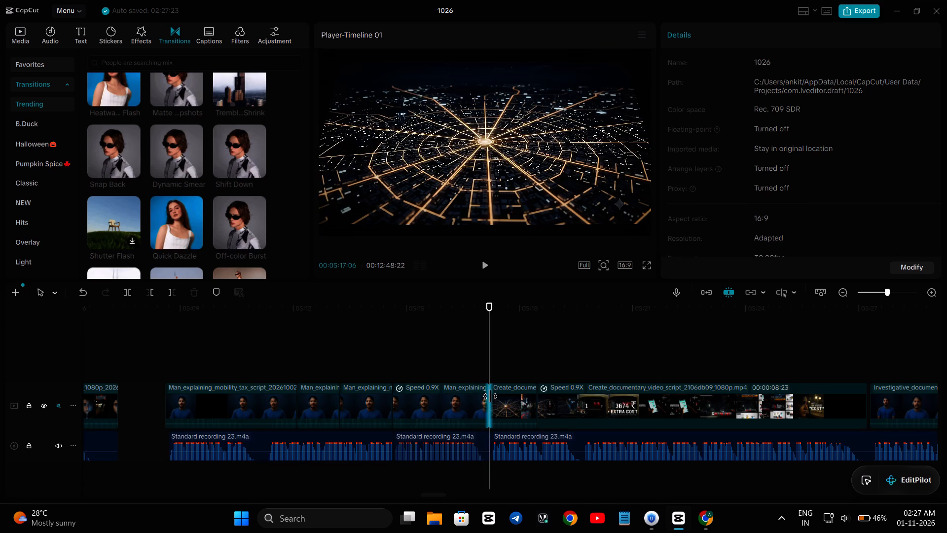
left_click(490, 396)
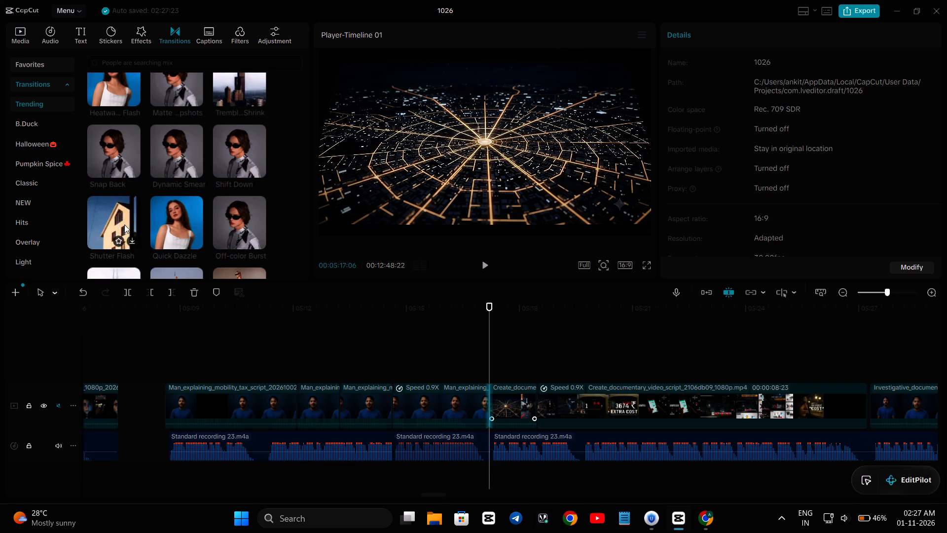
scroll(124, 225, "down", 2)
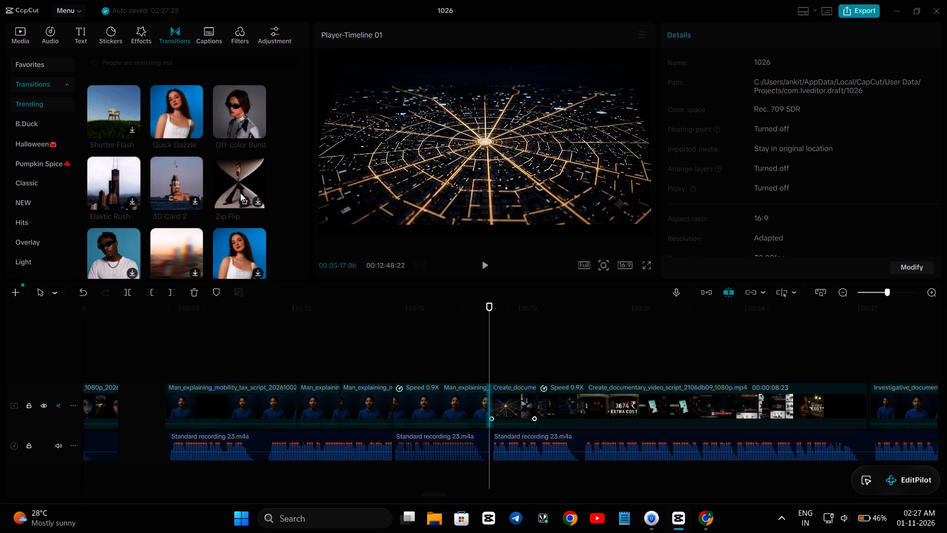
left_click(232, 251)
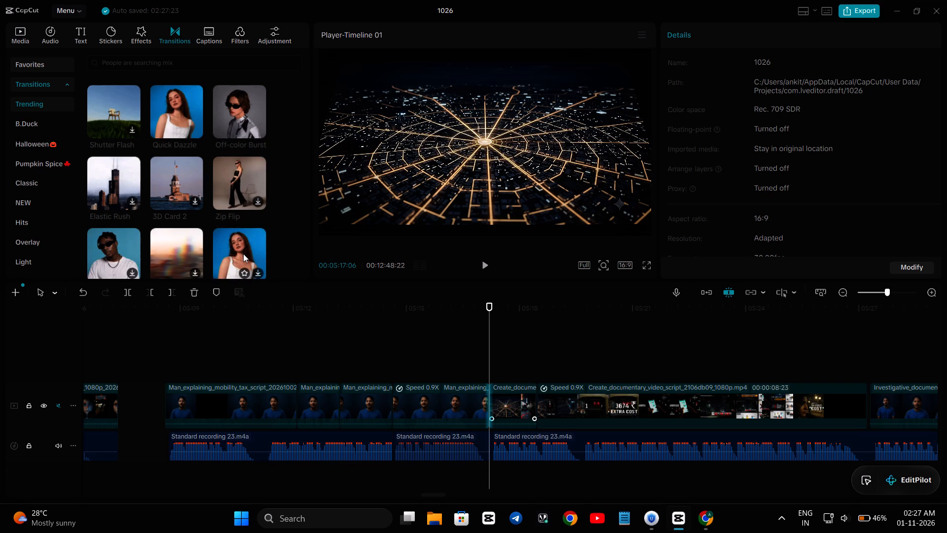
scroll(243, 254, "down", 1)
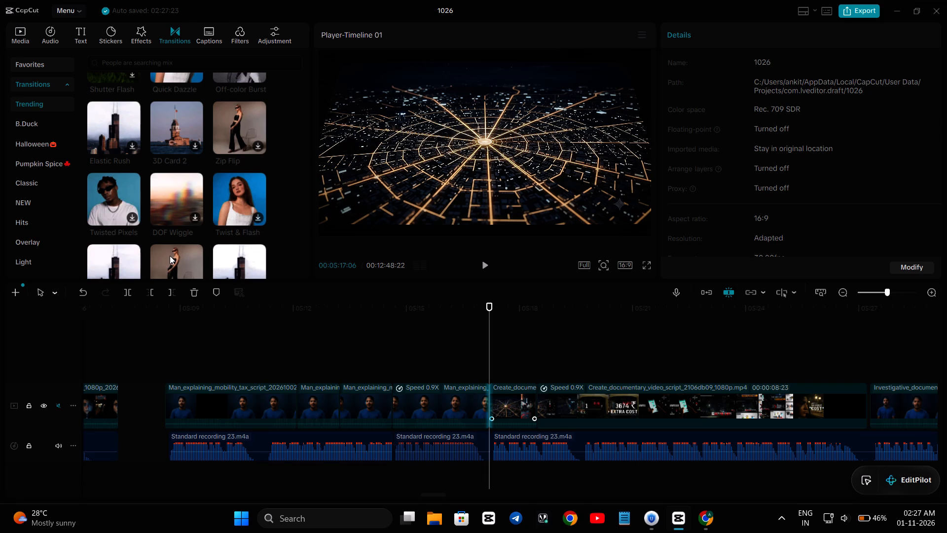
left_click(255, 217)
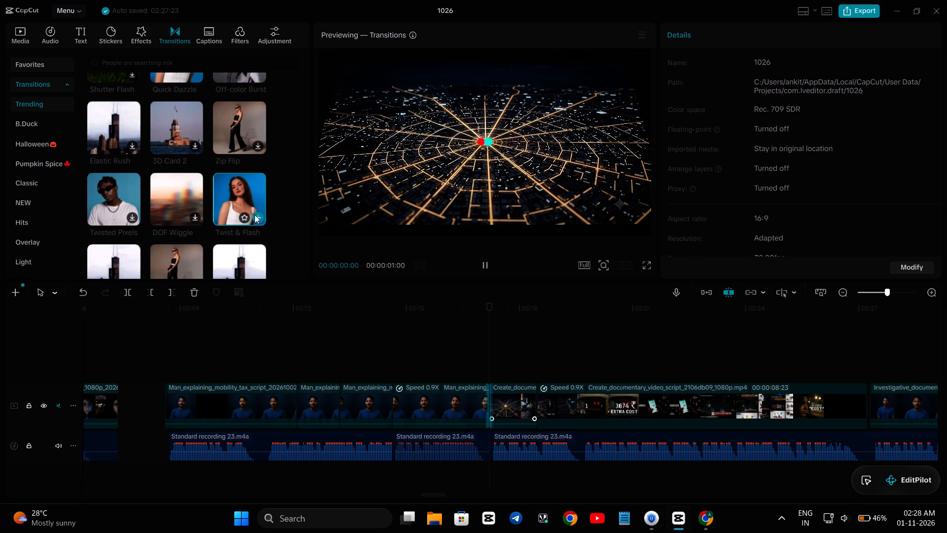
left_click(255, 215)
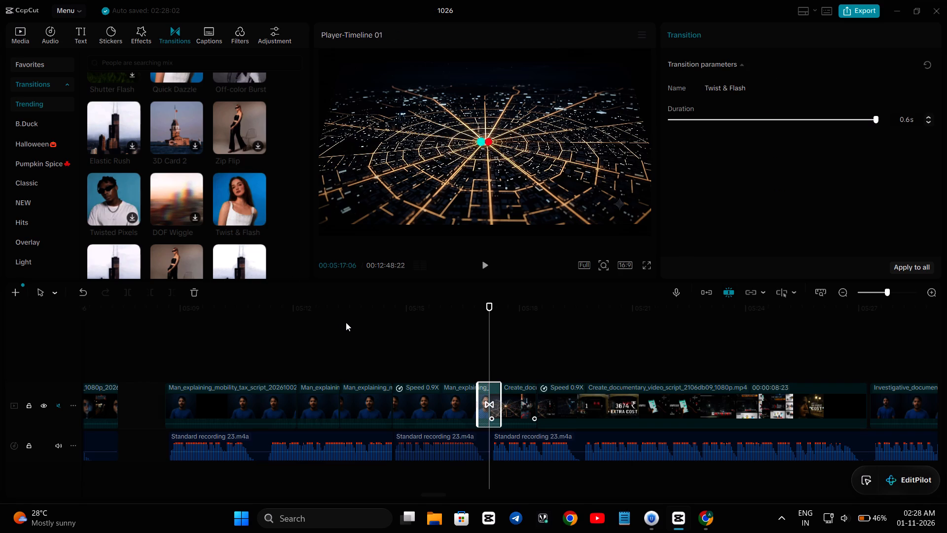
left_click(346, 322)
key("space")
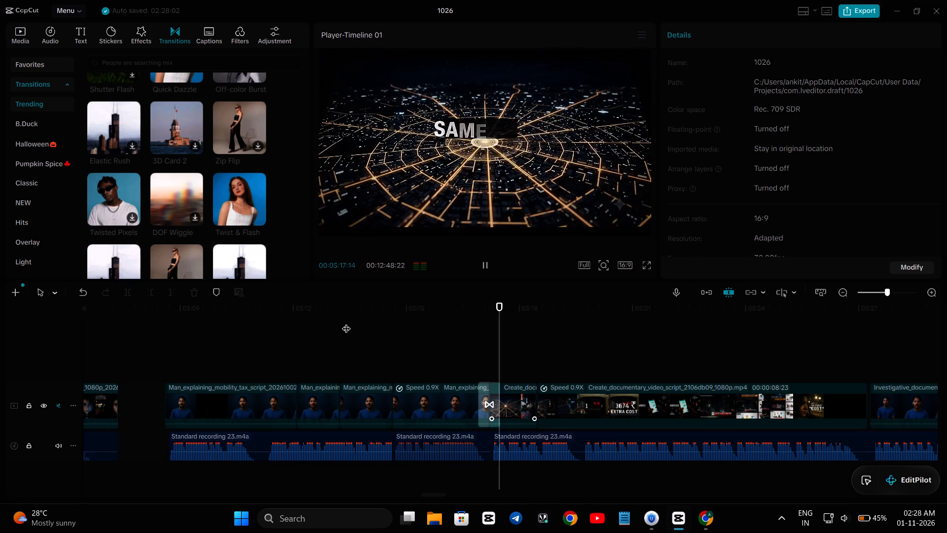
key("space")
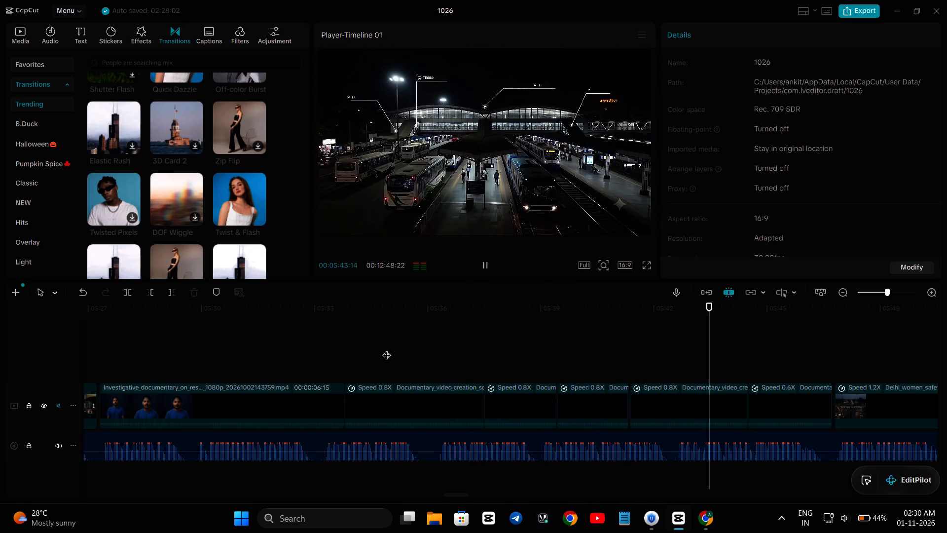
key("space")
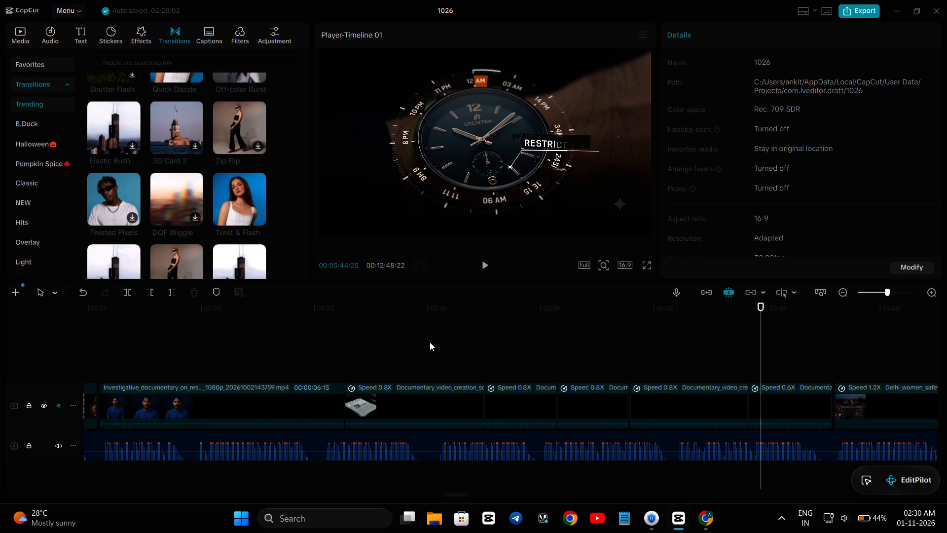
Close the small gap before the IMPACT night-bus clip at about 05:41 and replay the cut.
left_click(615, 357)
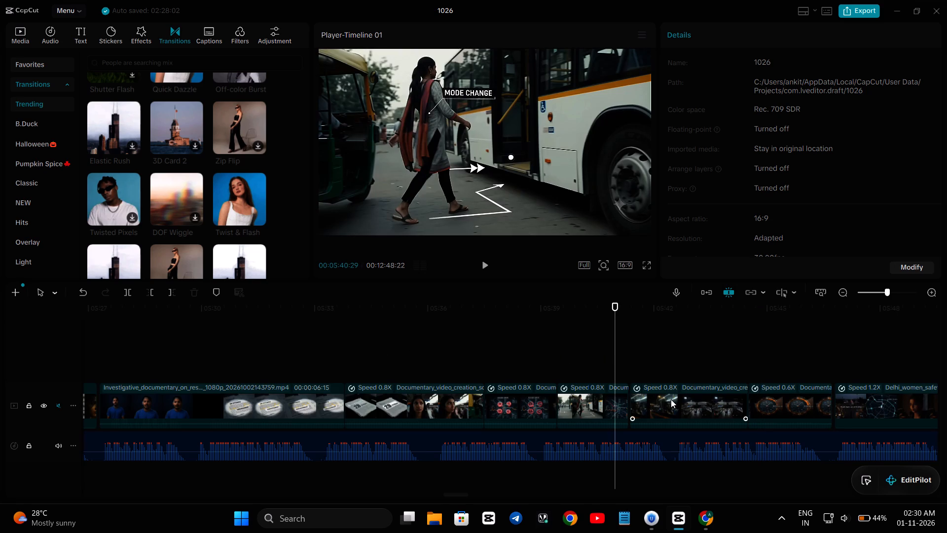
left_click(671, 399)
left_click(671, 399)
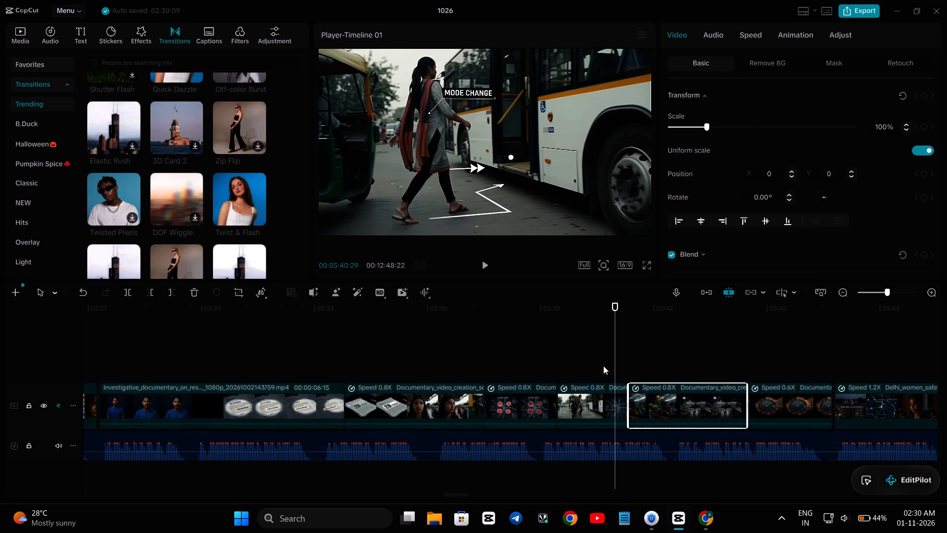
key("space")
left_click(584, 358)
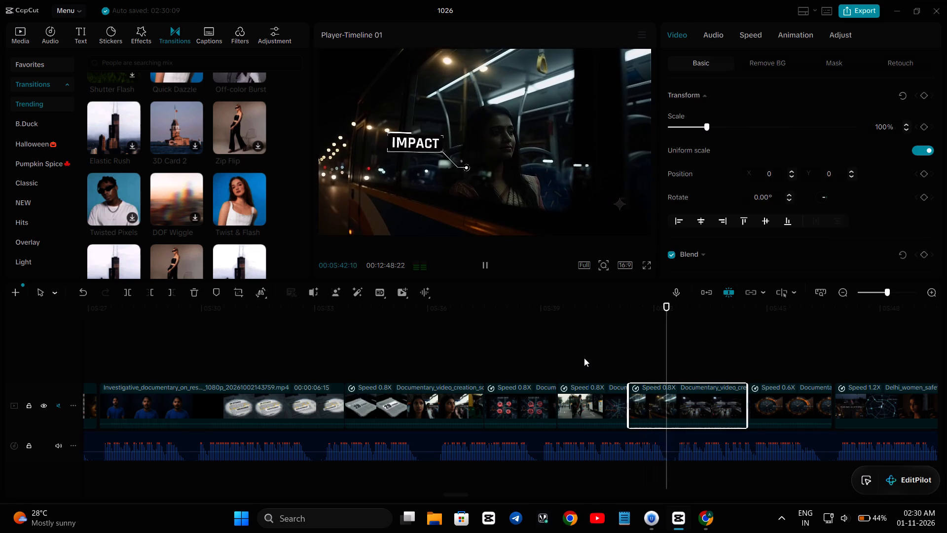
key("space")
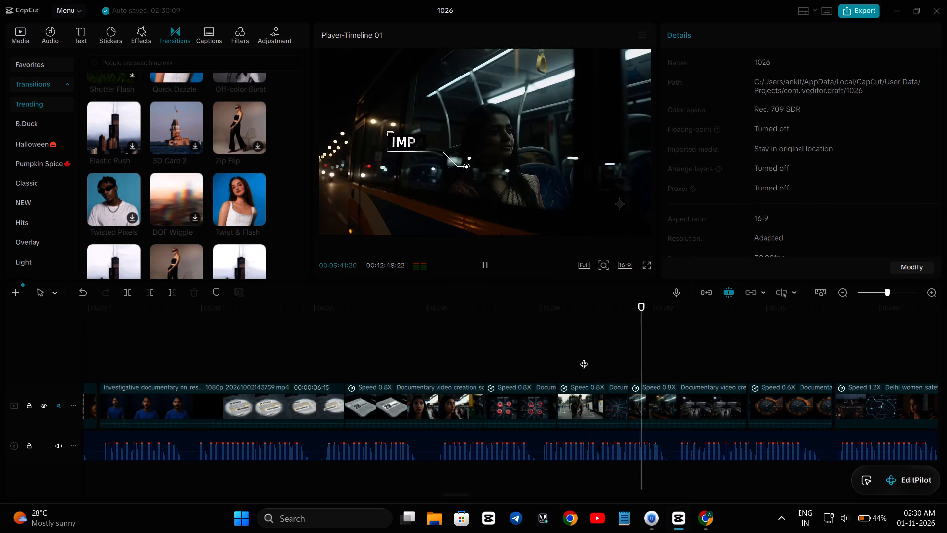
key("space")
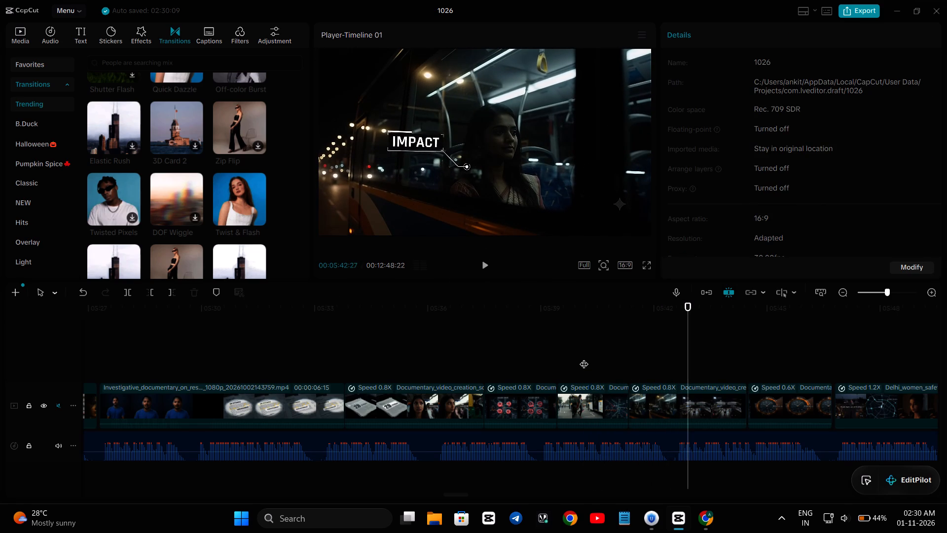
Add the Twist & Flash transition between the MODE CHANGE and IMPACT clips, and play on through the watch clip.
left_click(629, 399)
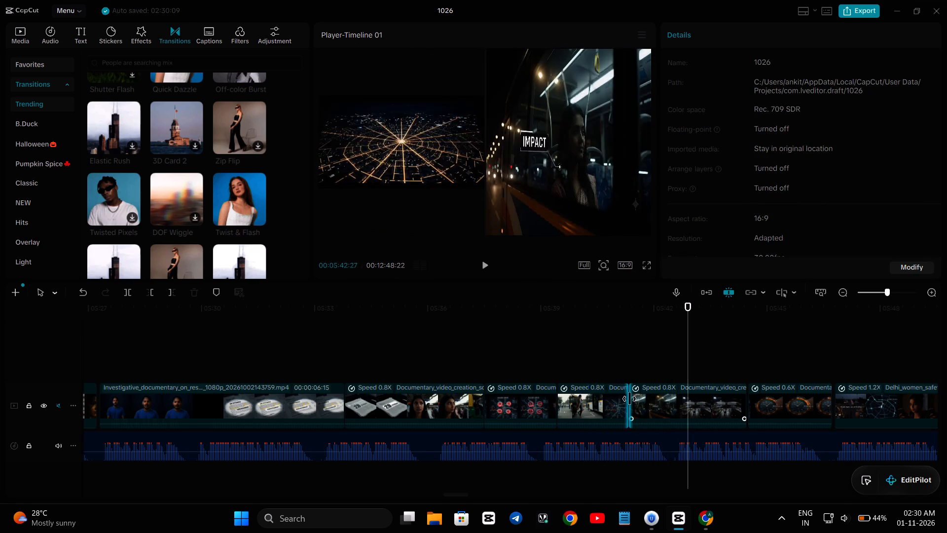
left_click(228, 202)
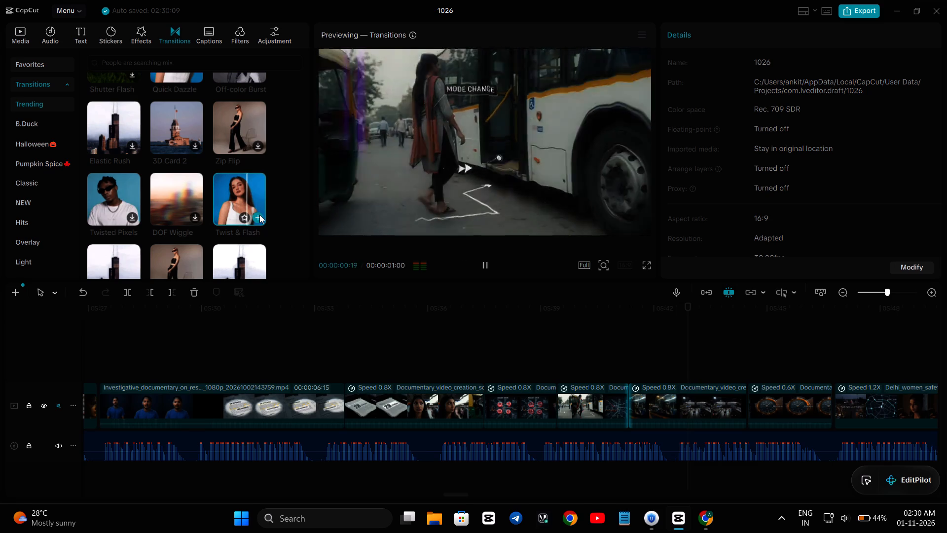
left_click(259, 215)
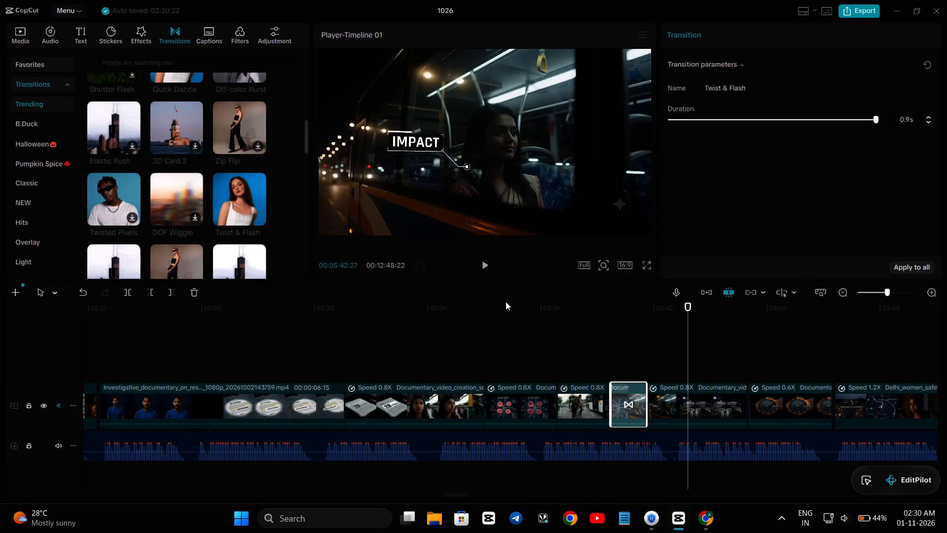
left_click(506, 321)
key("space")
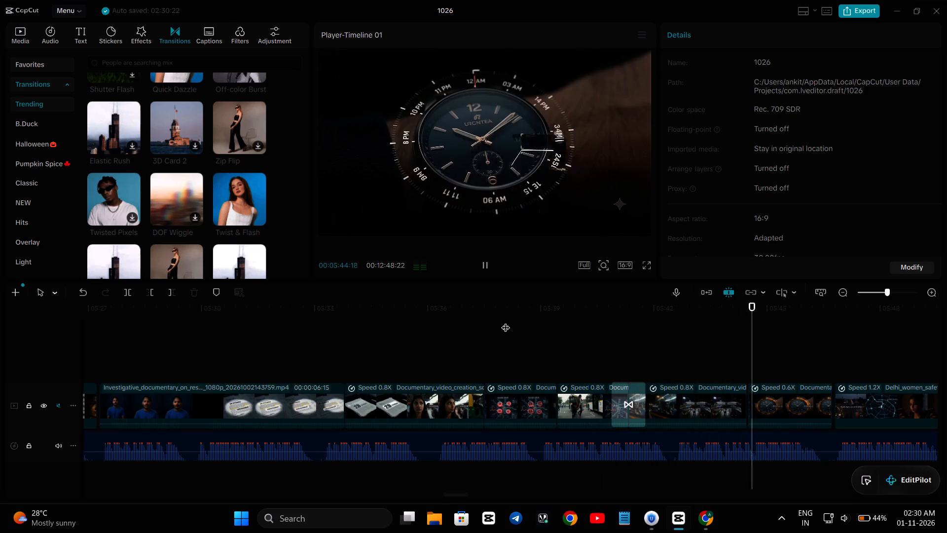
key("space")
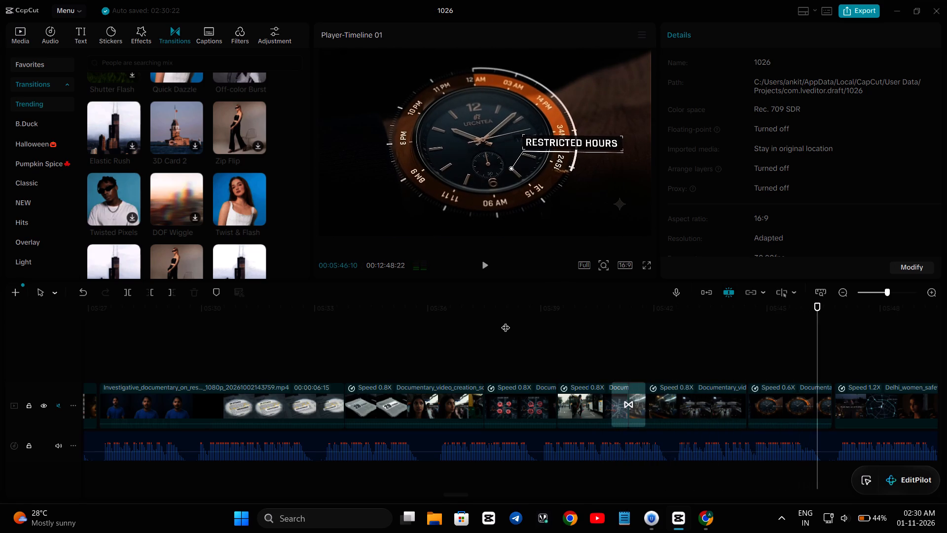
Close the small gap before the RESTRICTED HOURS watch clip and play into THE DELHI STUDY clip.
left_click(778, 400)
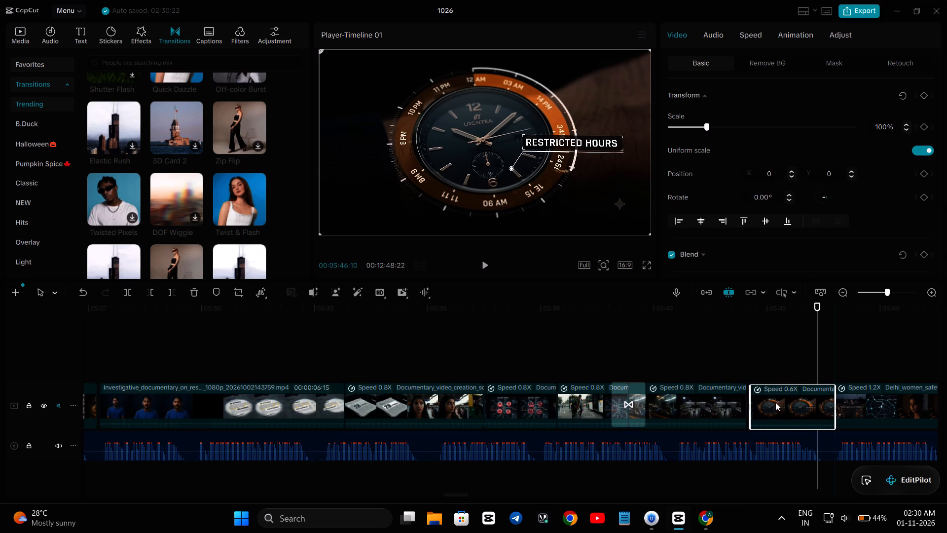
left_click(685, 361)
key("space")
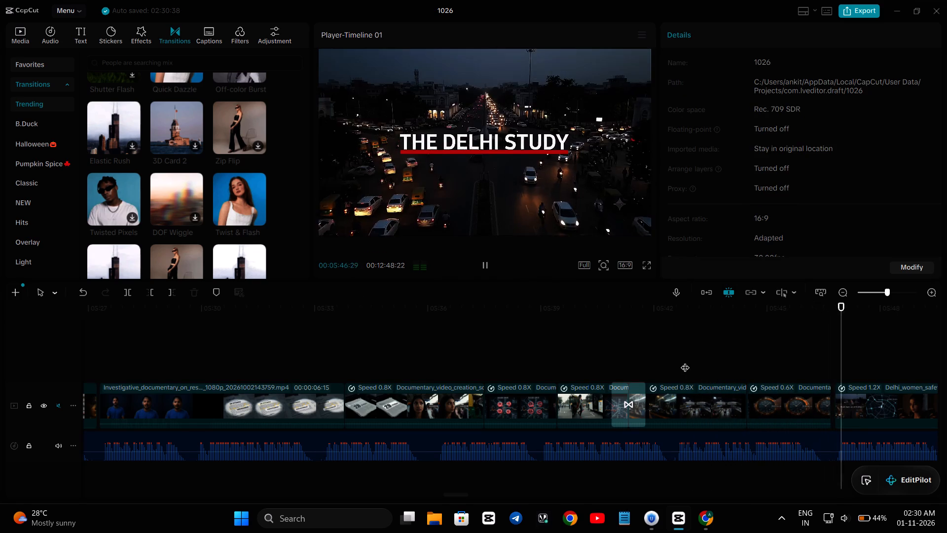
key("space")
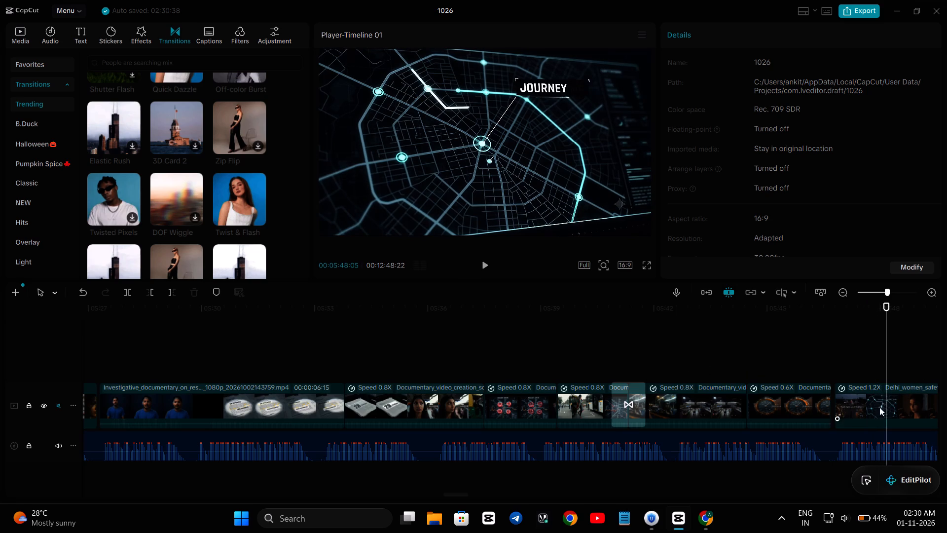
Apply the Flash In entrance animation to THE DELHI STUDY clip.
left_click(871, 410)
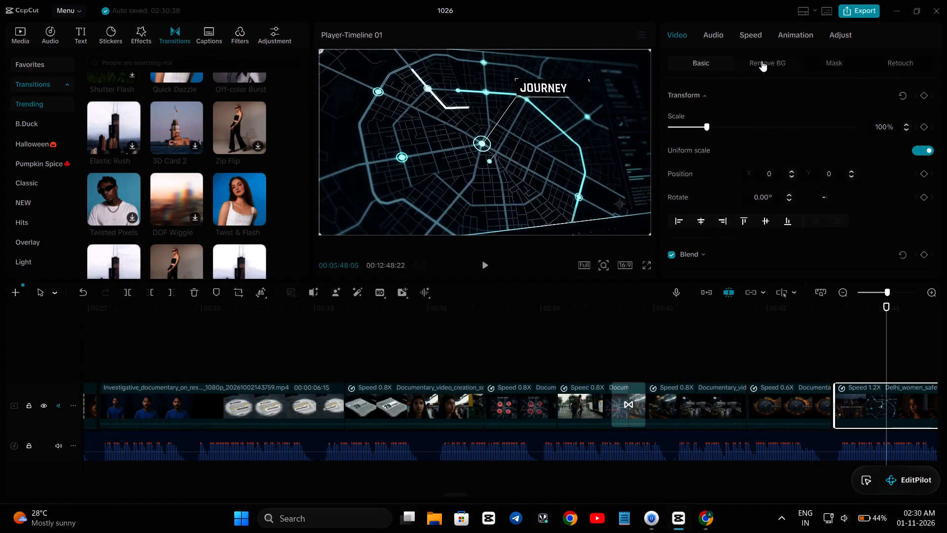
left_click(798, 33)
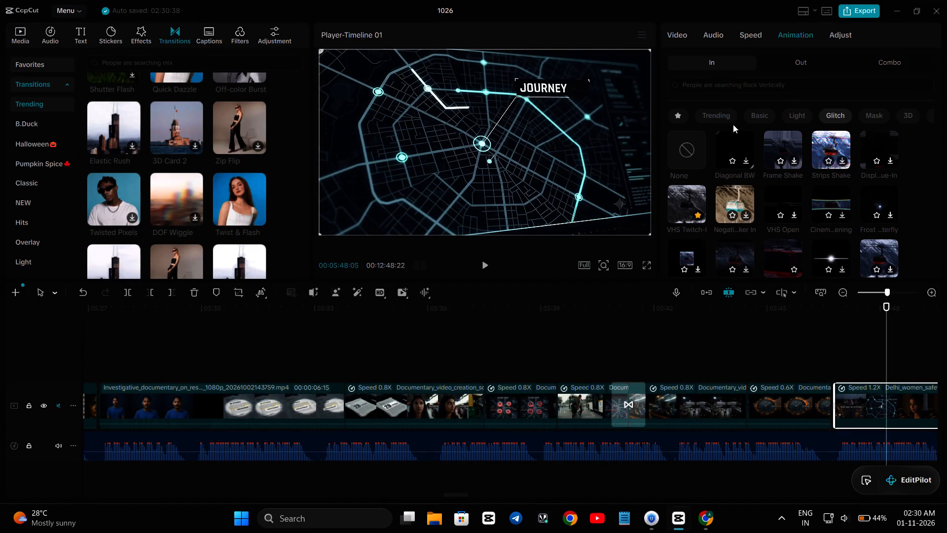
left_click(753, 116)
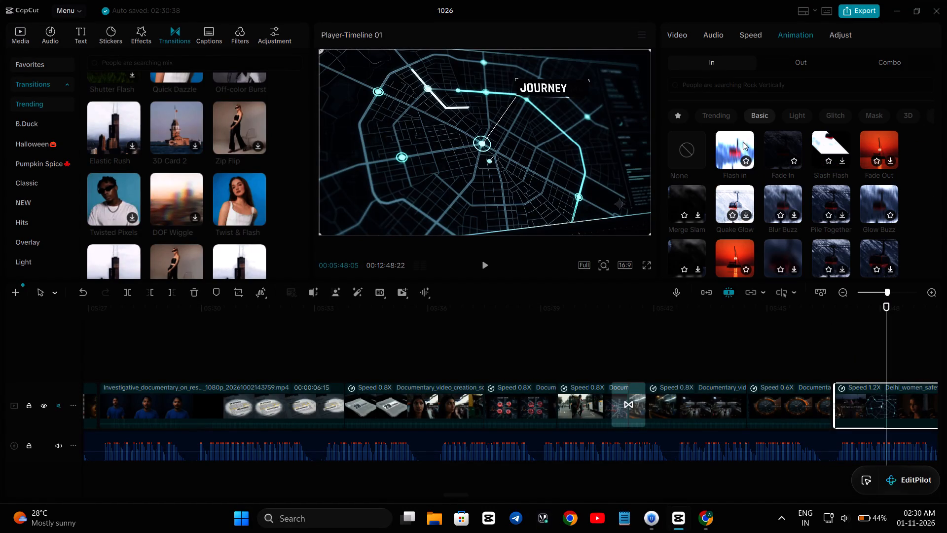
left_click(737, 150)
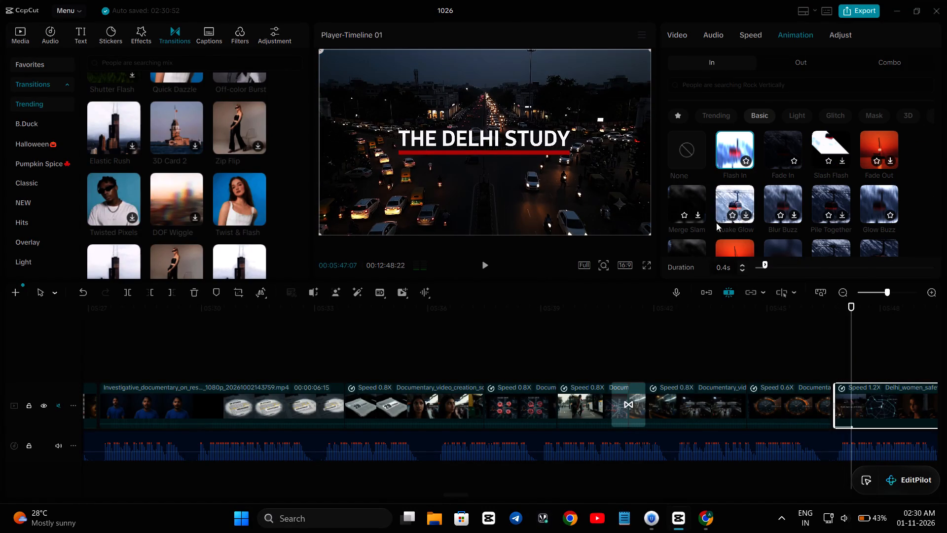
Play back the timeline from about 05:47 to 06:36, checking the talking head and documentary clips against the voice recording.
left_click(718, 337)
key("space")
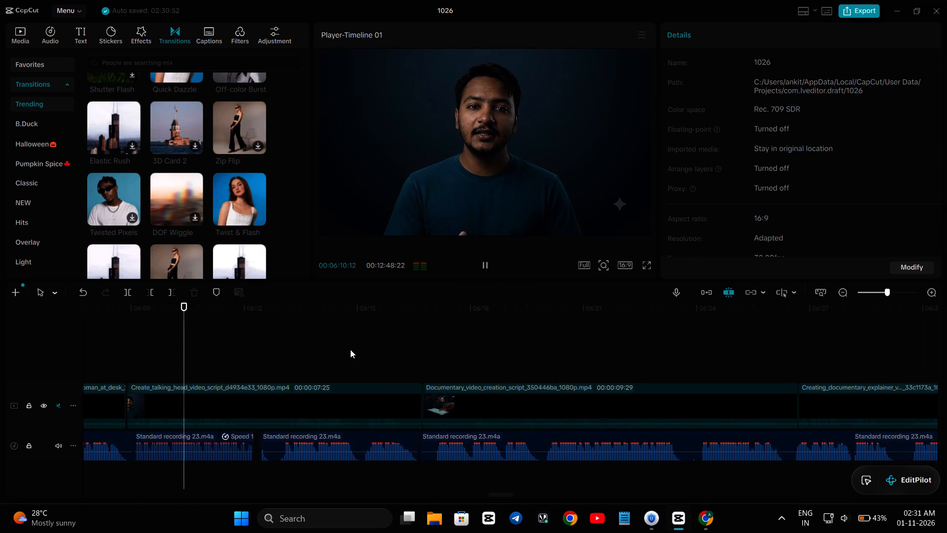
key("space")
scroll(337, 354, "right", 1)
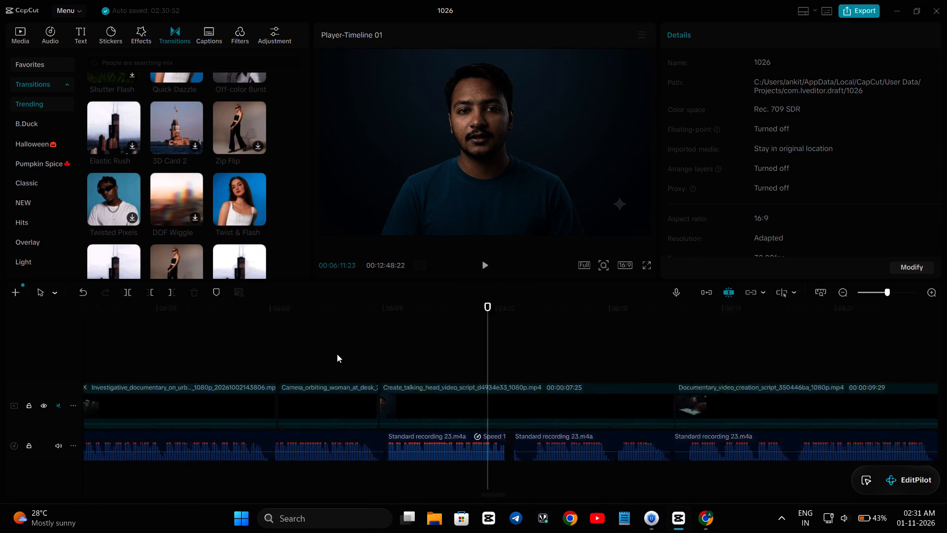
scroll(337, 354, "right", 3)
left_click(335, 354)
key("space")
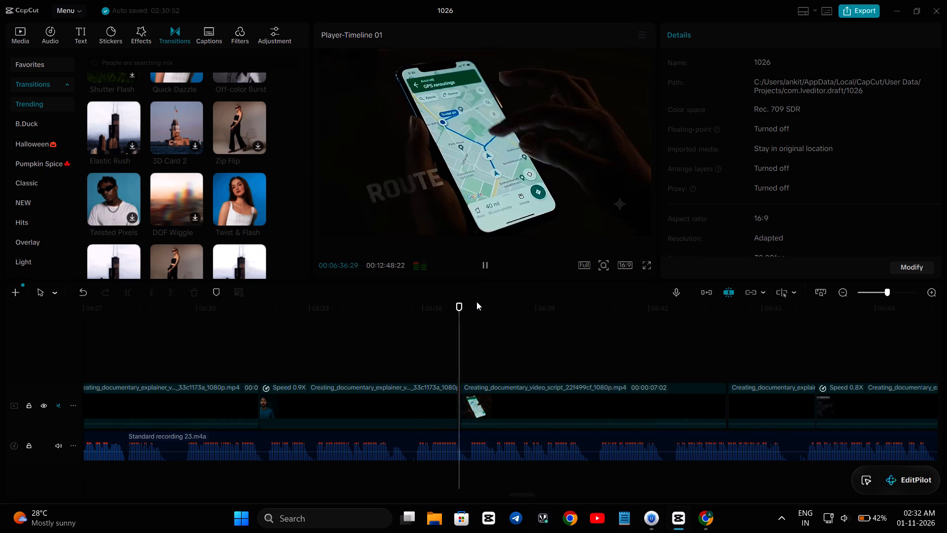
Move the ROUTE phone clip at about 06:37 back against the preceding SYSTEMIC LOOP clip and replay that section.
left_click(481, 397)
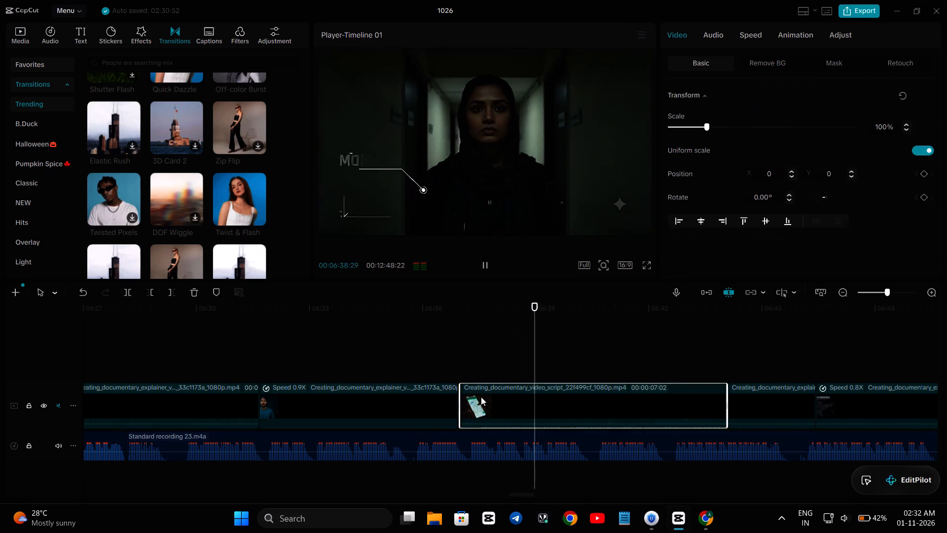
left_click(485, 265)
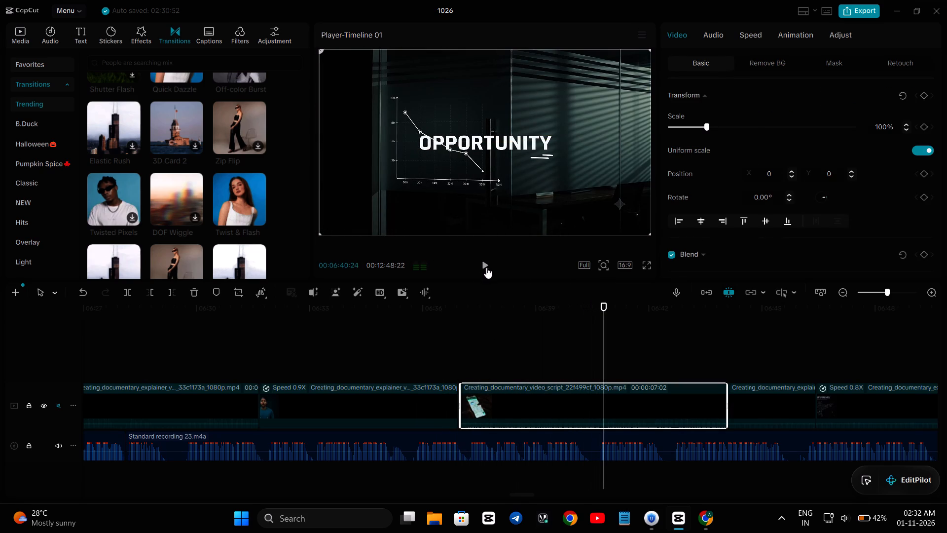
left_click_drag(535, 401, 529, 403)
left_click(426, 365)
key("space")
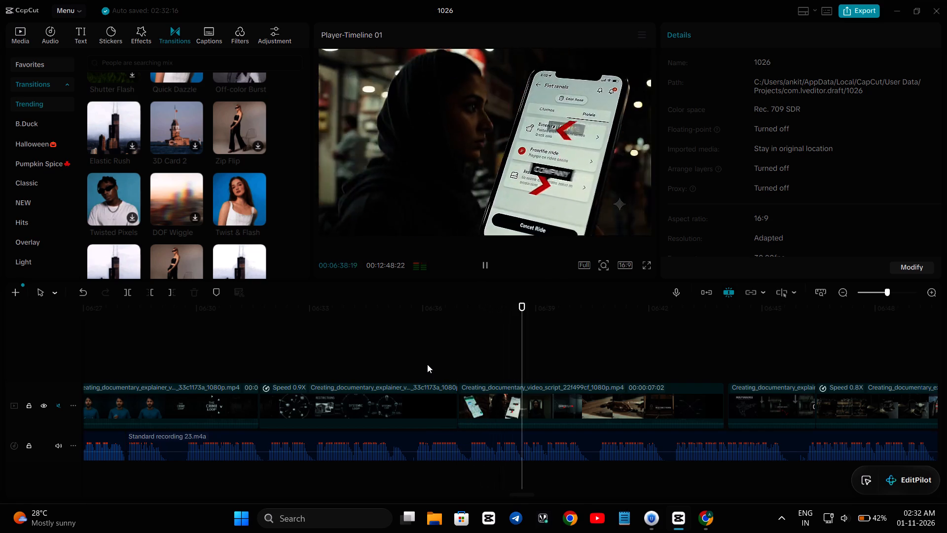
key("space")
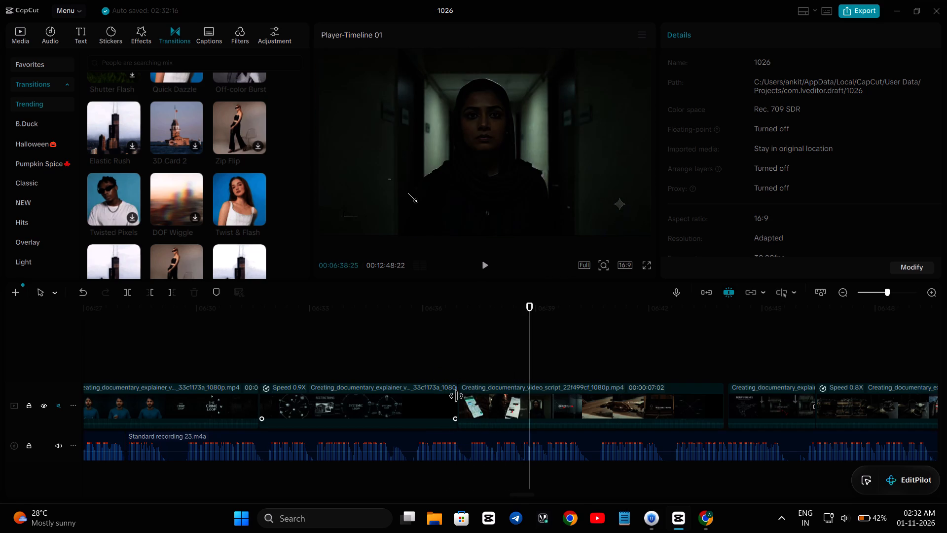
Add the Twist & Flash transition between the SYSTEMIC LOOP and ROUTE clips, and play on to about 06:45.
left_click(456, 396)
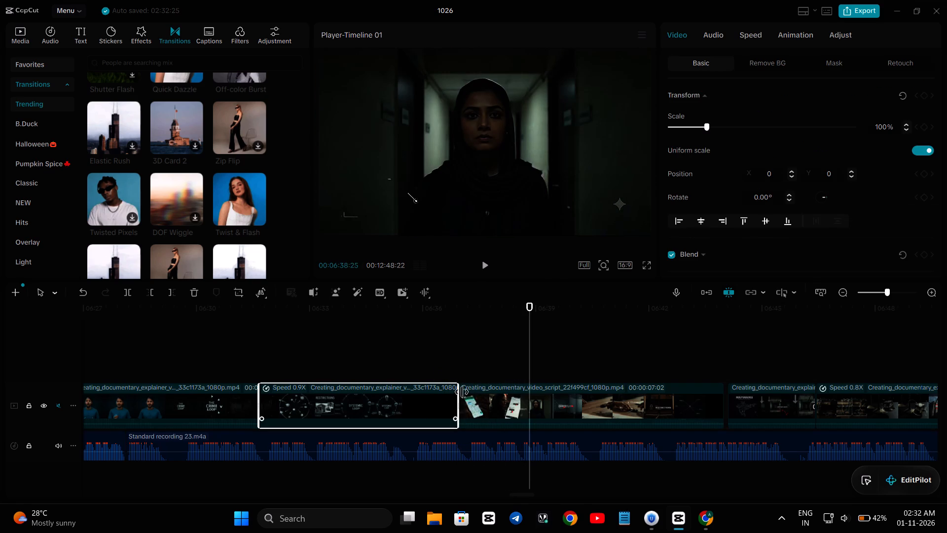
left_click(464, 376)
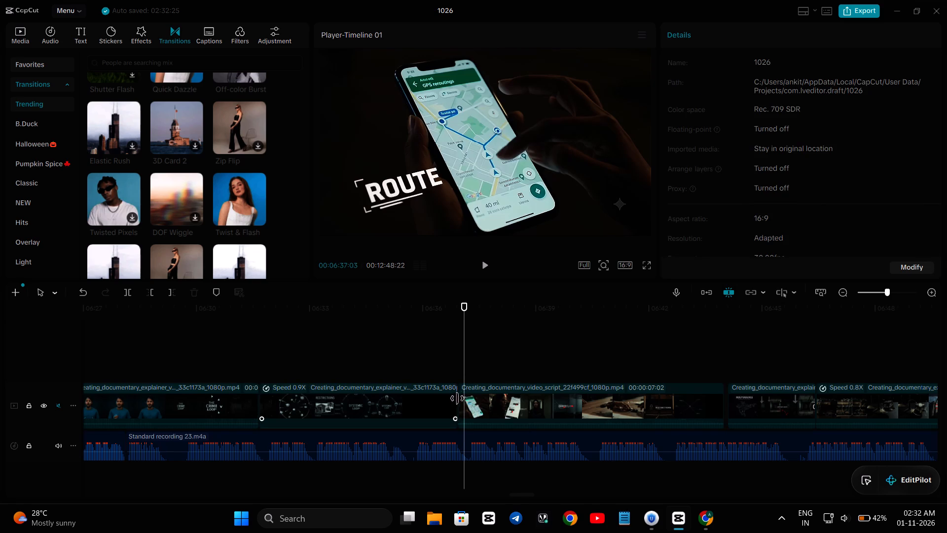
left_click(456, 400)
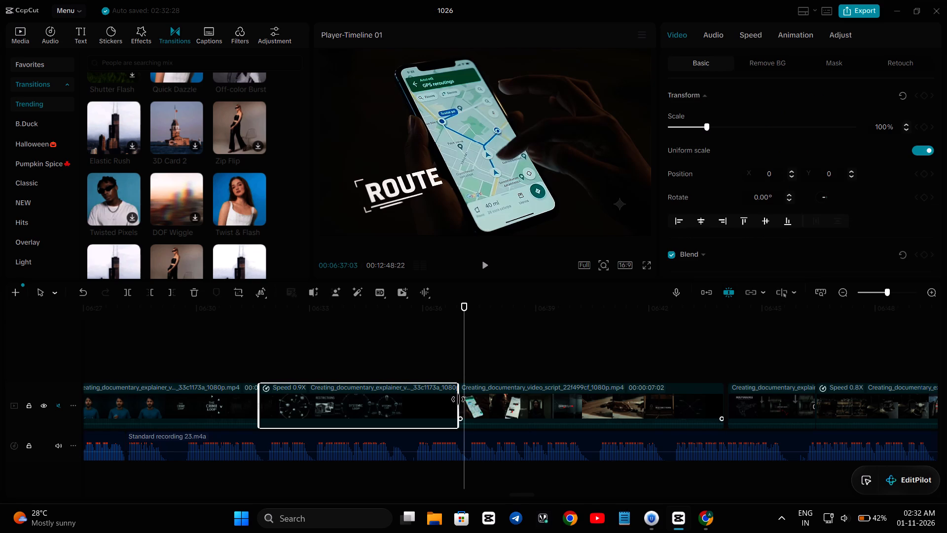
left_click(458, 399)
left_click(462, 397)
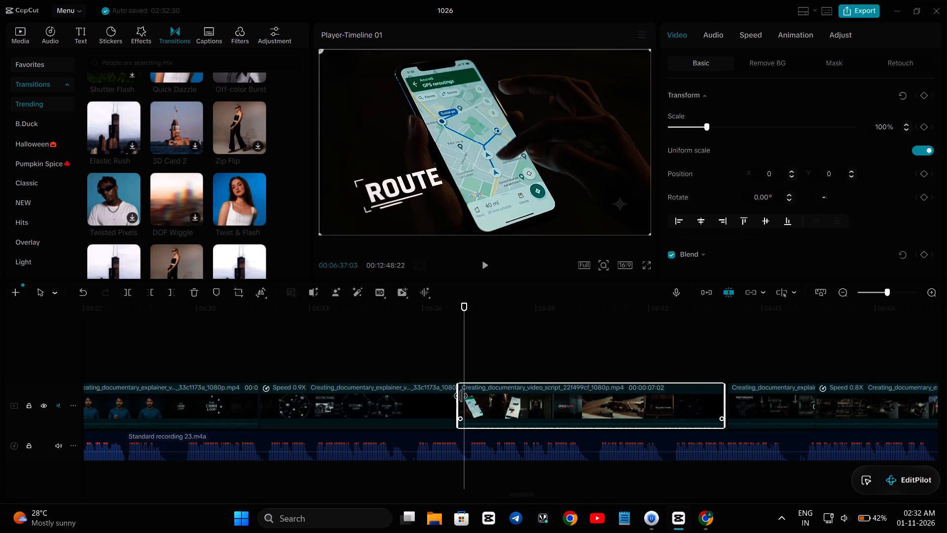
left_click(453, 375)
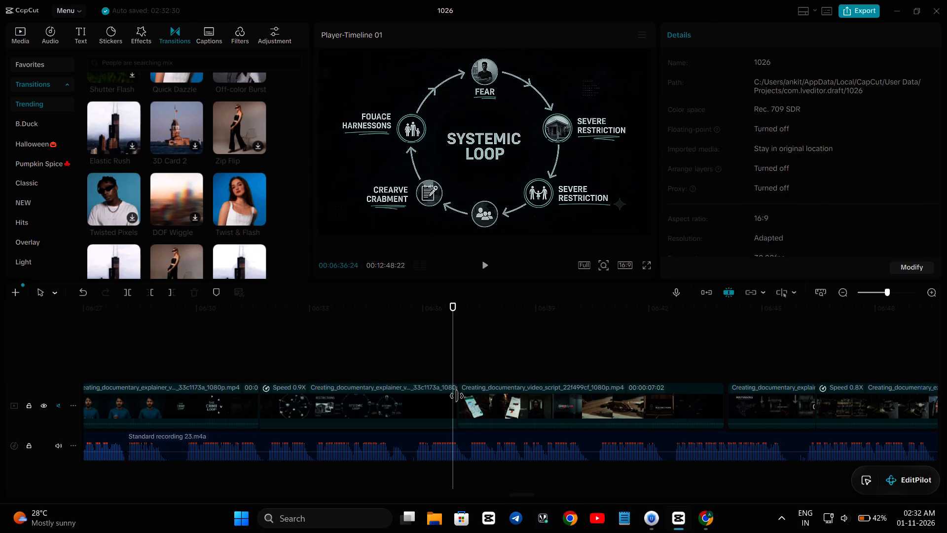
left_click(247, 201)
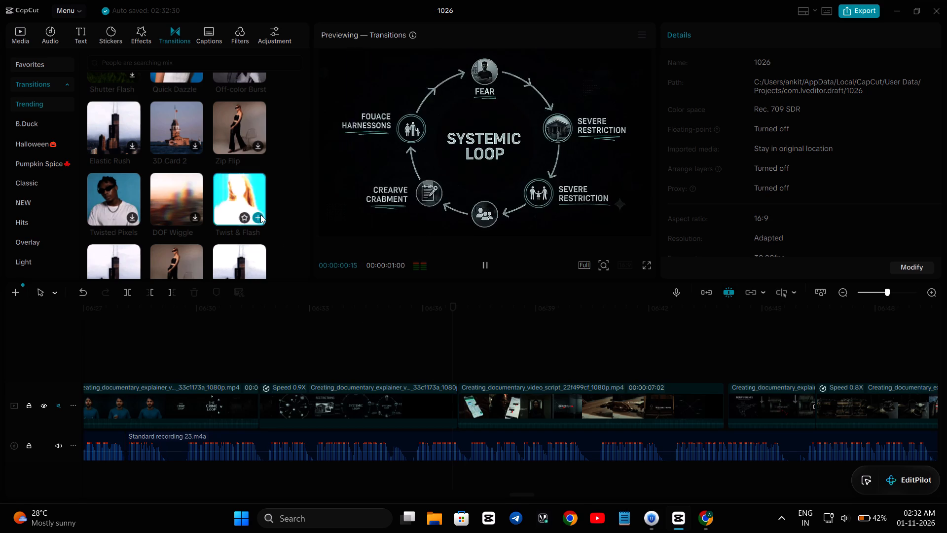
left_click(260, 215)
left_click(320, 349)
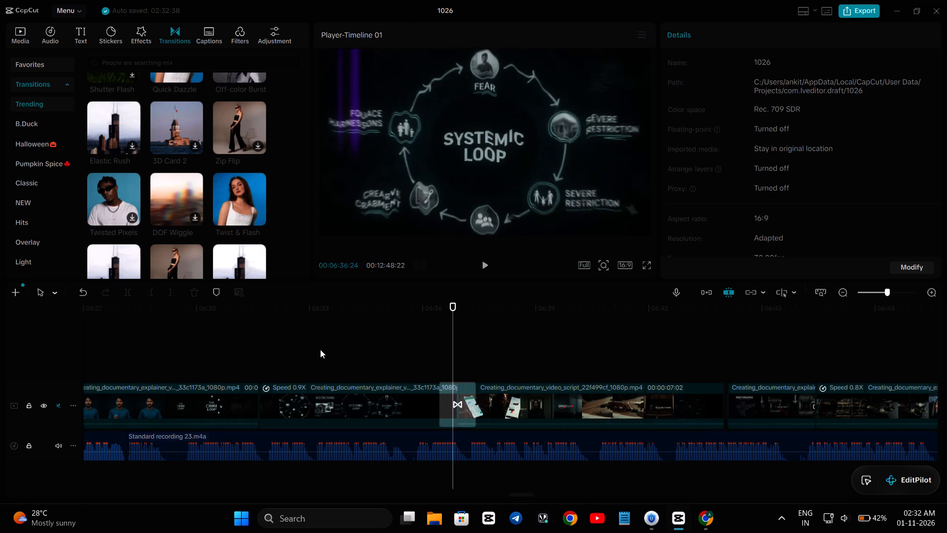
key("space")
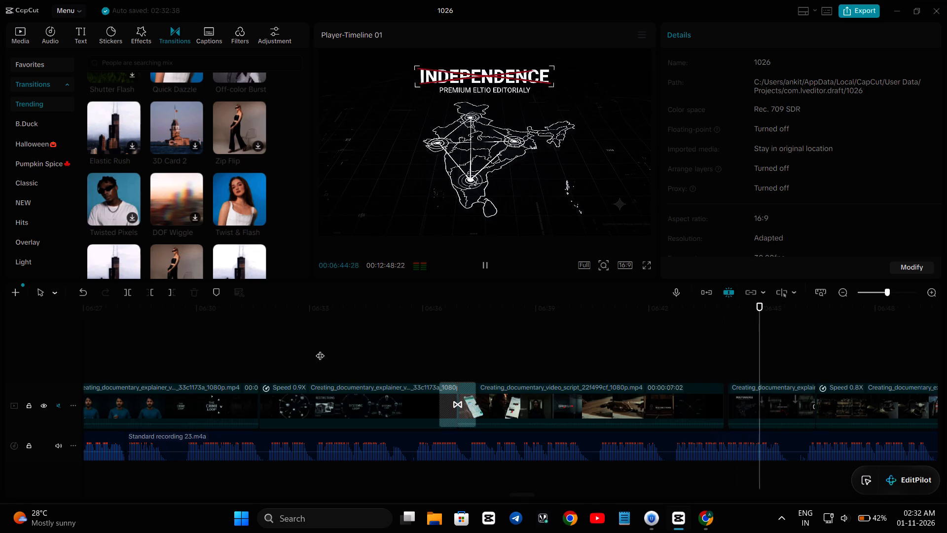
key("space")
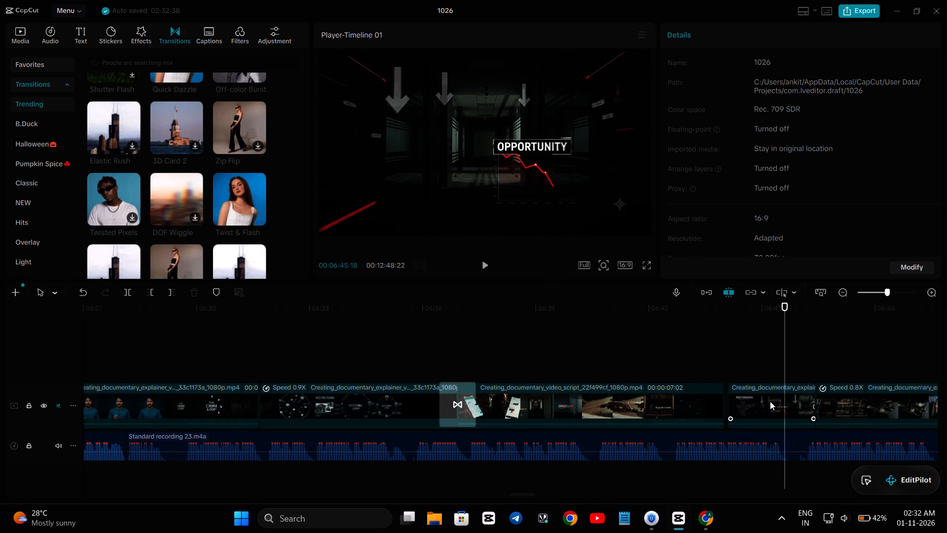
Move the INDEPENDENCE map clip at about 06:44 back against the preceding clip and play on through the next clip.
left_click_drag(770, 401, 764, 404)
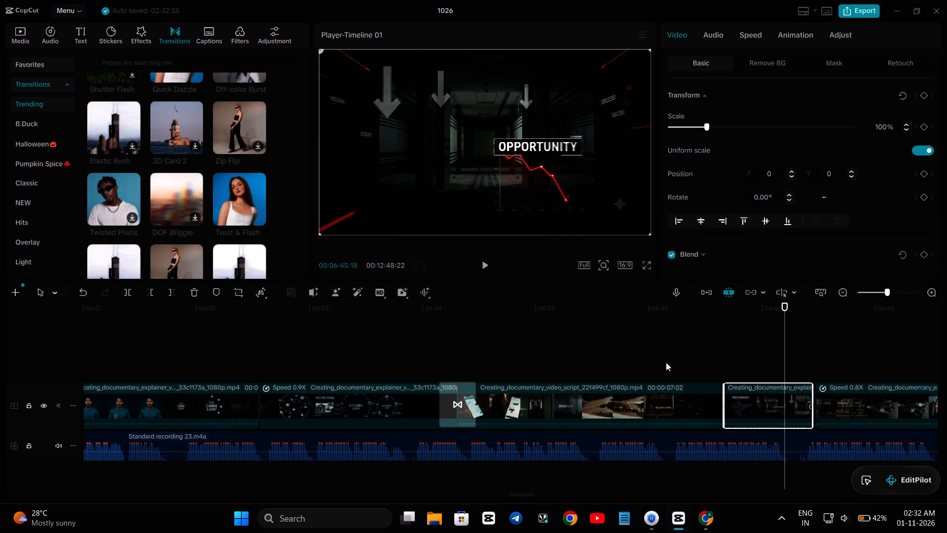
left_click(648, 351)
key("space")
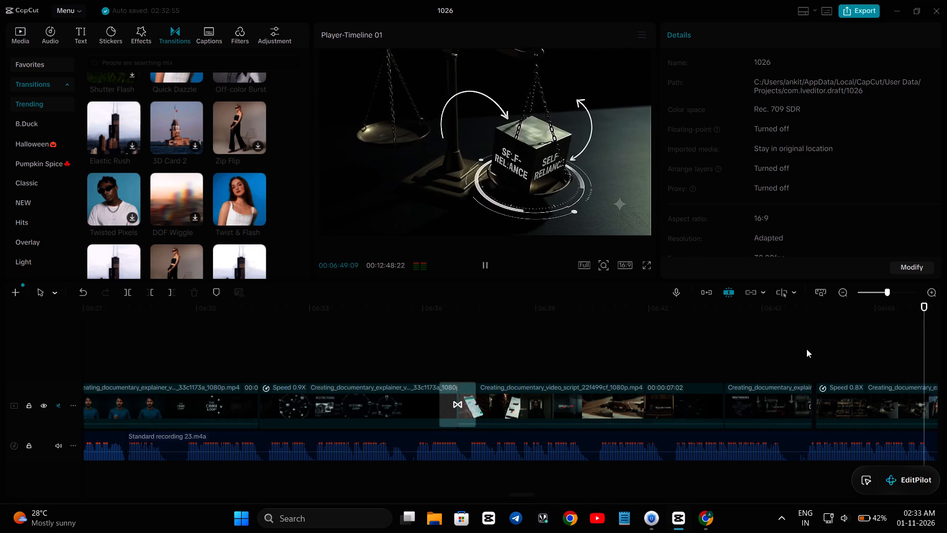
Replay the timeline from about 06:45 to 06:56, checking the RESTRICTION and FEAR documentary clip against the voice recording.
key("space")
scroll(748, 368, "right", 1)
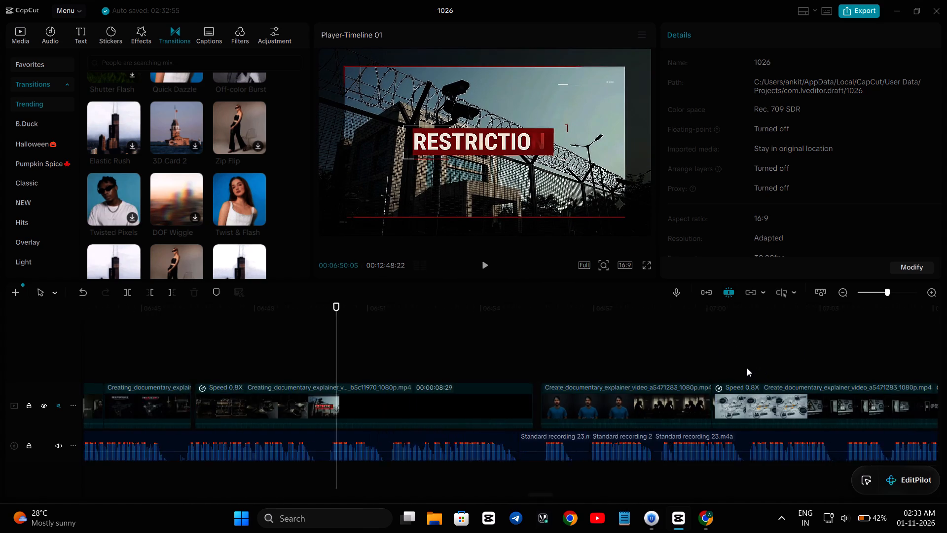
scroll(747, 368, "right", 1)
left_click(579, 410)
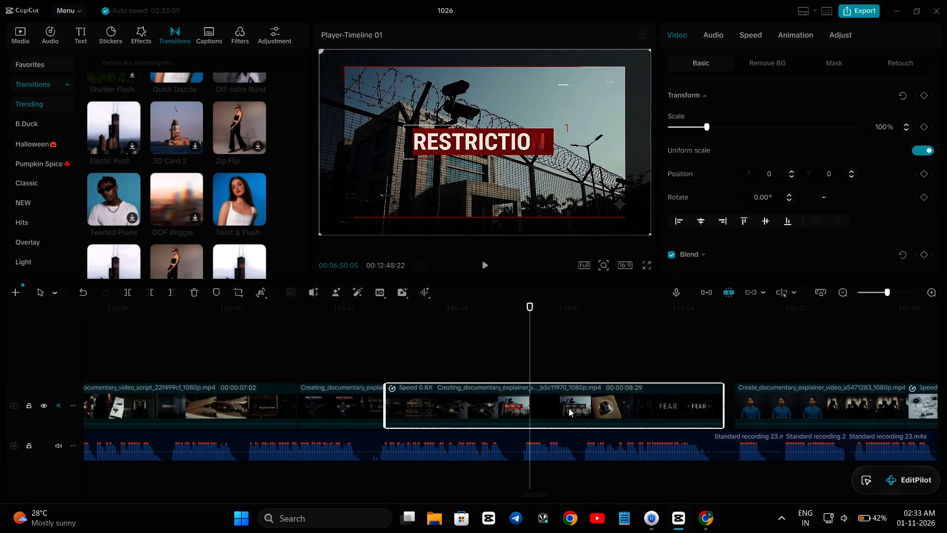
left_click(365, 344)
key("space")
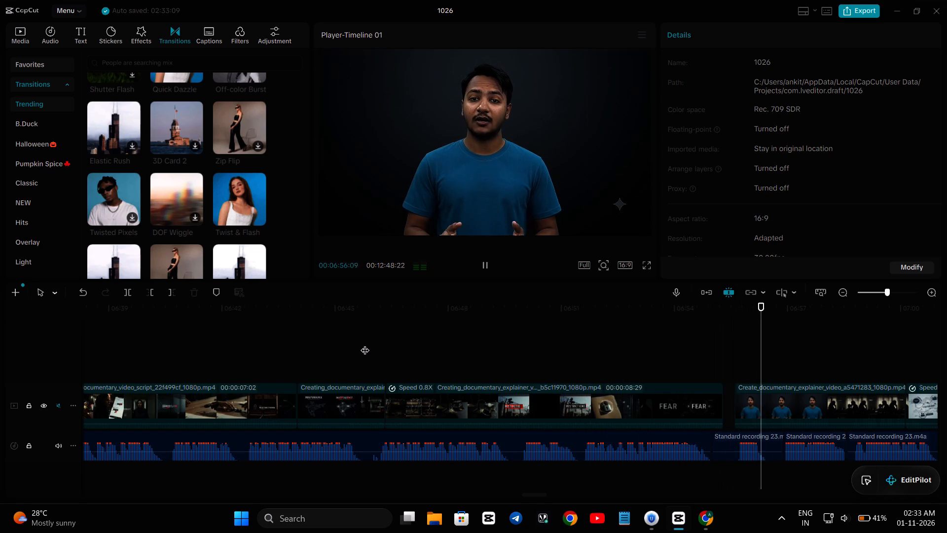
key("space")
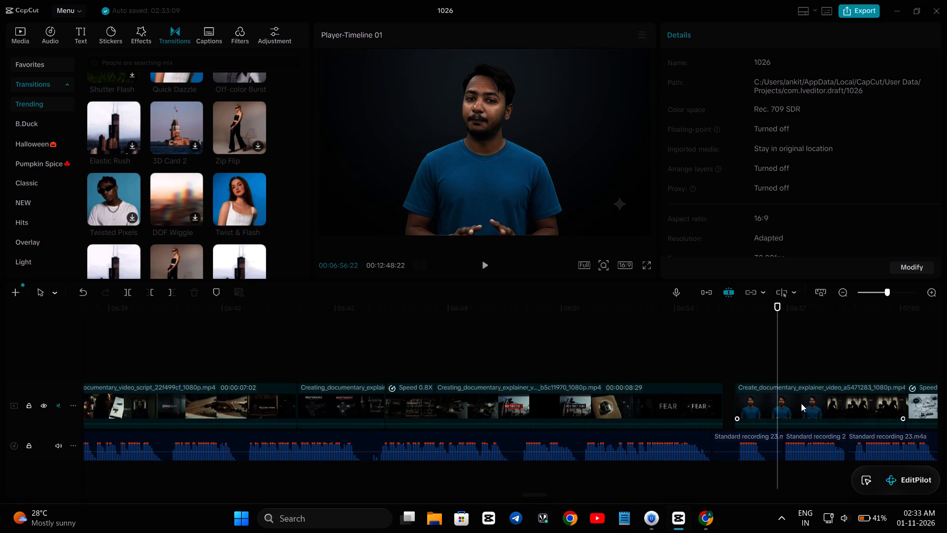
Add the Noir Pink-In entrance animation at 0.3 s to the talking head clip at about 06:56, and play on to about 07:14.
left_click(797, 403)
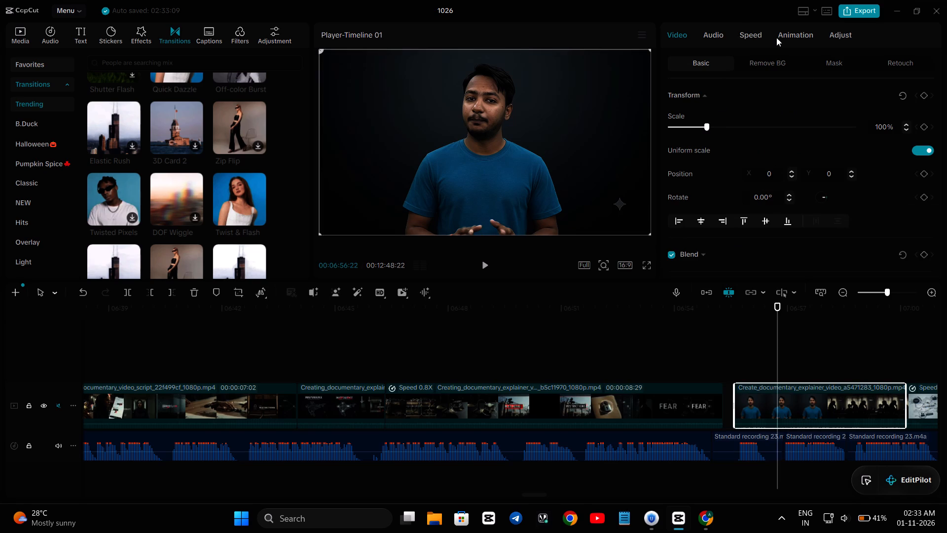
left_click(779, 38)
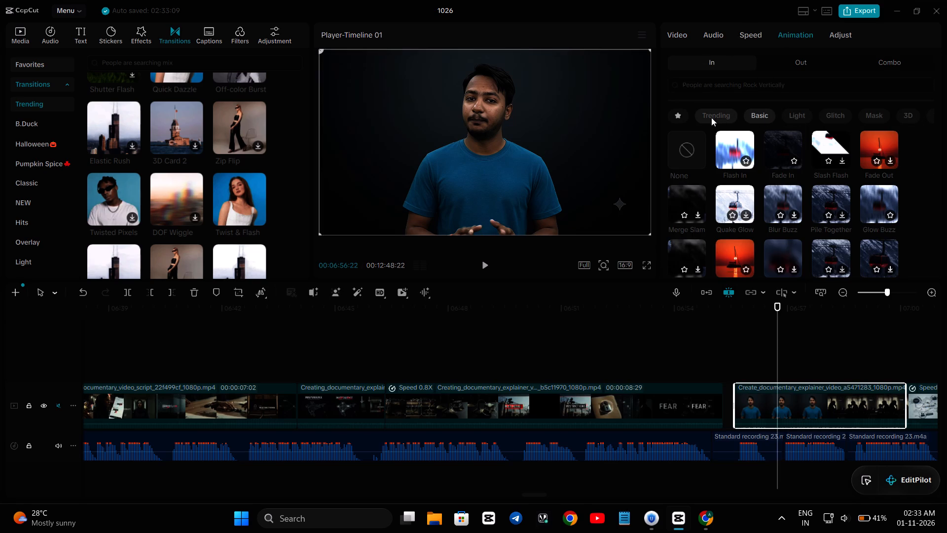
left_click(675, 117)
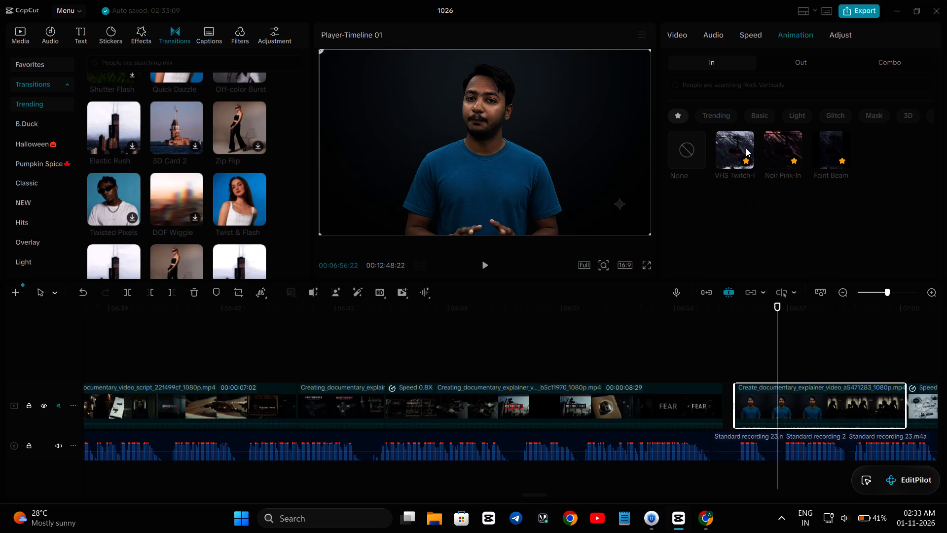
left_click(777, 152)
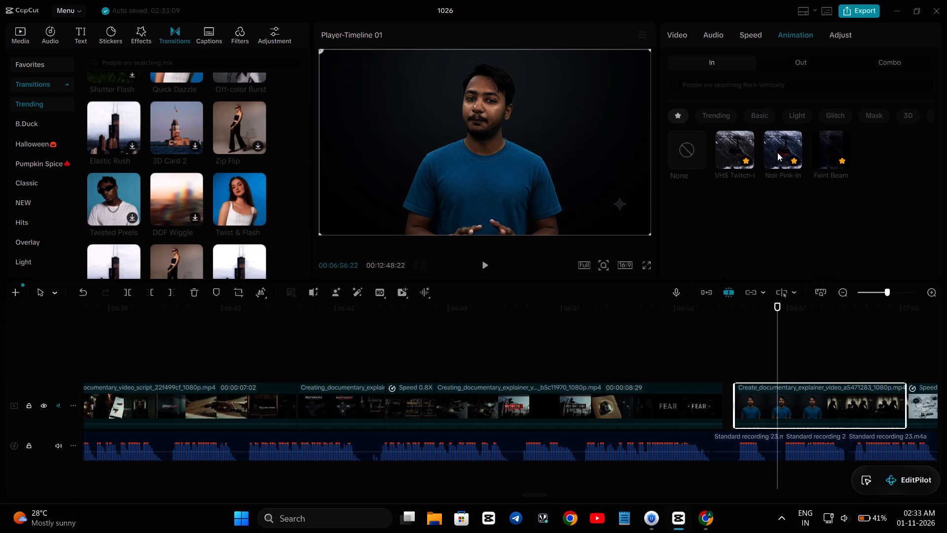
left_click(777, 152)
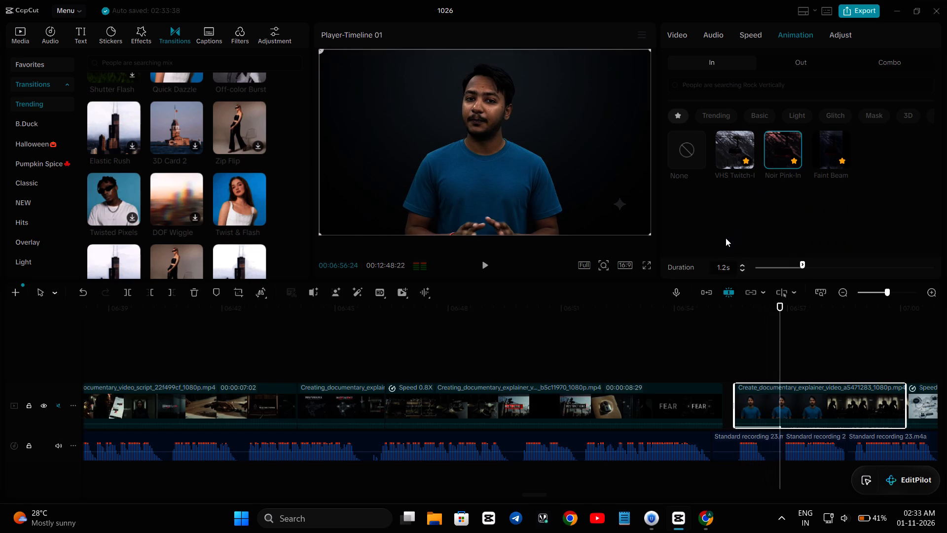
left_click(778, 265)
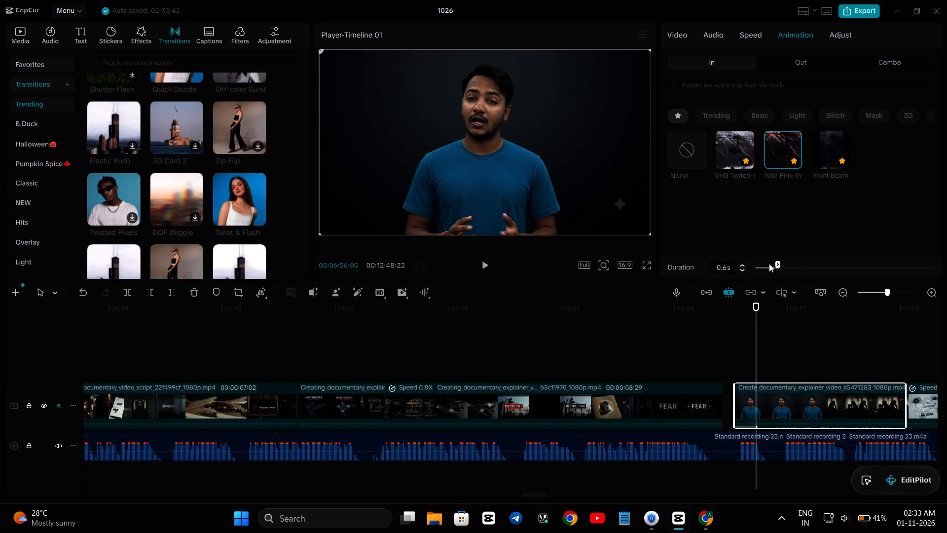
left_click(768, 267)
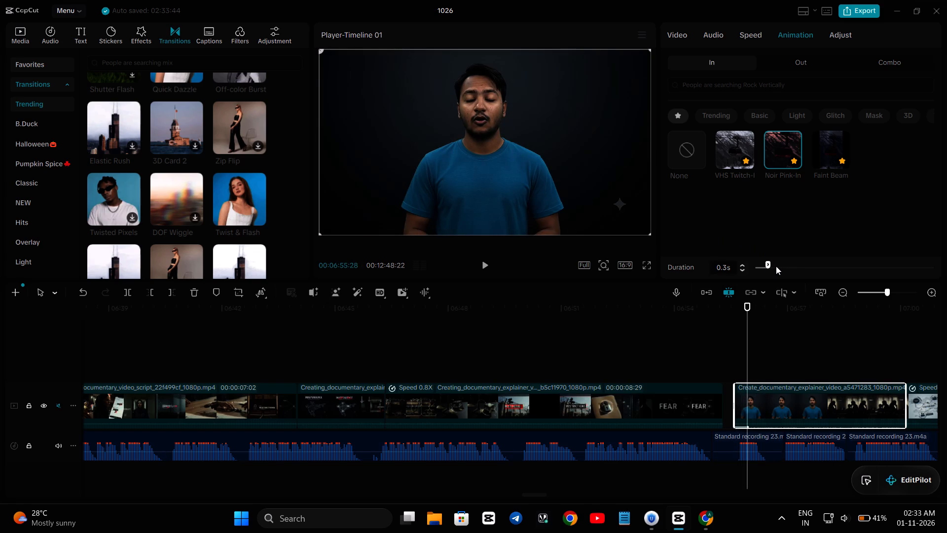
left_click(774, 266)
left_click(768, 266)
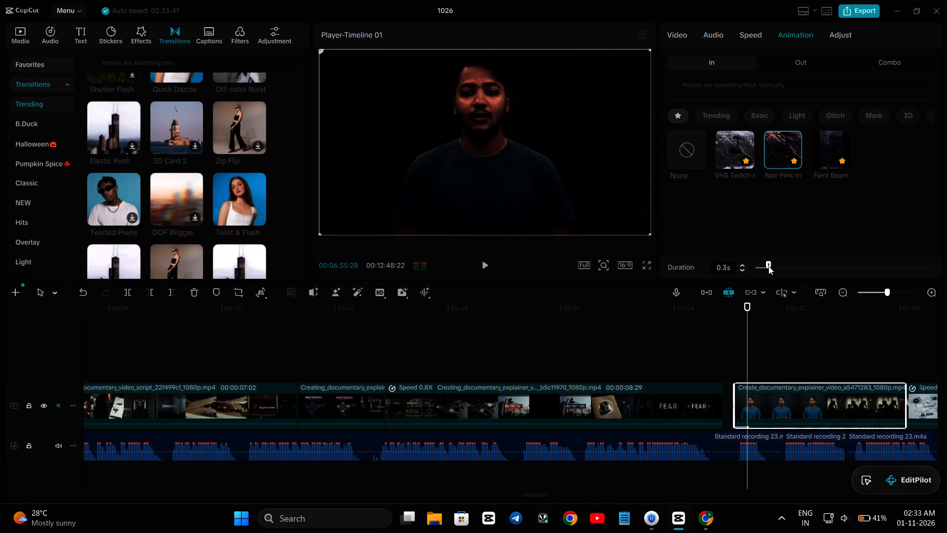
left_click(674, 345)
key("space")
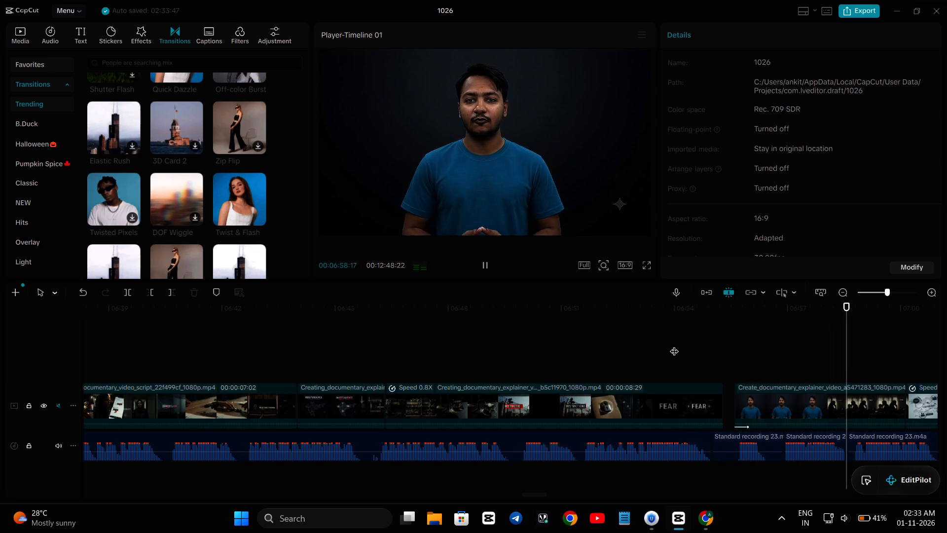
key("space")
left_click(654, 345)
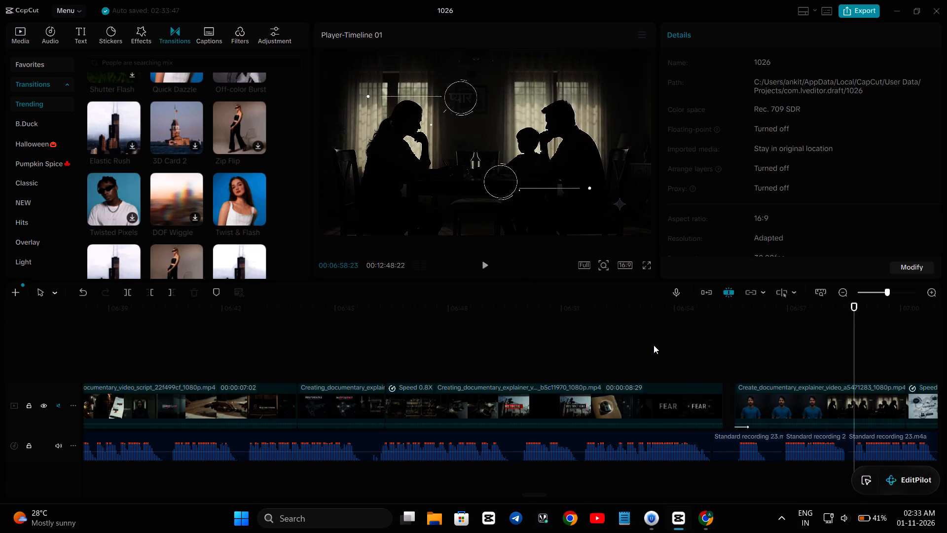
key("space")
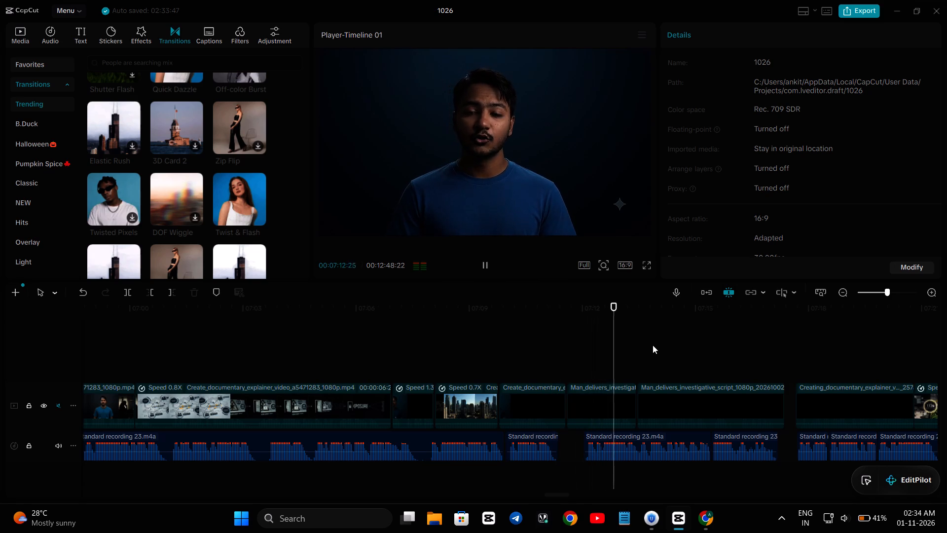
Trim off the end of the KEYWORD talking head clip from about 07:11:11, checking the cut against the voice recording.
left_click(516, 352)
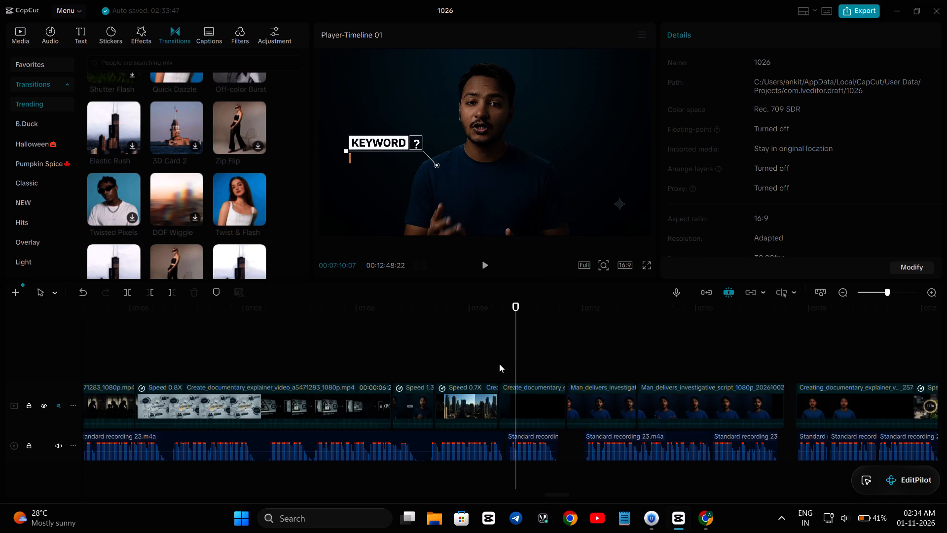
left_click(499, 364)
key("space")
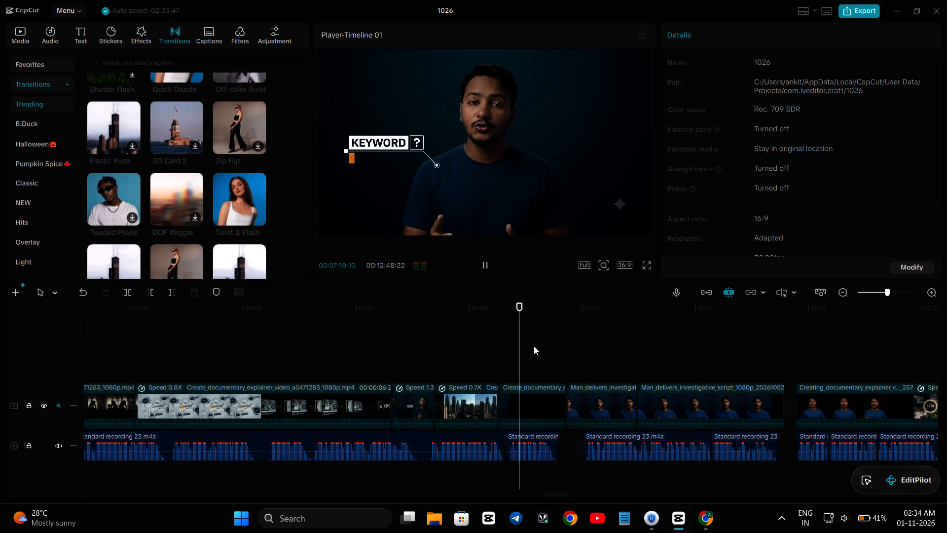
key("space")
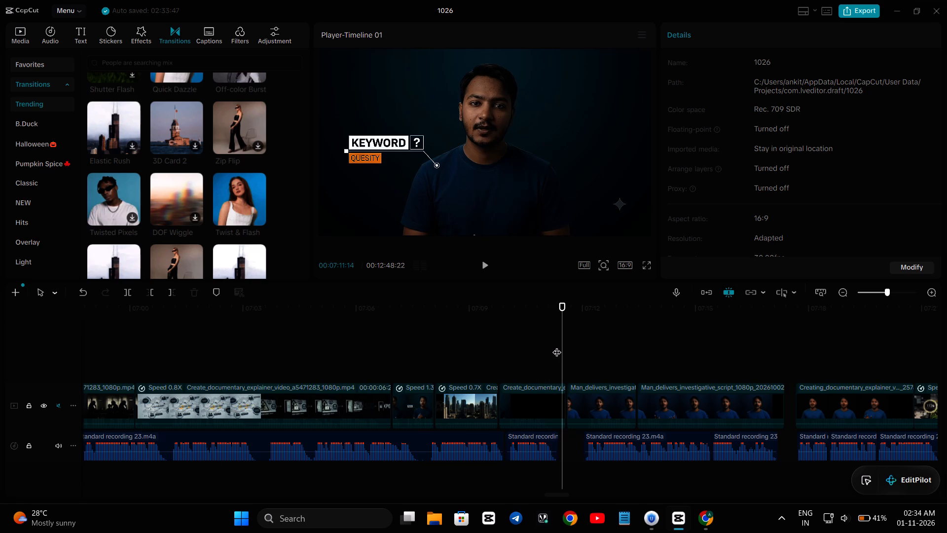
key("space")
key("space")
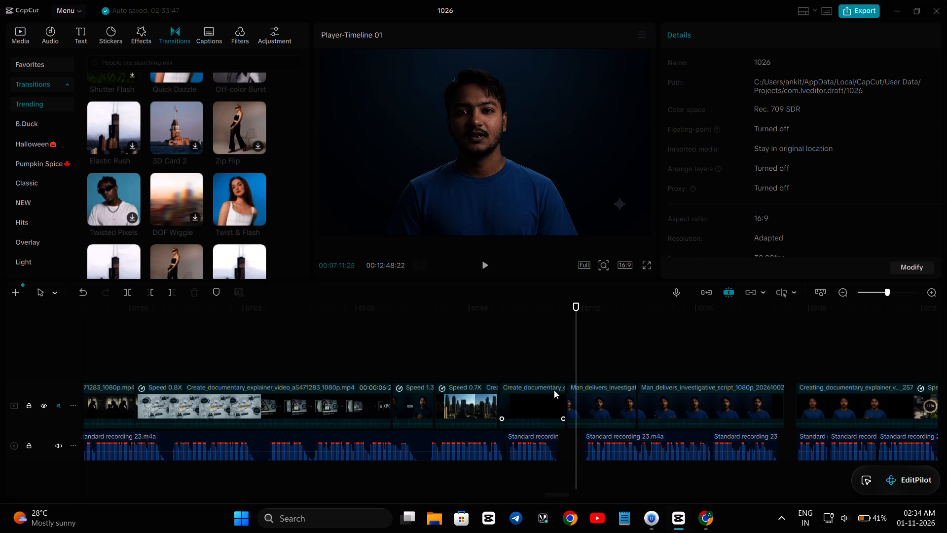
left_click(491, 347)
key("space")
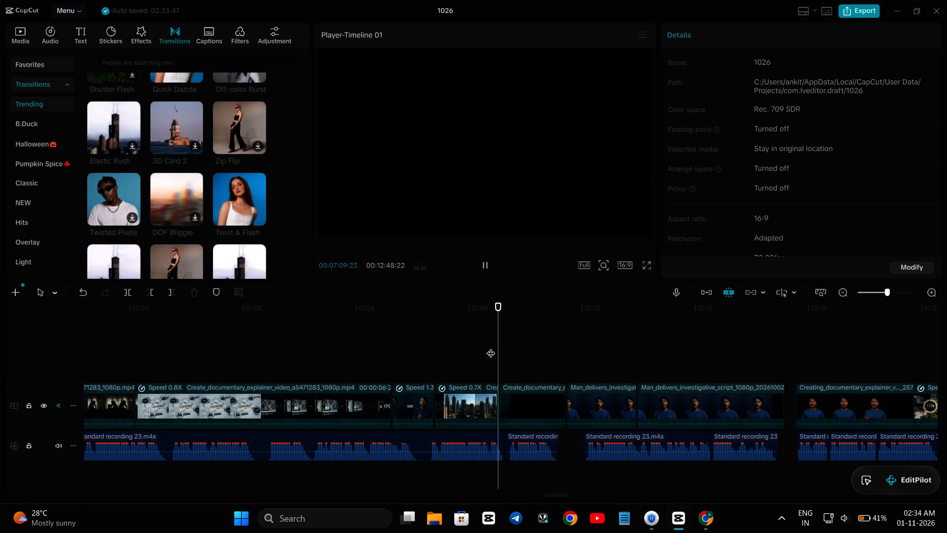
key("space")
key("space")
key("space")
key("space")
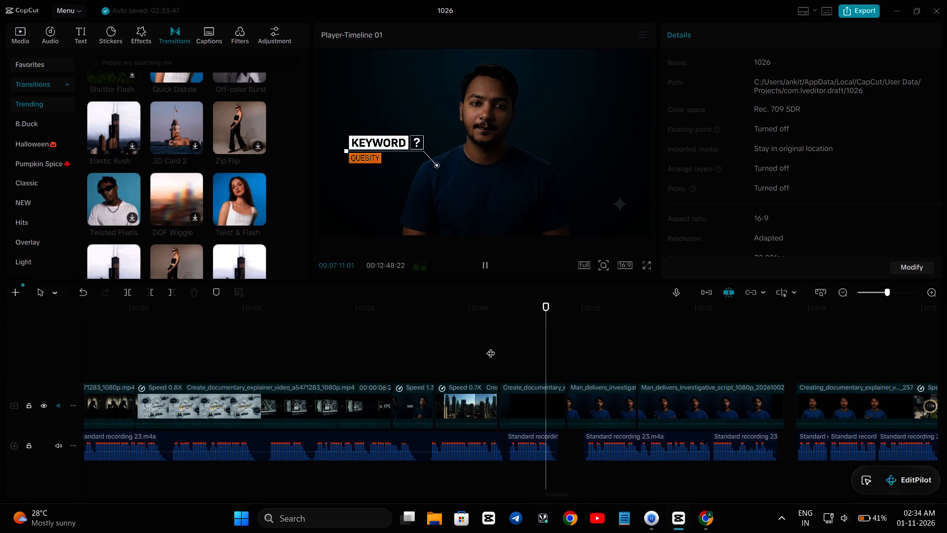
key("space")
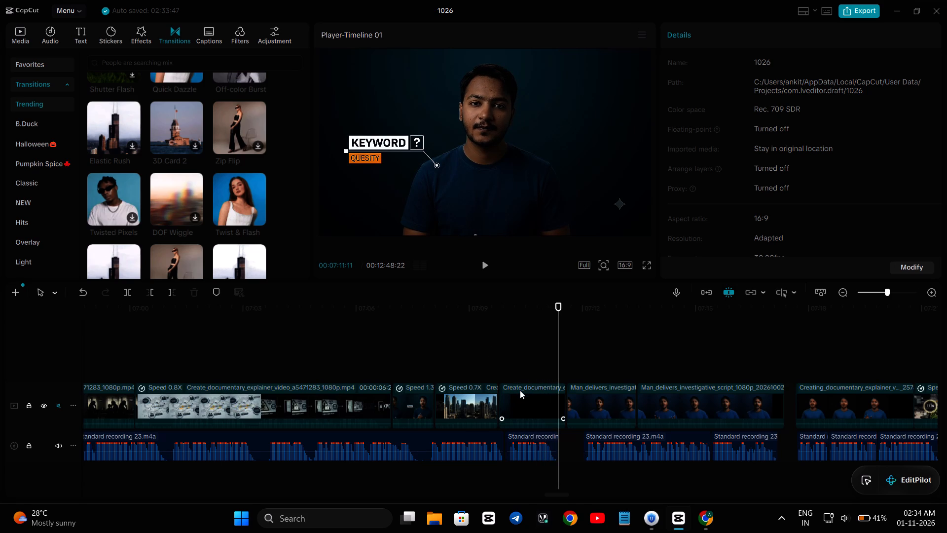
left_click(520, 390)
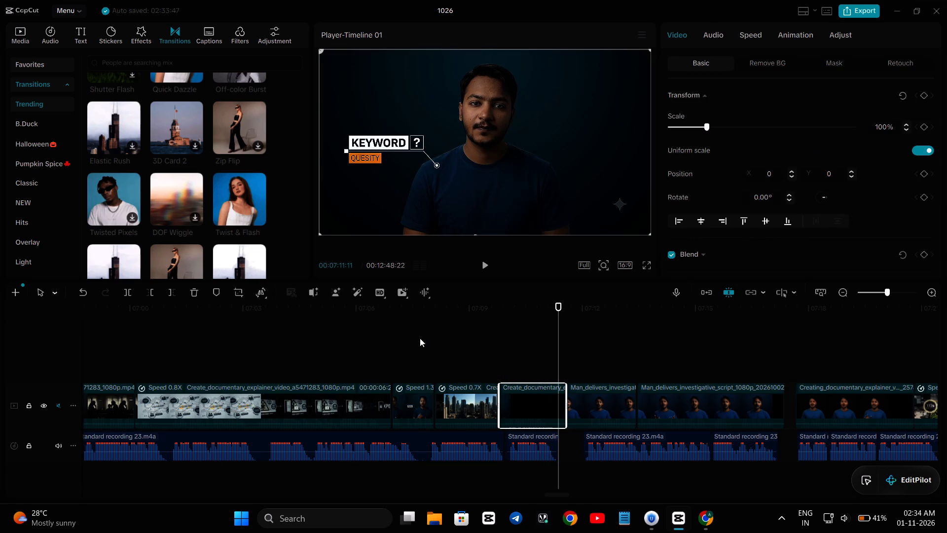
left_click(174, 295)
key("space")
key("space")
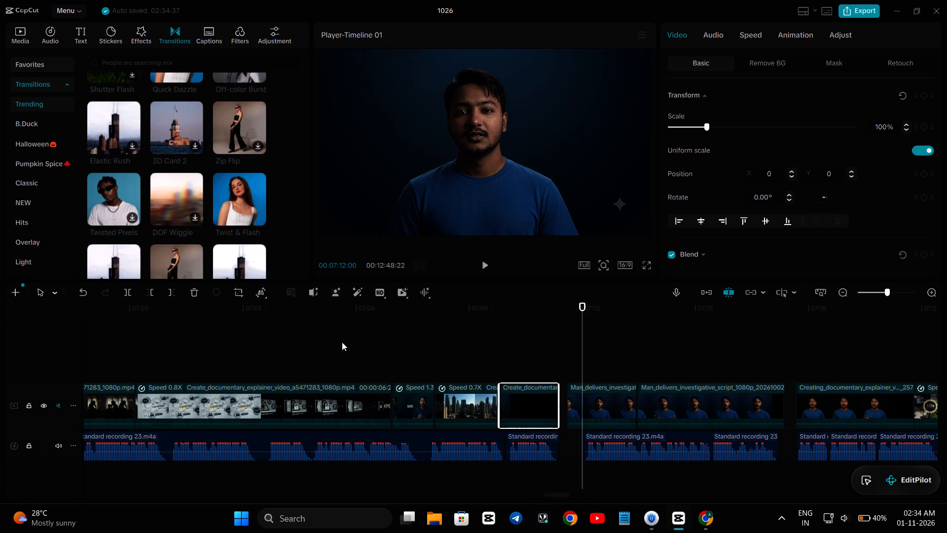
left_click(362, 356)
key("space")
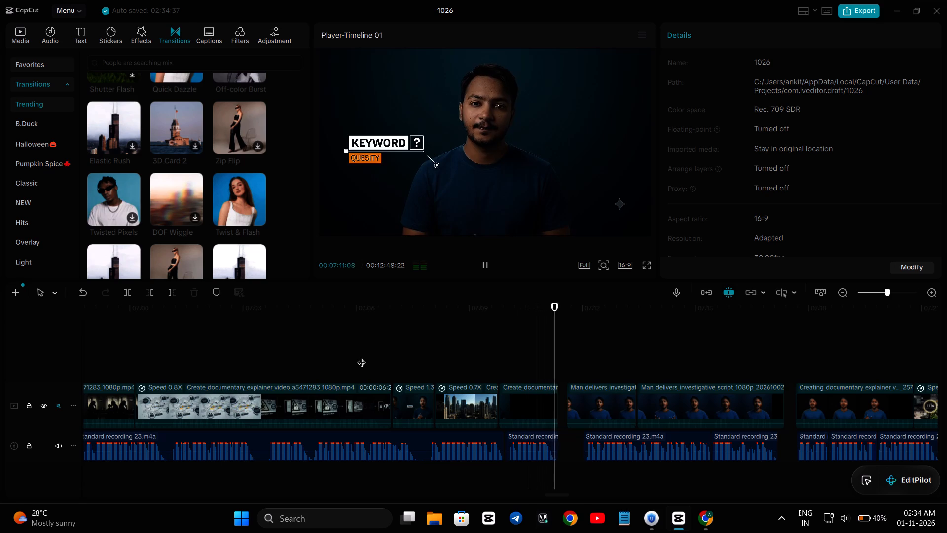
key("space")
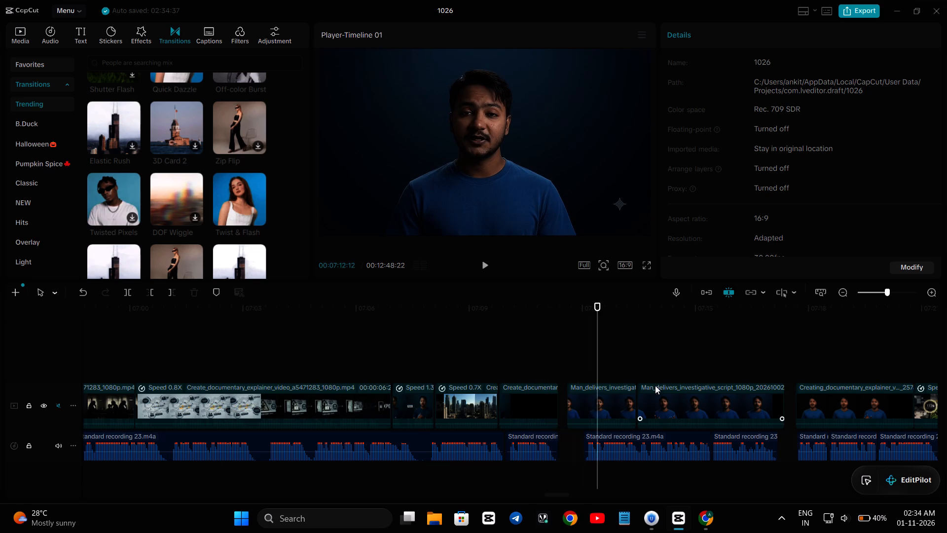
Add the VHS Twitch entrance animation to the talking head clip starting at about 07:11 and replay that section.
left_click(590, 403)
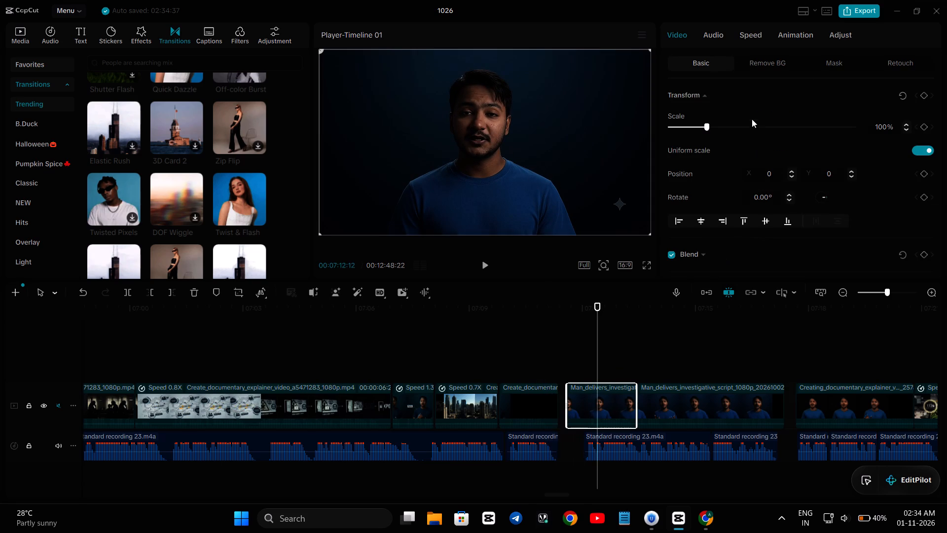
left_click(792, 34)
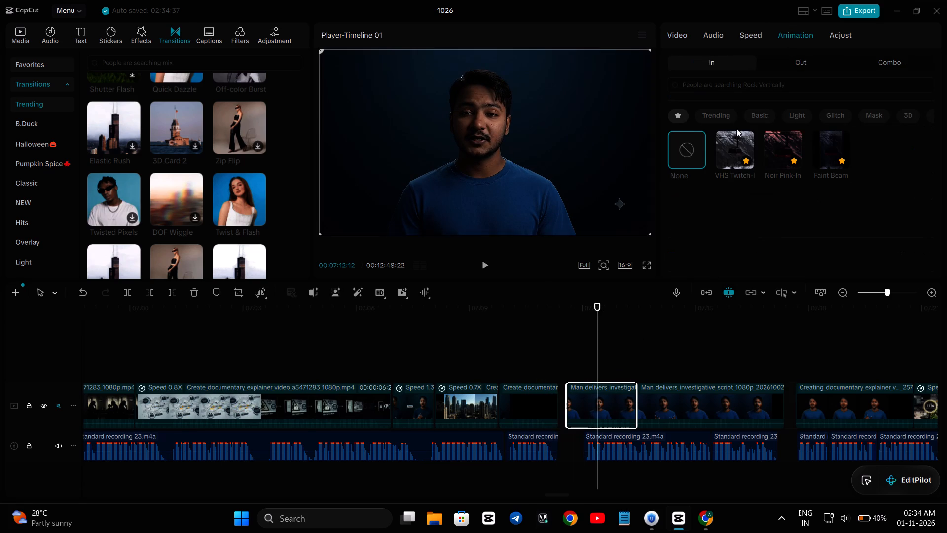
left_click(732, 140)
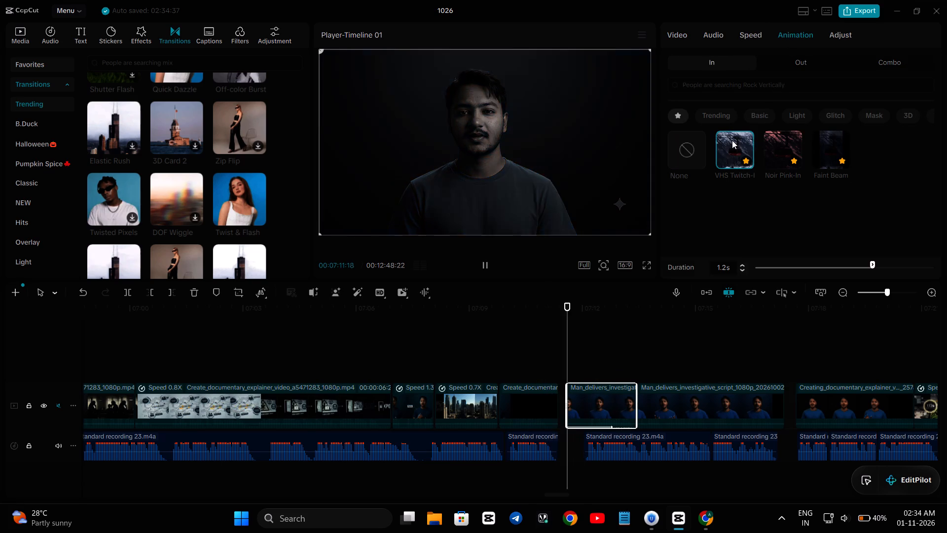
left_click(483, 350)
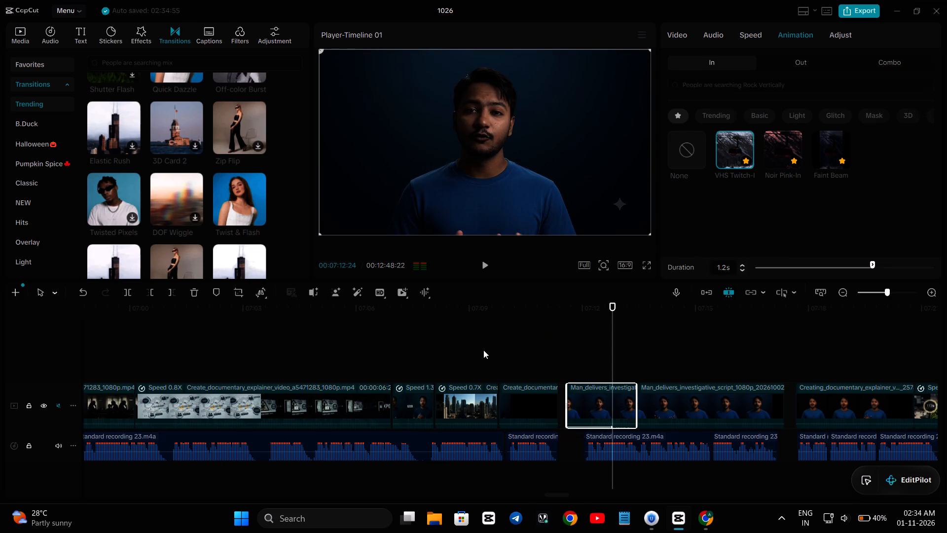
key("space")
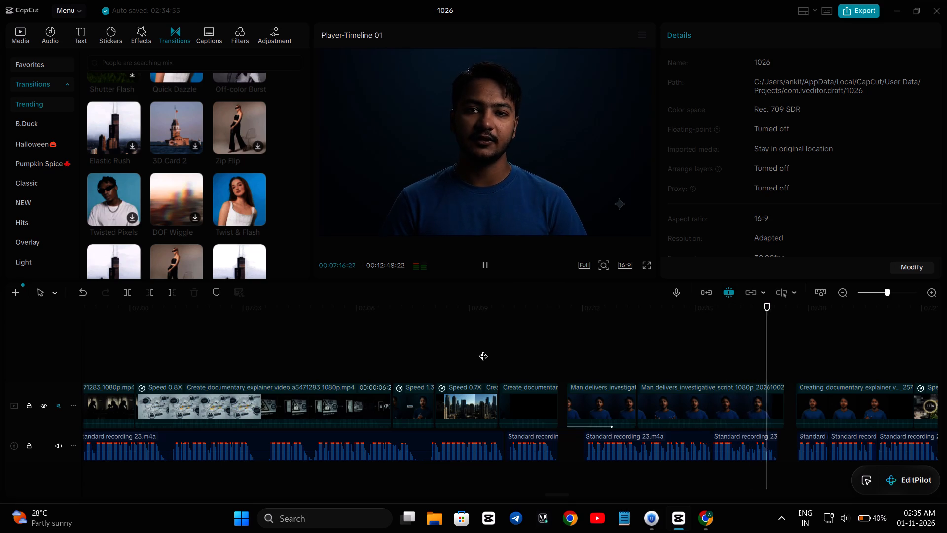
left_click(483, 350)
key("space")
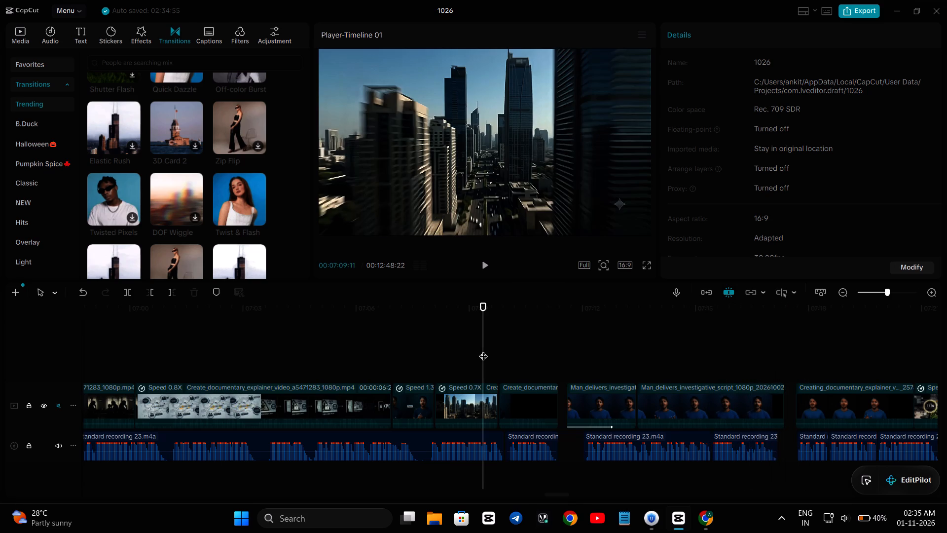
key("space")
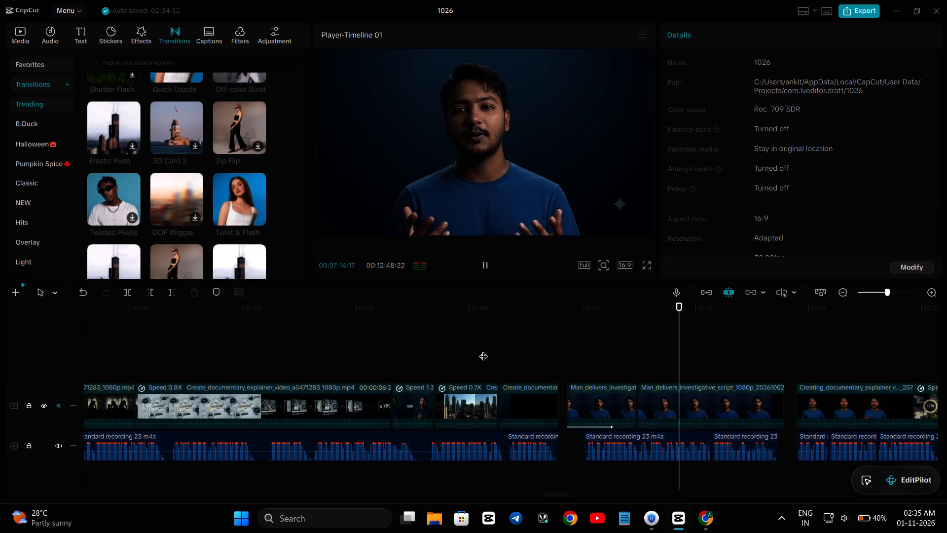
key("space")
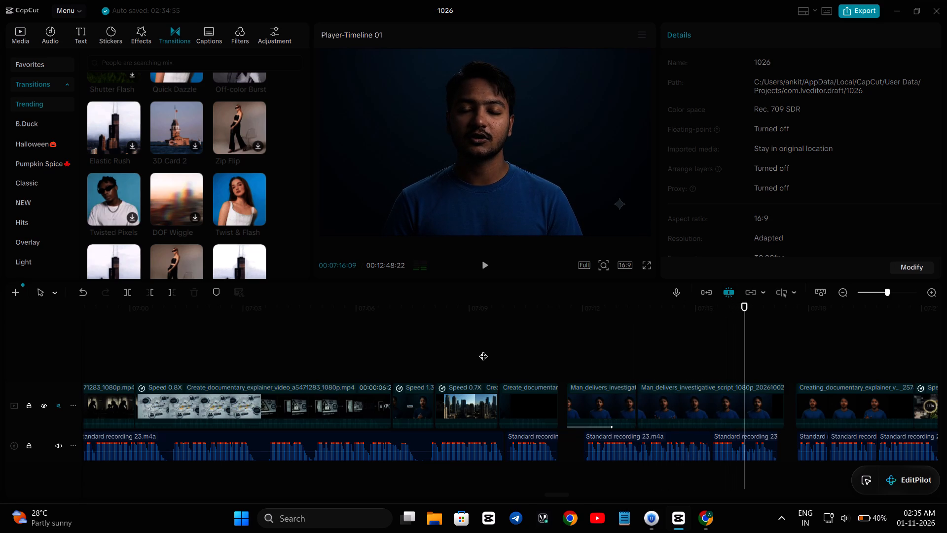
Replay the timeline from about 07:16 to 07:19, checking how the talking head clip after the gap starts against the voice recording.
key("space")
key("space")
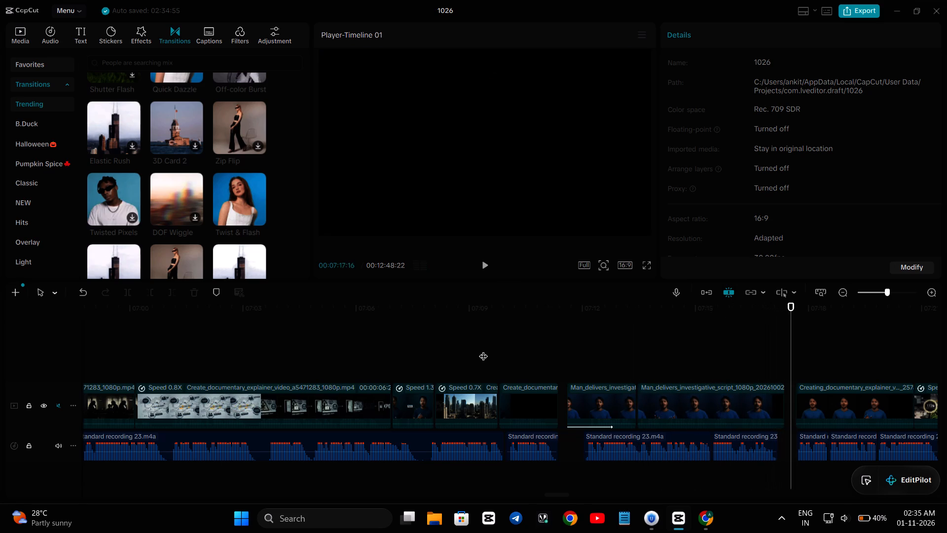
key("space")
key("space")
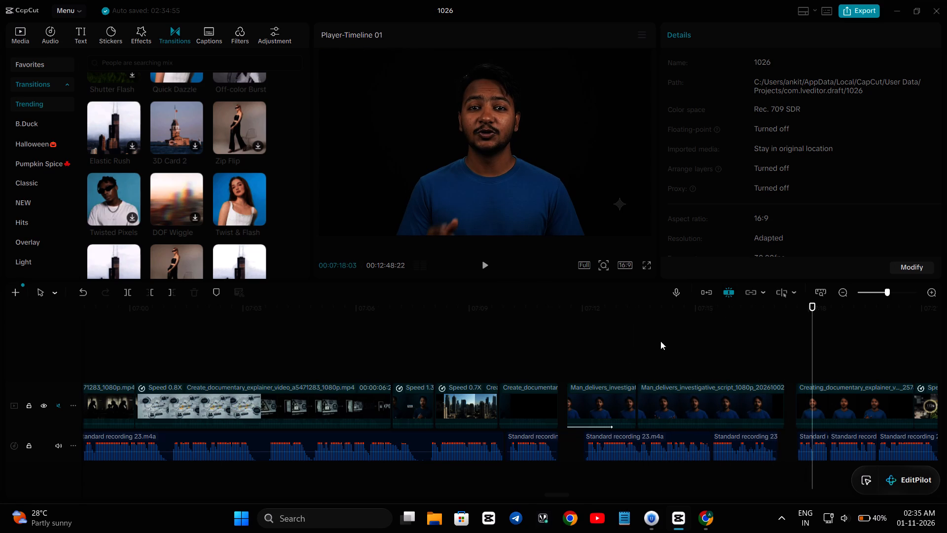
left_click(736, 348)
key("space")
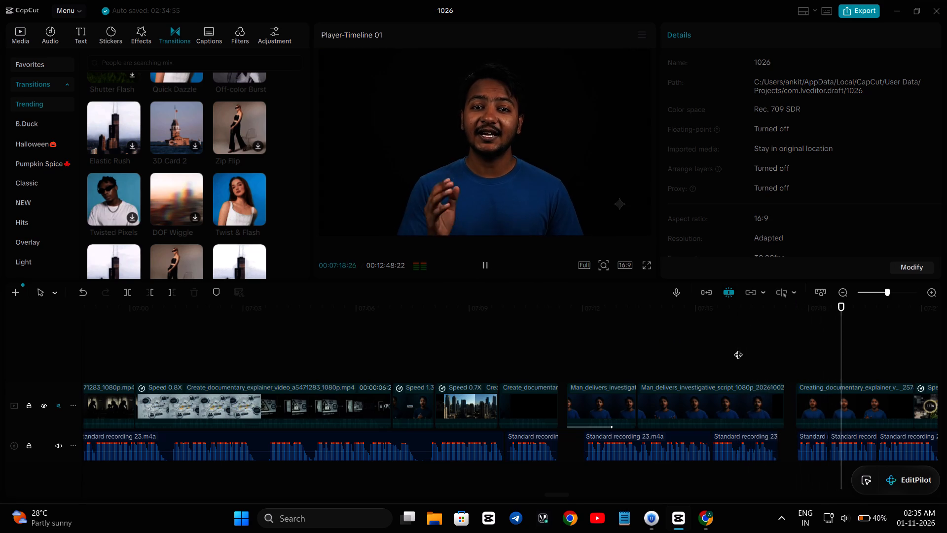
key("space")
scroll(745, 351, "left", 1)
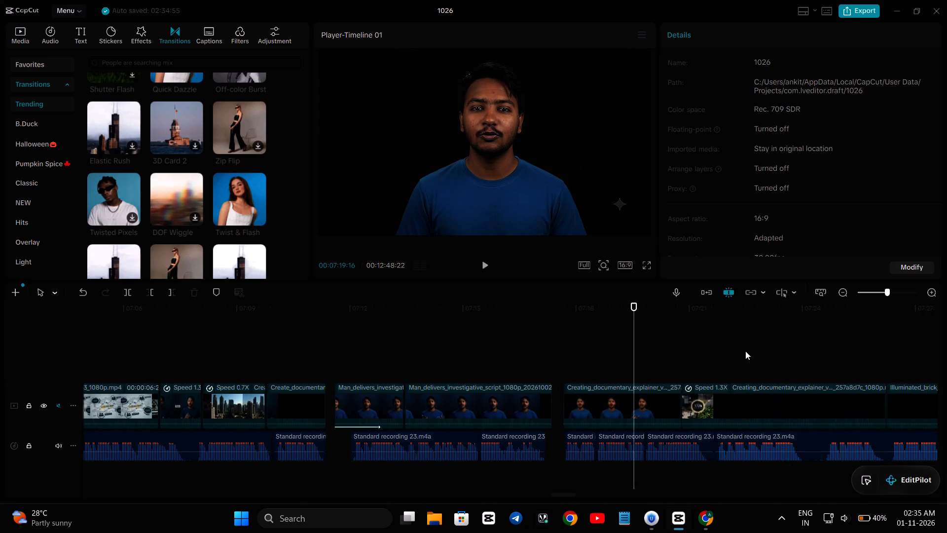
scroll(745, 351, "left", 1)
left_click(455, 353)
key("space")
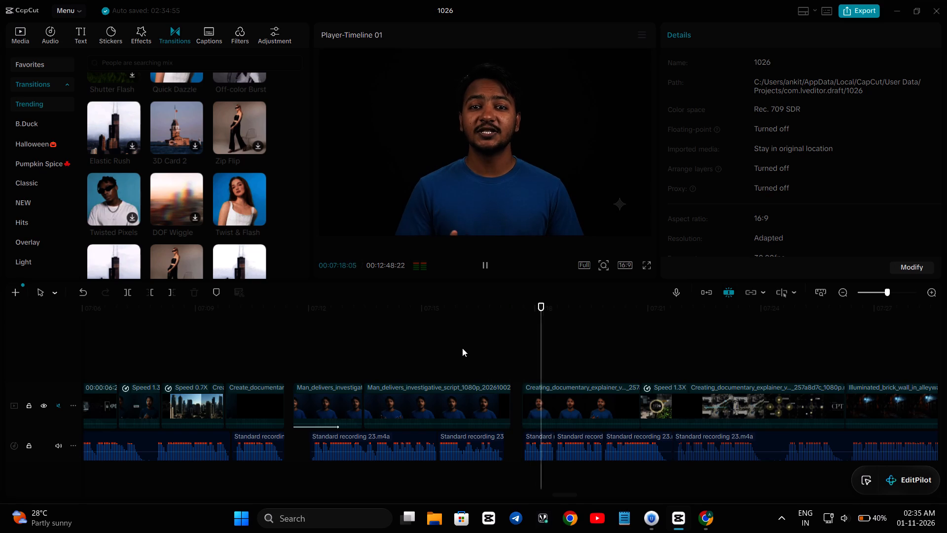
key("space")
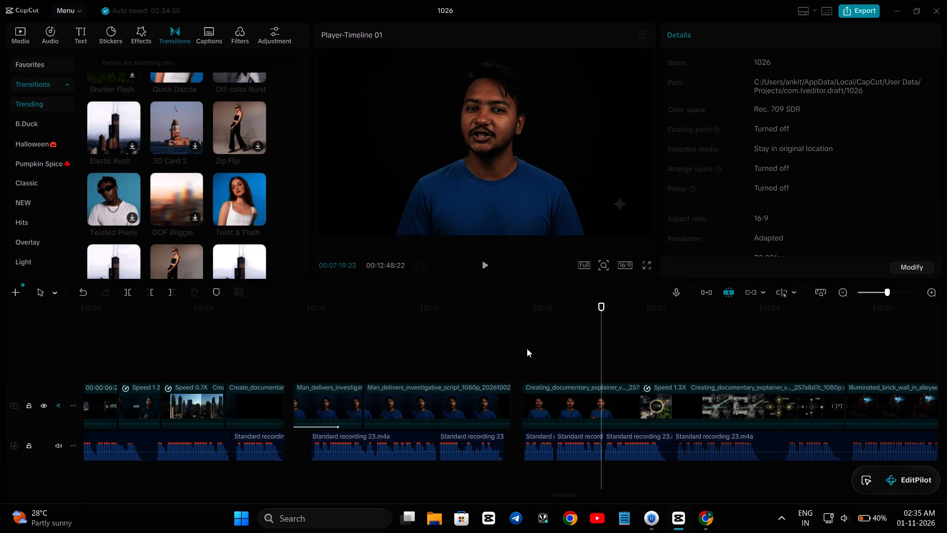
left_click(537, 390)
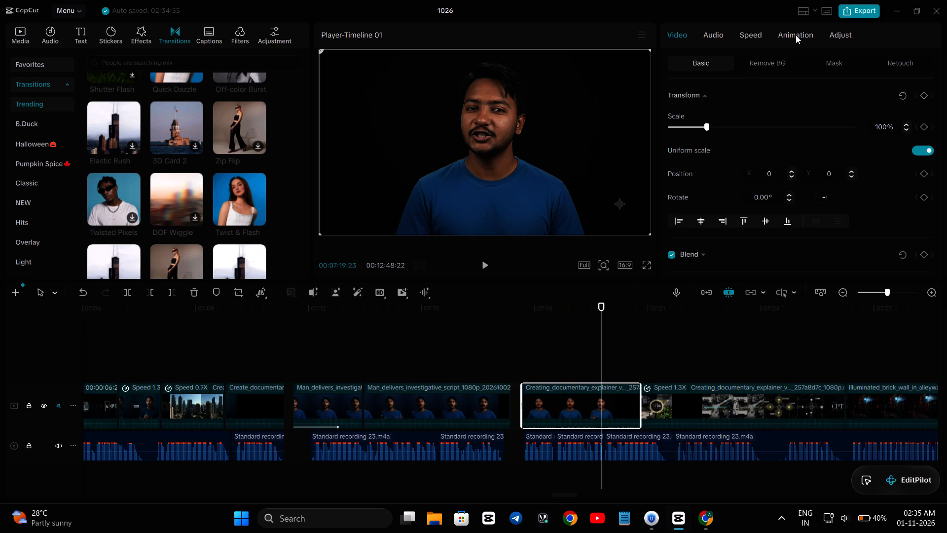
left_click(448, 363)
key("space")
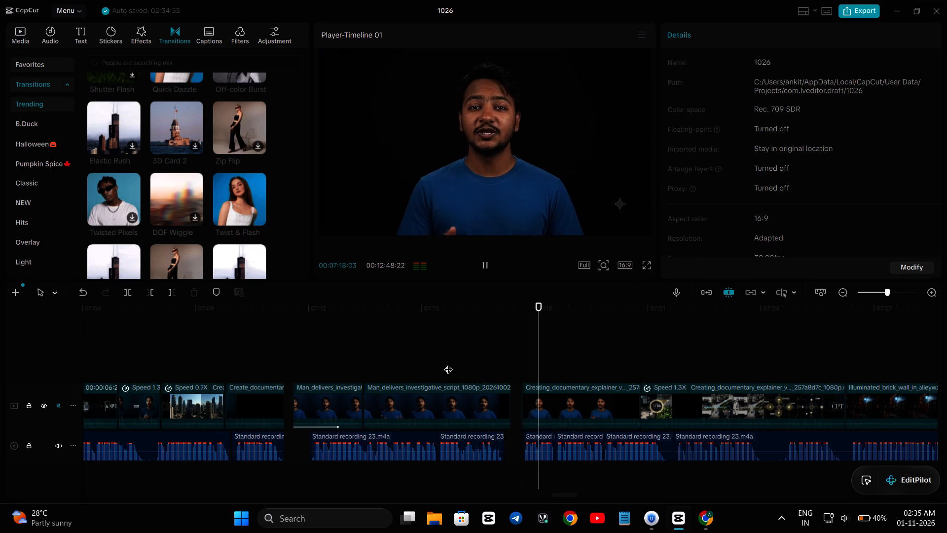
key("space")
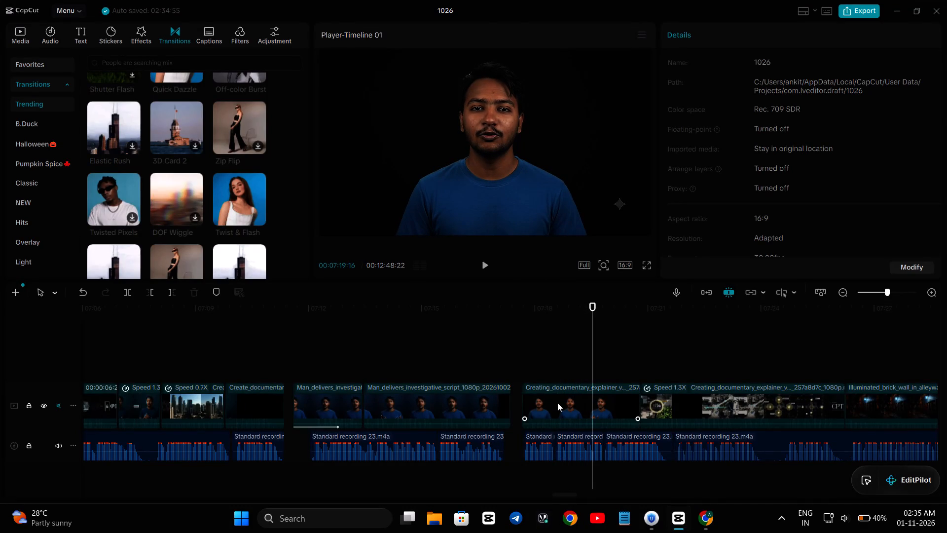
Add the Faint Beam entrance animation to the talking head clip starting at about 07:17, trying Noir Pink-In first, and replay that section.
left_click(557, 403)
left_click(780, 38)
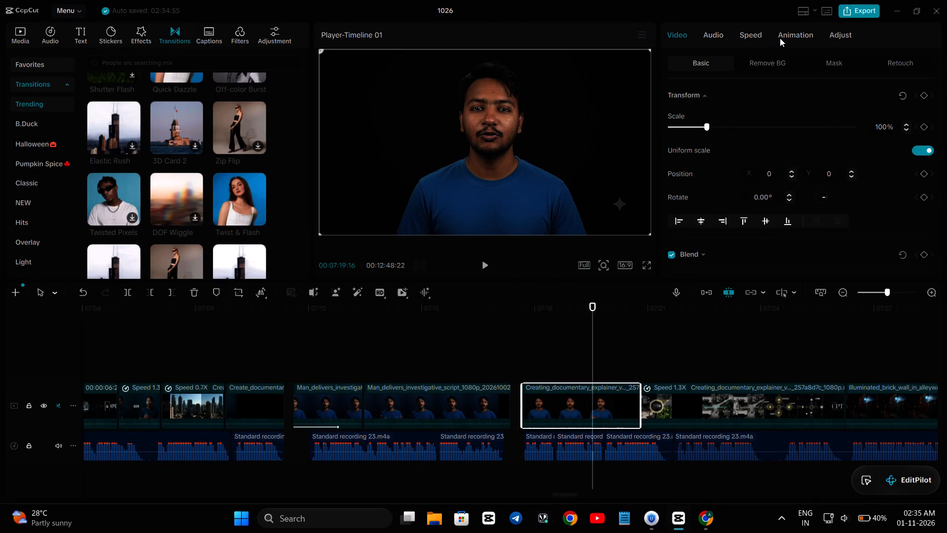
left_click(765, 142)
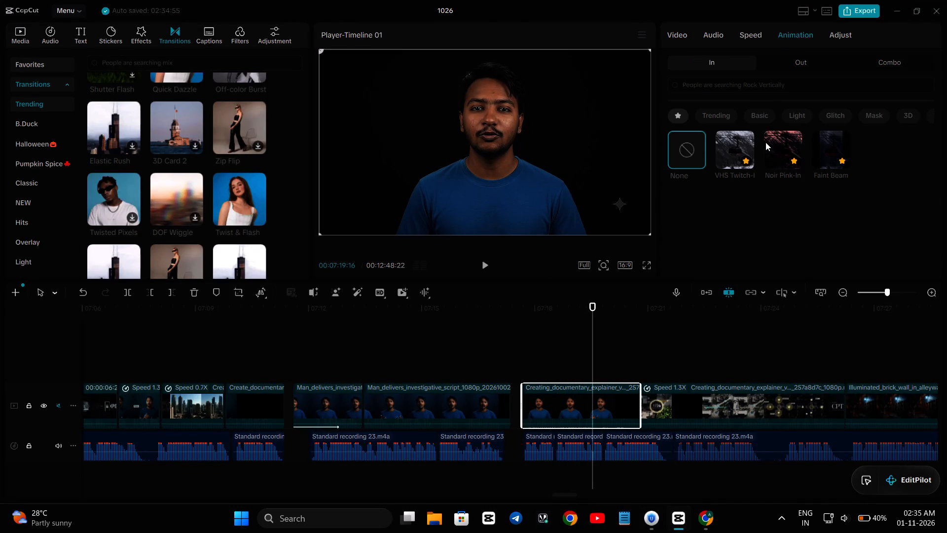
left_click(773, 144)
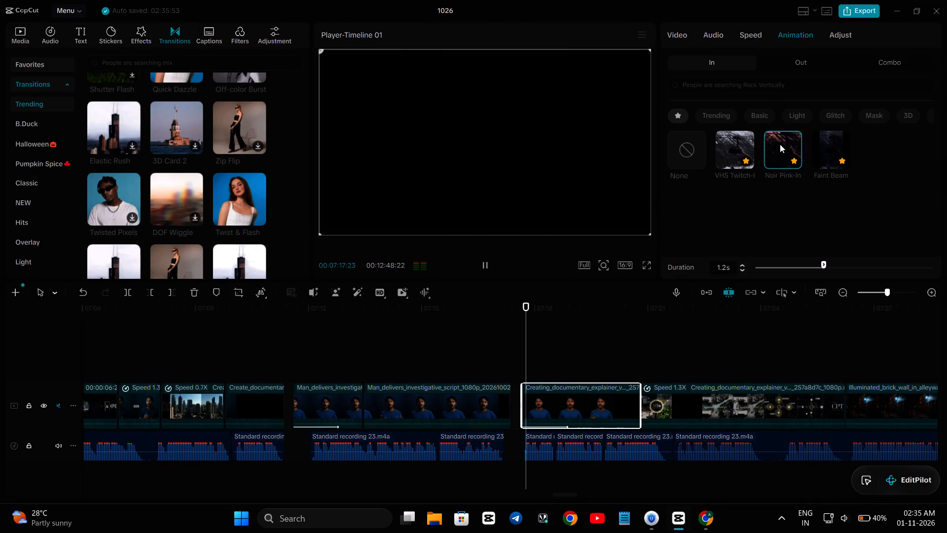
left_click(822, 146)
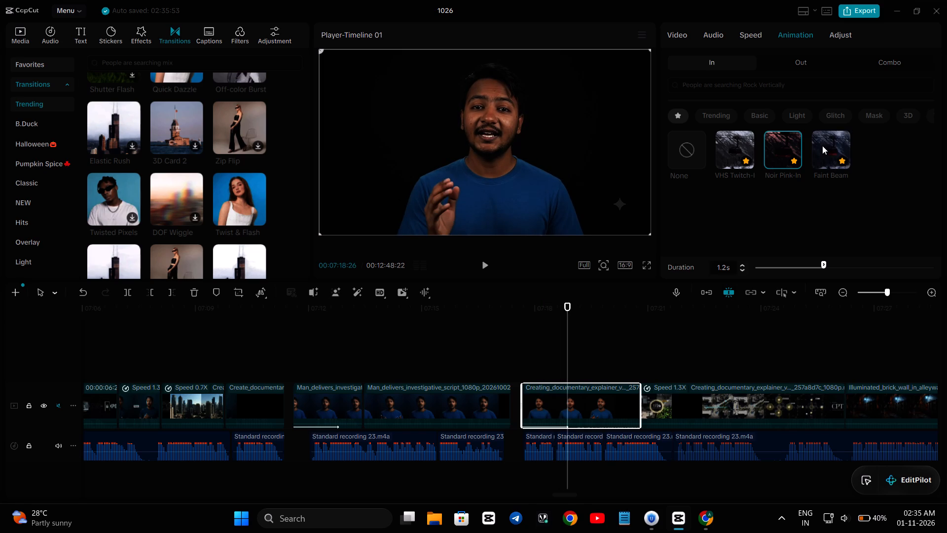
left_click(828, 147)
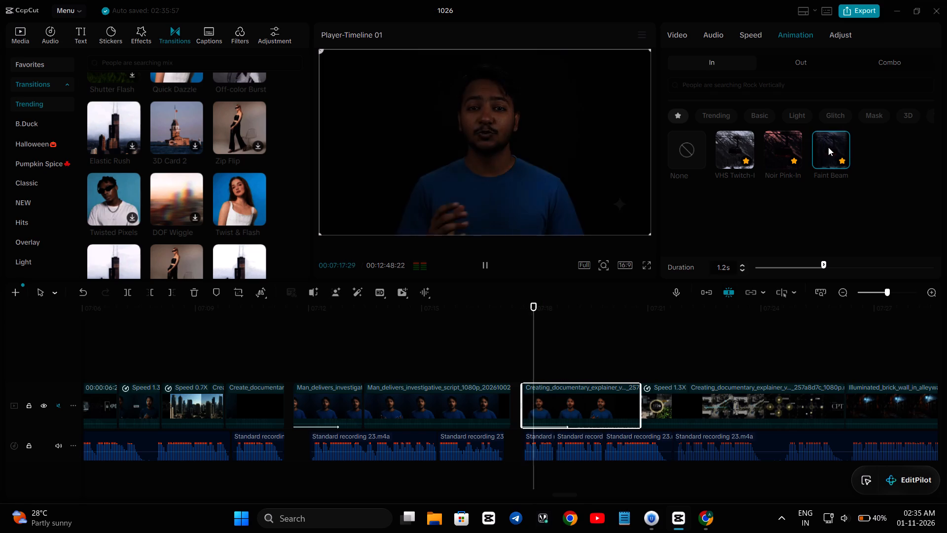
left_click(464, 363)
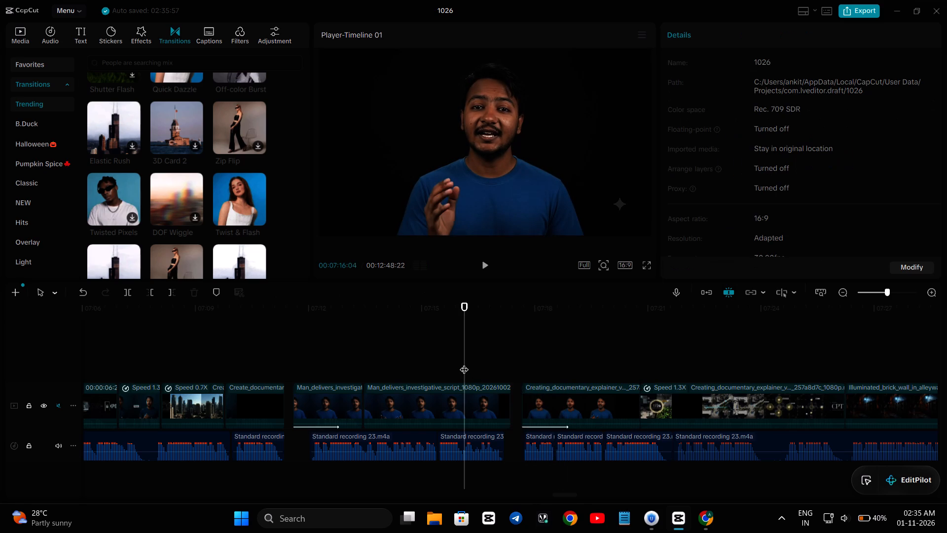
key("space")
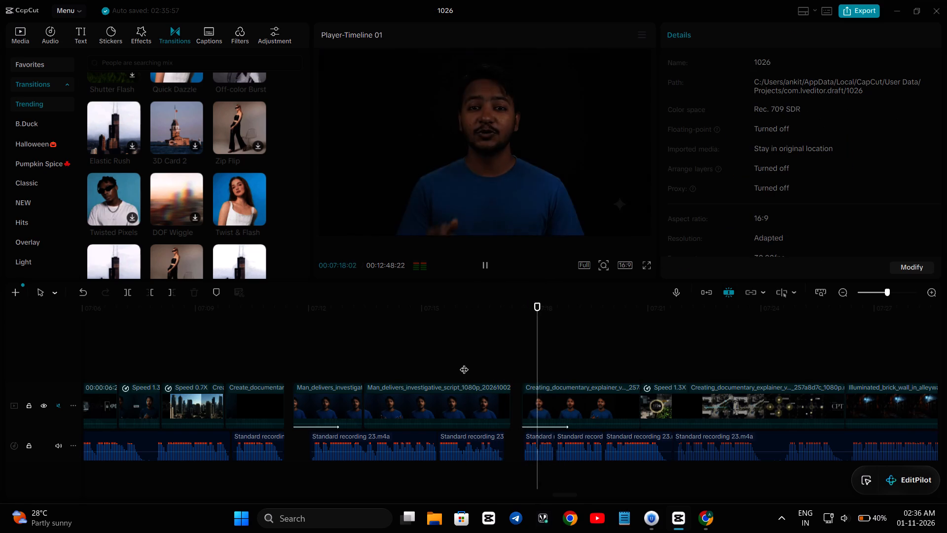
key("space")
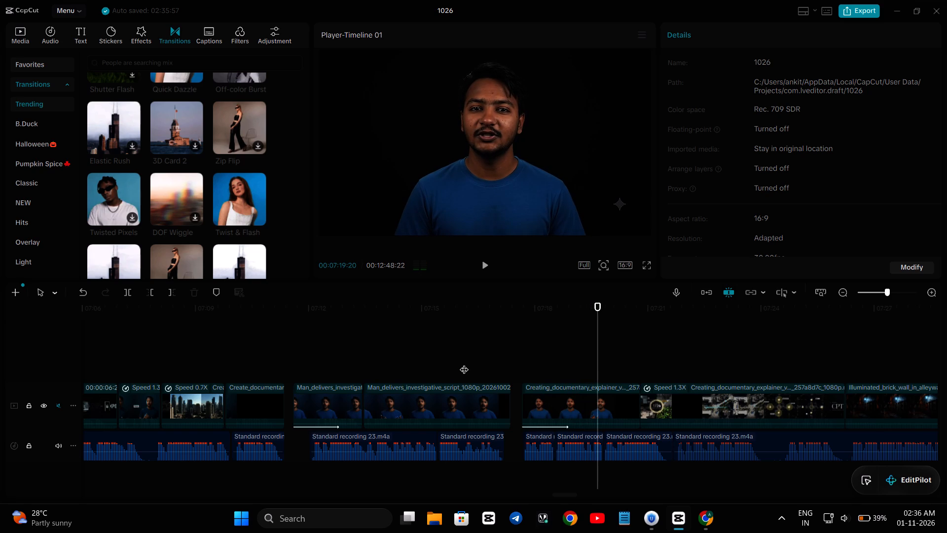
Play the timeline from about 07:16 to 07:42, checking the clips against the voice recording.
left_click(464, 363)
key("space")
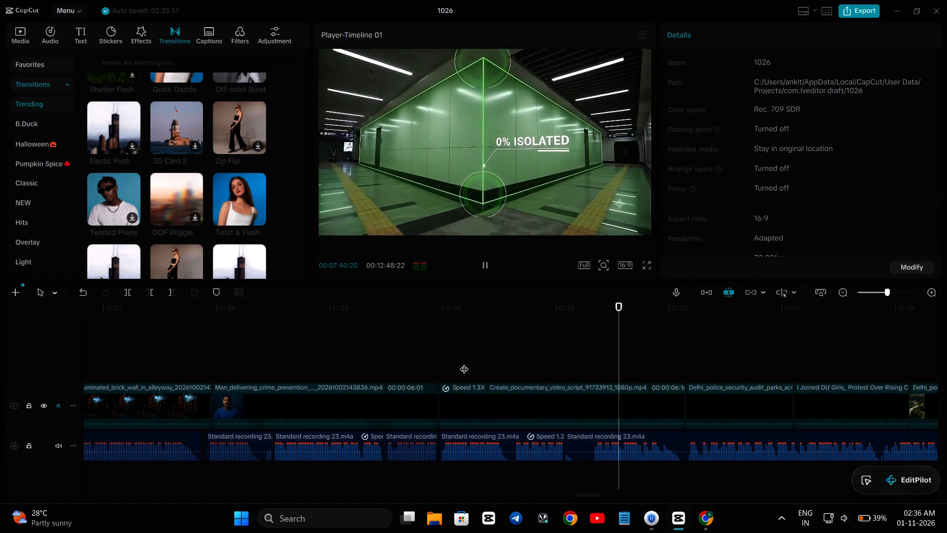
key("space")
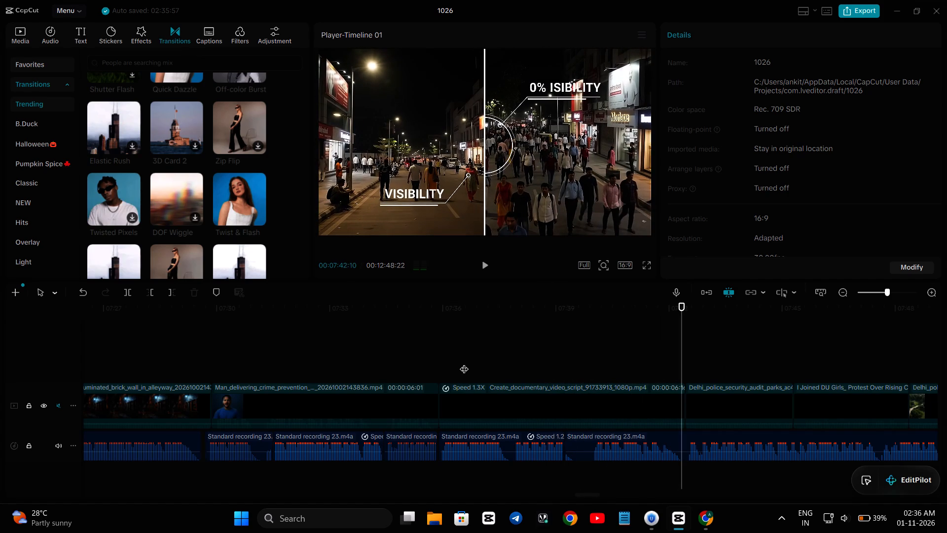
Replay the crowd and visibility documentary clip from several points between about 07:35 and 07:39, checking the voice recording segments that meet at about 07:39.
left_click(529, 330)
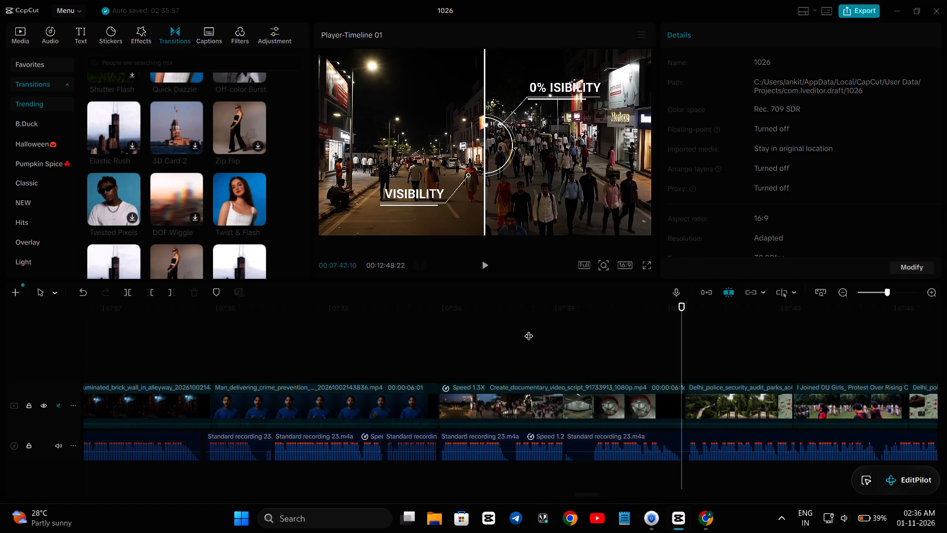
key("space")
key("space")
key("space")
key("space")
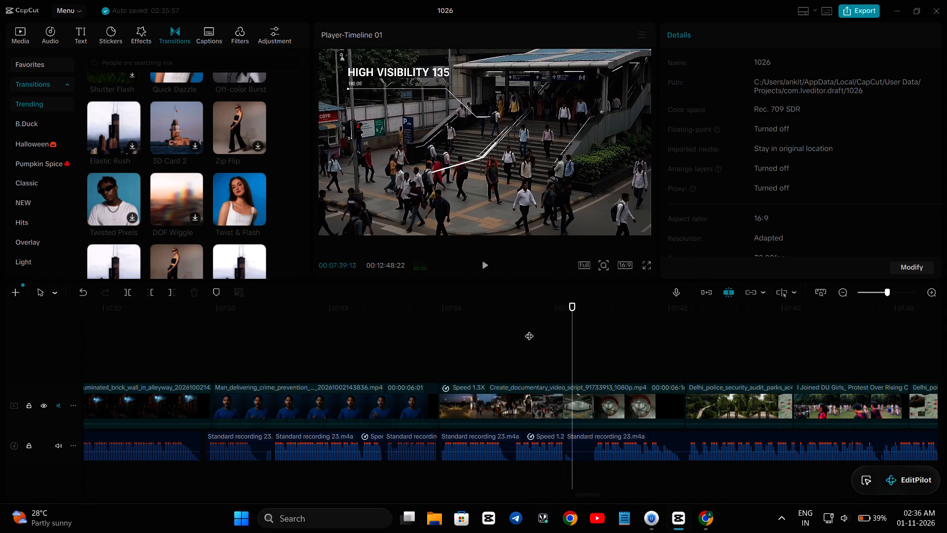
left_click(580, 444)
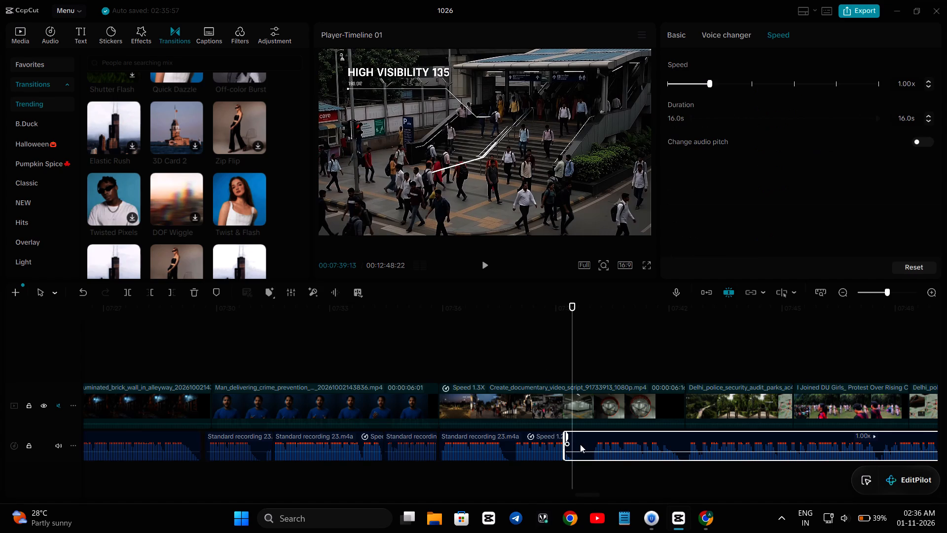
left_click(580, 444)
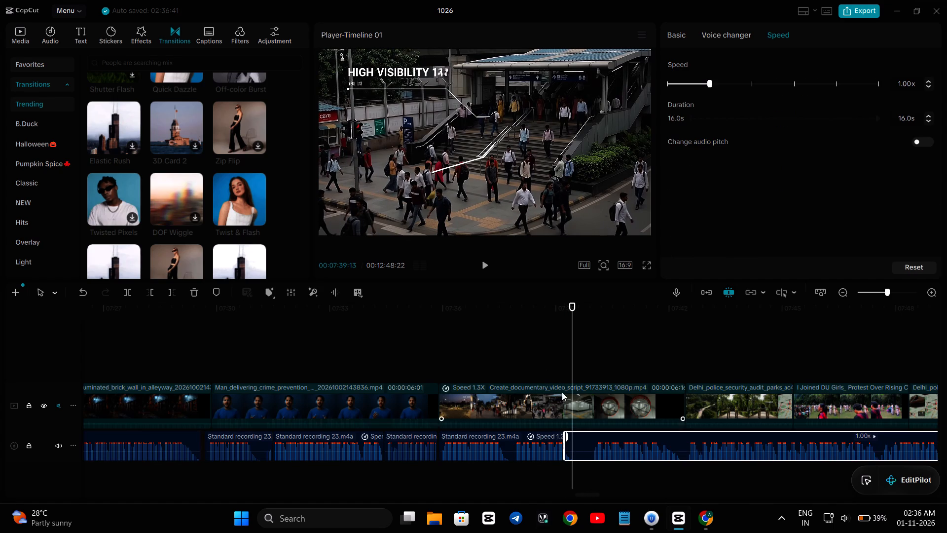
left_click(545, 358)
key("space")
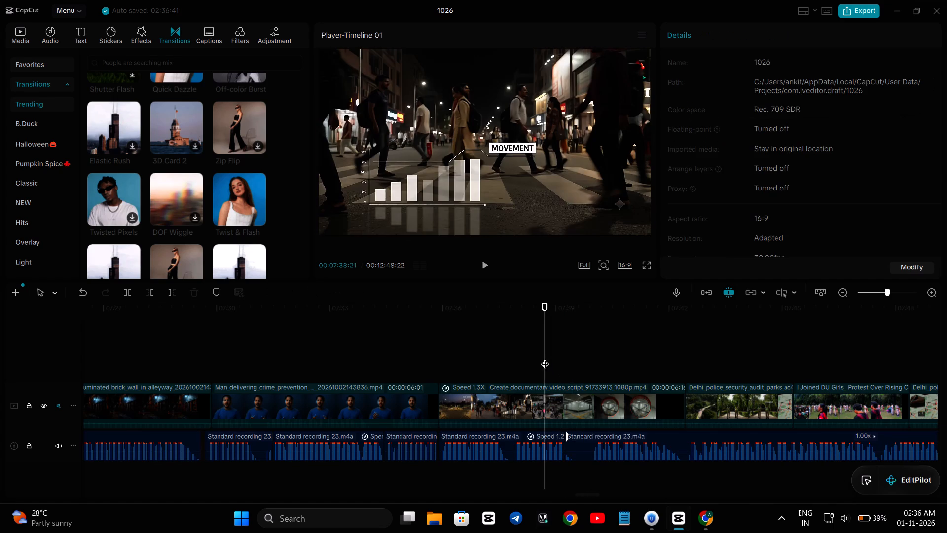
left_click(525, 351)
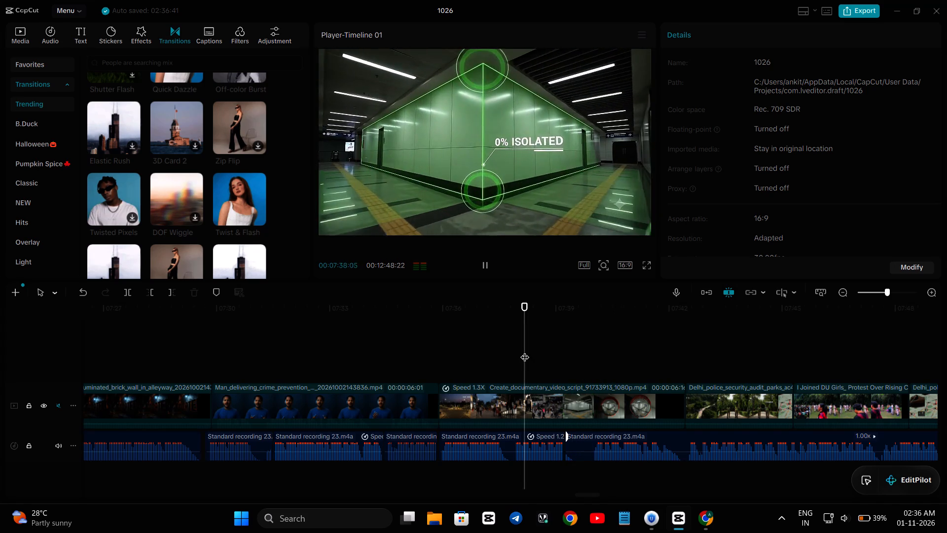
key("space")
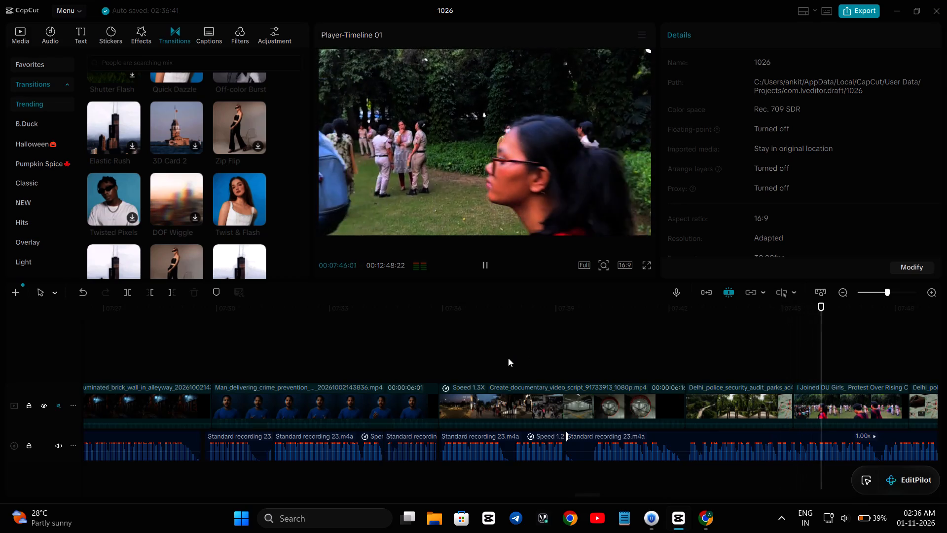
left_click(508, 358)
key("space")
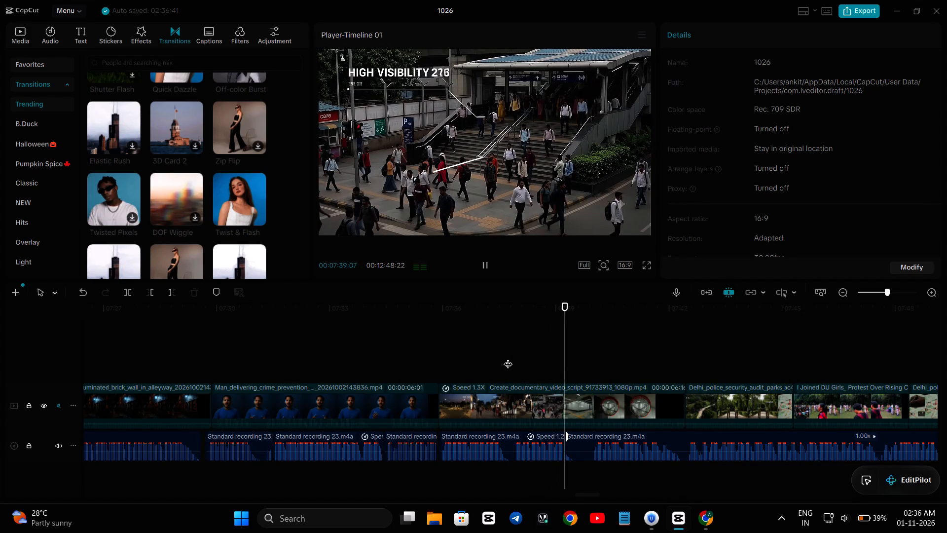
key("space")
left_click(514, 445)
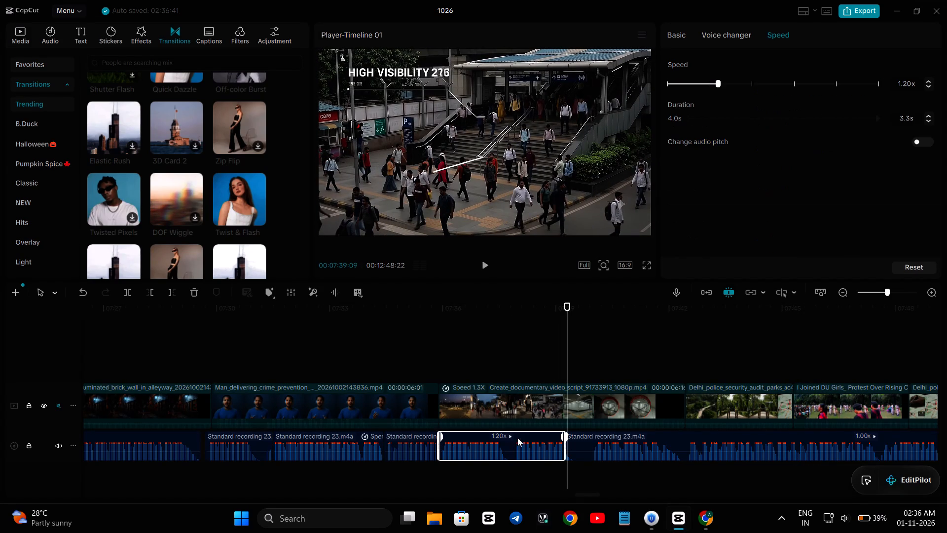
left_click(398, 363)
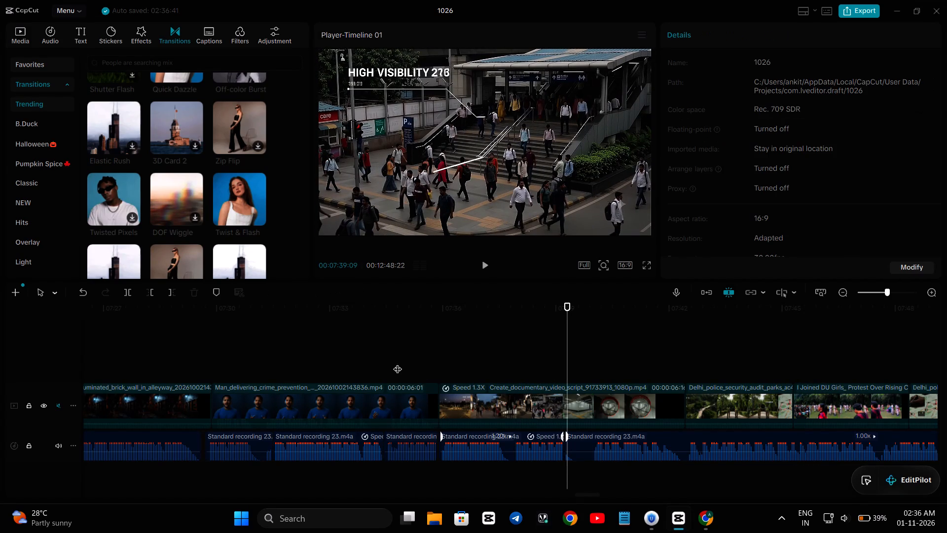
key("space")
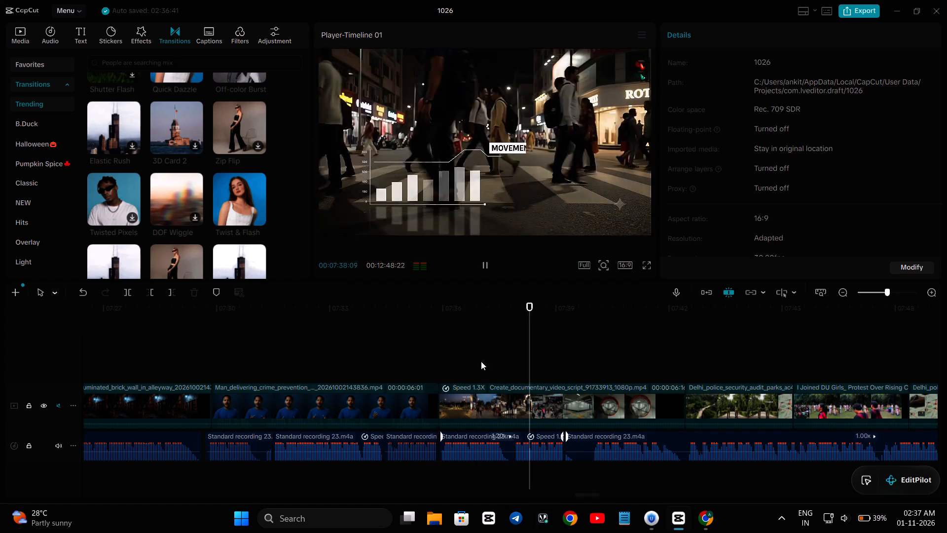
key("space")
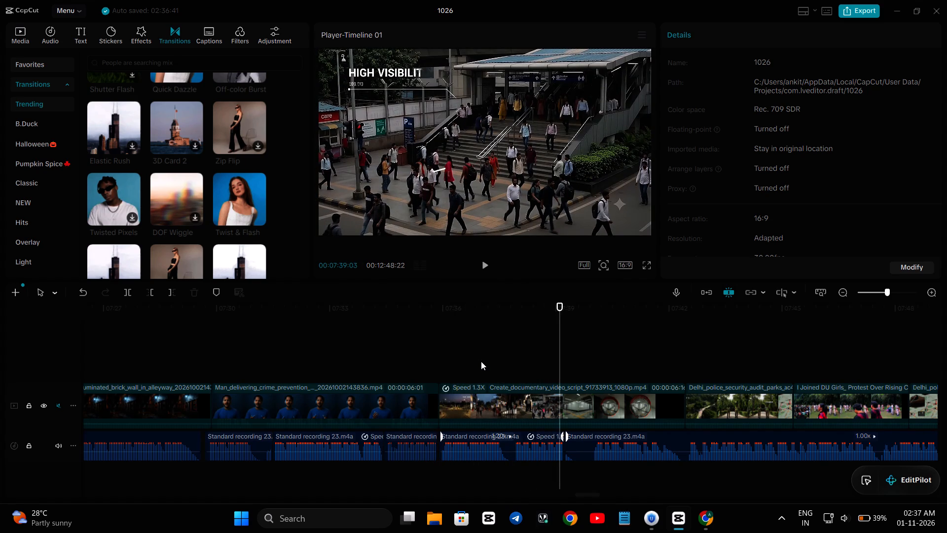
Play the timeline from about 07:39 to 07:51 and replay the crowd and visibility documentary clip up to about 07:42.
key("space")
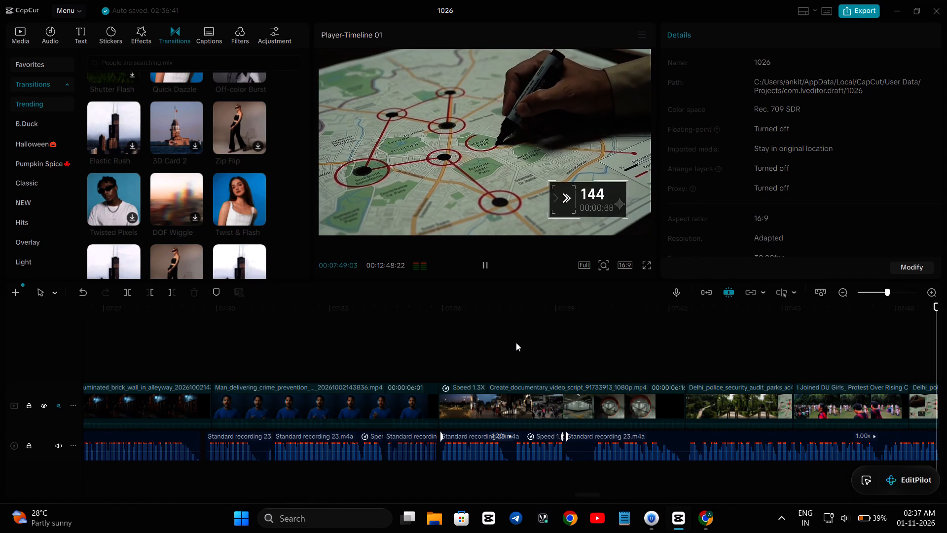
scroll(494, 336, "right", 2)
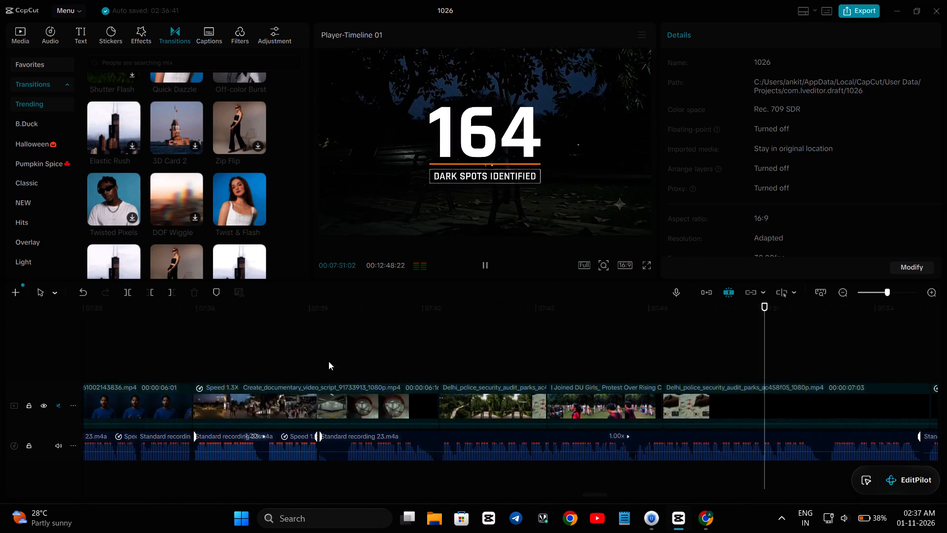
scroll(328, 361, "right", 2)
left_click(190, 361)
key("space")
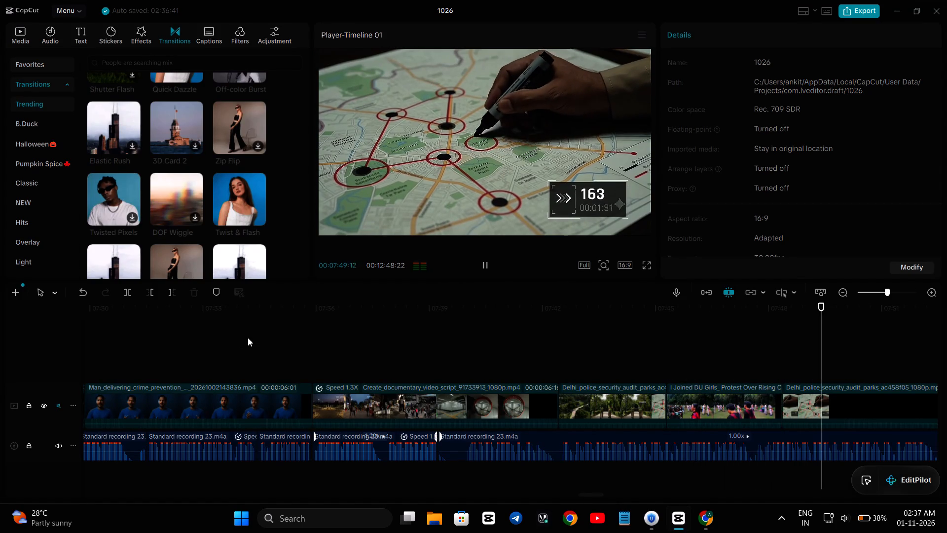
left_click(321, 349)
key("space")
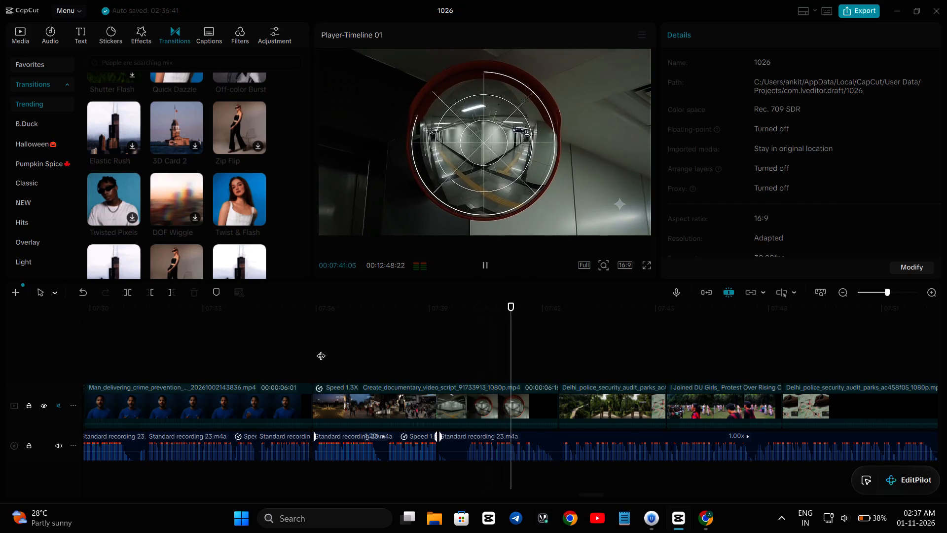
key("space")
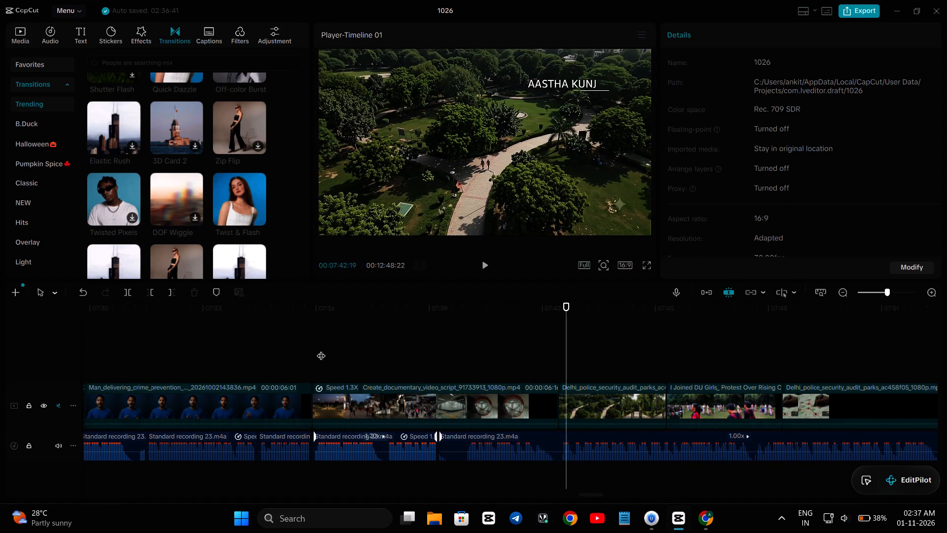
Replay the cut at about 07:42 between the visibility documentary clip and the park audit clip, checking it against the voice recording.
scroll(321, 349, "up", 1)
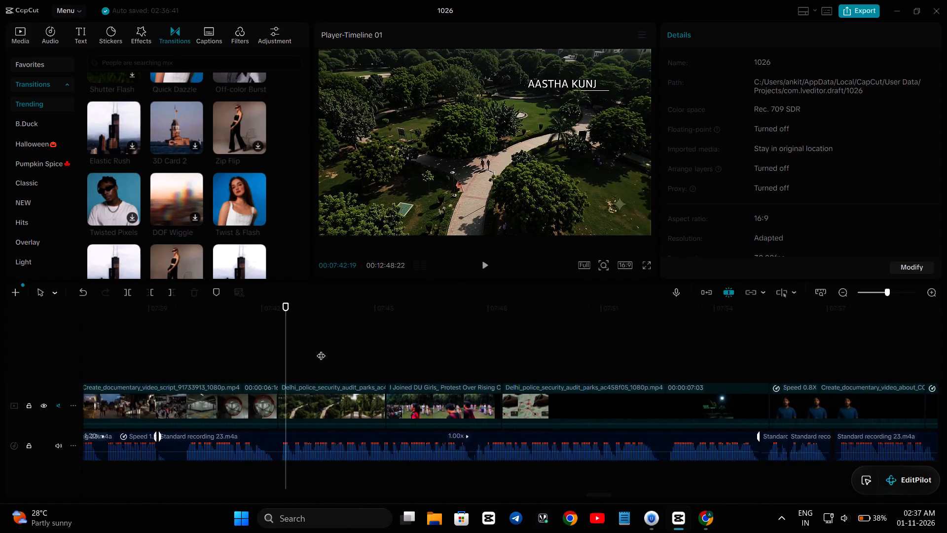
scroll(321, 349, "up", 1)
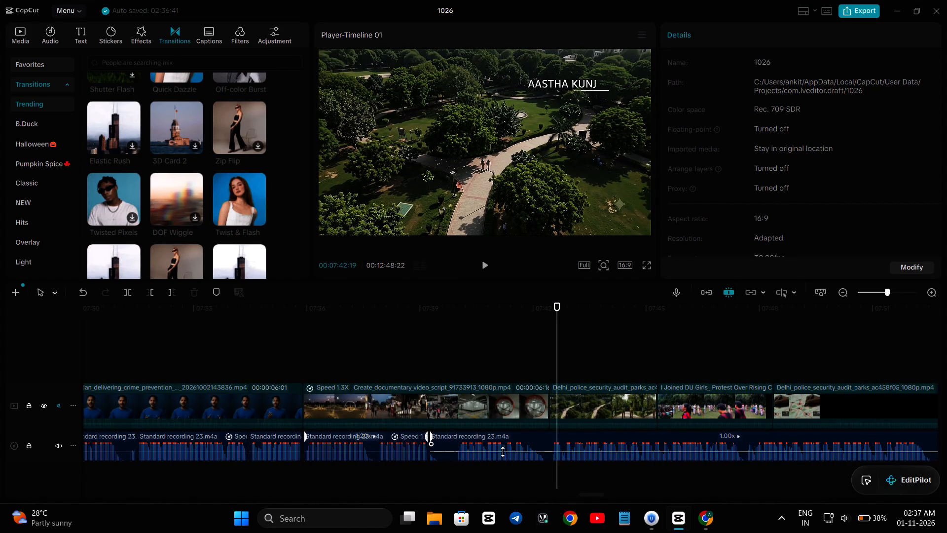
left_click(503, 452)
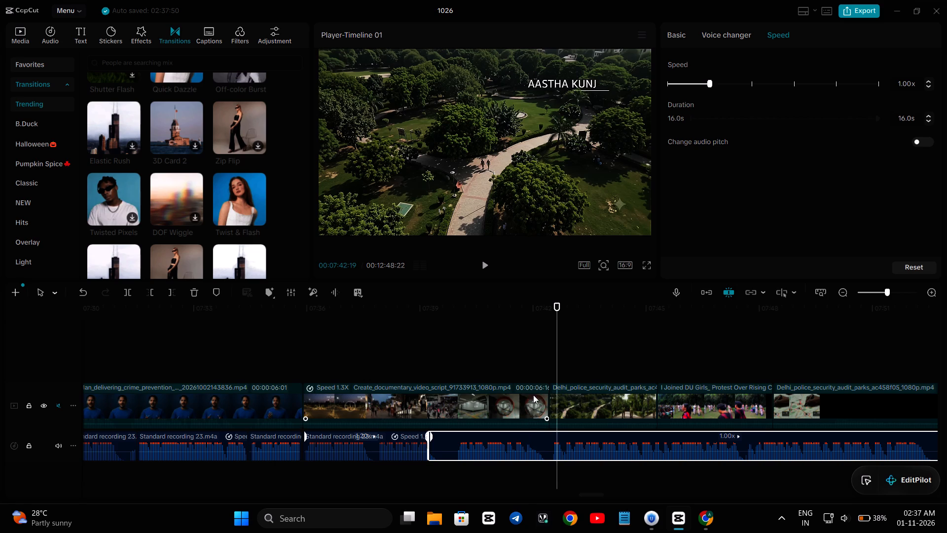
left_click(519, 351)
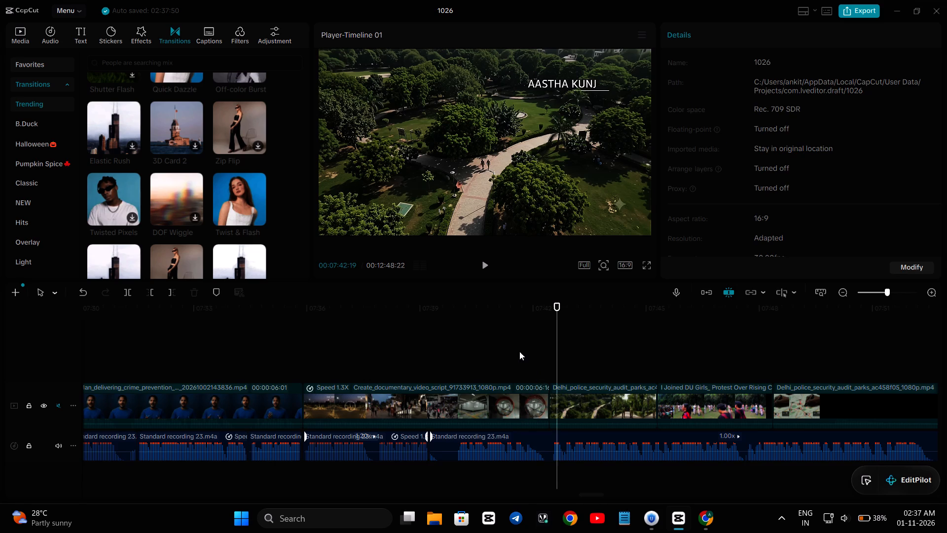
key("space")
key("space")
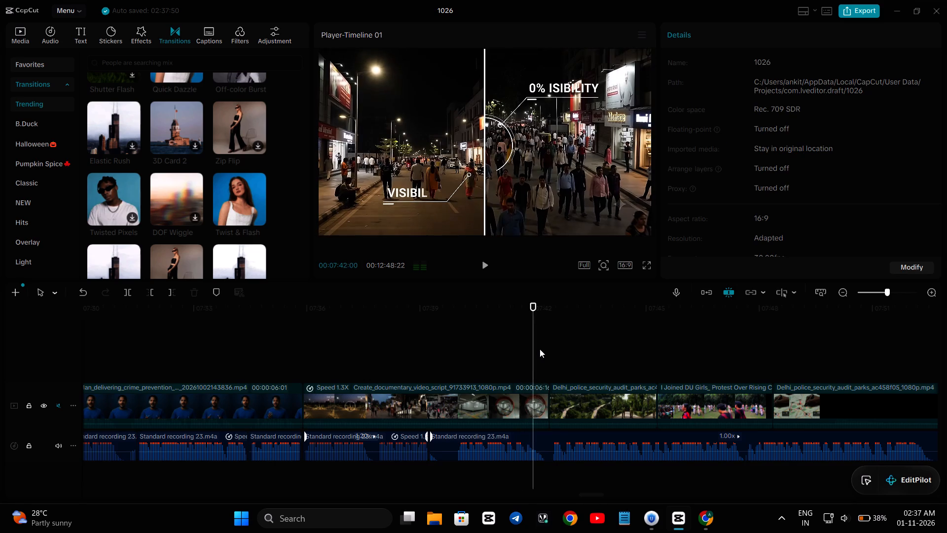
key("space")
key("space")
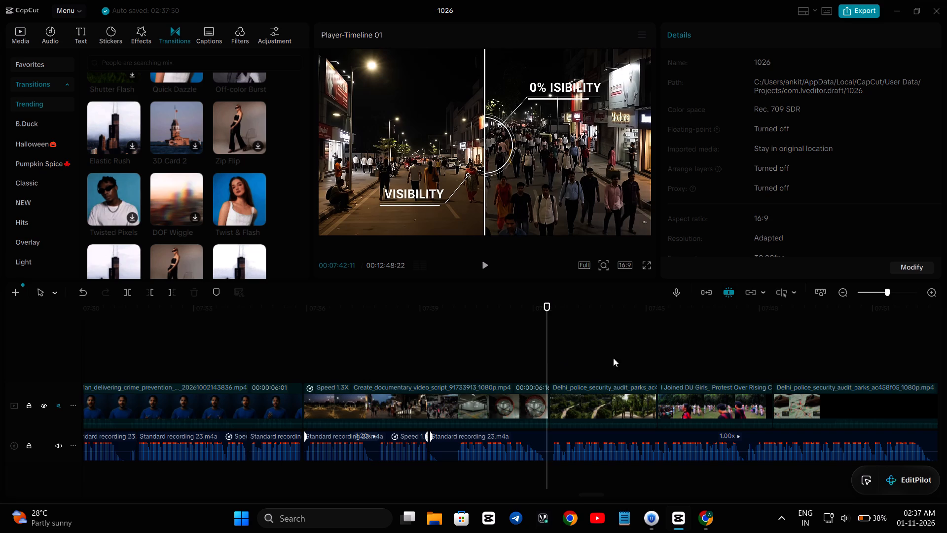
Play the timeline from about 07:42 to 08:02, replaying from the second Delhi police security audit clip, to check clips against the voice recording.
scroll(632, 359, "left", 1)
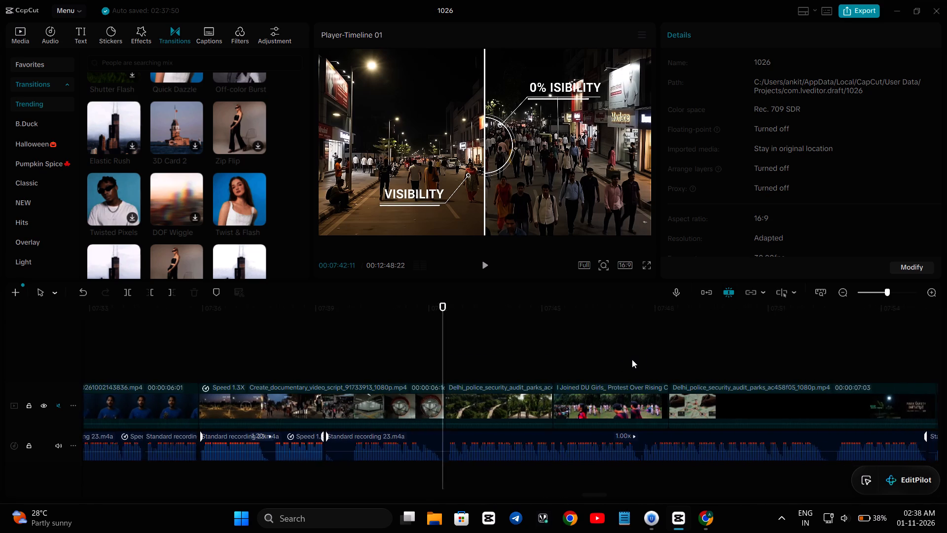
scroll(632, 359, "left", 1)
key("space")
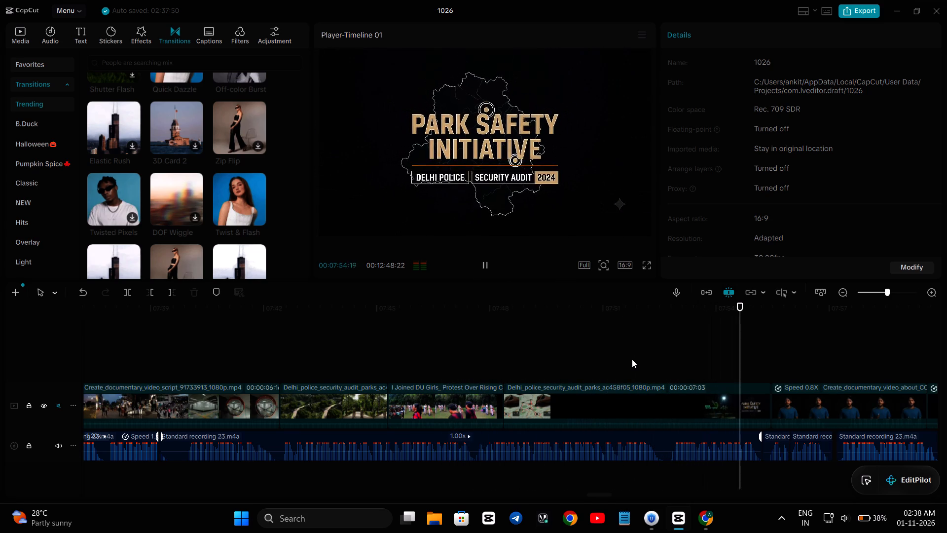
left_click(507, 377)
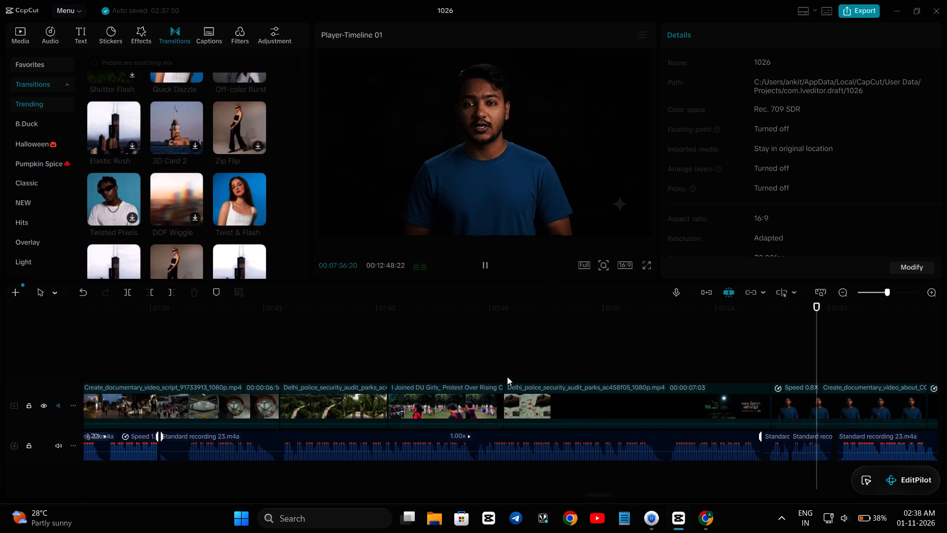
key("space")
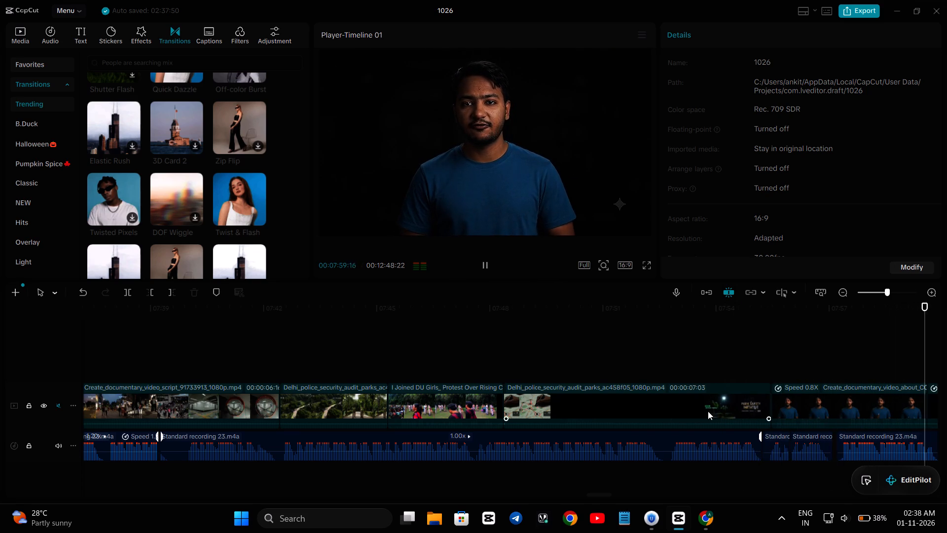
scroll(722, 361, "right", 2)
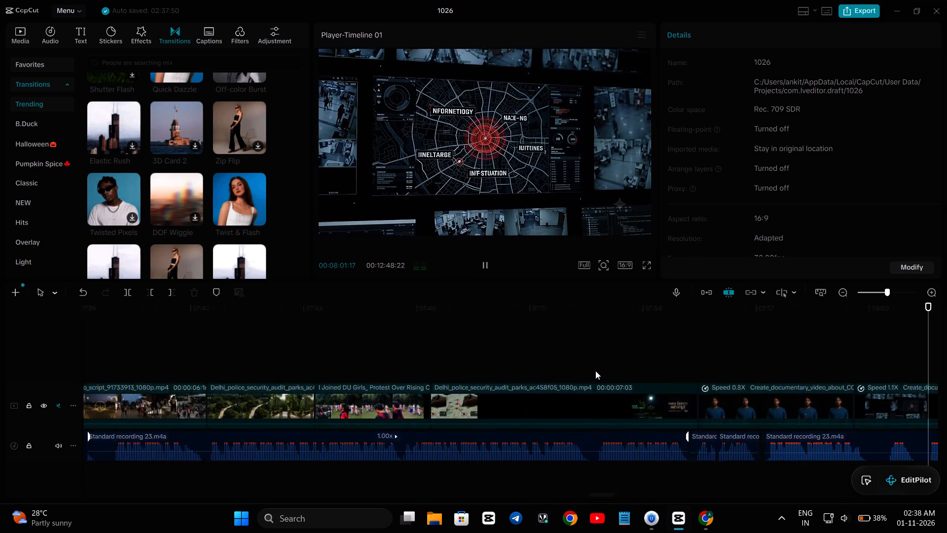
scroll(595, 371, "right", 1)
key("space")
Replay from the later part of the Delhi police security audit clip to about 08:01, checking how the talking head starts against the voice recording.
scroll(435, 351, "right", 1)
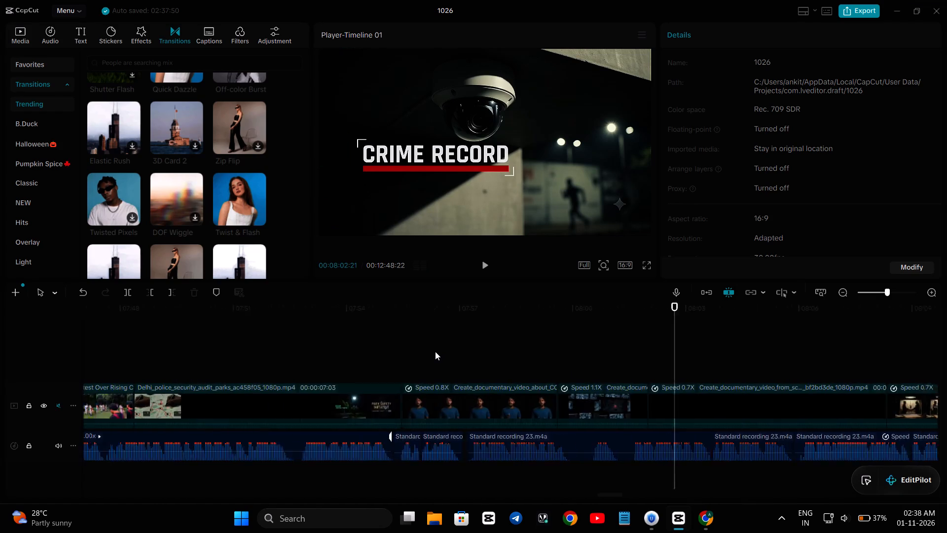
scroll(435, 351, "right", 2)
left_click(423, 352)
key("space")
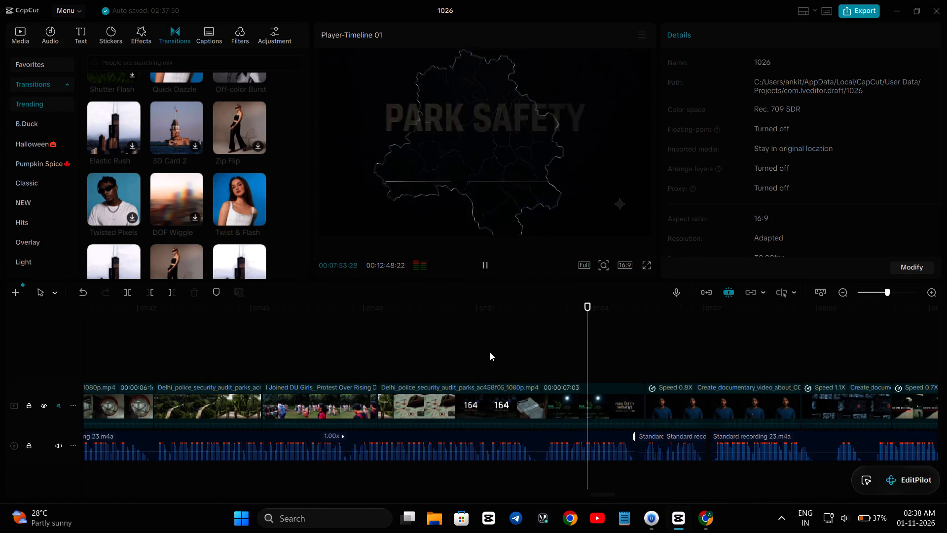
key("space")
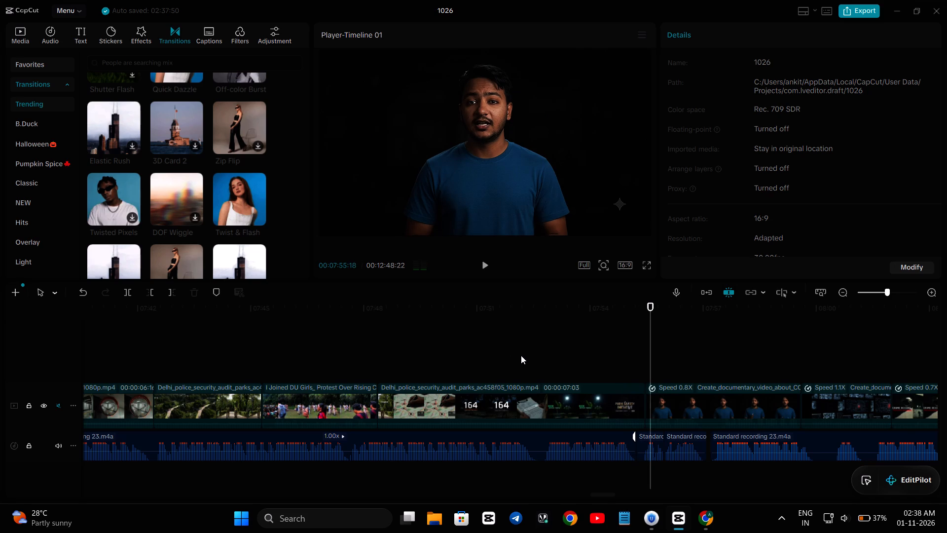
key("space")
key("space")
key("space")
key("space")
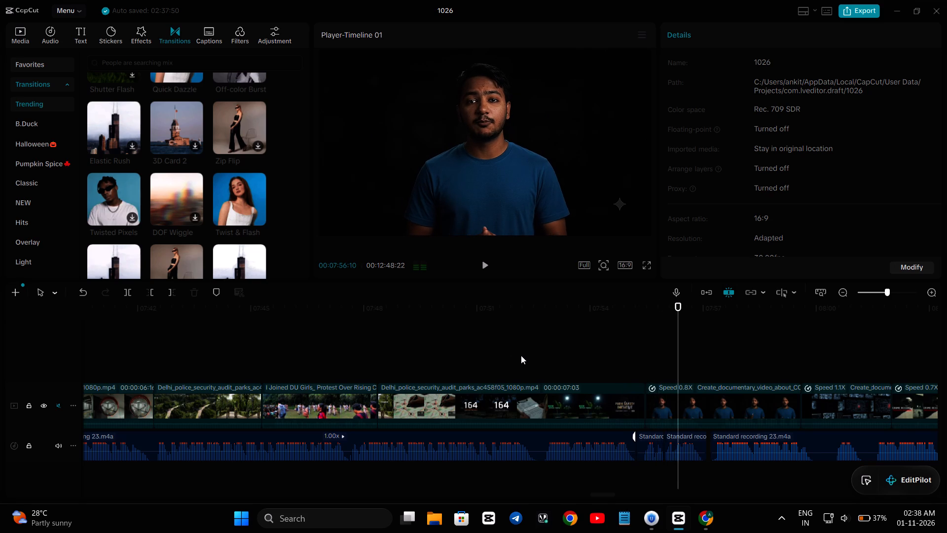
key("space")
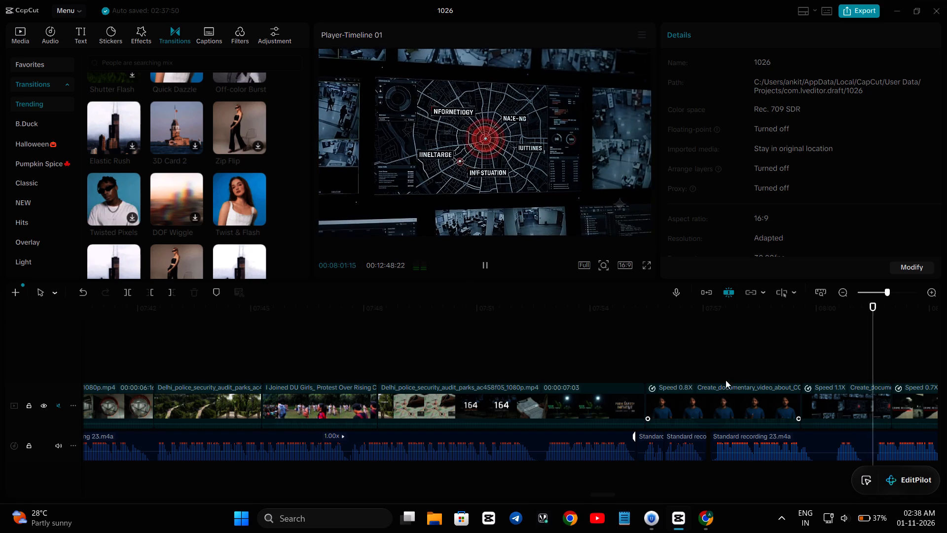
Replay the talking head clip in short stretches from about 07:57 to 07:59, checking its speech against the voice recording.
left_click(728, 359)
key("space")
key("space")
key("space")
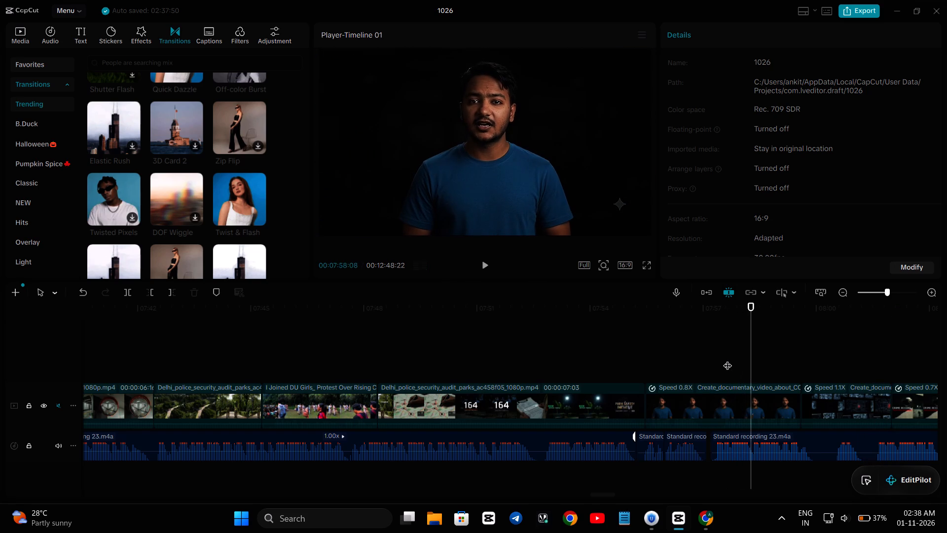
key("space")
key("space")
key("space")
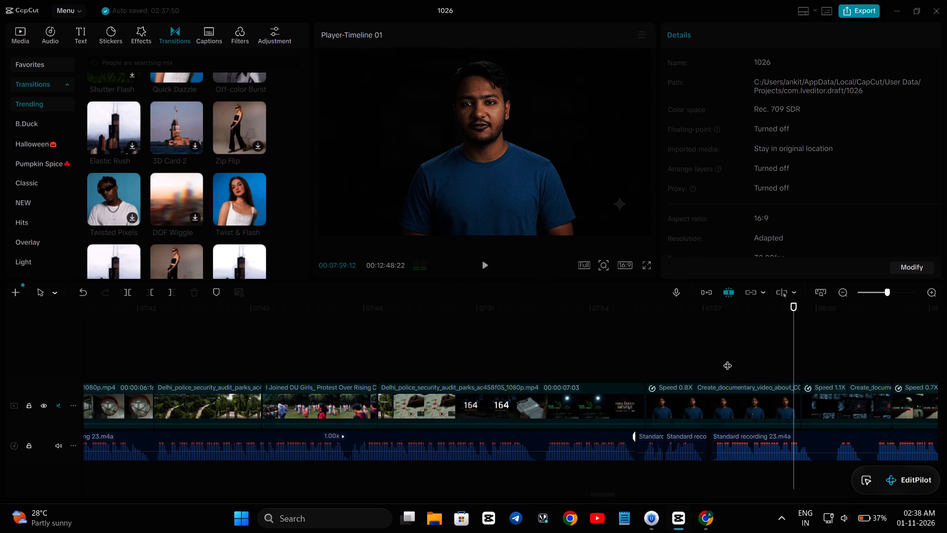
key("space")
key("space")
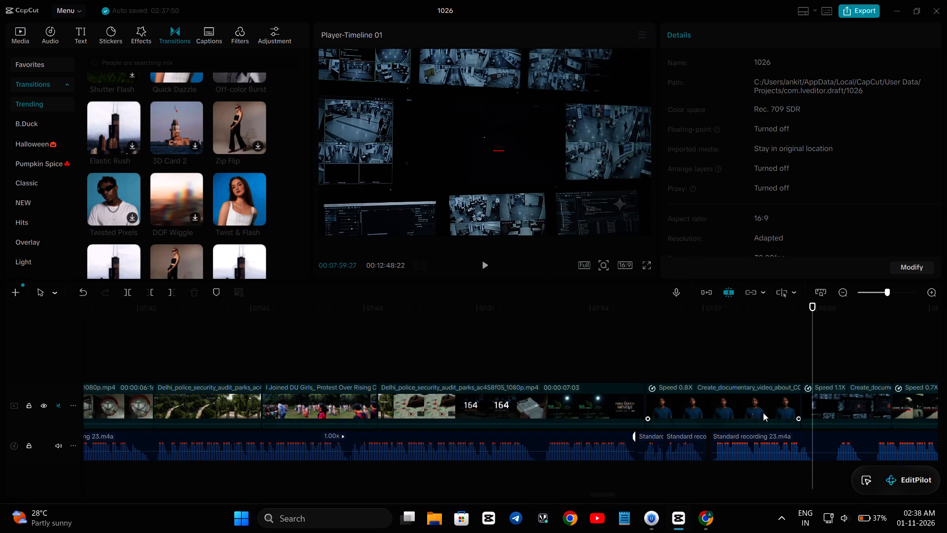
Unmute the main video track and play the talking head clip up to about 07:58 to compare its audio with the voice recording.
left_click(752, 408)
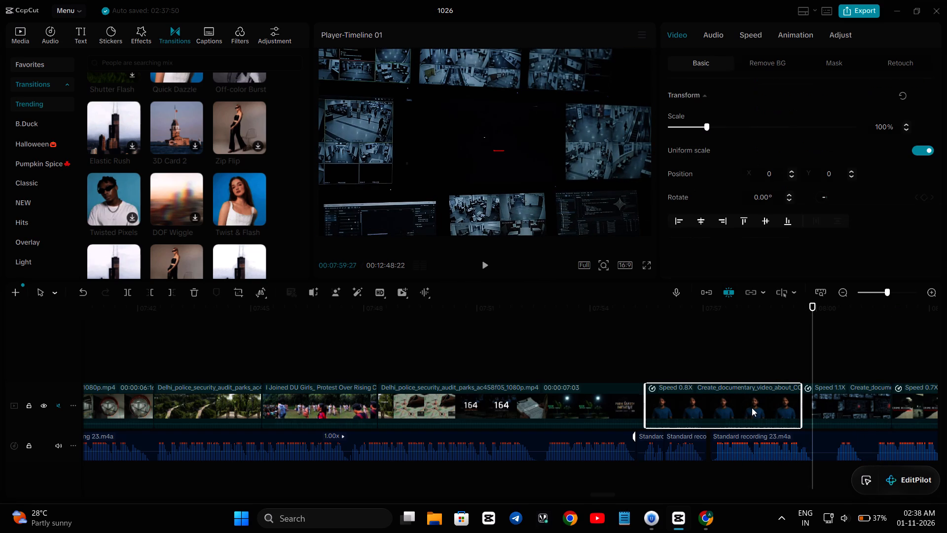
left_click(57, 407)
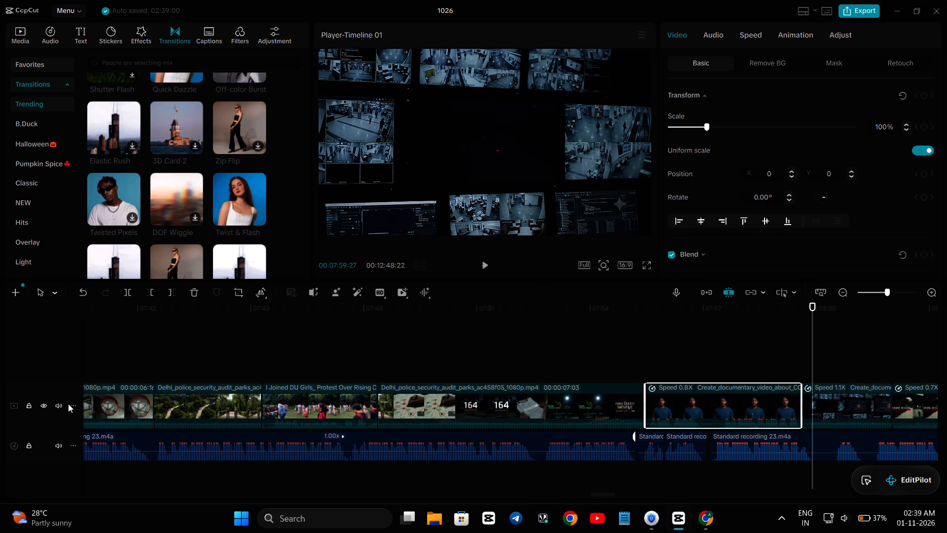
left_click(690, 347)
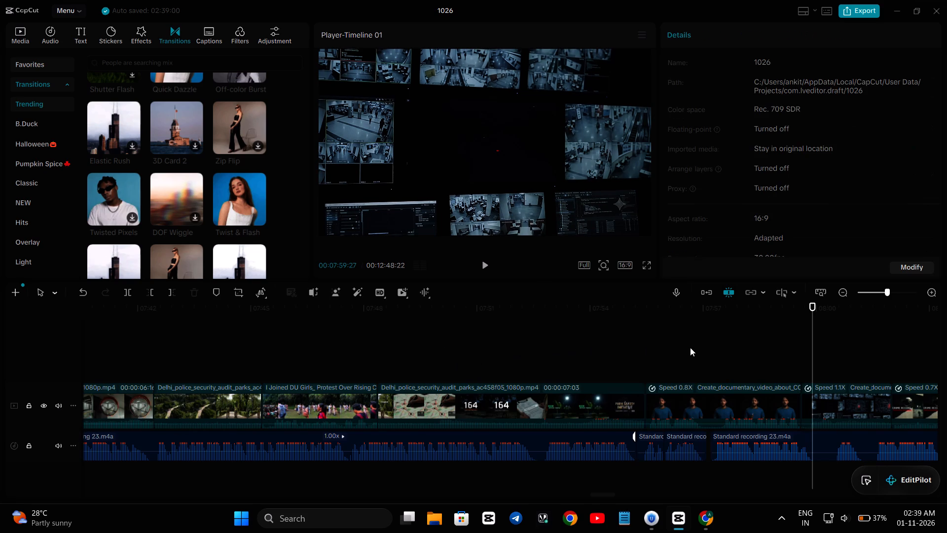
key("space")
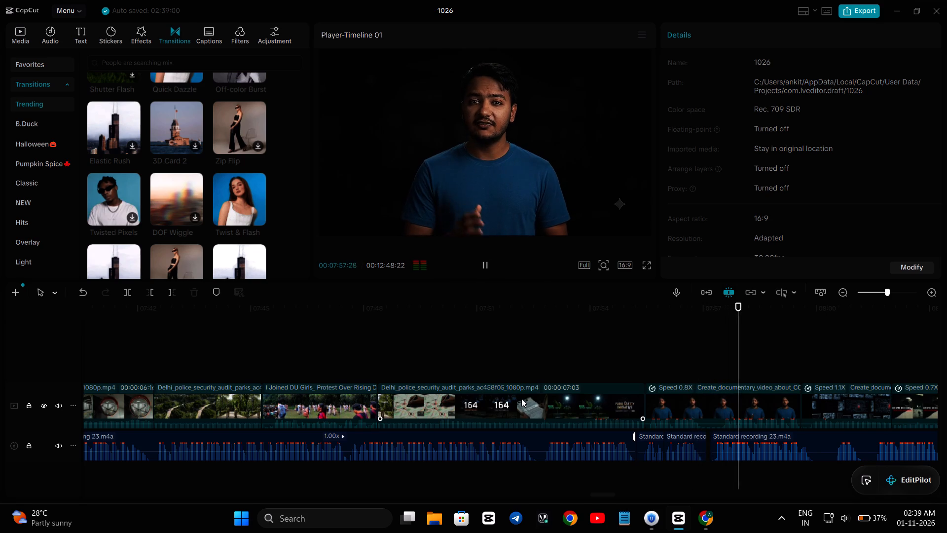
key("space")
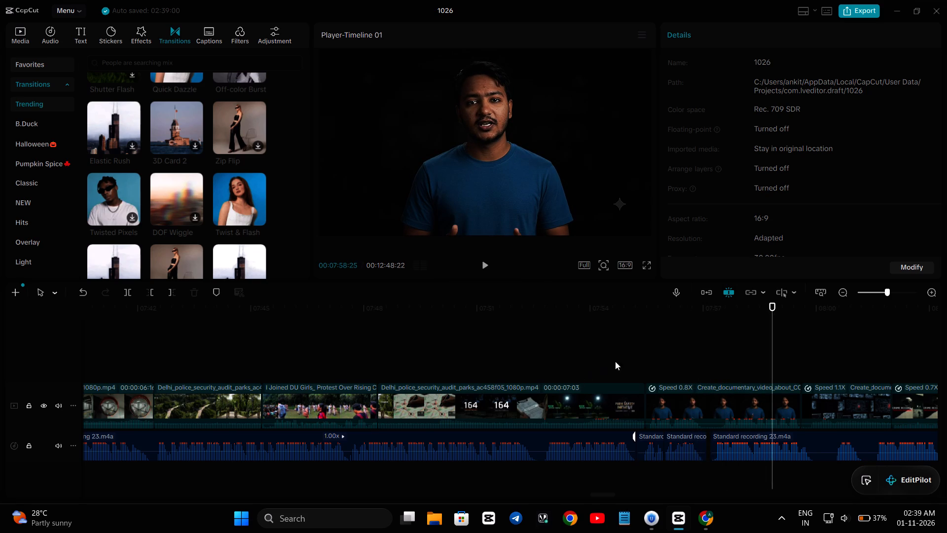
Split the 0.8X talking head clip at about 07:57:07, where the next voice recording segment begins.
left_click(712, 354)
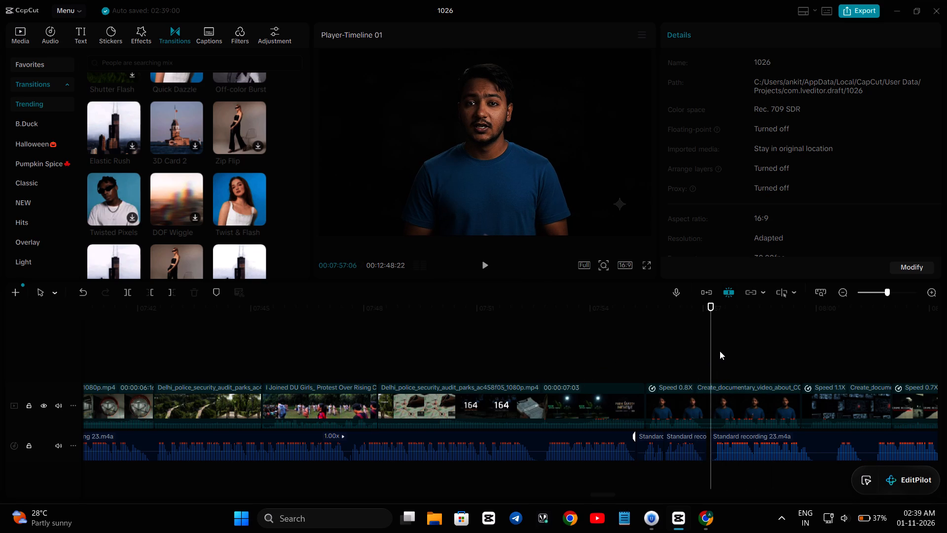
key("Right")
key("Right")
key("Right")
key("Right")
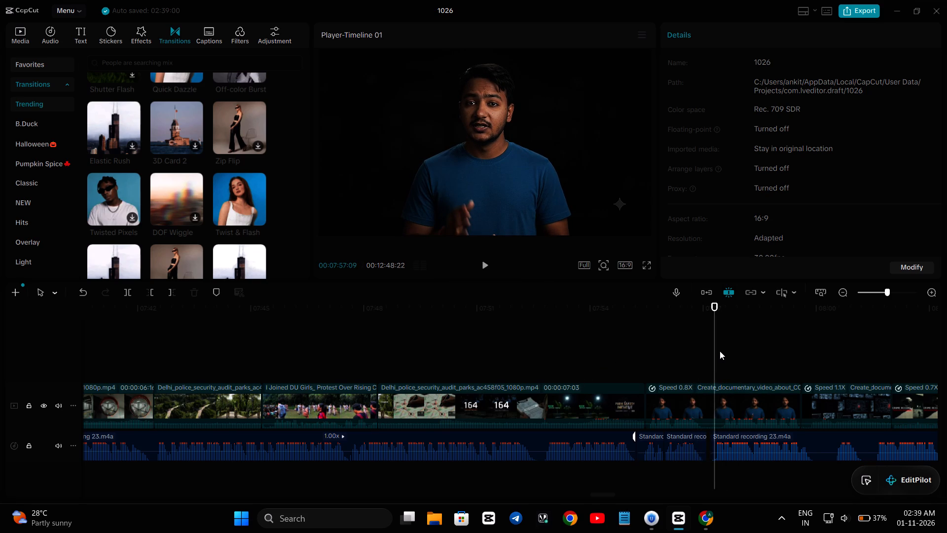
key("Right")
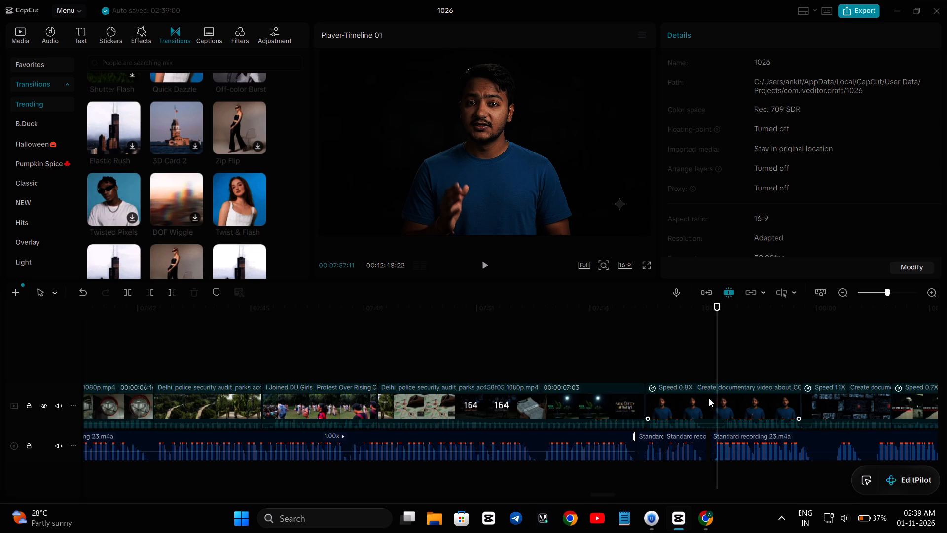
key("Left")
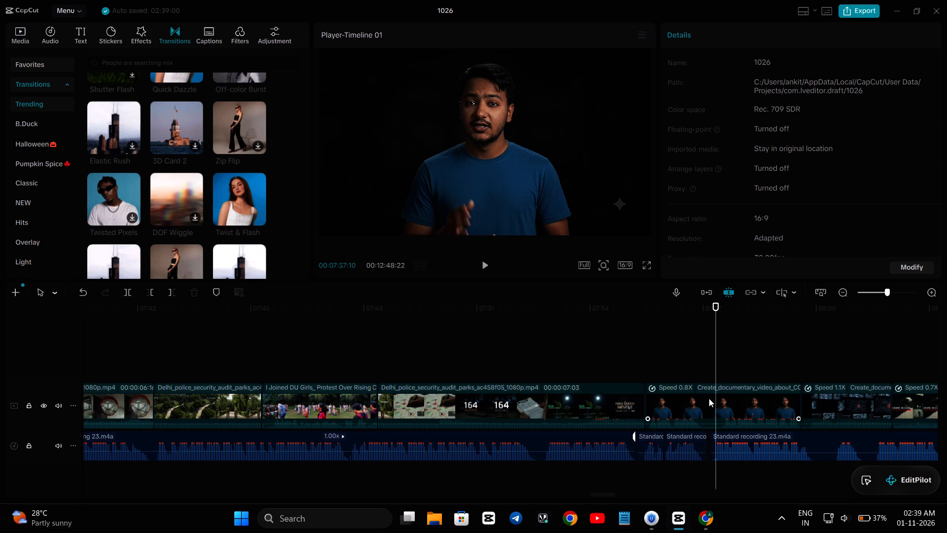
key("Left")
key("Left")
key("Left")
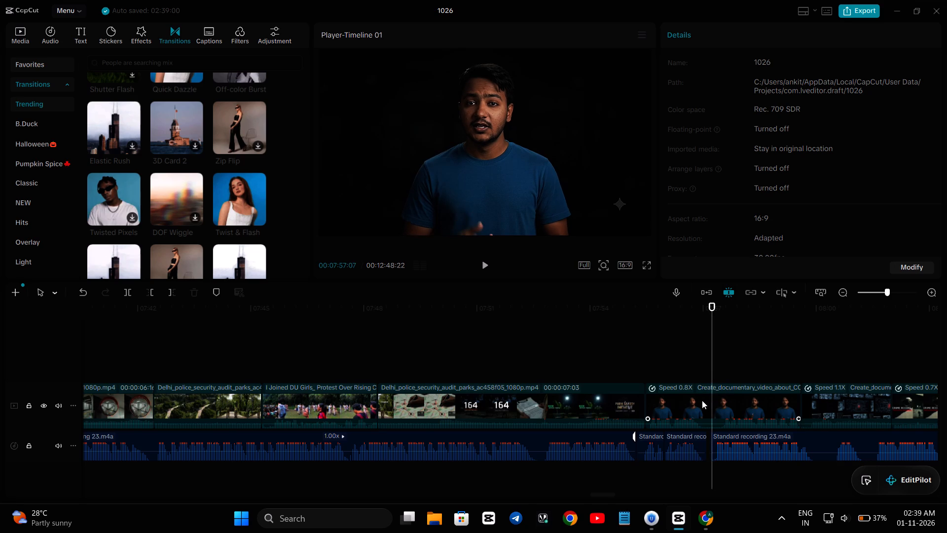
left_click(702, 400)
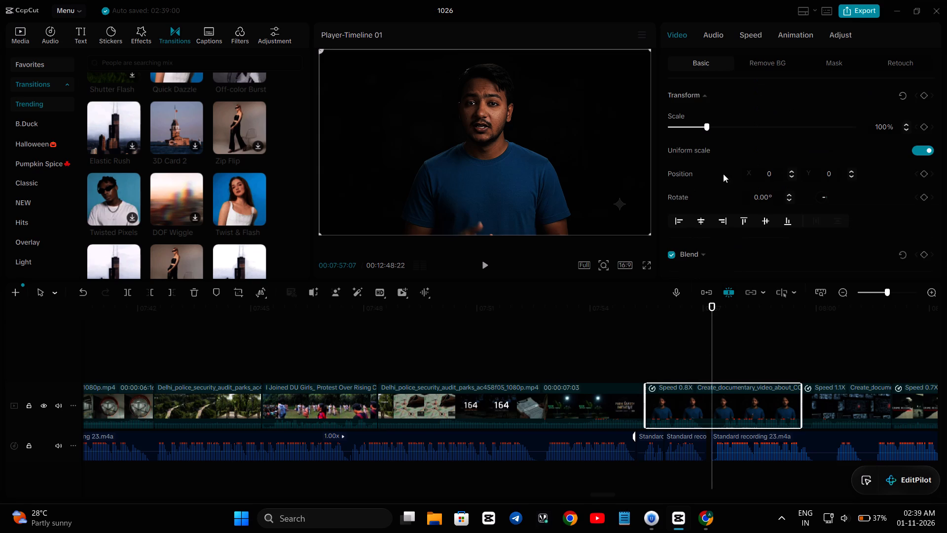
left_click(124, 292)
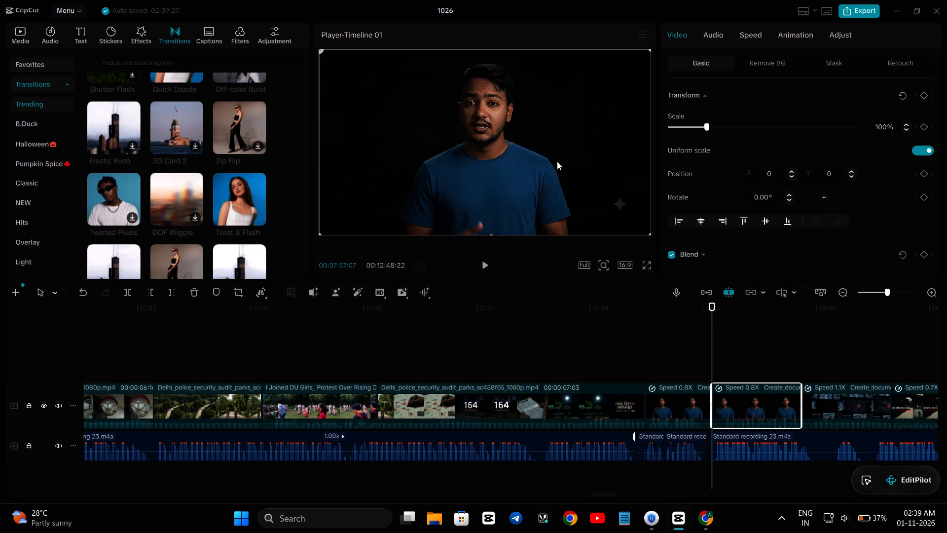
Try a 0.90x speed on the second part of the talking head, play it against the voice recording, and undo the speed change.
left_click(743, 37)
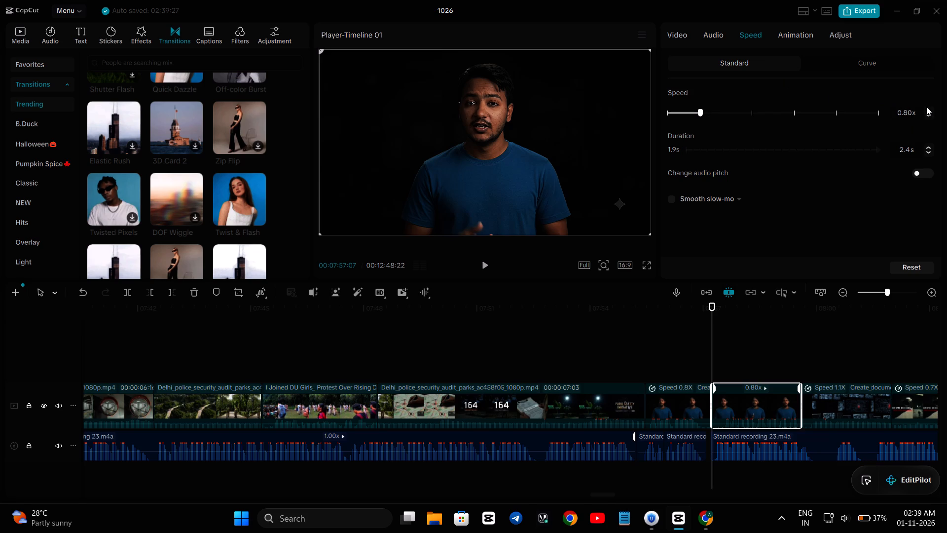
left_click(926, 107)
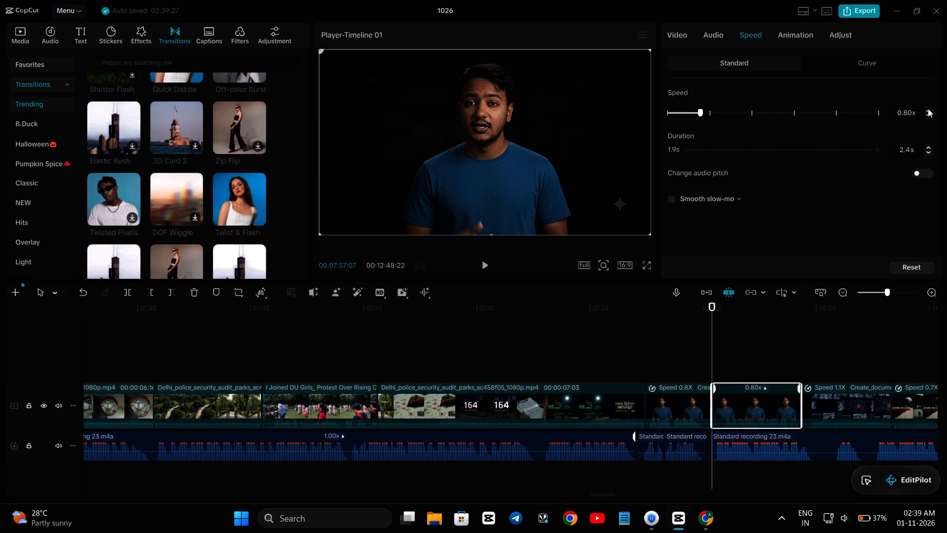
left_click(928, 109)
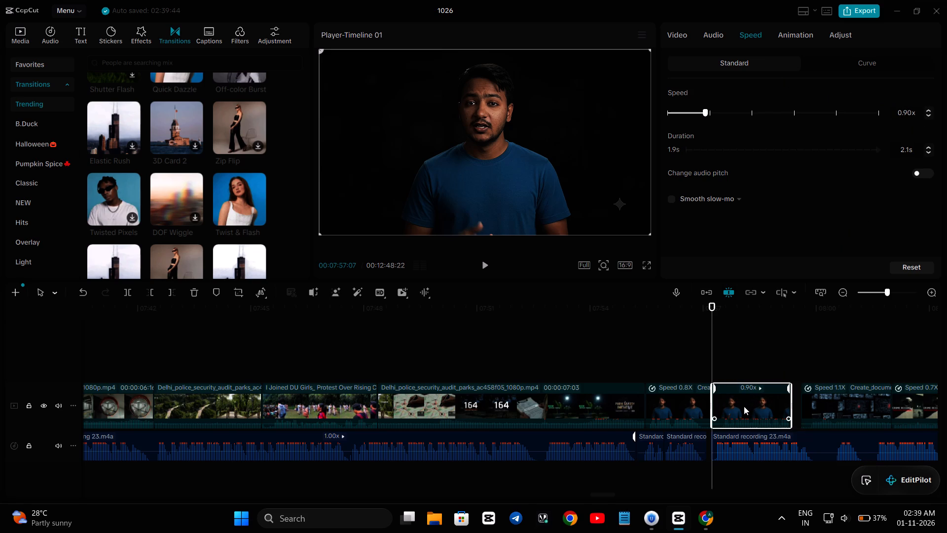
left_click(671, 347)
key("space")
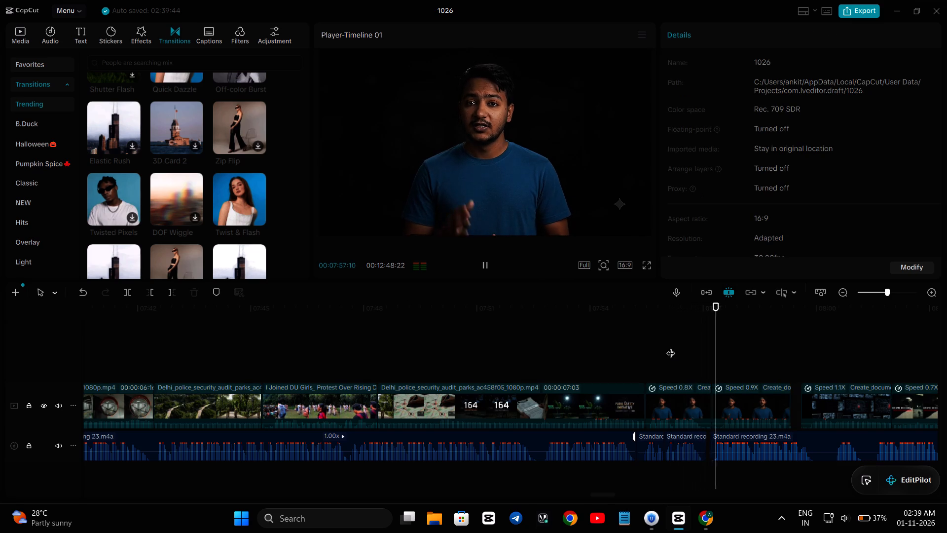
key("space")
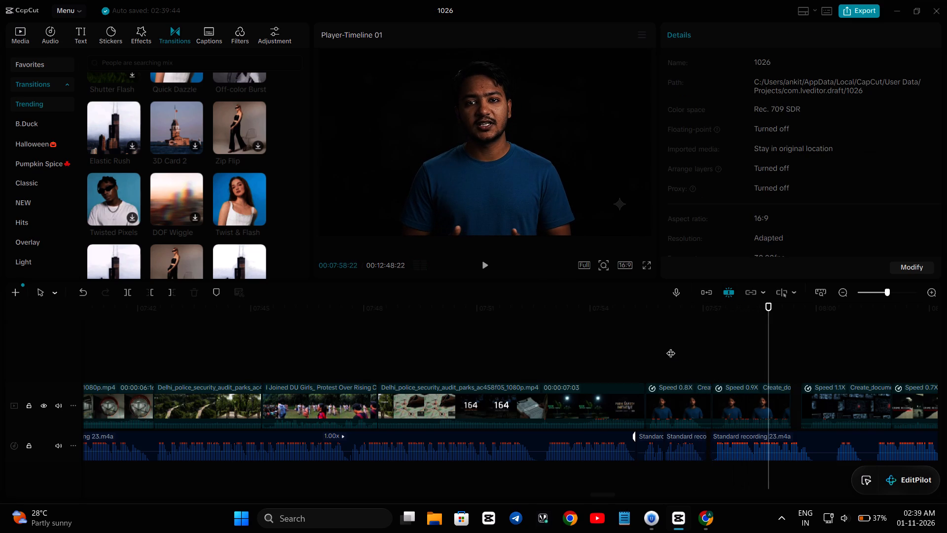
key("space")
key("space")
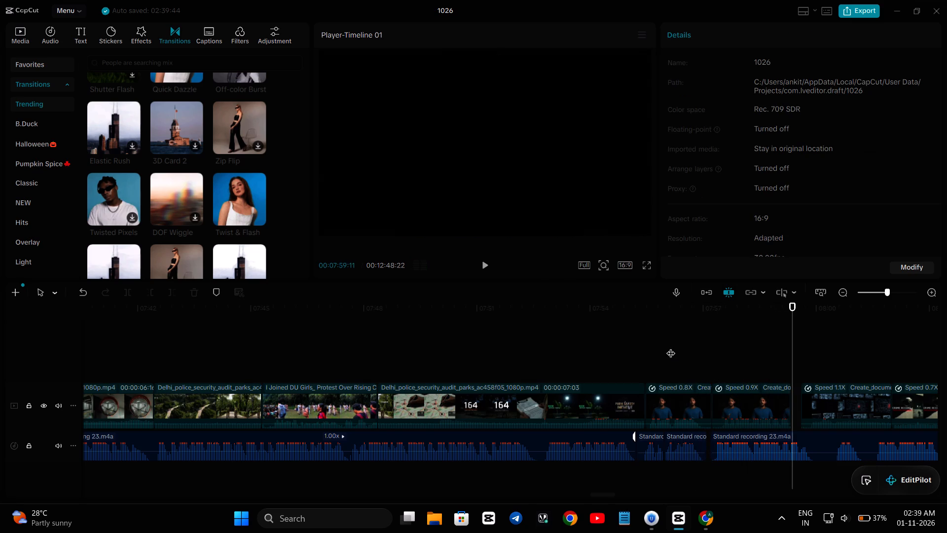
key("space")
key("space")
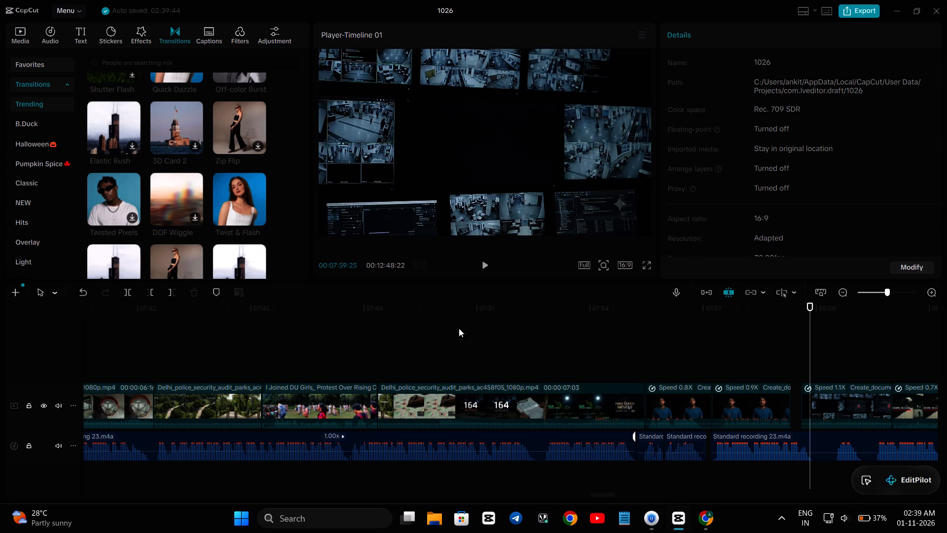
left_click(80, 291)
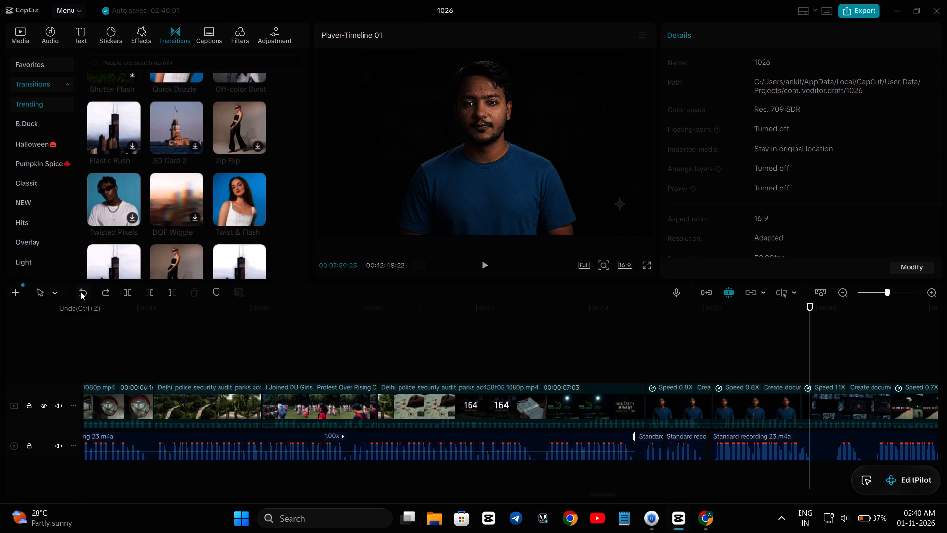
Play on from about 07:59 and mute the main video track so only the voice recording is heard.
left_click(579, 352)
key("space")
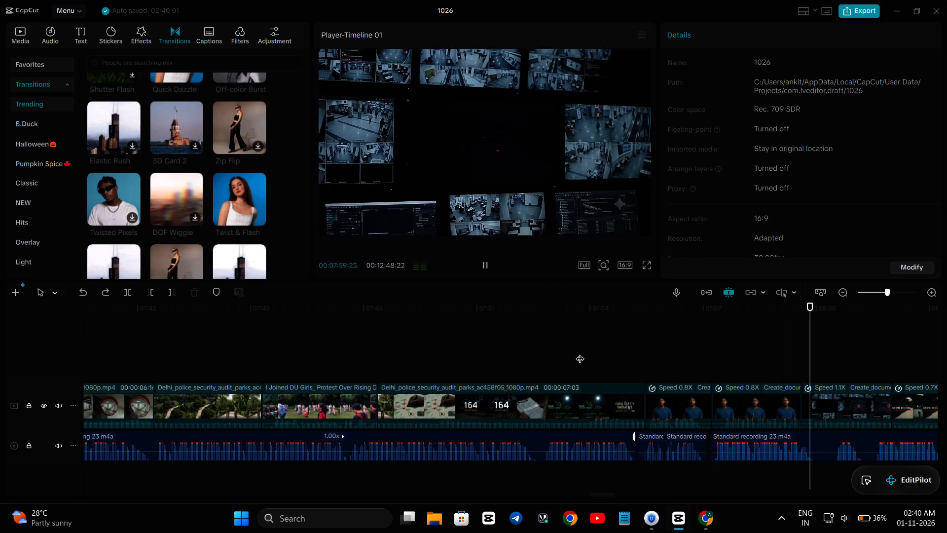
left_click(57, 409)
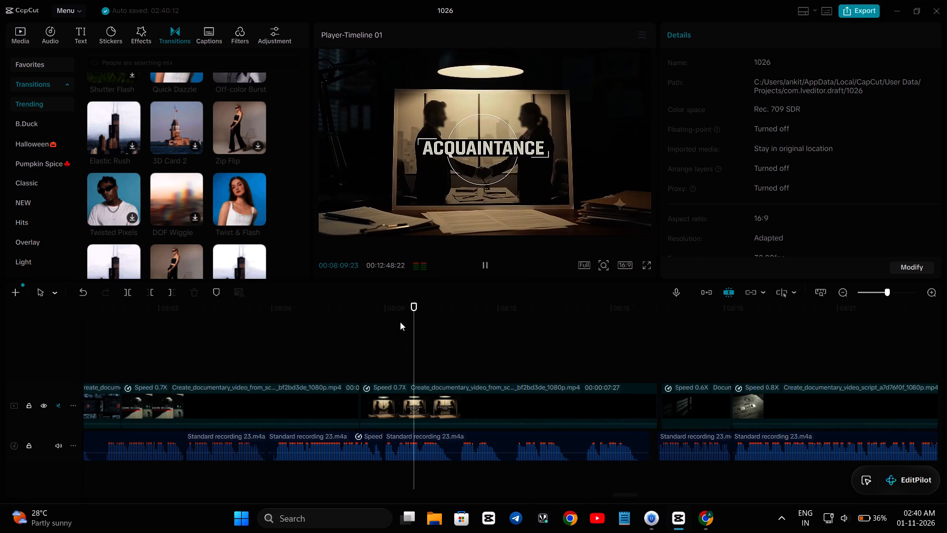
Go back and replay the clips up to the UNCOMFORTABLE title at about 08:18, checking them against the voice recording.
scroll(367, 338, "right", 1)
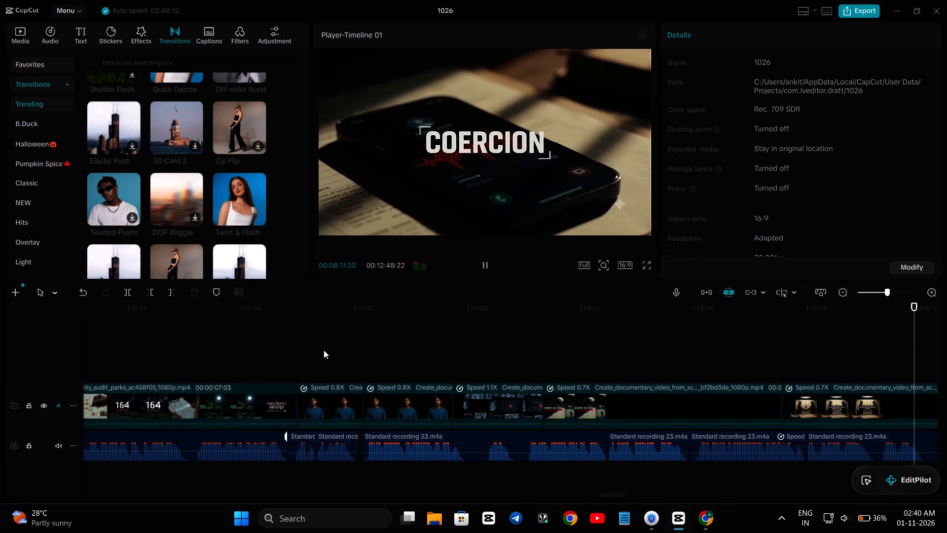
scroll(324, 350, "right", 1)
left_click(295, 352)
key("space")
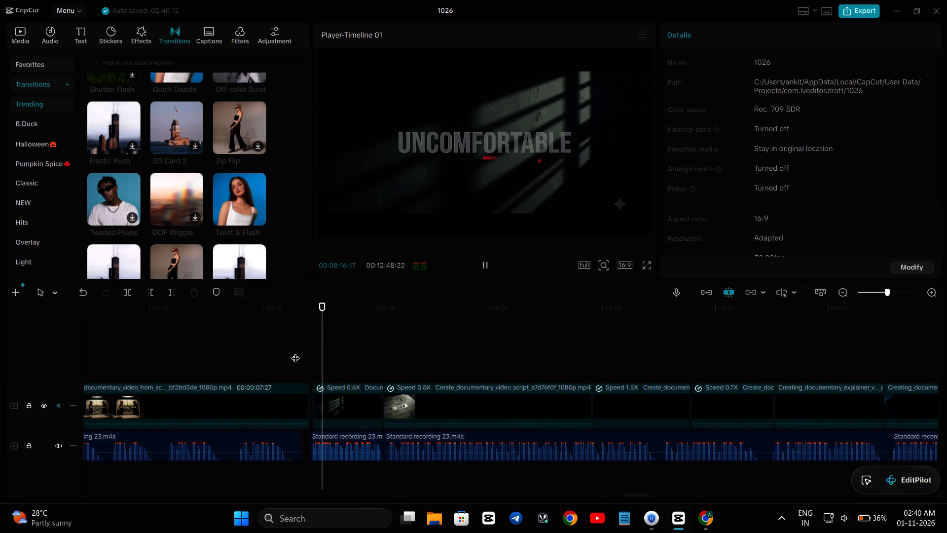
key("space")
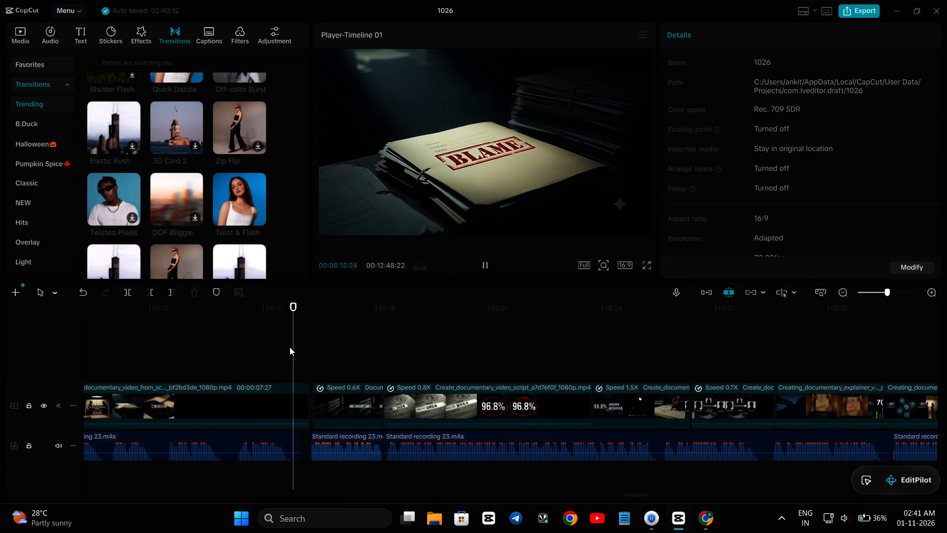
key("space")
key("space")
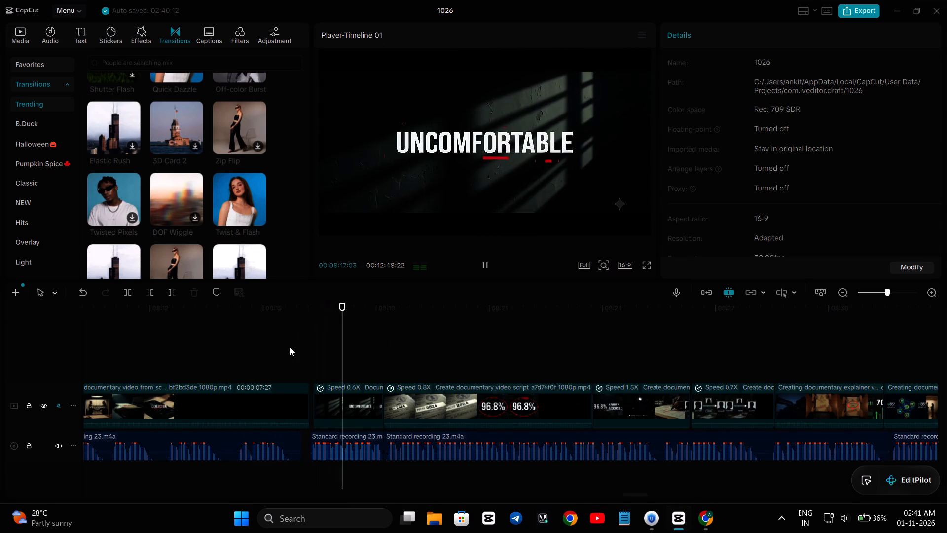
key("space")
left_click(255, 342)
key("space")
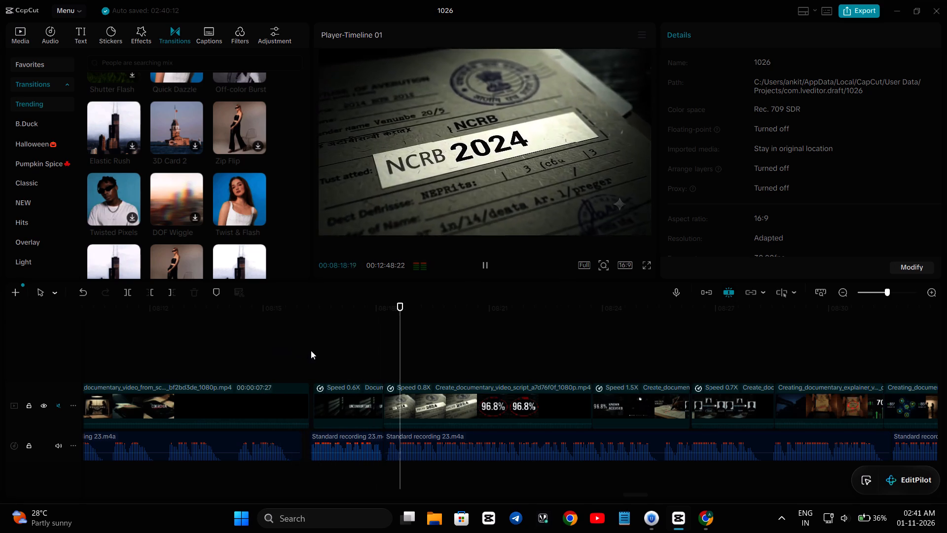
left_click(311, 350)
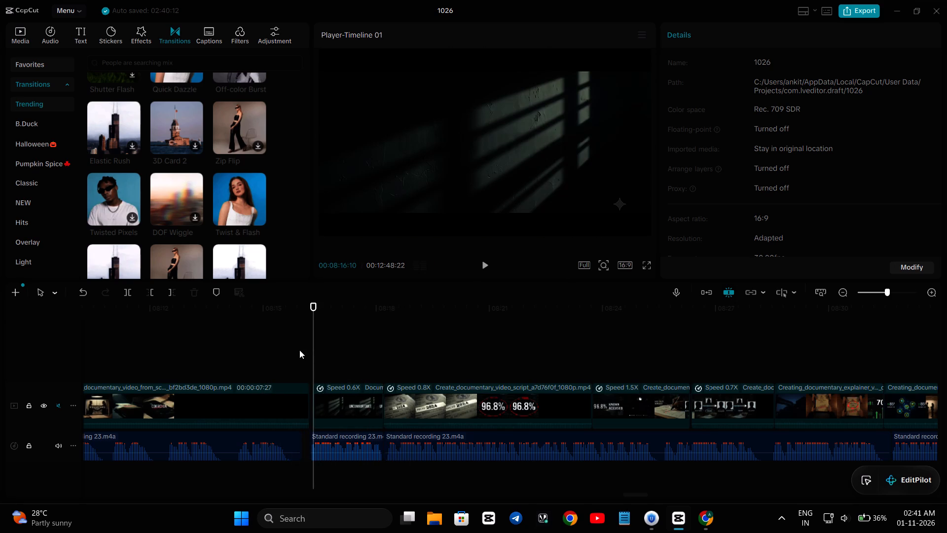
left_click(295, 350)
key("space")
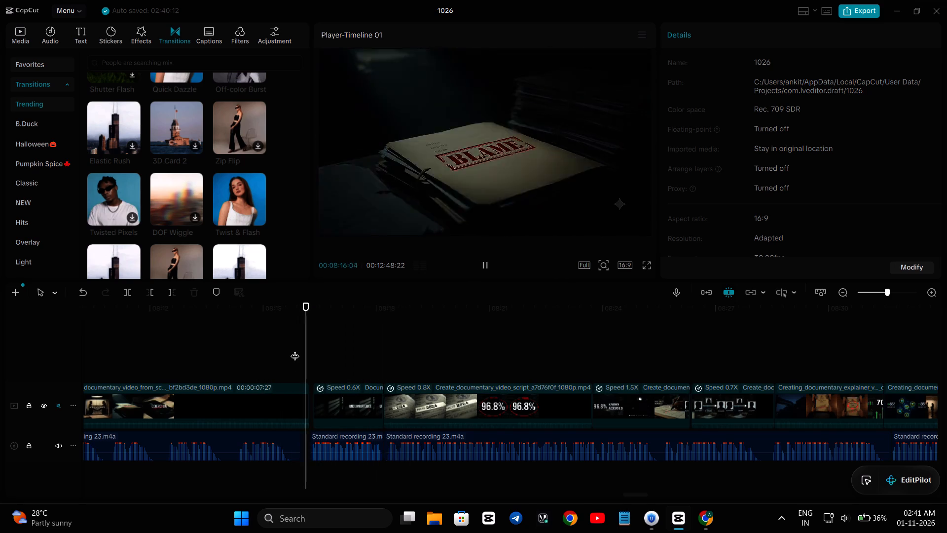
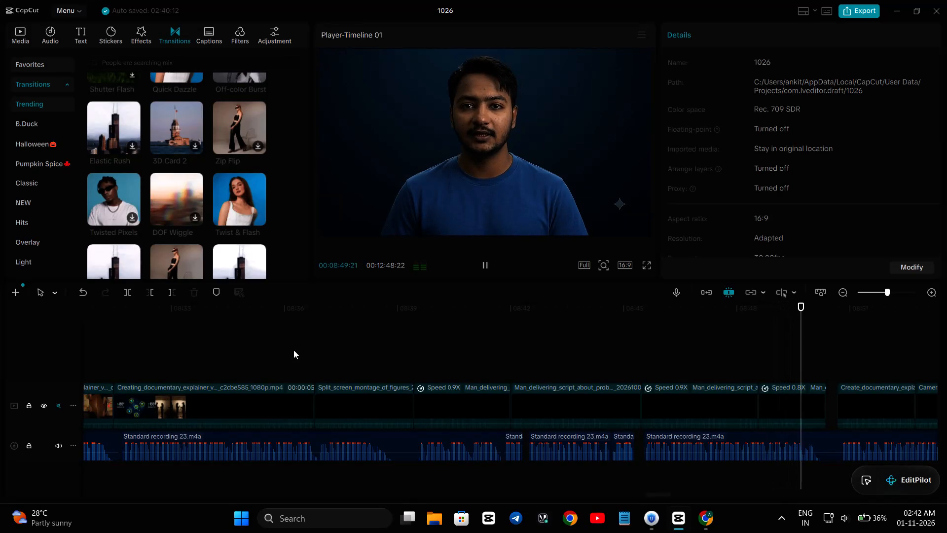
Replay the cut at about 08:39 and add the Twist & Flash transition between the split-screen montage and the talking head.
key("space")
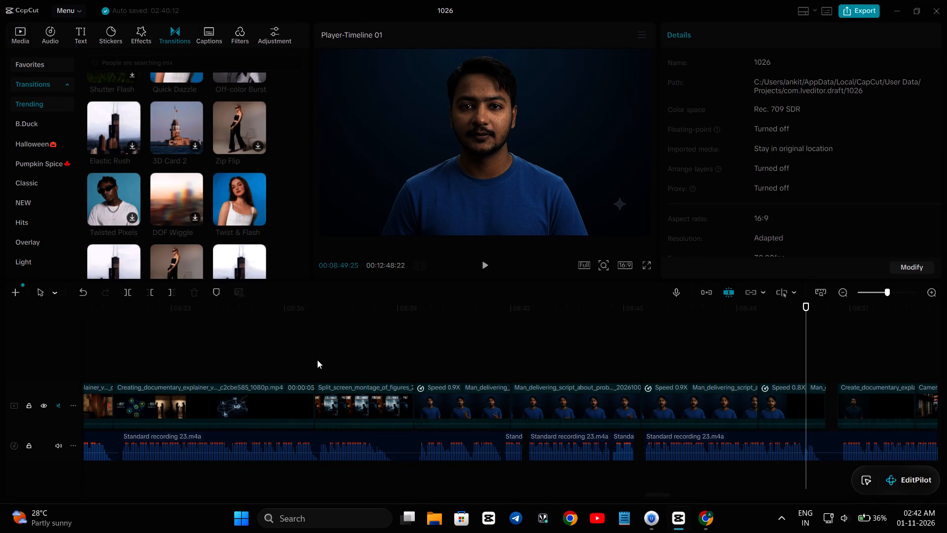
left_click(364, 355)
key("space")
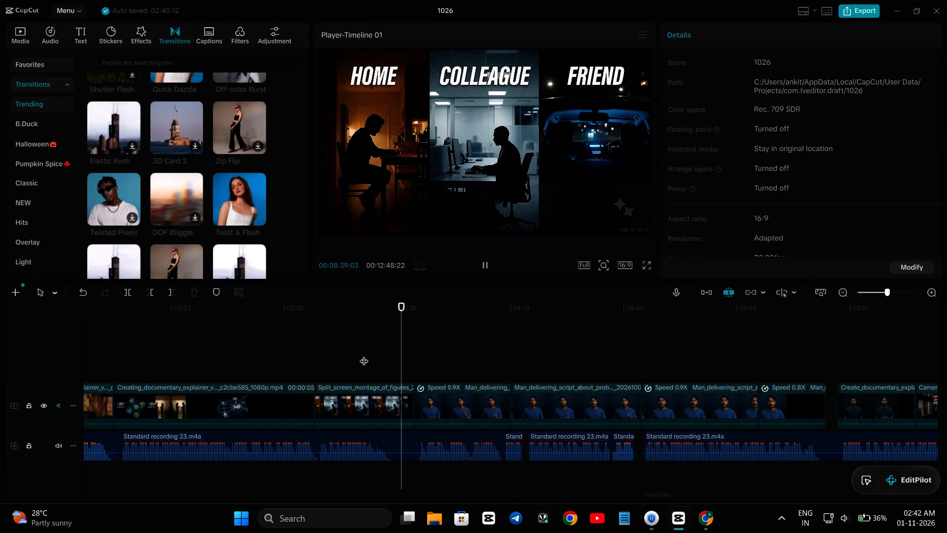
key("space")
key("space")
key("space")
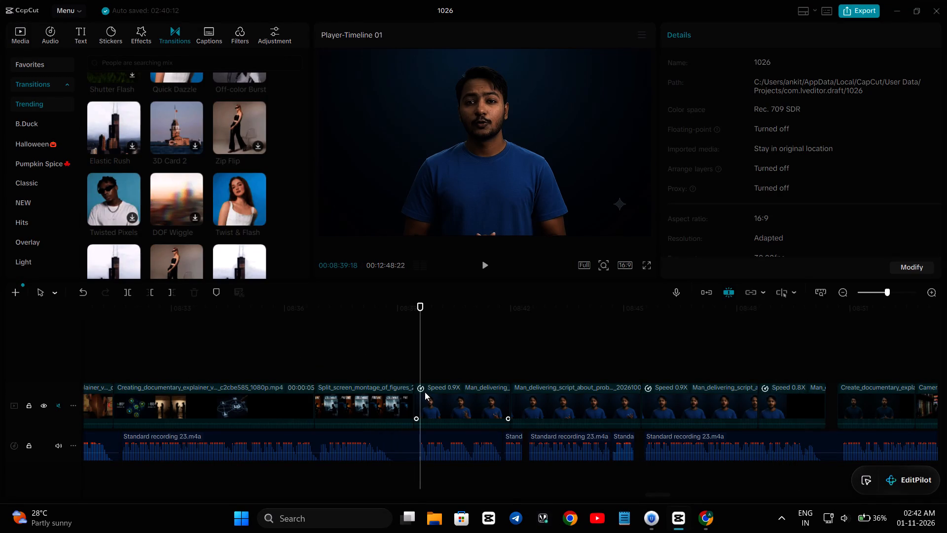
left_click(412, 407)
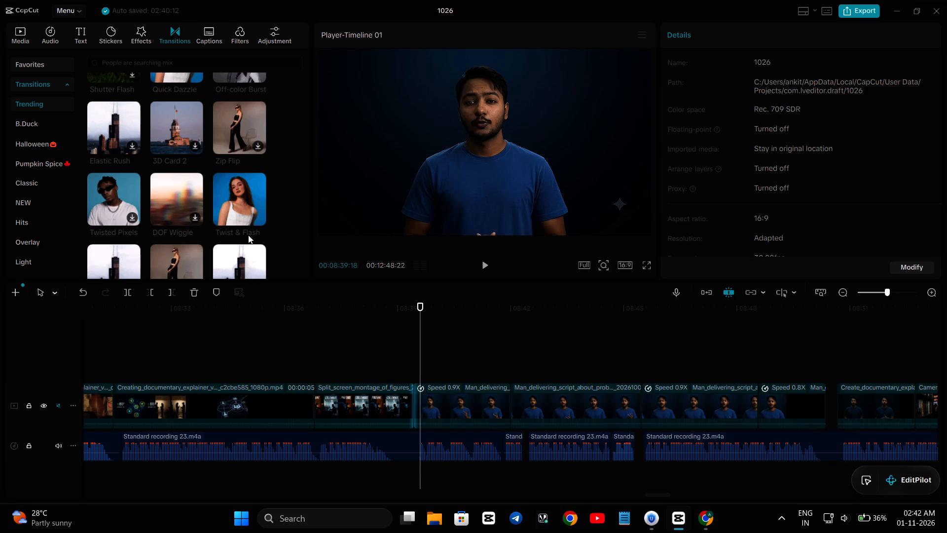
left_click(229, 210)
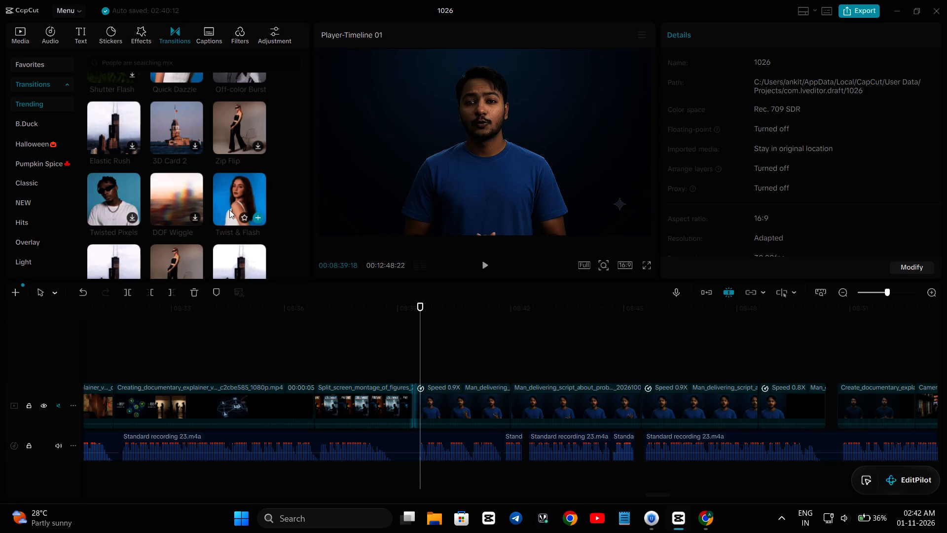
left_click(256, 216)
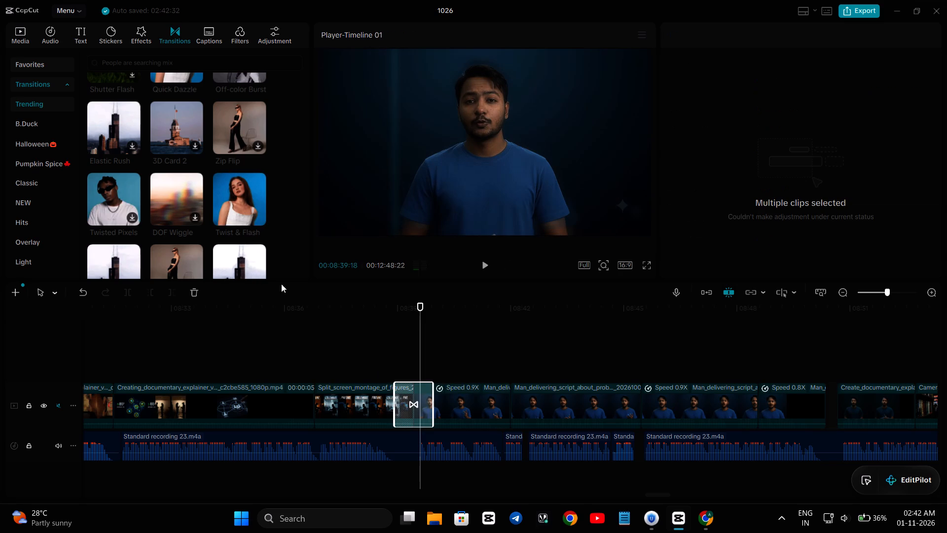
Replay from about 08:36 to 08:51, checking the new transition and the talking heads against the voice recording.
left_click(291, 343)
key("space")
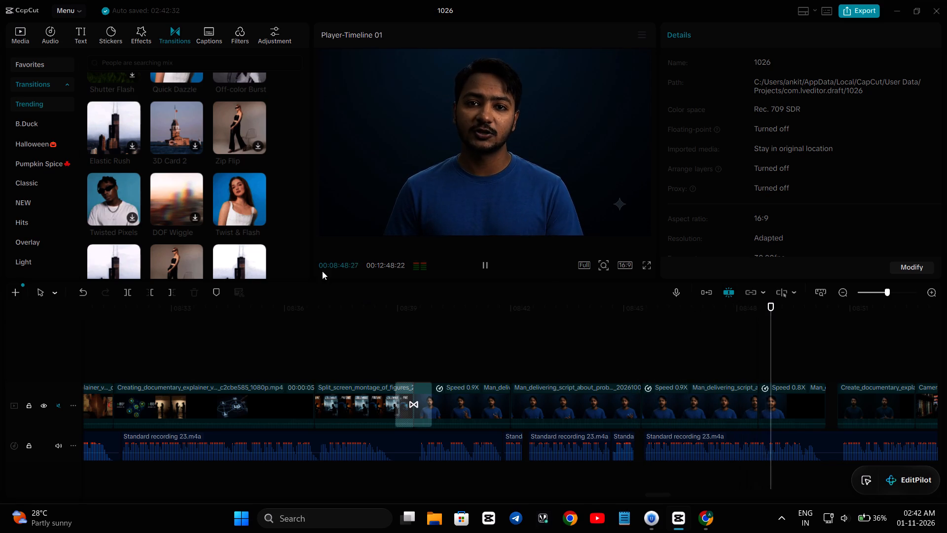
left_click(284, 366)
key("space")
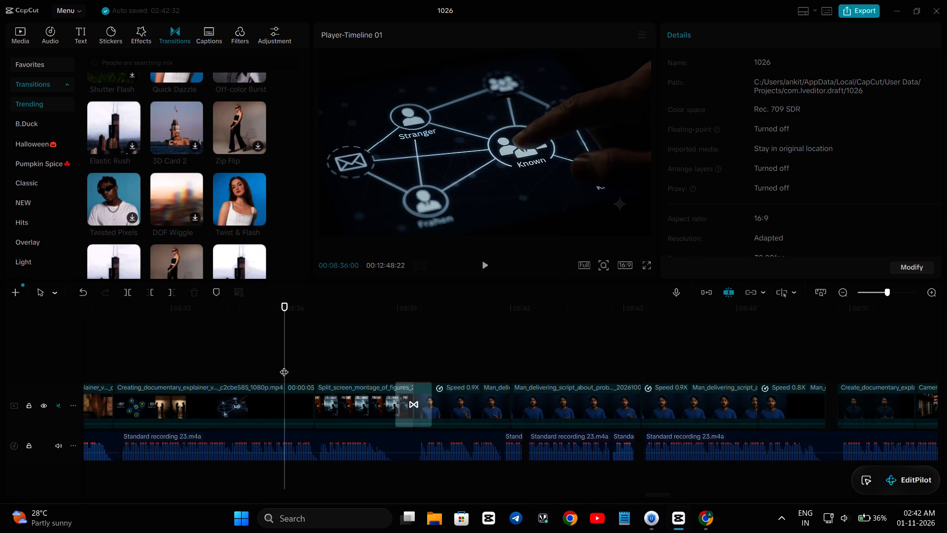
key("space")
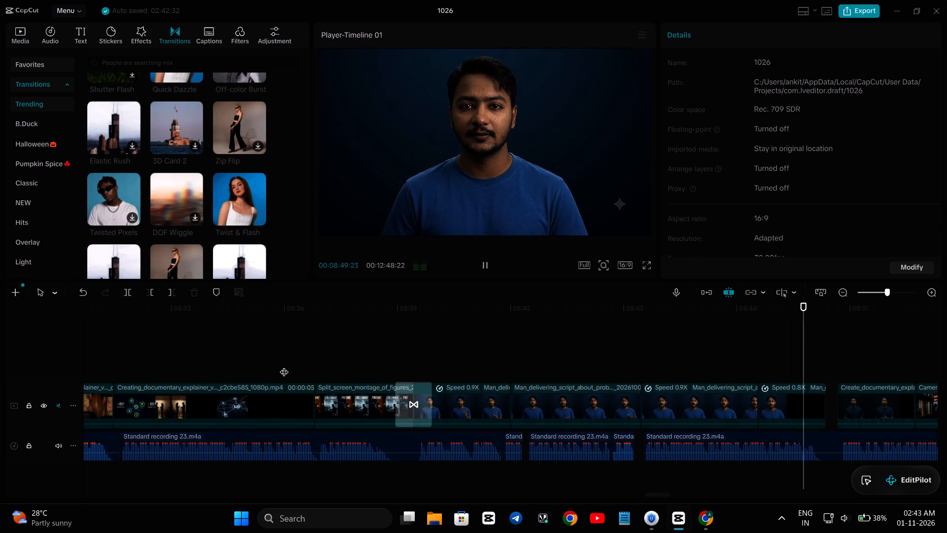
key("space")
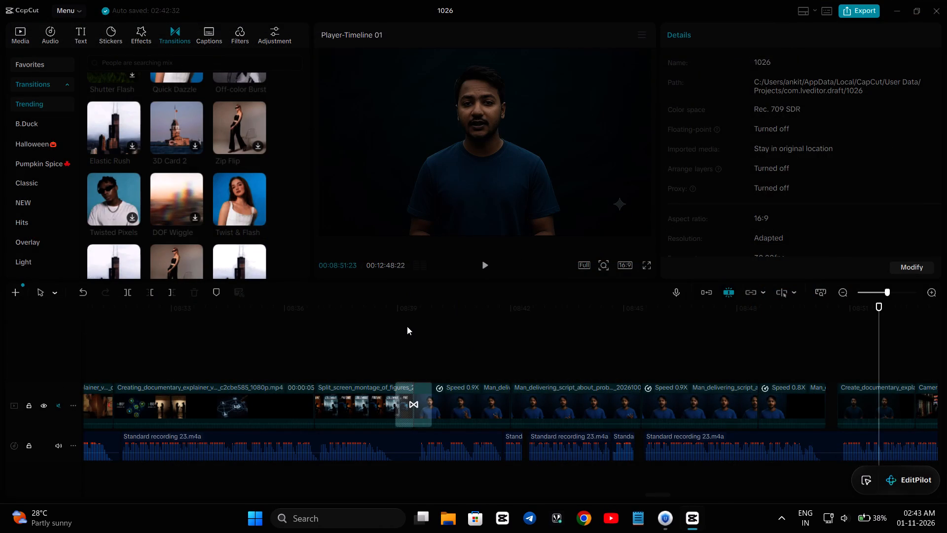
Go back to the empty gap after the documentary explainer clip and replay from about 00:54 to 01:00.
scroll(407, 326, "right", 12)
scroll(407, 326, "right", 12)
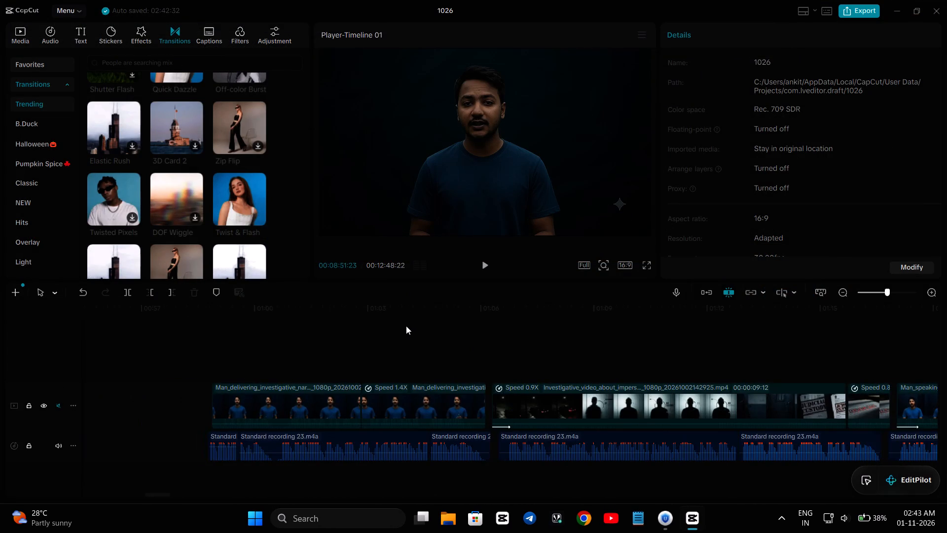
scroll(406, 326, "right", 8)
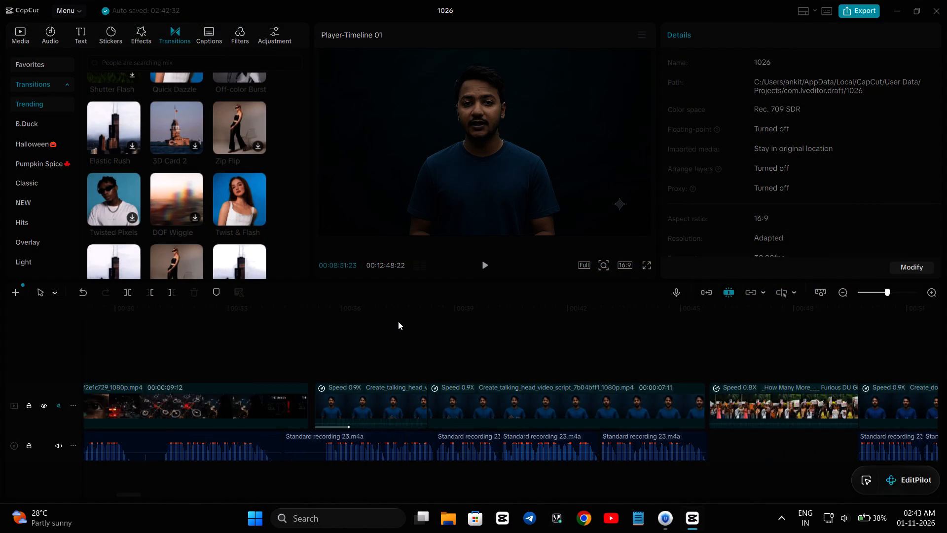
scroll(398, 321, "left", 4)
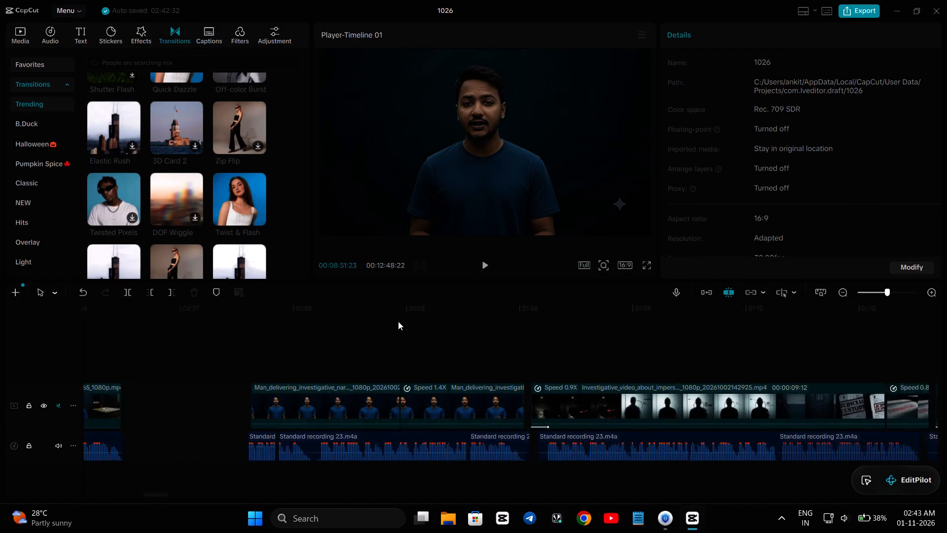
scroll(398, 321, "left", 3)
scroll(398, 321, "right", 2)
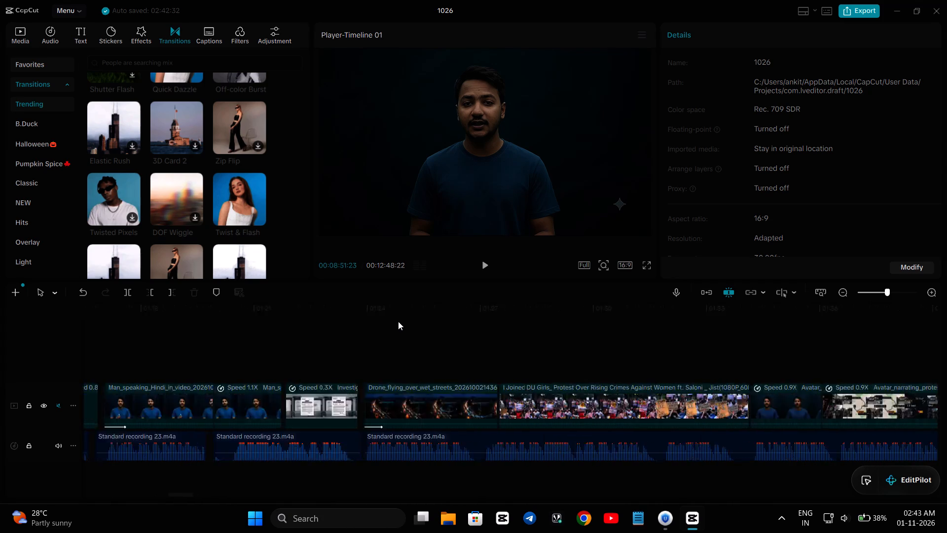
scroll(398, 321, "right", 6)
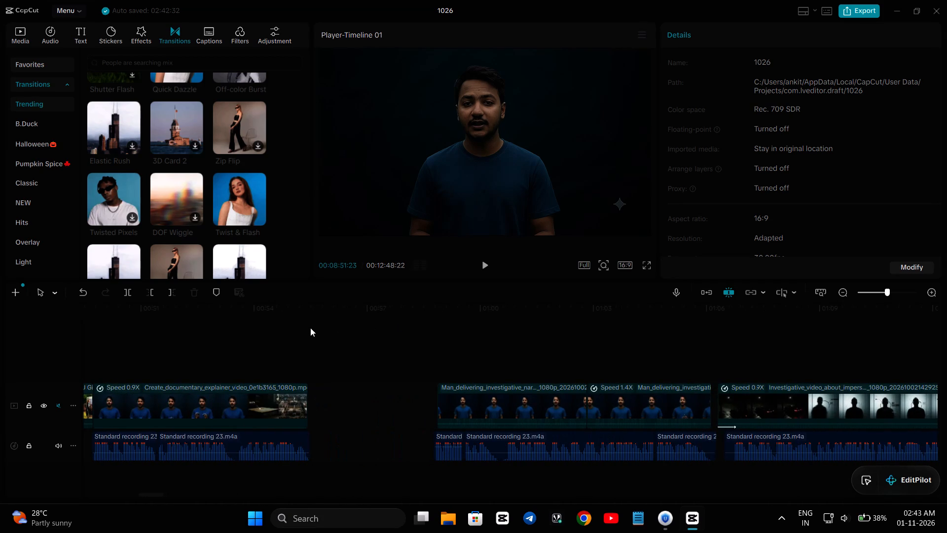
left_click(258, 336)
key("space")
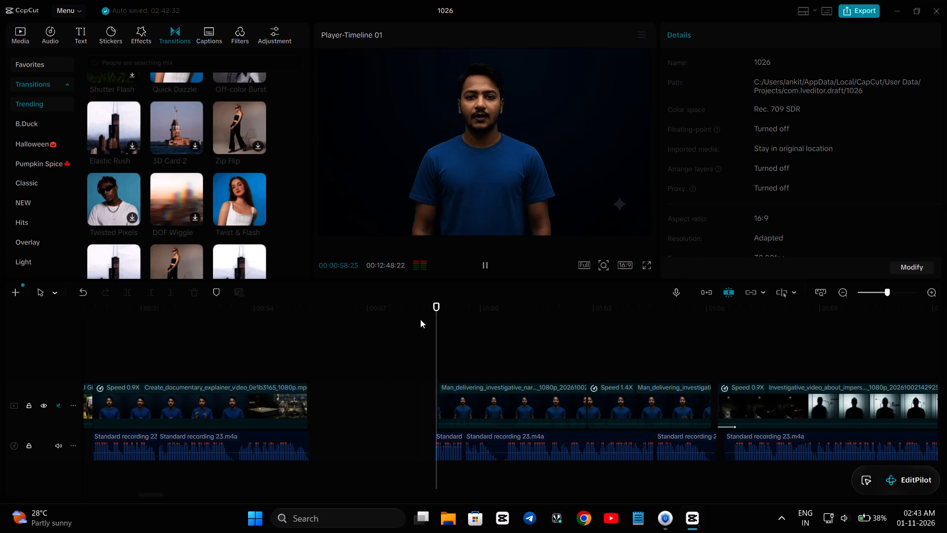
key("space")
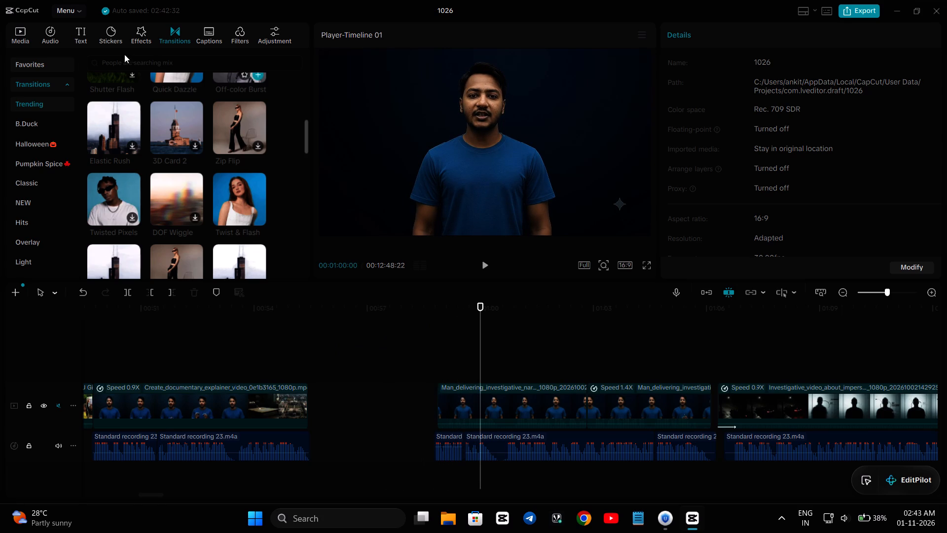
Import Creating_talking_head_video_script_8d6c94c8_1080p from New Volume (D:) into the project media, finding it with the search 8d6.
left_click(23, 36)
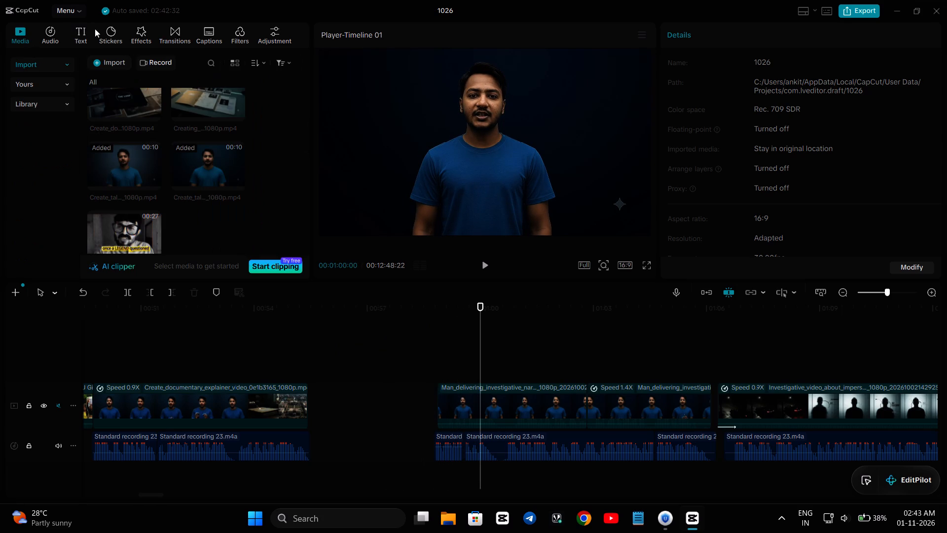
left_click(109, 62)
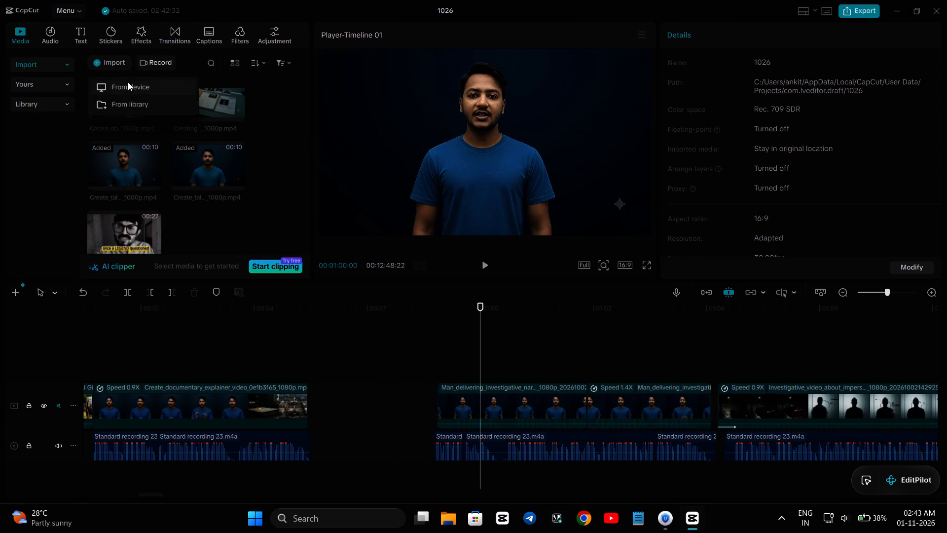
left_click(128, 82)
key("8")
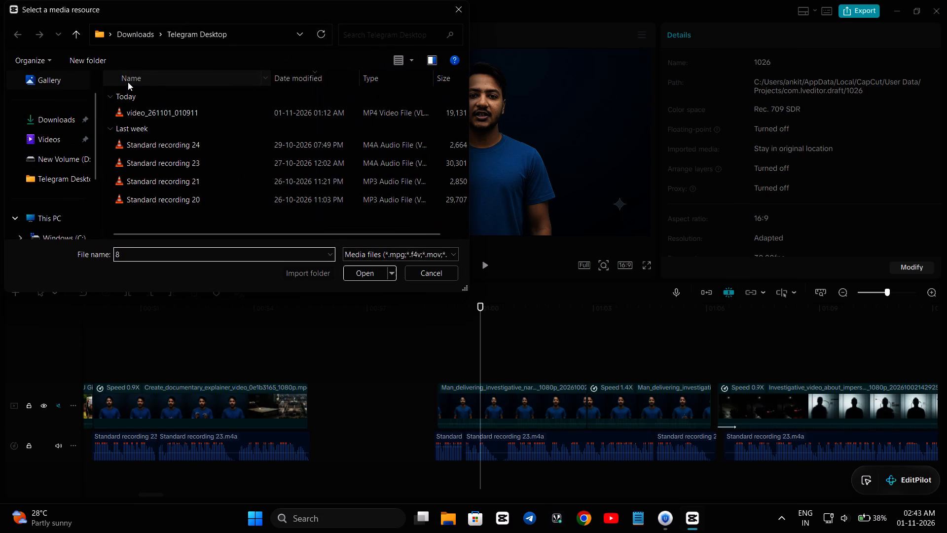
left_click(381, 28)
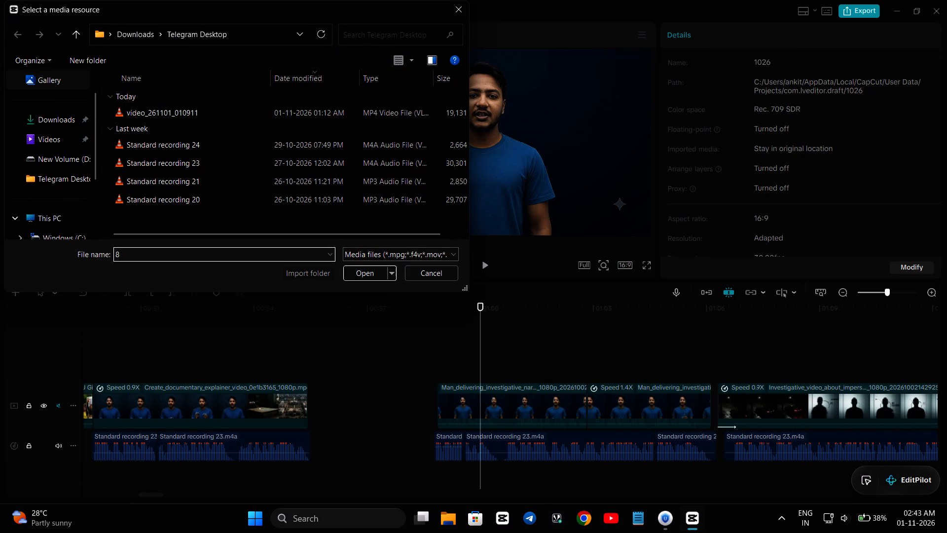
left_click(375, 34)
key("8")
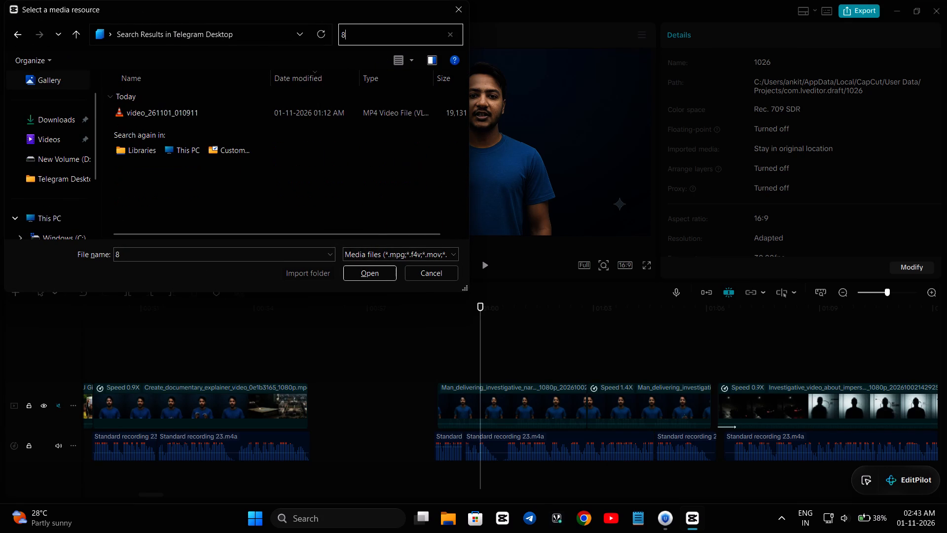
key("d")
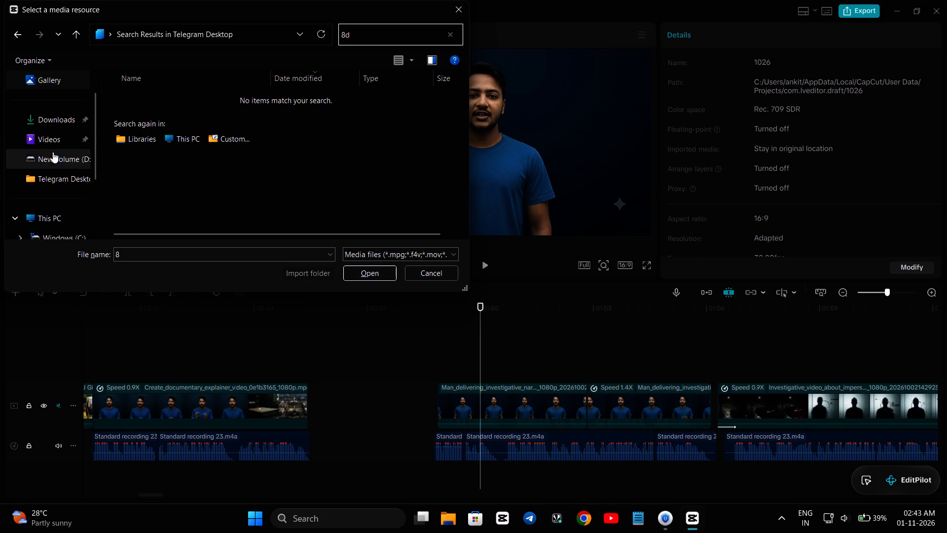
scroll(53, 154, "down", 1)
left_click(44, 189)
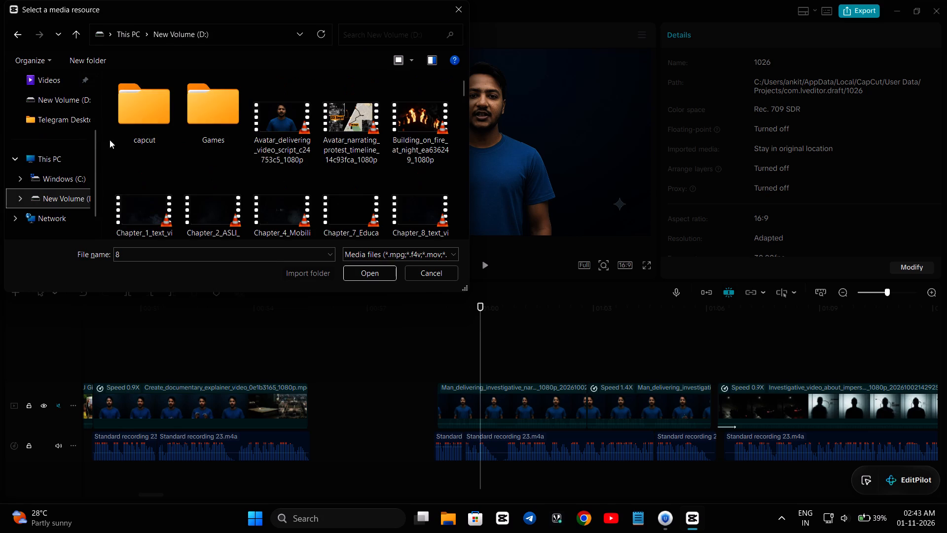
left_click(364, 32)
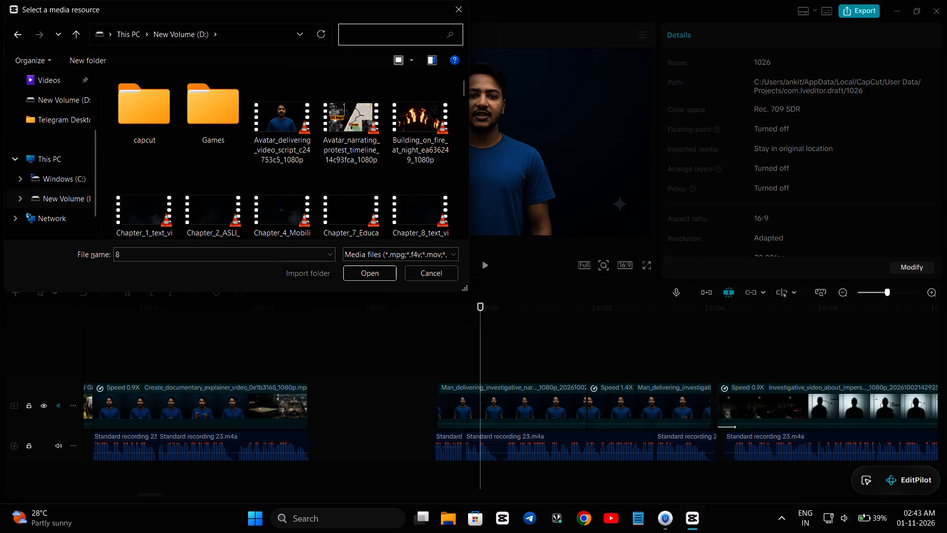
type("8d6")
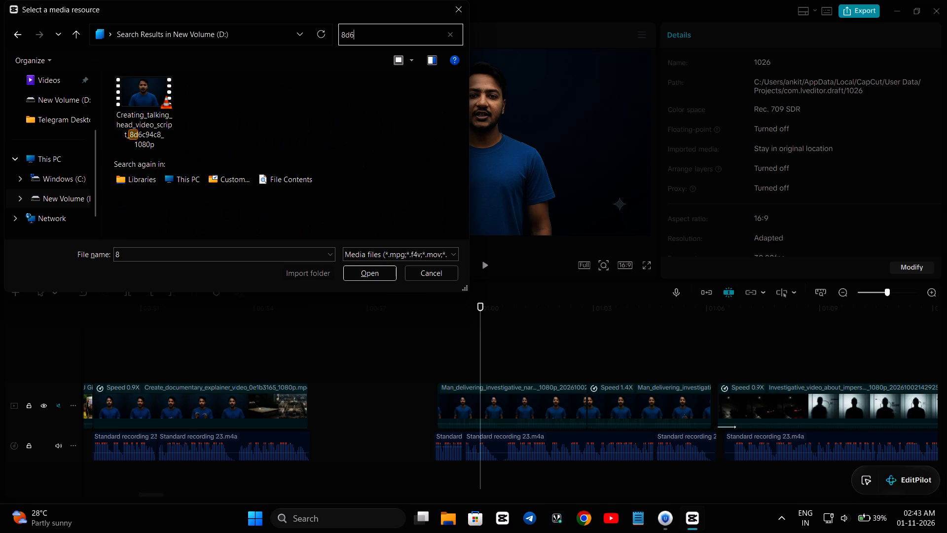
left_click(146, 86)
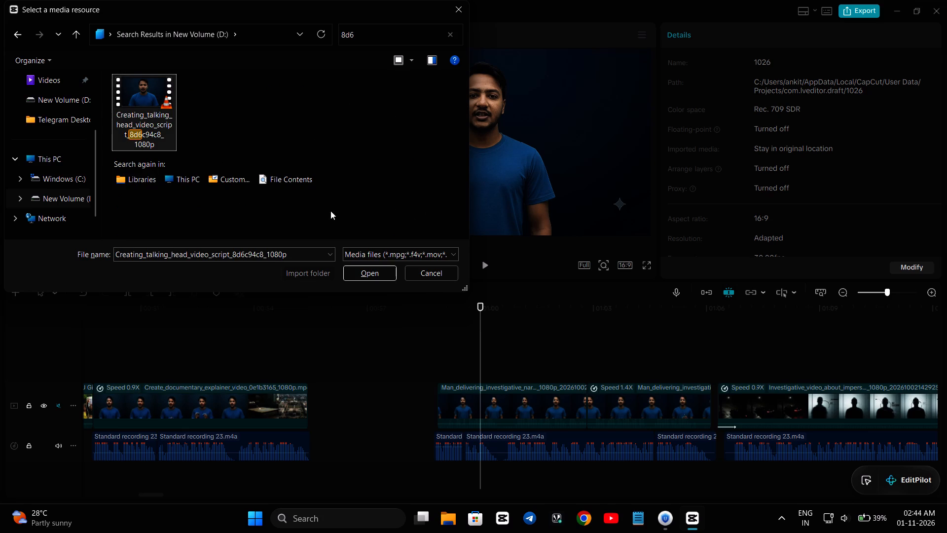
left_click(360, 265)
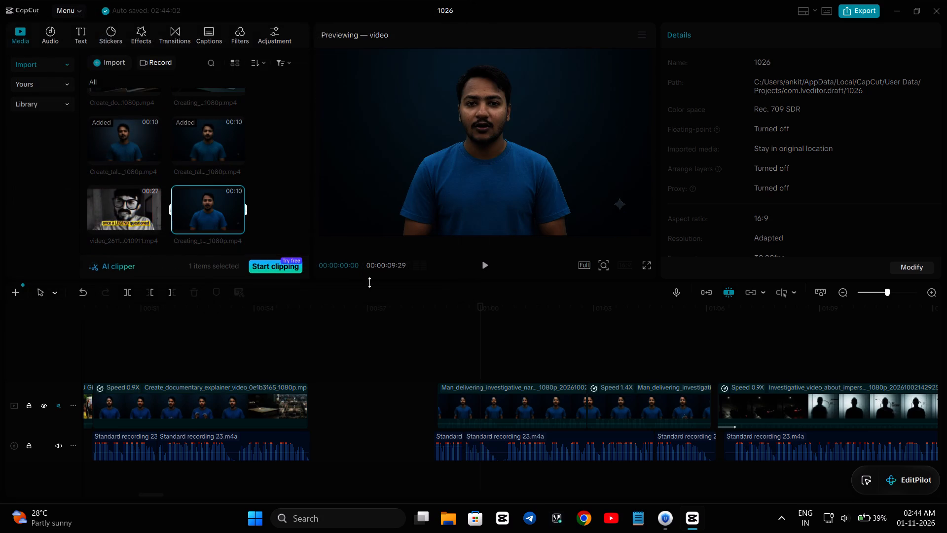
Replay from about 00:52 to 01:09, checking the gap, the talking heads and the silhouette clip against the voice recording.
left_click(176, 346)
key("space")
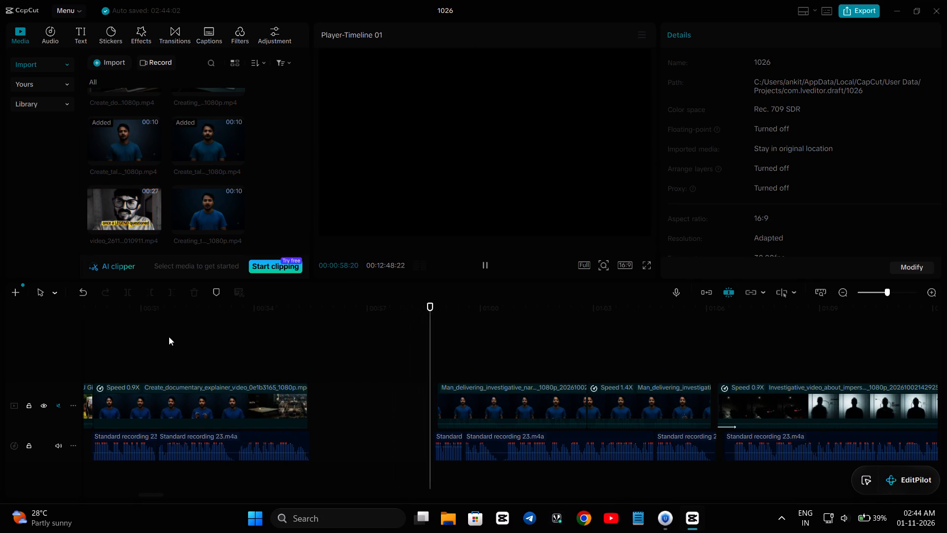
scroll(280, 338, "left", 1)
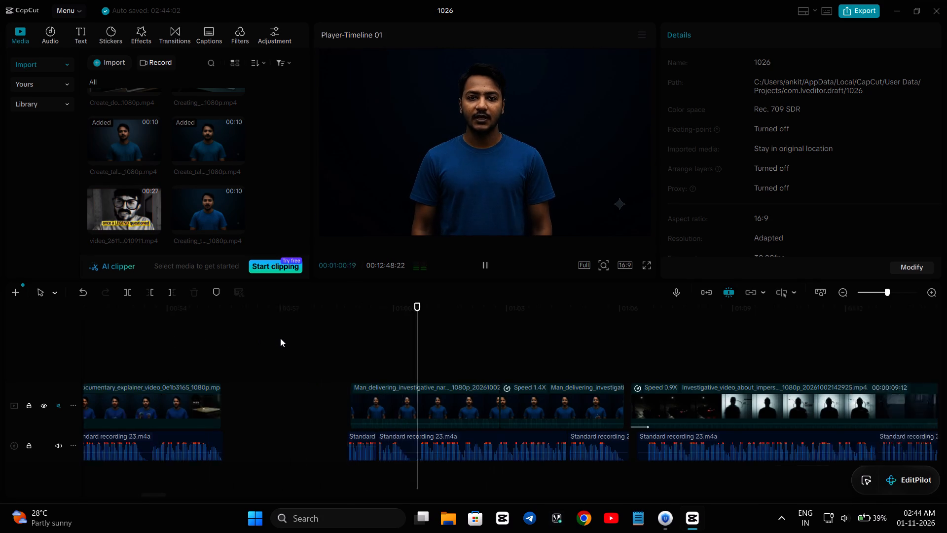
scroll(280, 338, "left", 1)
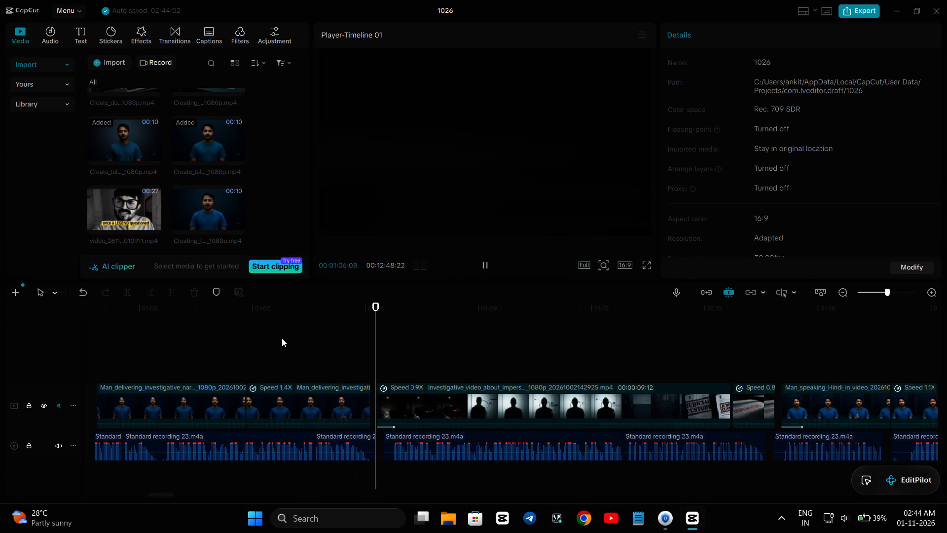
left_click(265, 351)
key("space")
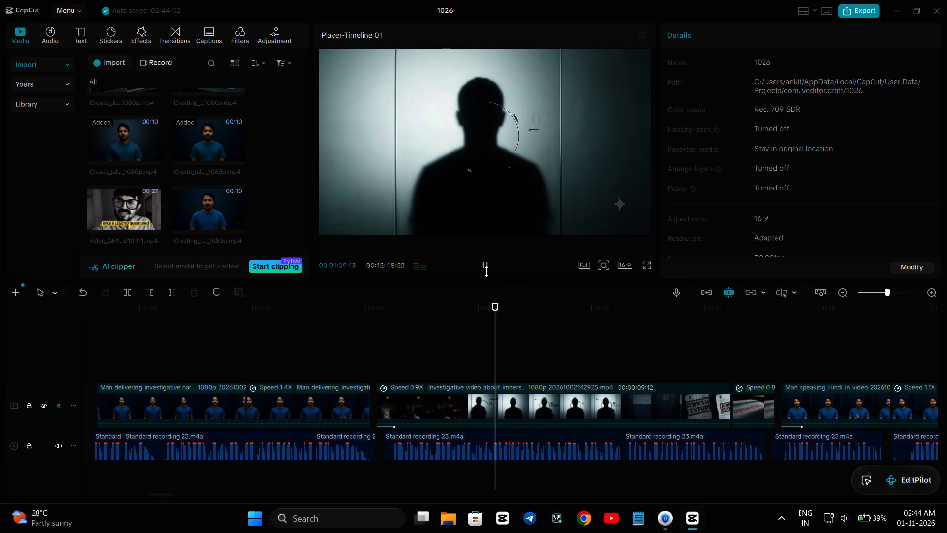
left_click(486, 271)
Look further along the timeline and play the talking head passage from about 02:30 to 02:34 around the short gap.
scroll(486, 271, "left", 2)
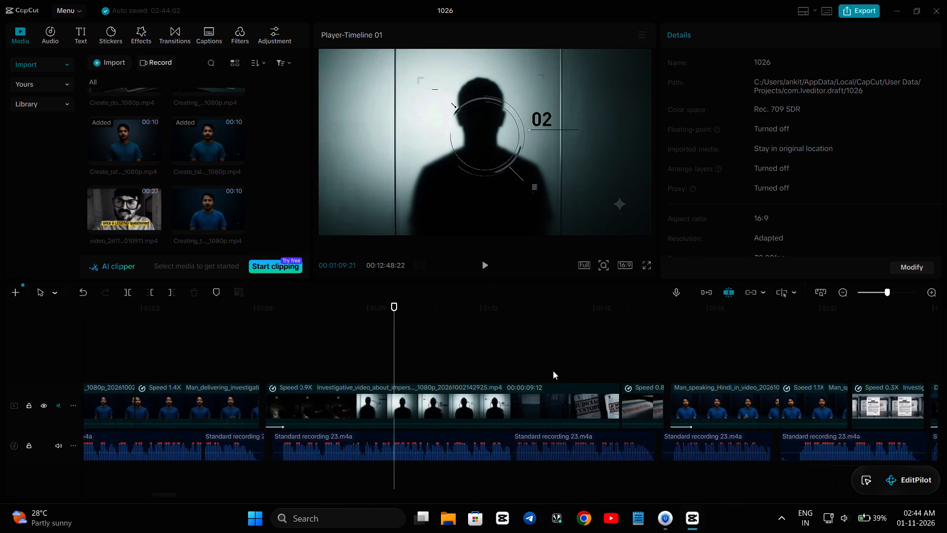
scroll(553, 371, "left", 1)
left_click(528, 359)
scroll(528, 359, "left", 1)
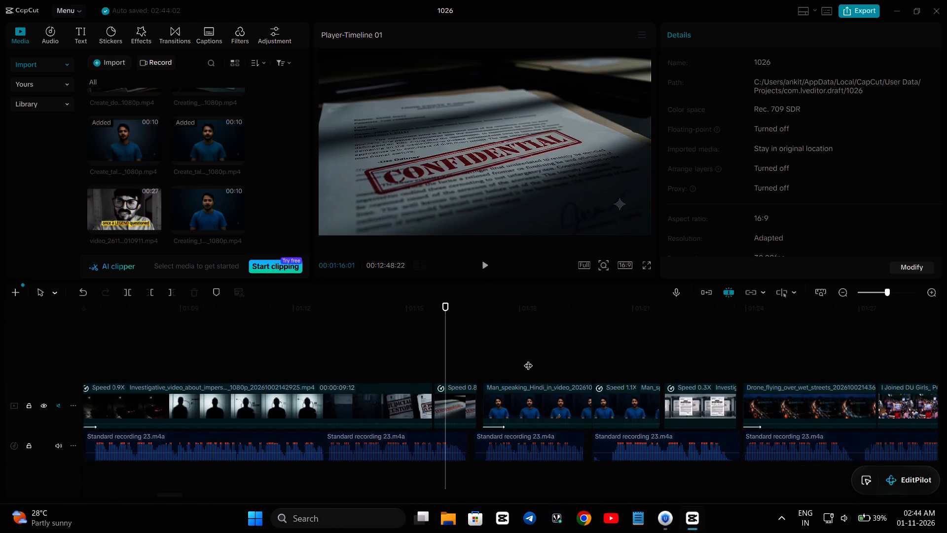
scroll(528, 359, "left", 3)
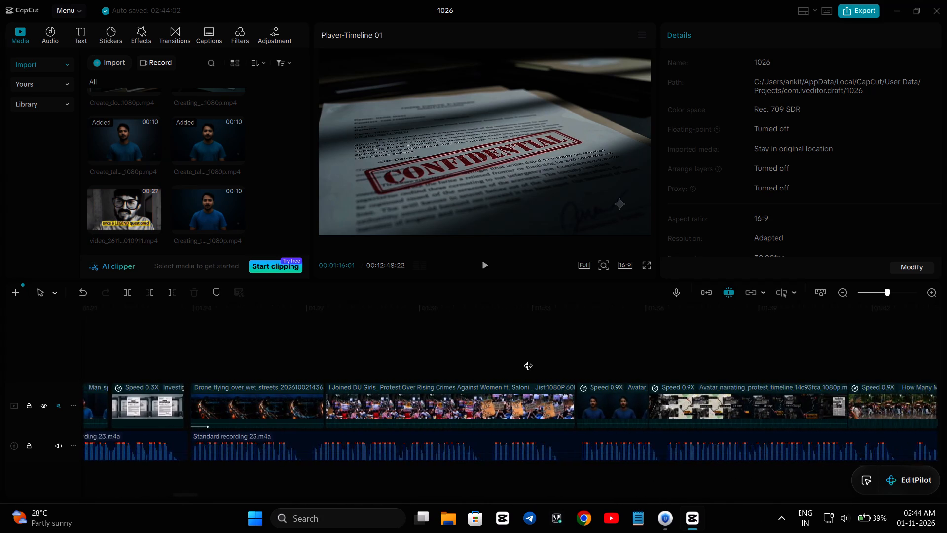
scroll(528, 359, "left", 6)
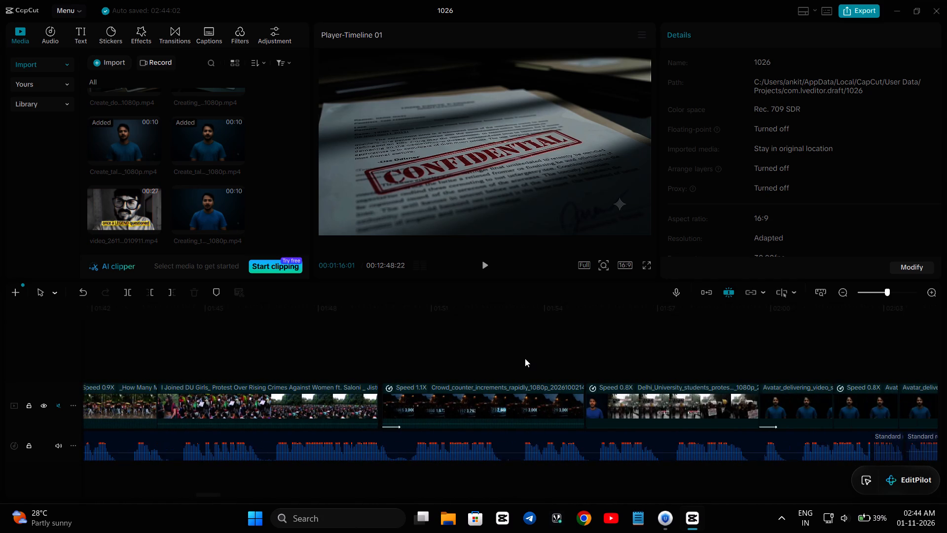
scroll(525, 358, "left", 6)
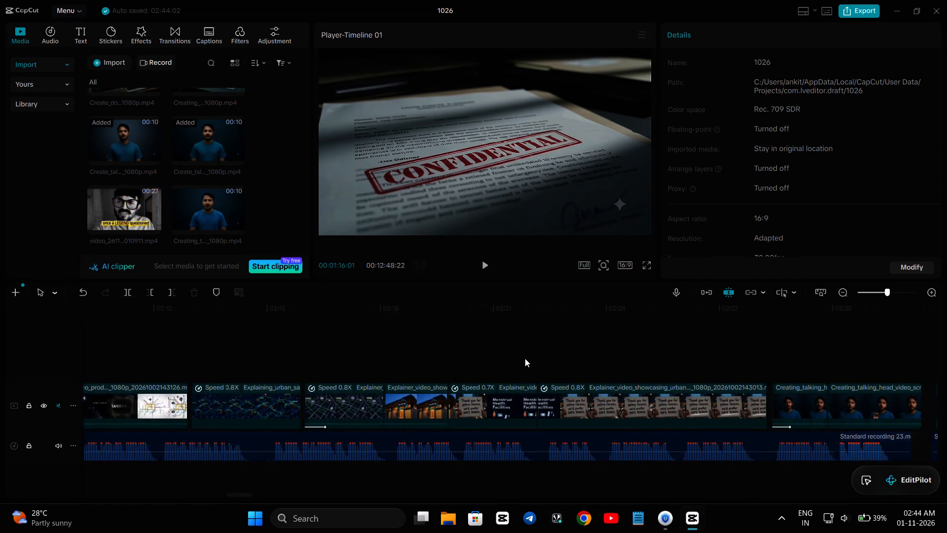
scroll(525, 358, "left", 2)
left_click(525, 358)
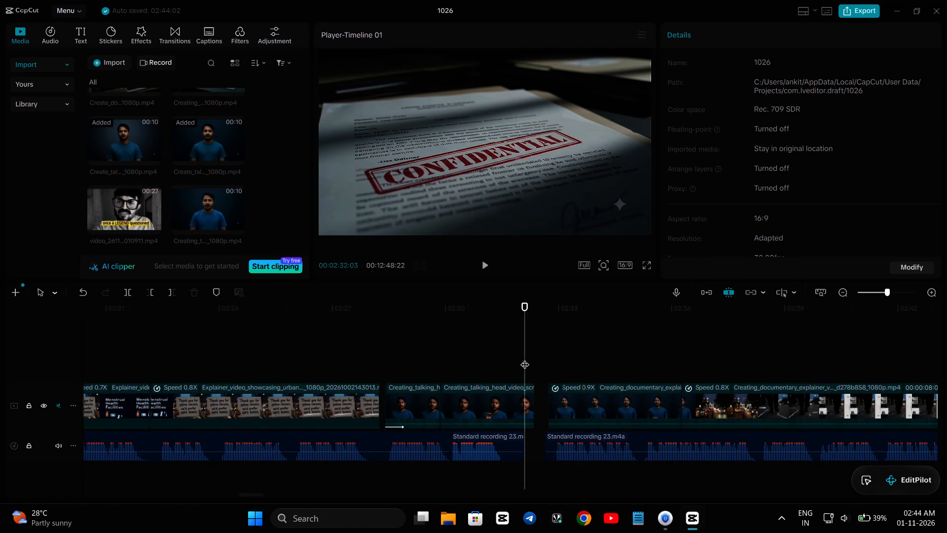
key("space")
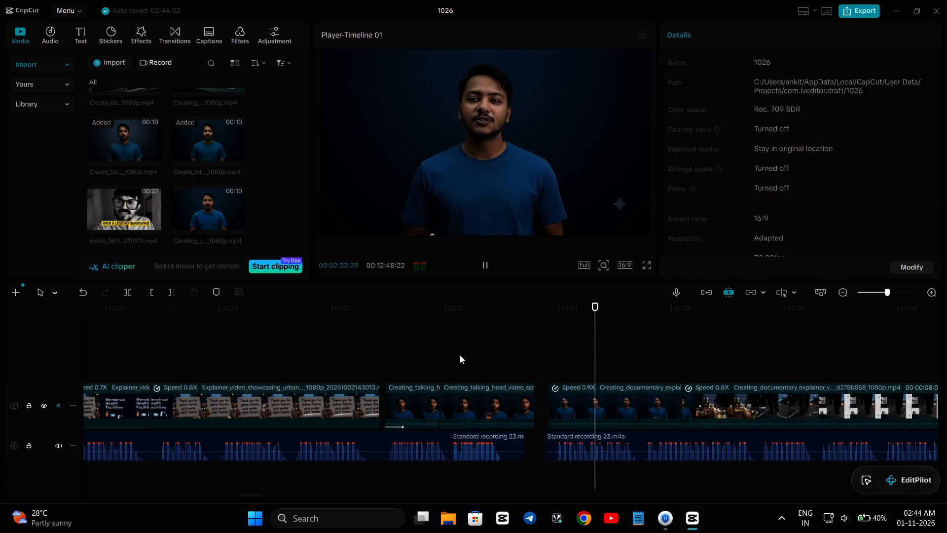
left_click(460, 355)
key("space")
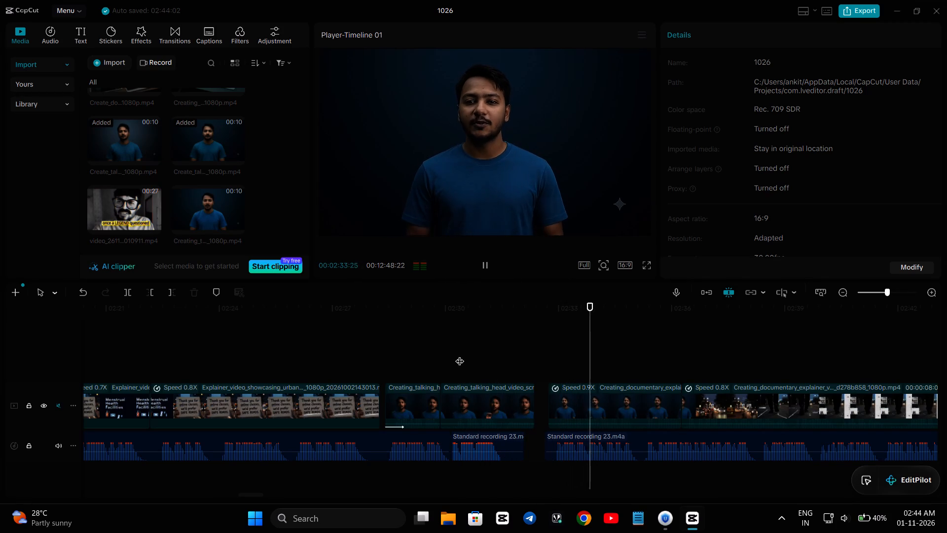
key("space")
Look further along the timeline and play the talking head passage from about 03:17 to 03:26.
scroll(460, 355, "left", 2)
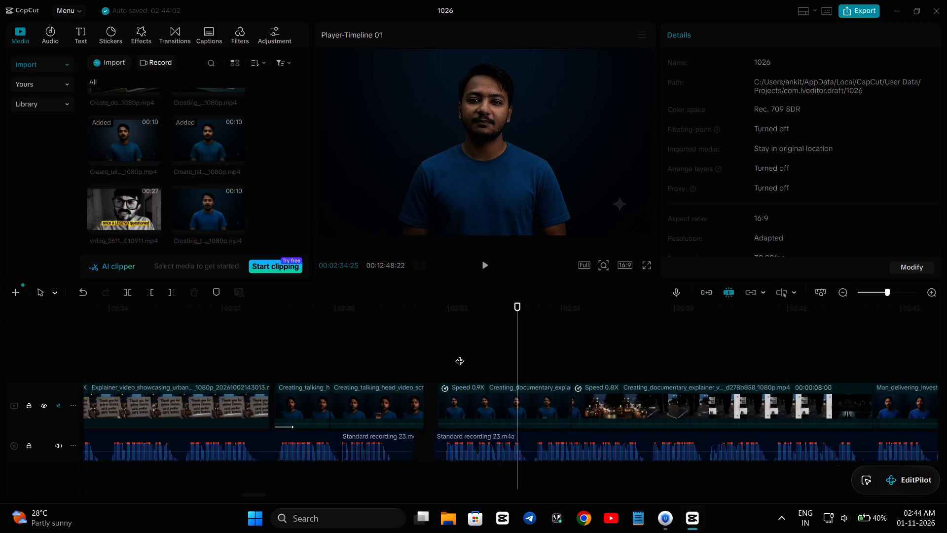
scroll(460, 355, "left", 6)
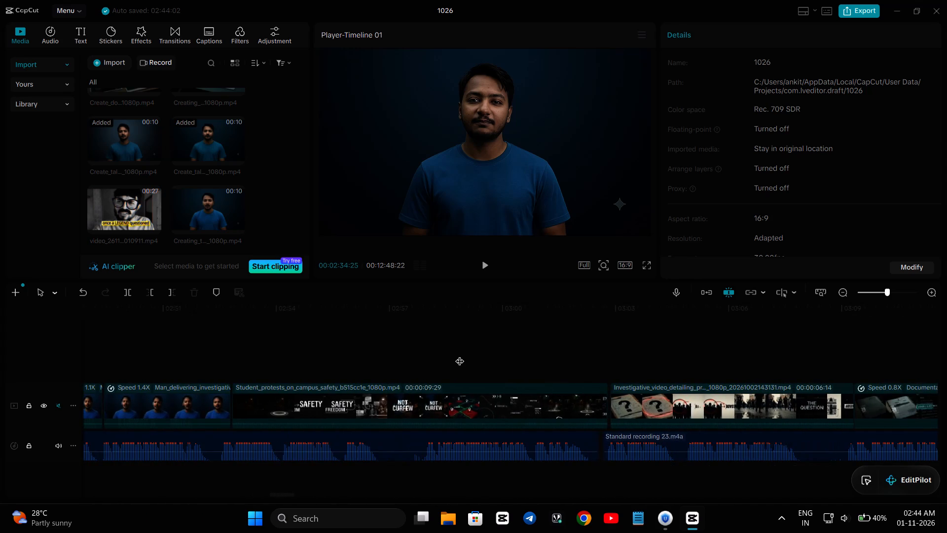
scroll(460, 355, "left", 4)
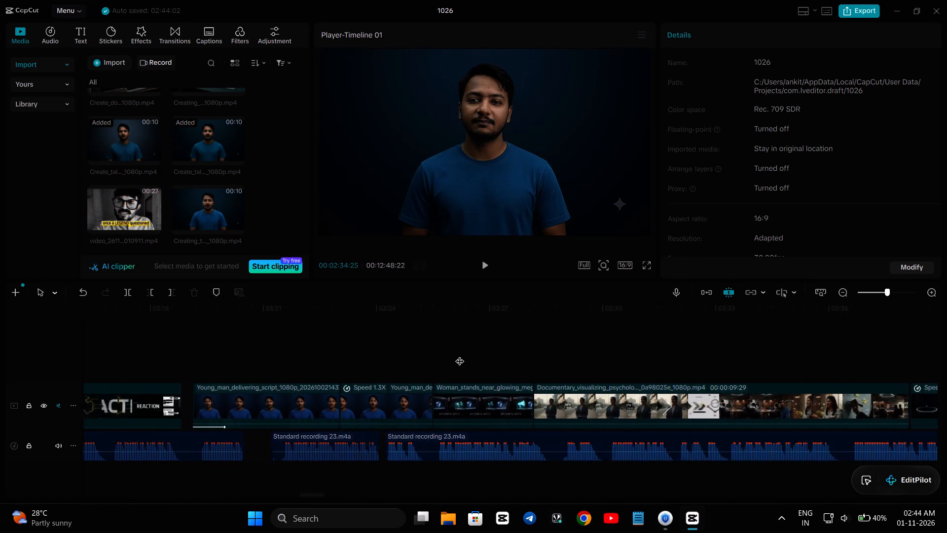
scroll(460, 355, "left", 1)
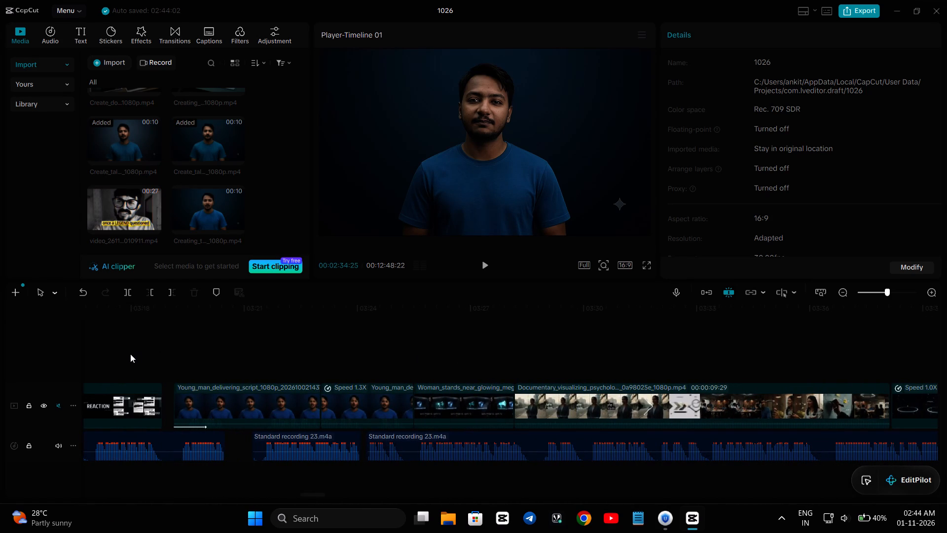
left_click(130, 354)
left_click(91, 353)
key("space")
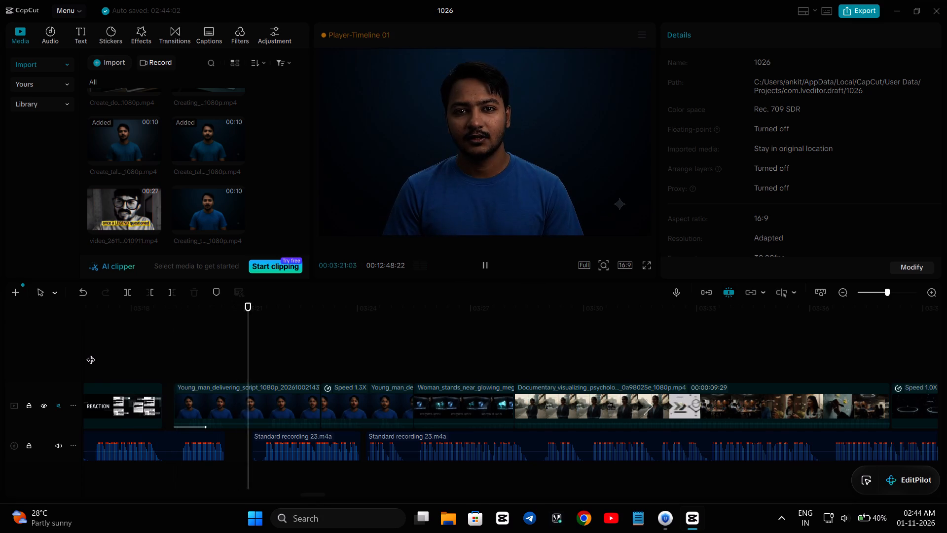
left_click(86, 358)
key("space")
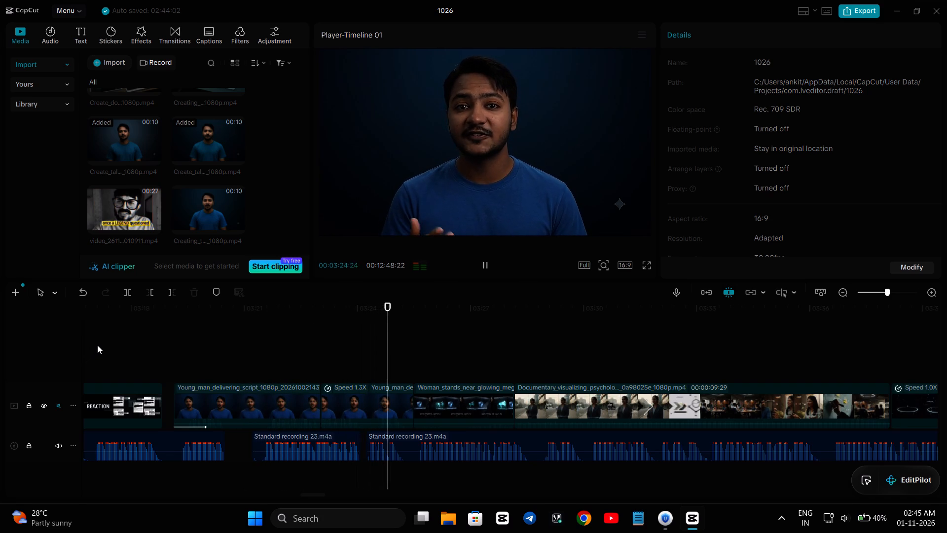
key("space")
Add the unused 10-second talking head clip at 04:33:06, at the start of the empty gap after the Building clip.
scroll(230, 347, "left", 1)
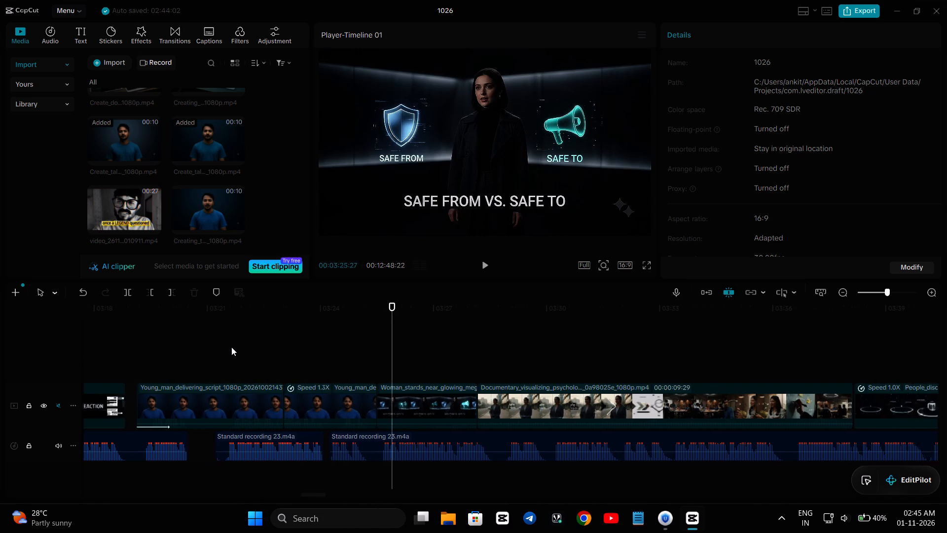
scroll(231, 347, "left", 7)
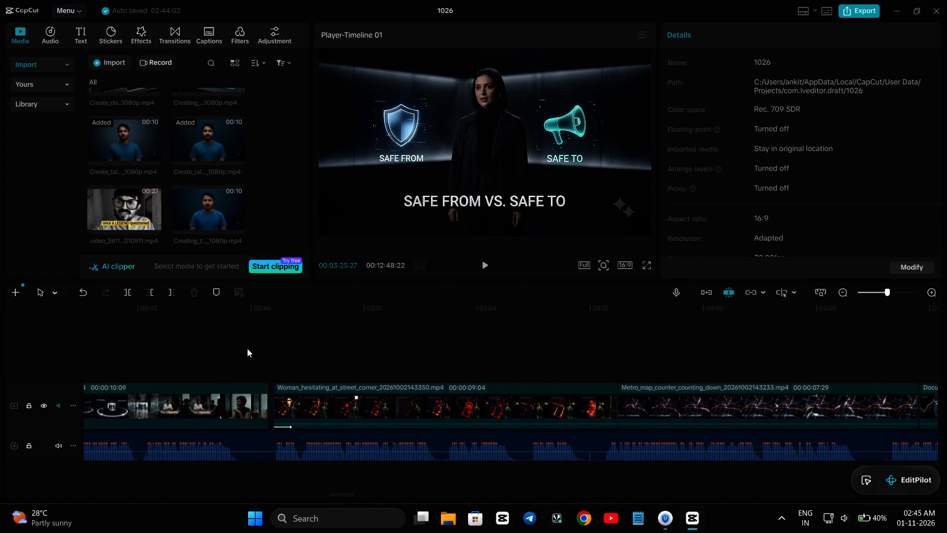
scroll(247, 348, "left", 7)
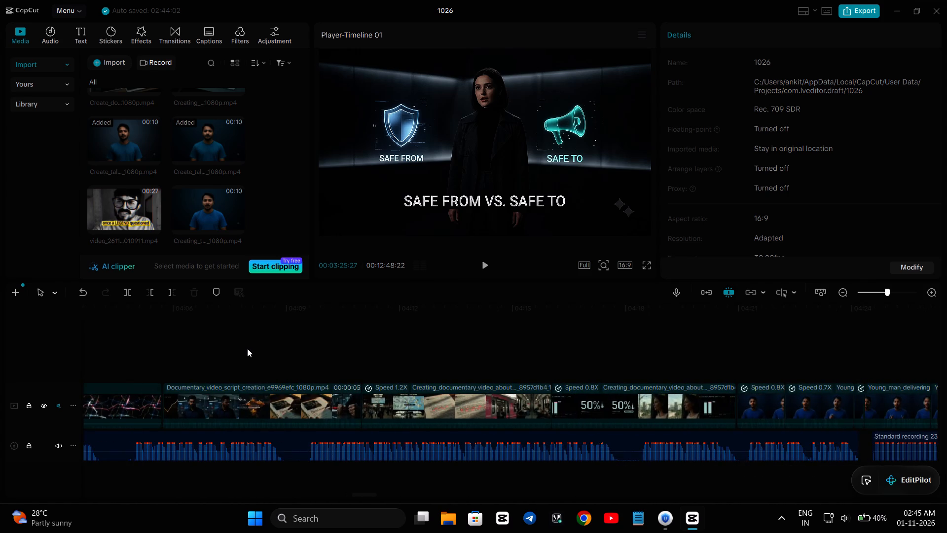
scroll(247, 348, "left", 1)
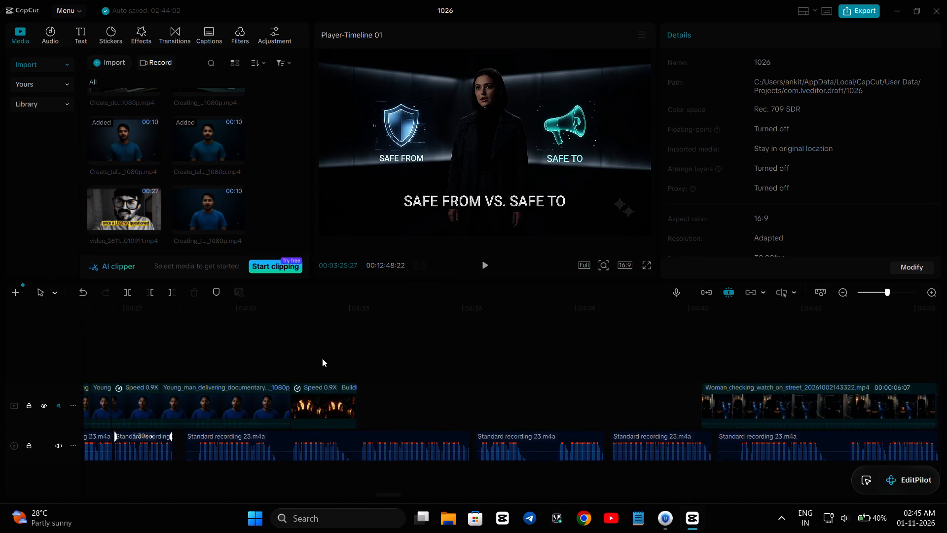
left_click(359, 373)
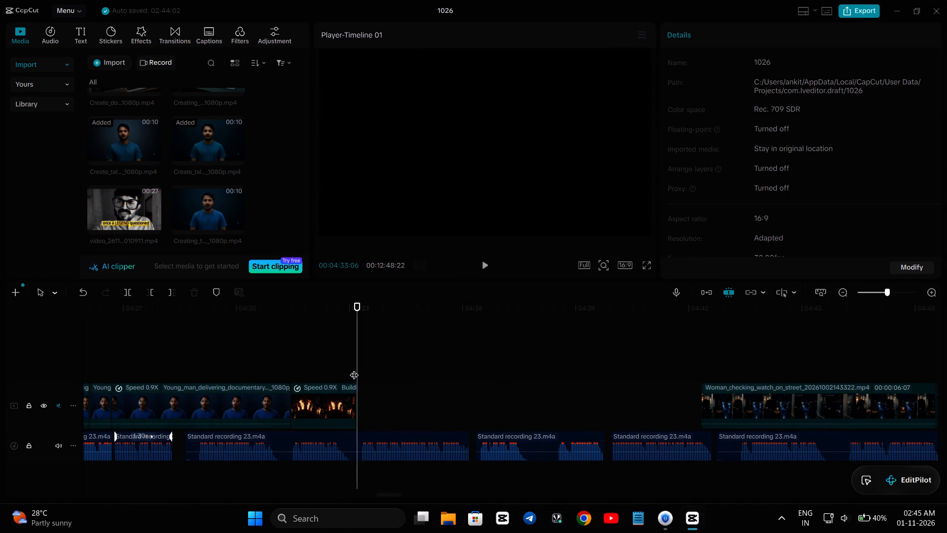
key("Left")
key("Right")
scroll(232, 224, "down", 2)
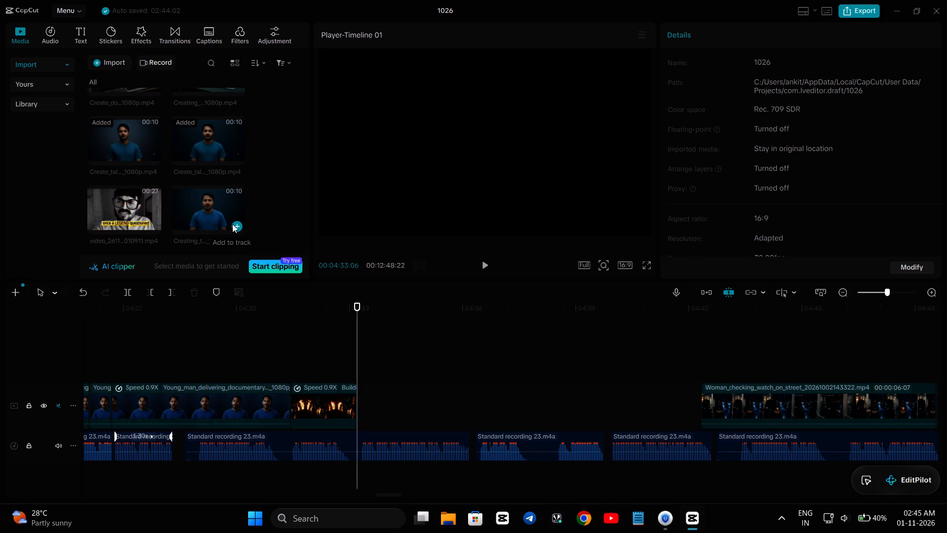
left_click(236, 225)
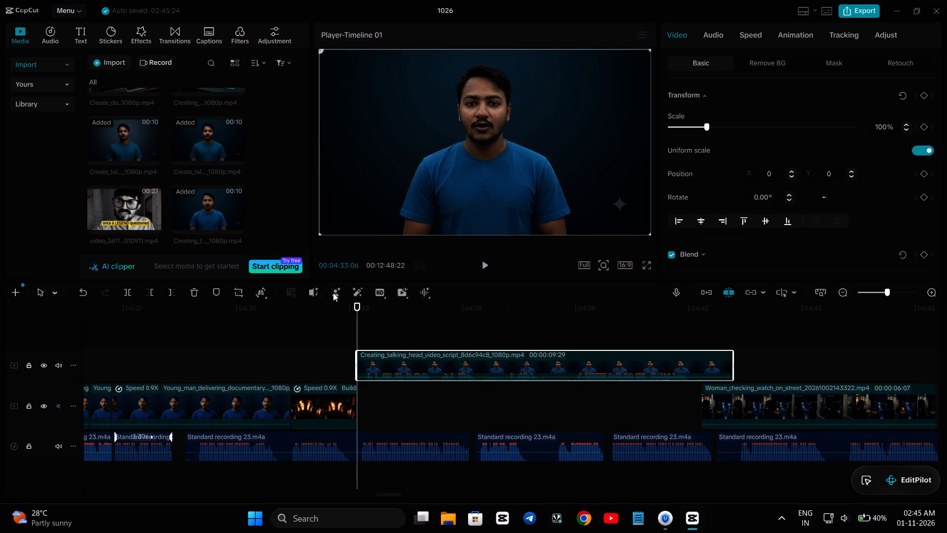
Play the added talking head from 04:33 to about 04:35, comparing its own speech with the voice recording.
key("space")
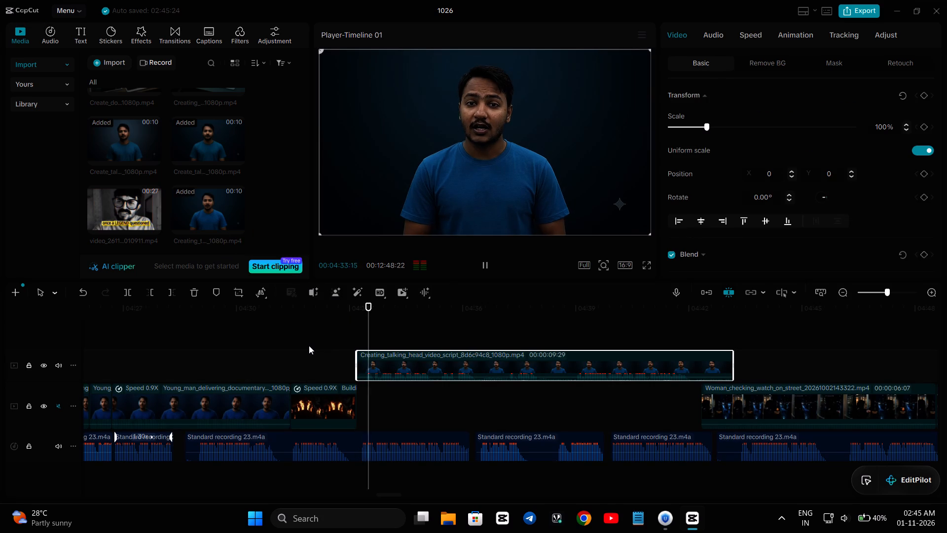
key("space")
key("space")
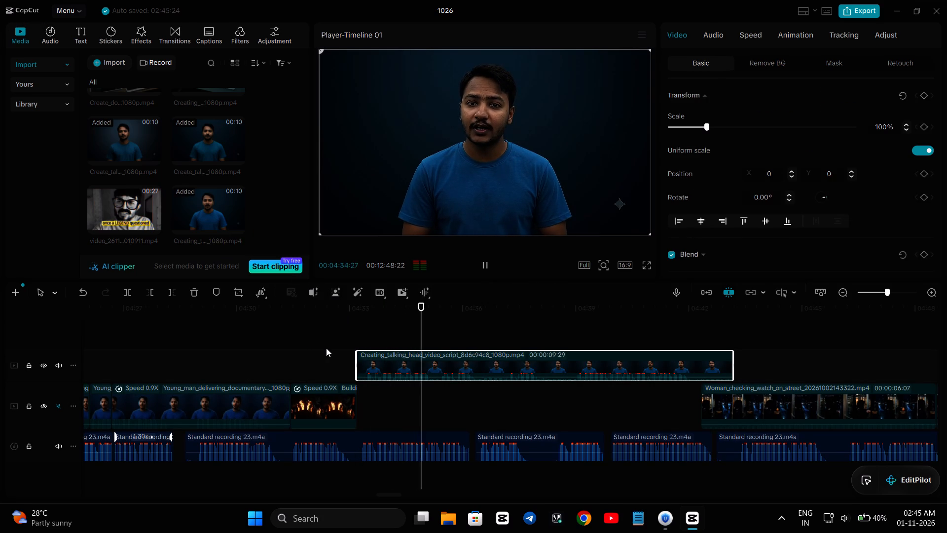
key("space")
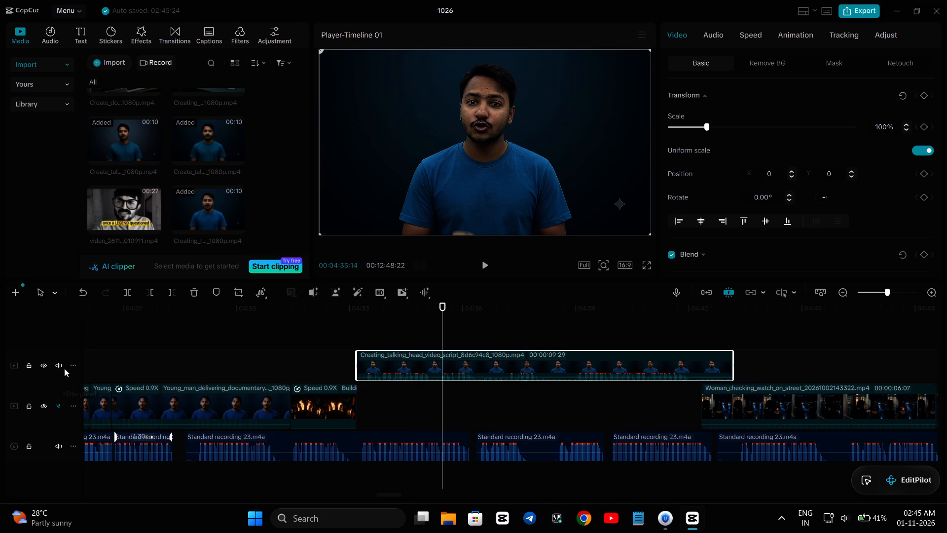
Play from about 04:33 to 04:36 with the added talking head's track temporarily muted, checking lip sync against the voice recording.
left_click(62, 367)
left_click(284, 357)
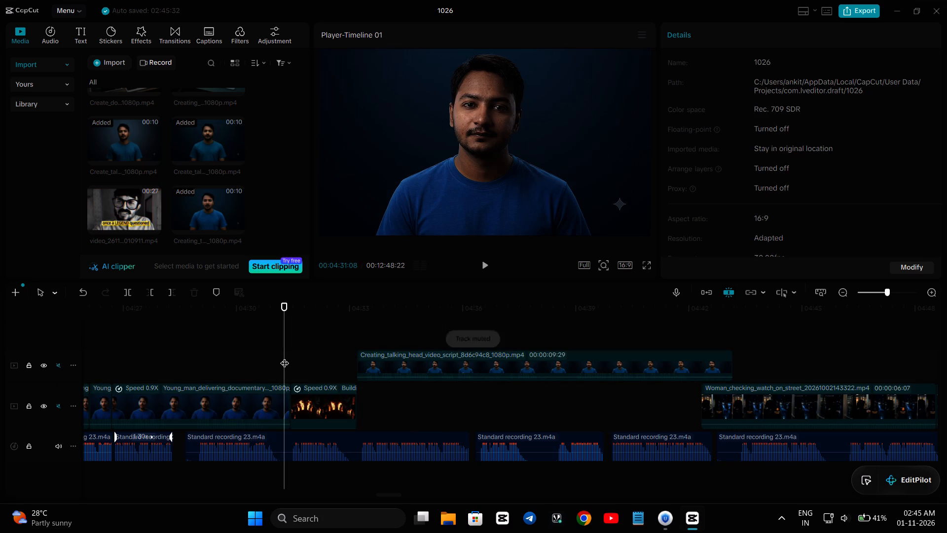
left_click(342, 358)
key("space")
key("space")
key("space")
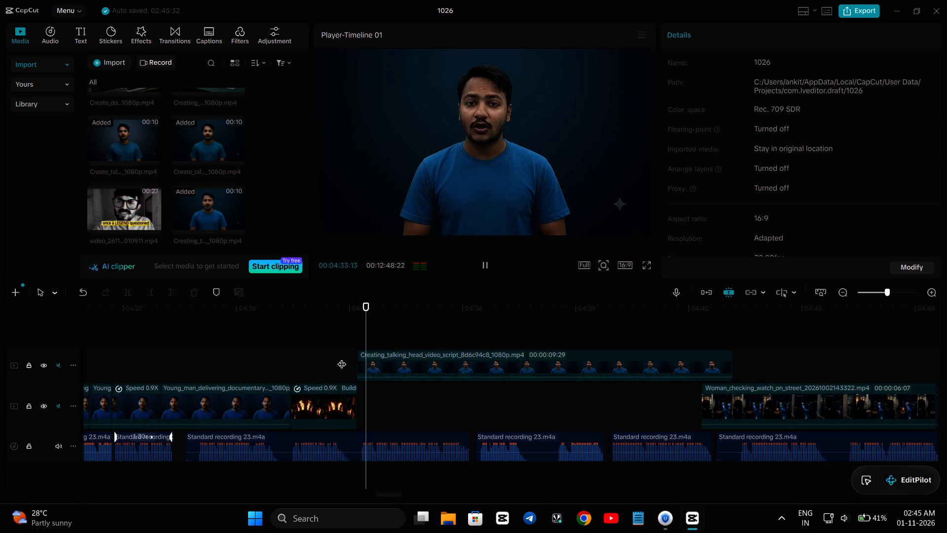
key("space")
key("space")
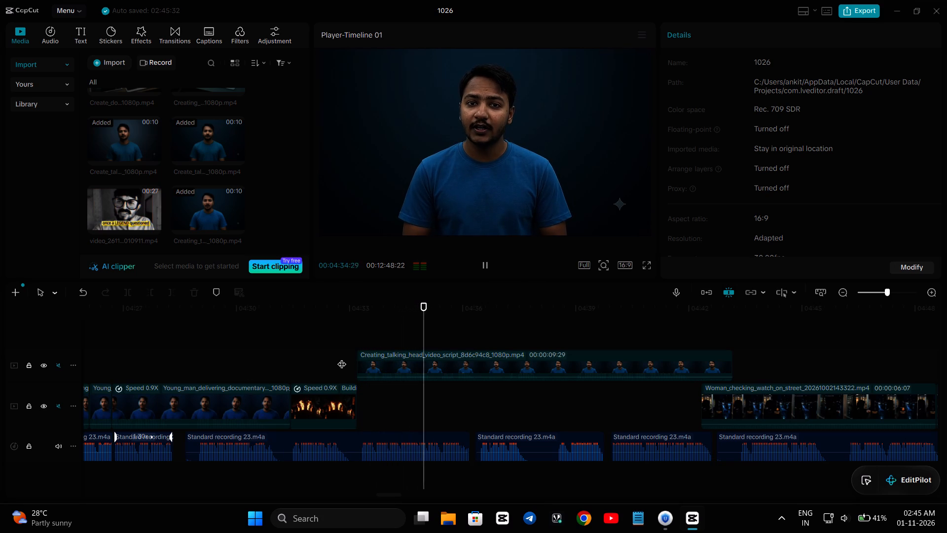
key("space")
key("space")
key("space")
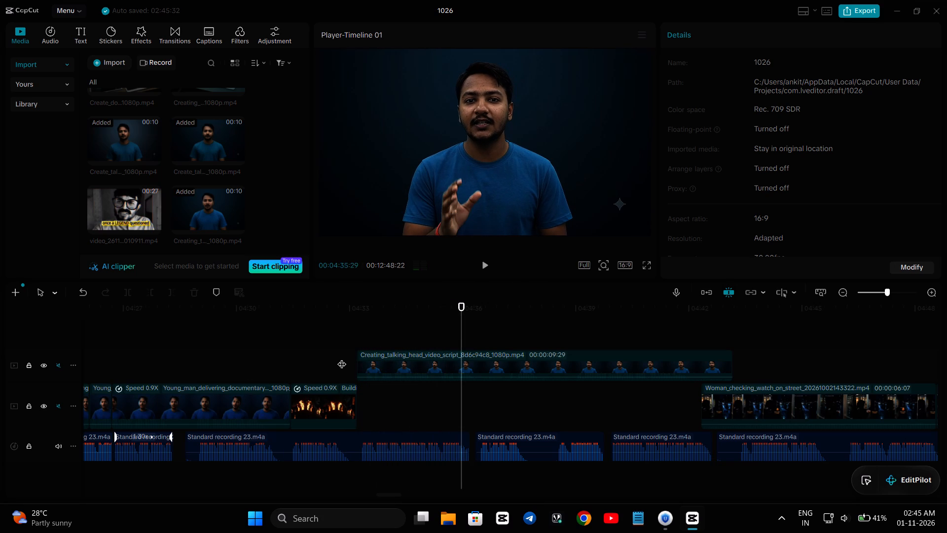
left_click(58, 368)
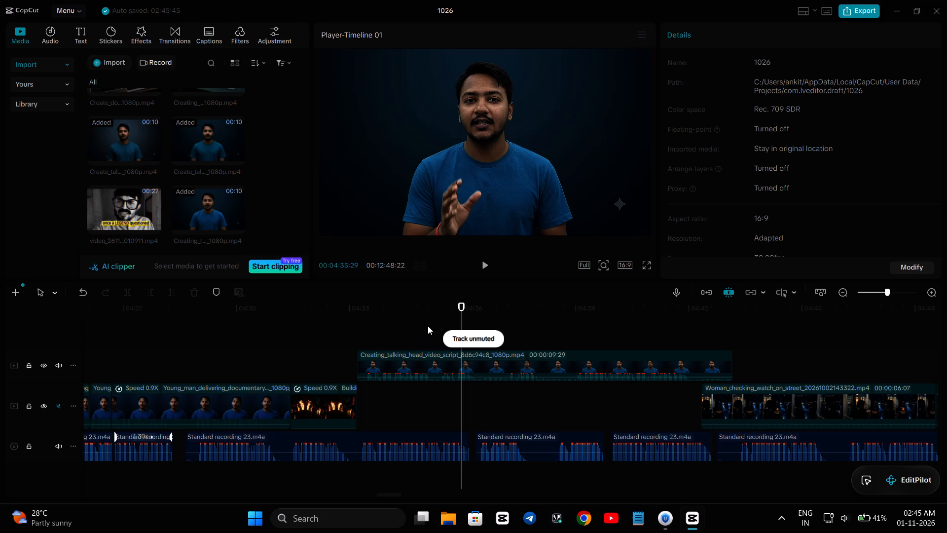
Split the added talking head clip at 04:35:04.
left_click(430, 324)
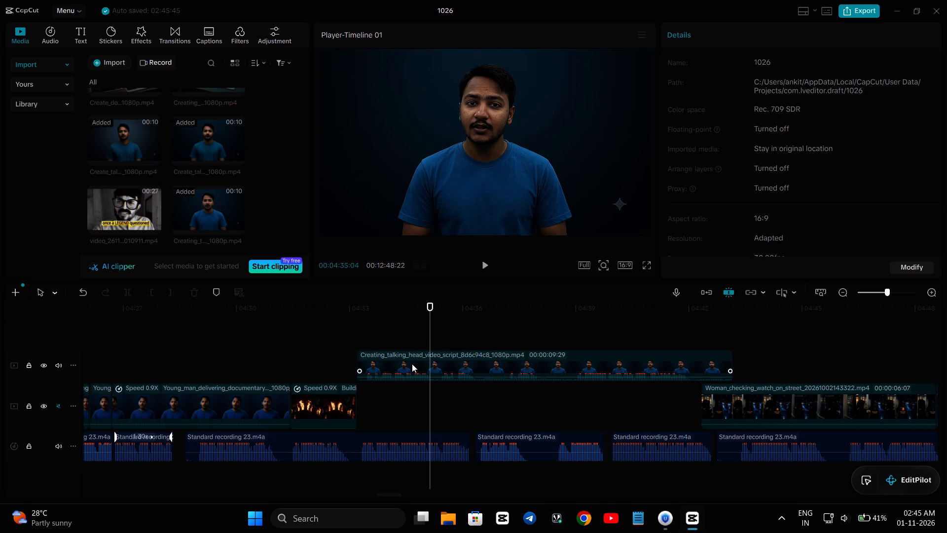
left_click(412, 364)
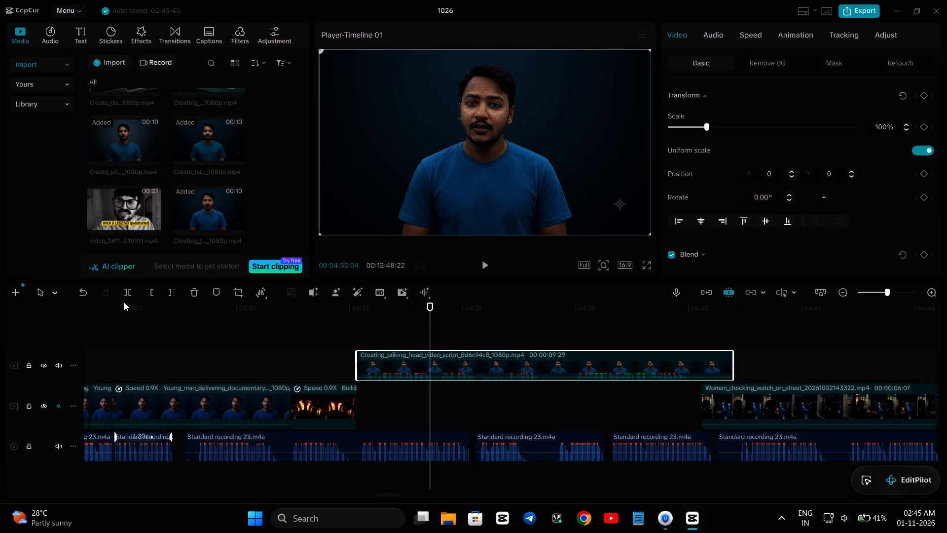
left_click(132, 292)
Trim the start of the second talking head piece forward to 04:35:13.
key("Right")
key("Right")
key("Right")
key("Right")
key("Right")
key("Right")
key("Right")
key("Right")
key("Right")
key("Right")
key("Right")
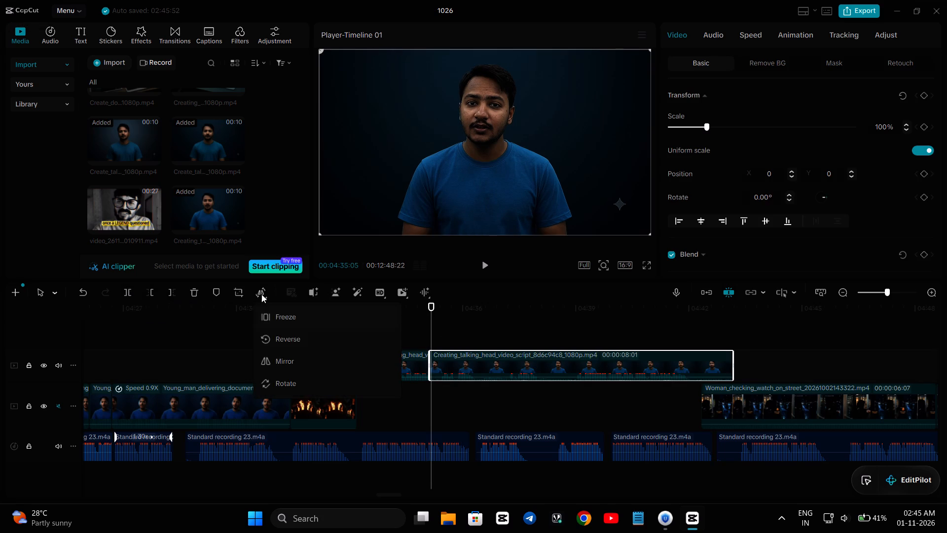
key("Left")
key("Left")
key("Left")
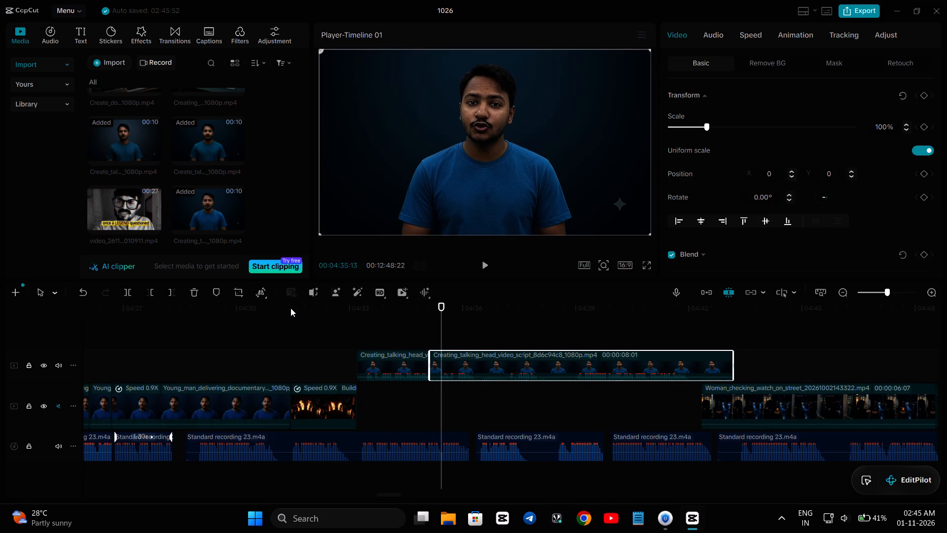
key("Right")
left_click(151, 288)
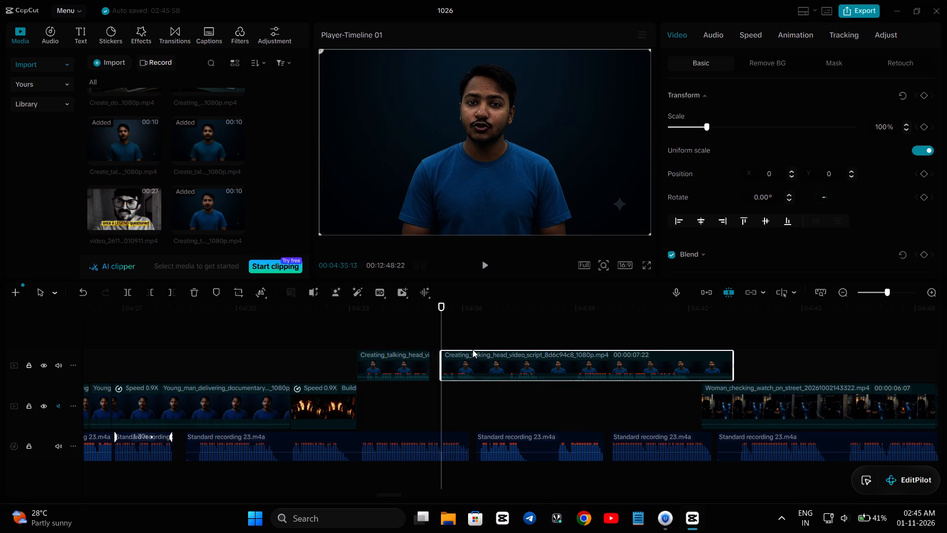
Move the second talking head piece back on the same track so it sits flush against the first piece.
left_click_drag(479, 356, 464, 358)
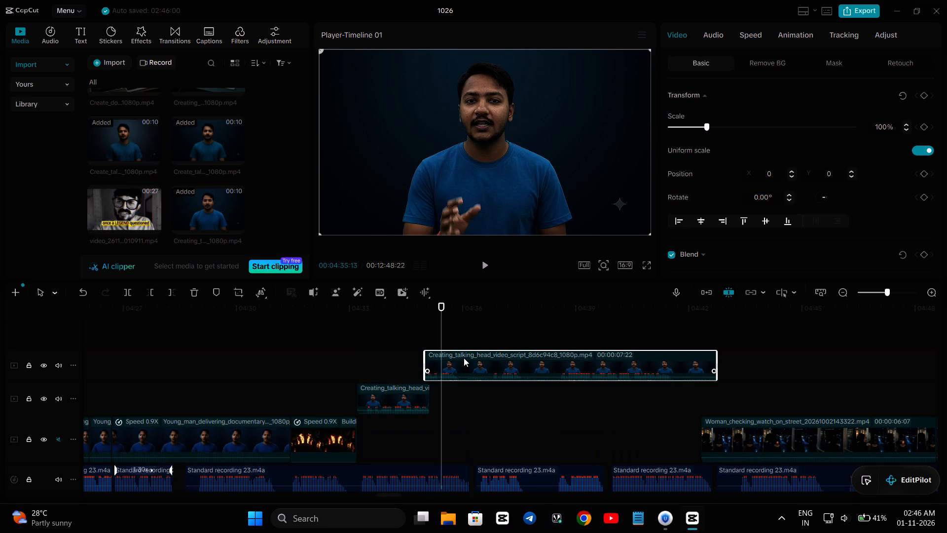
left_click_drag(464, 362, 471, 393)
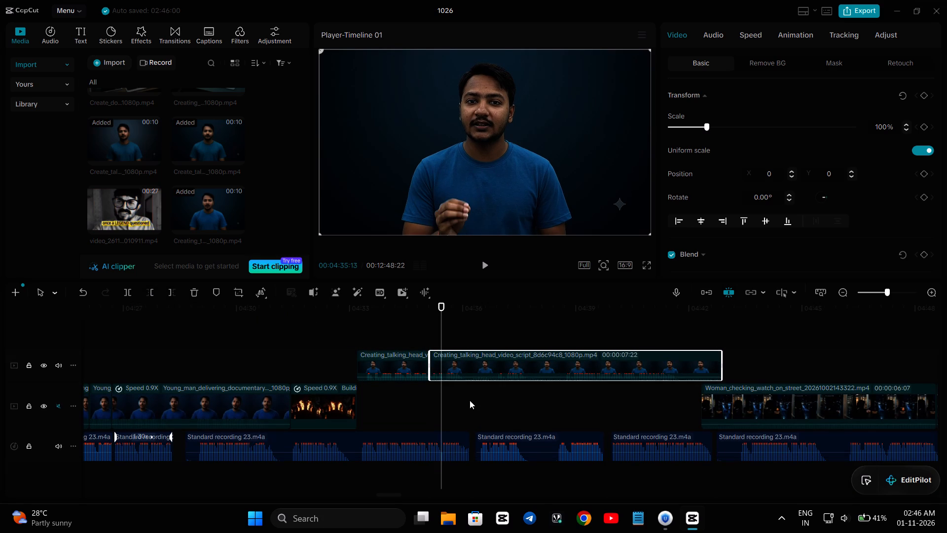
Replay from about 04:33 to 04:37, checking the trimmed talking head against the voice recording.
left_click(346, 354)
key("space")
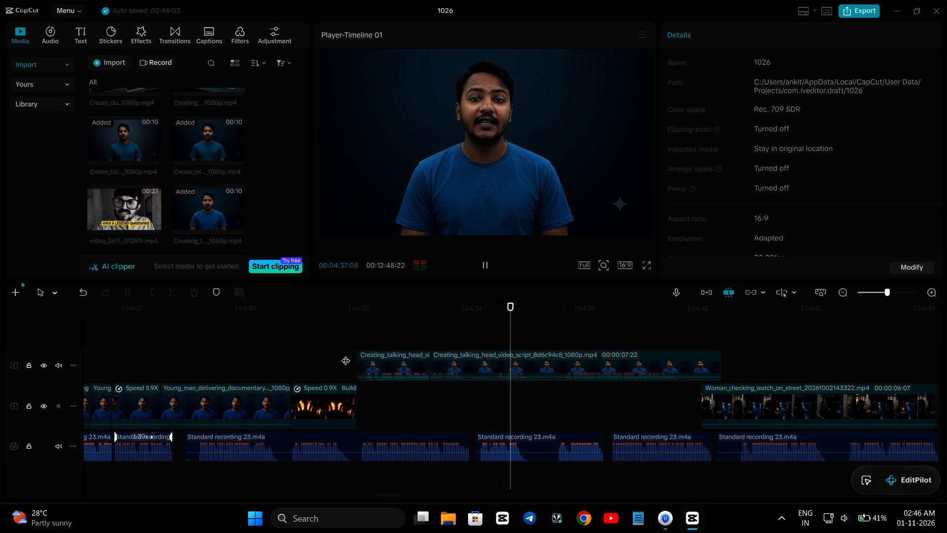
key("space")
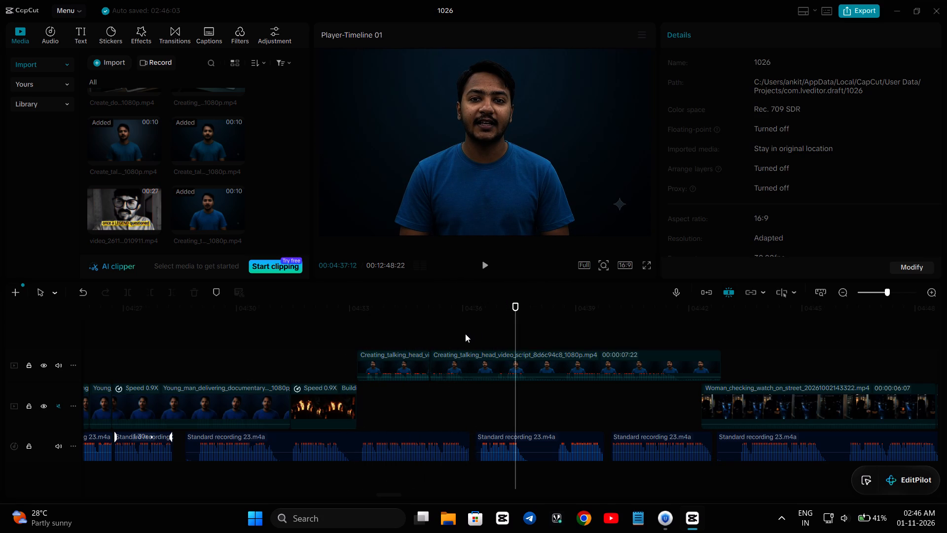
Split the second talking head piece at 04:36:04.
left_click(465, 334)
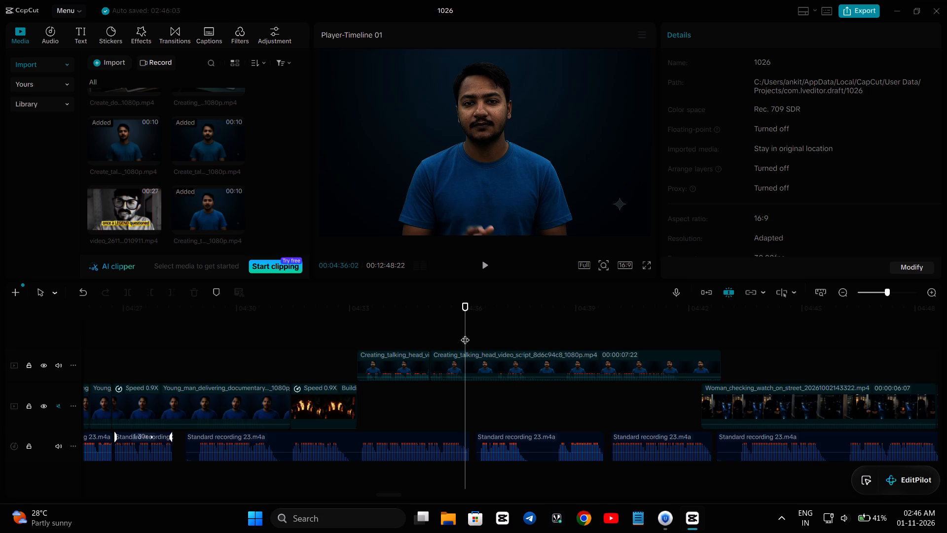
key("Right")
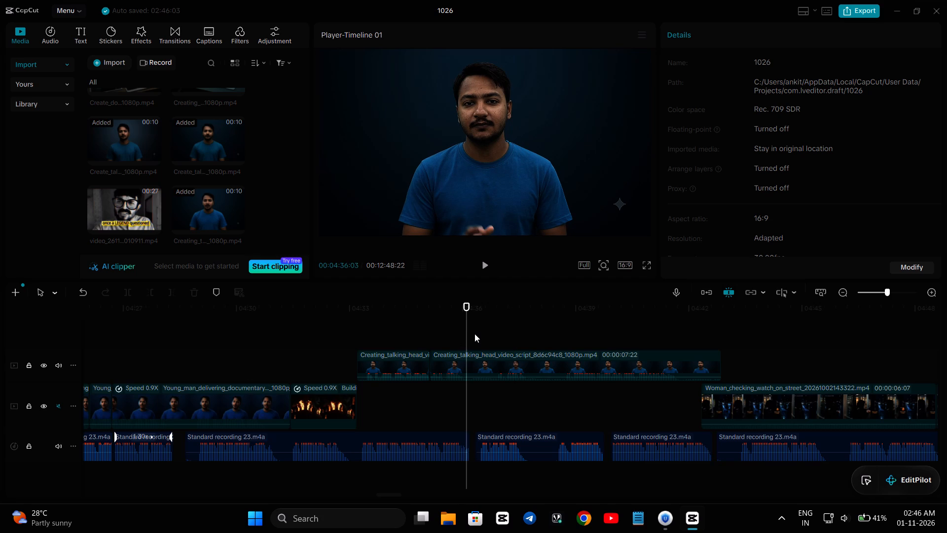
key("Right")
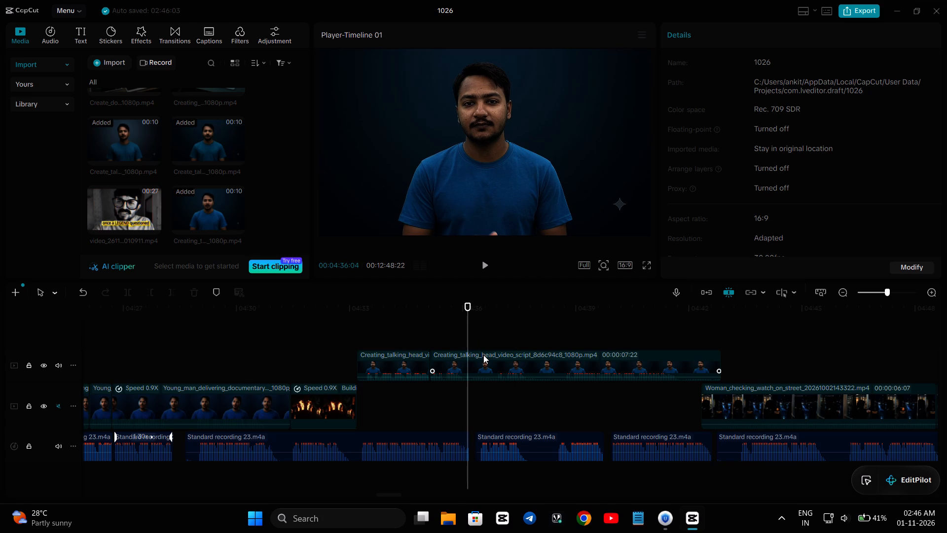
left_click(469, 369)
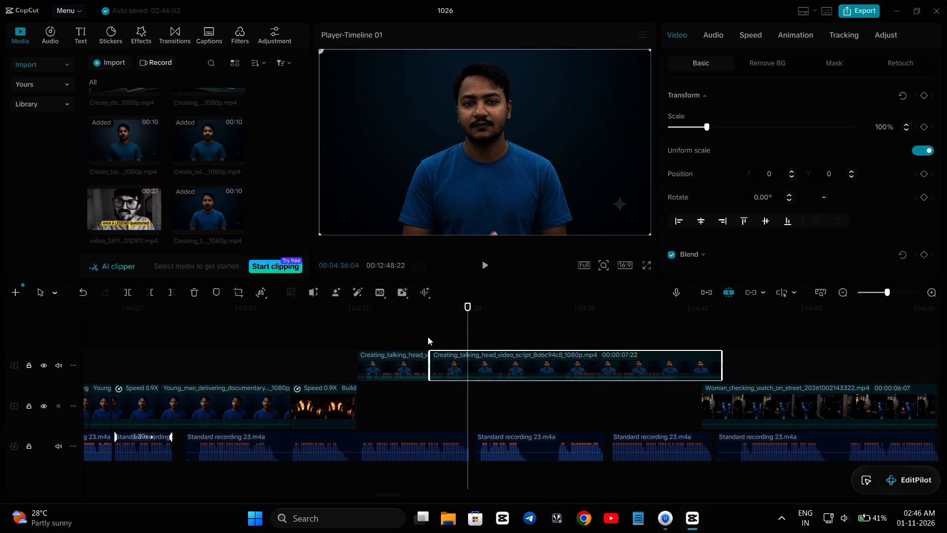
left_click(125, 292)
Trim the start of the new third talking head piece forward to 04:36:19.
key("Right")
key("Right")
key("Right")
key("Right")
key("Right")
key("Right")
key("Right")
key("Right")
key("Right")
key("Right")
key("Right")
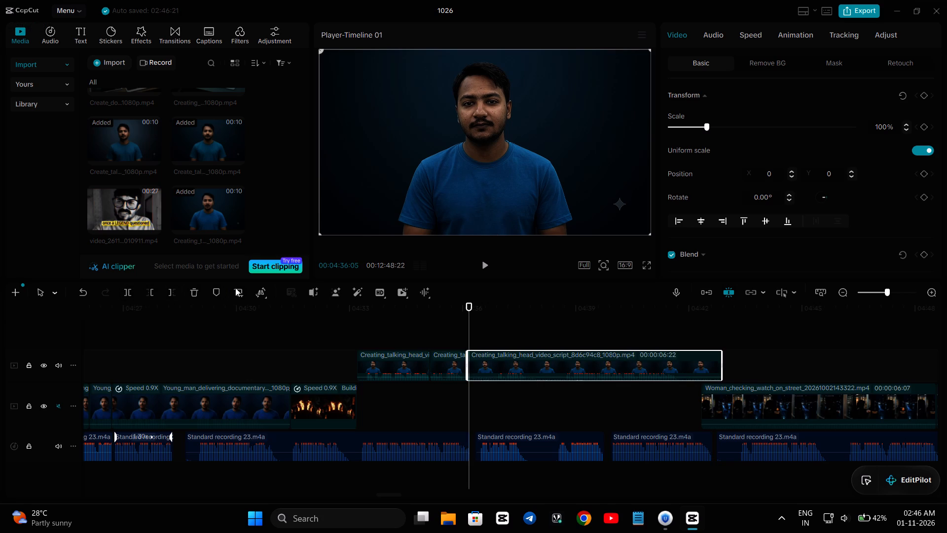
key("Right")
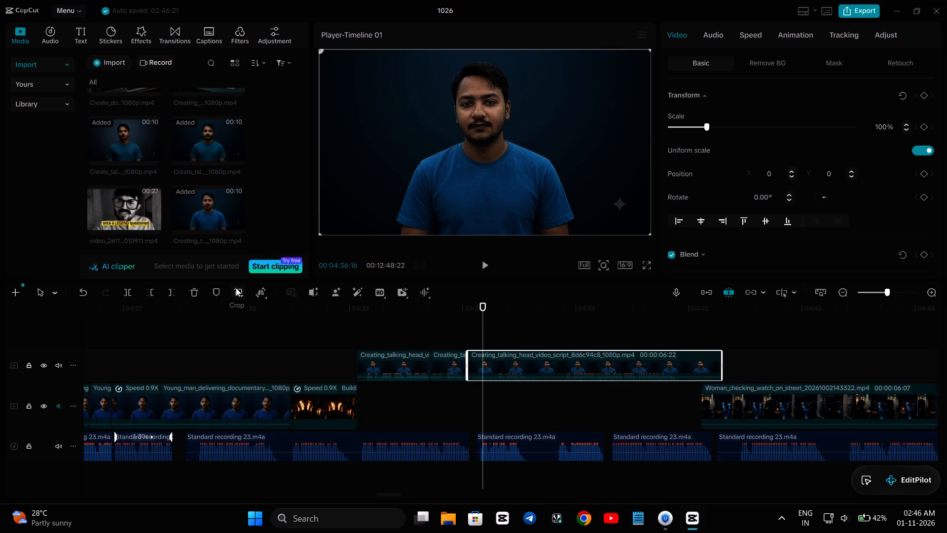
key("Right")
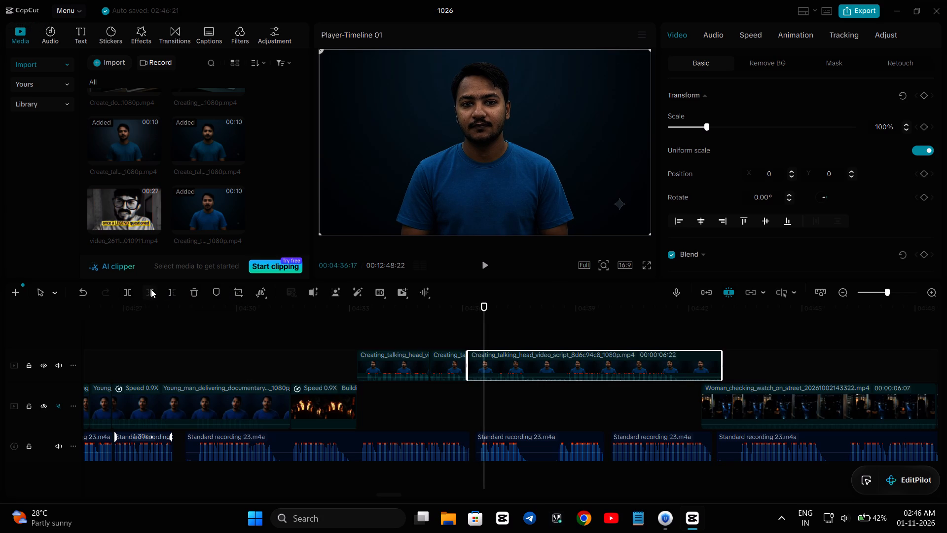
key("Right")
key("Right")
left_click(151, 289)
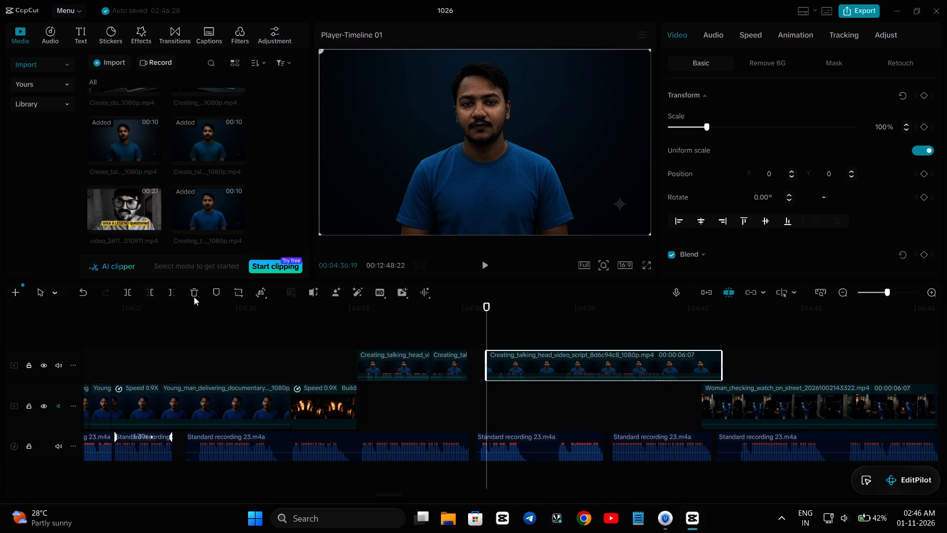
Move the third talking head piece down onto the main video track, starting where the second piece ends.
left_click_drag(506, 367, 488, 367)
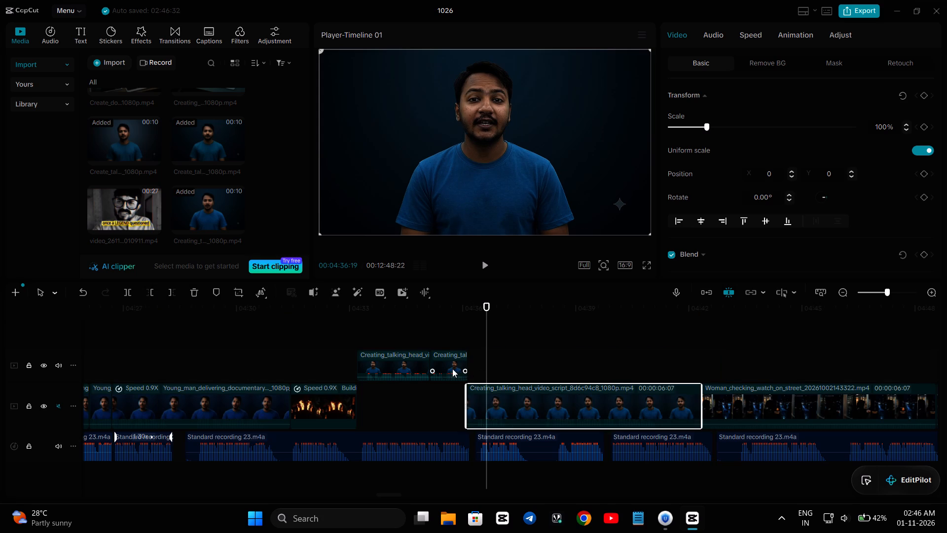
Play from about 04:32 to 04:39, checking the repositioned talking head against the voice recording.
left_click(320, 335)
key("space")
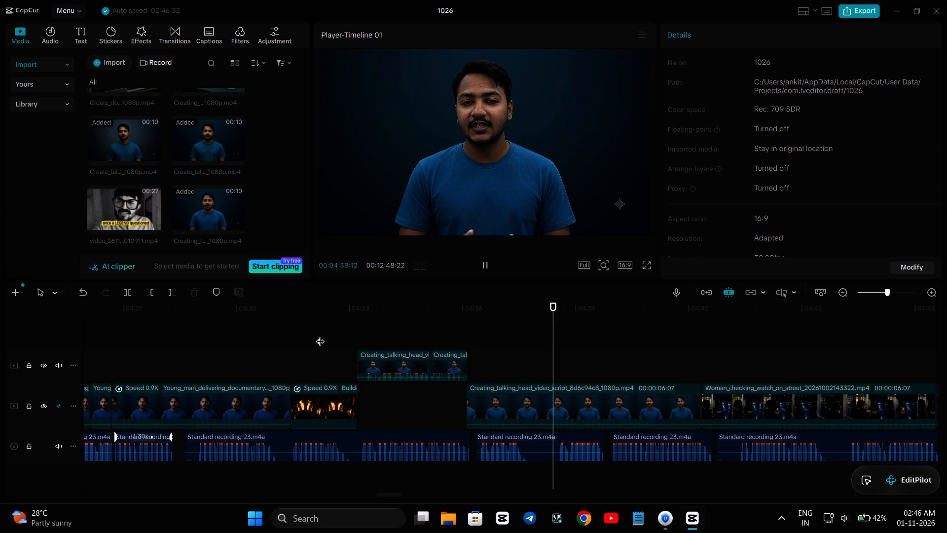
key("space")
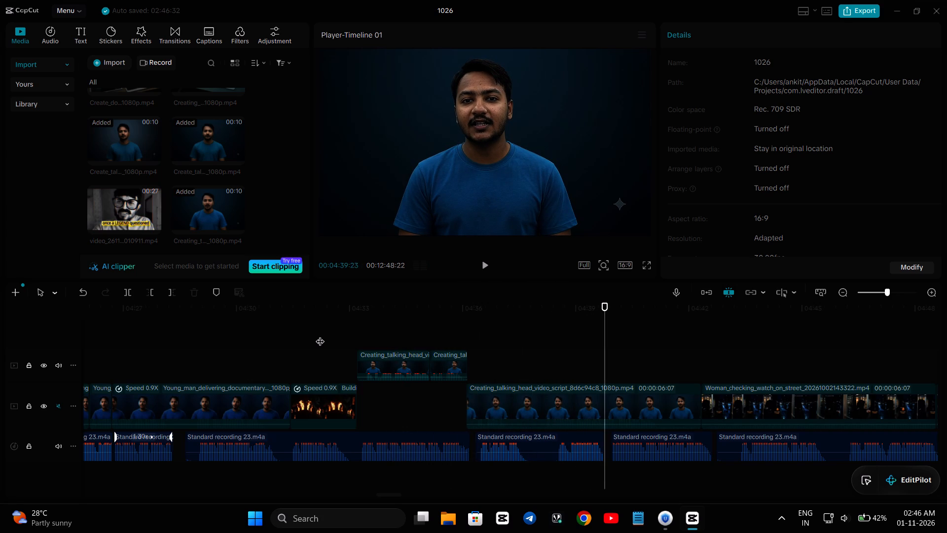
Unmute the main video track.
left_click(56, 403)
Replay the stretch from about 04:36 to 04:39 several times, comparing the talking head's own speech with the voice recording.
left_click(507, 344)
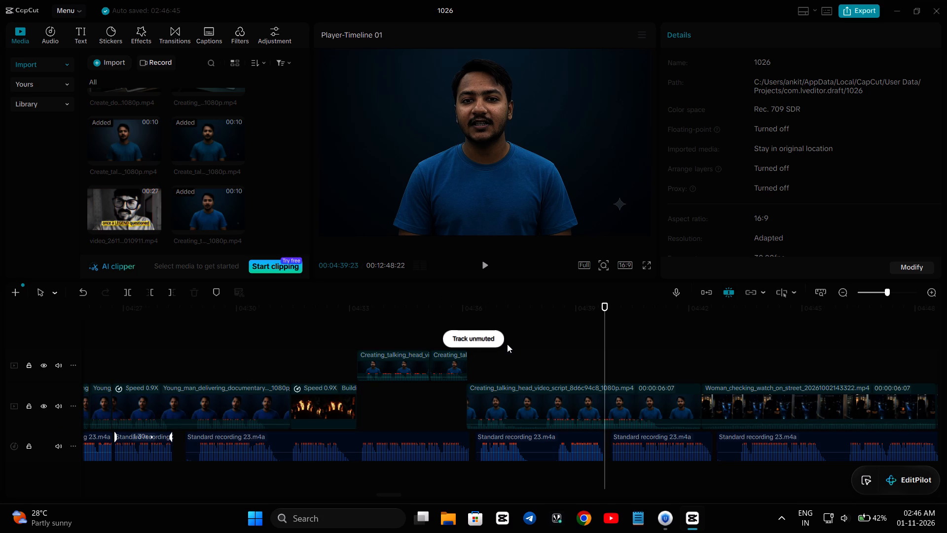
key("space")
key("space")
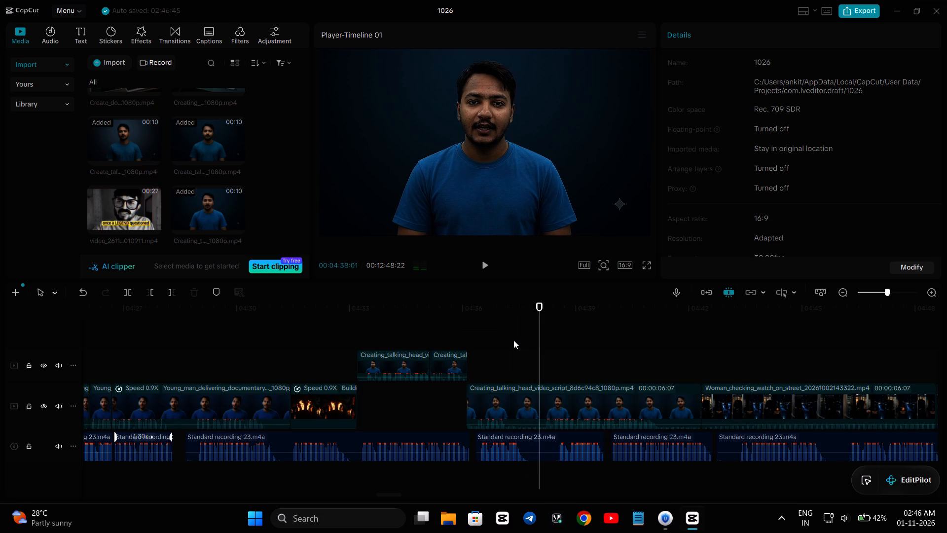
key("space")
key("space")
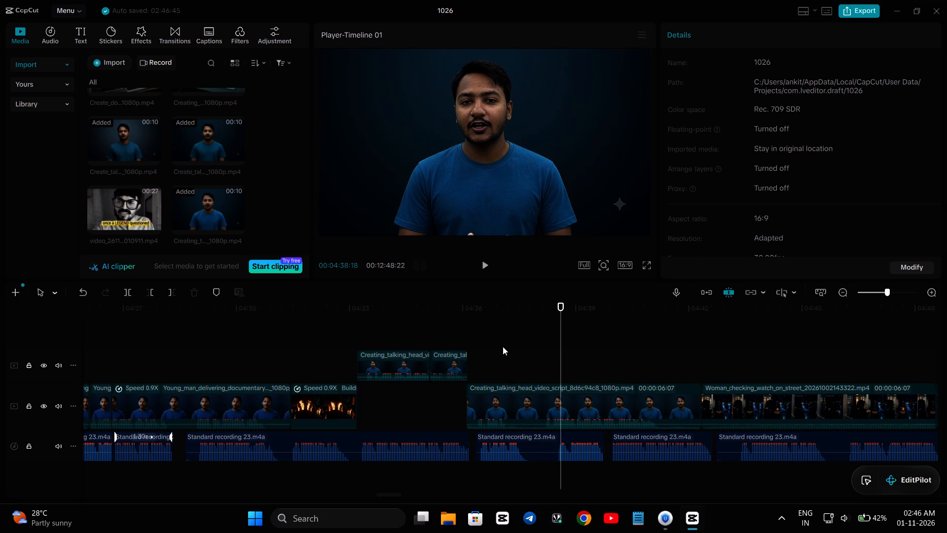
left_click(503, 344)
key("space")
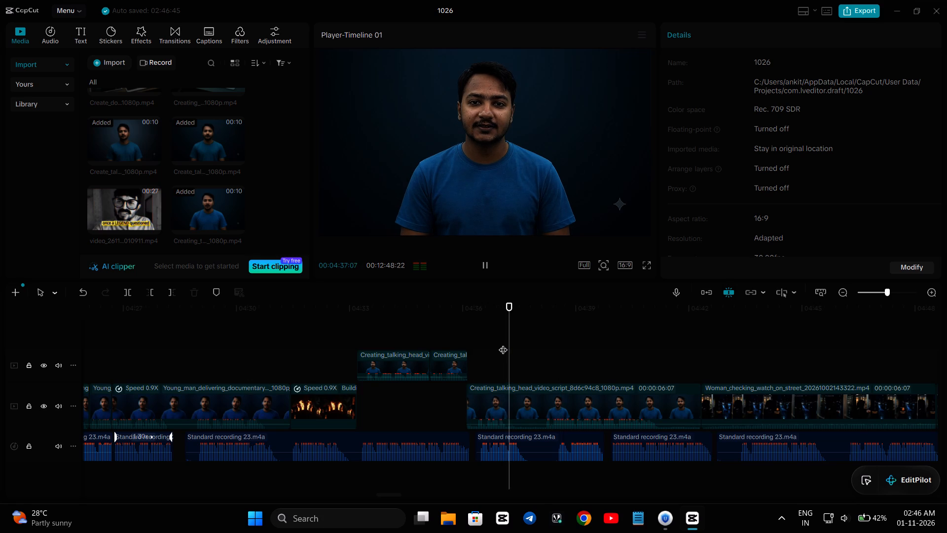
key("space")
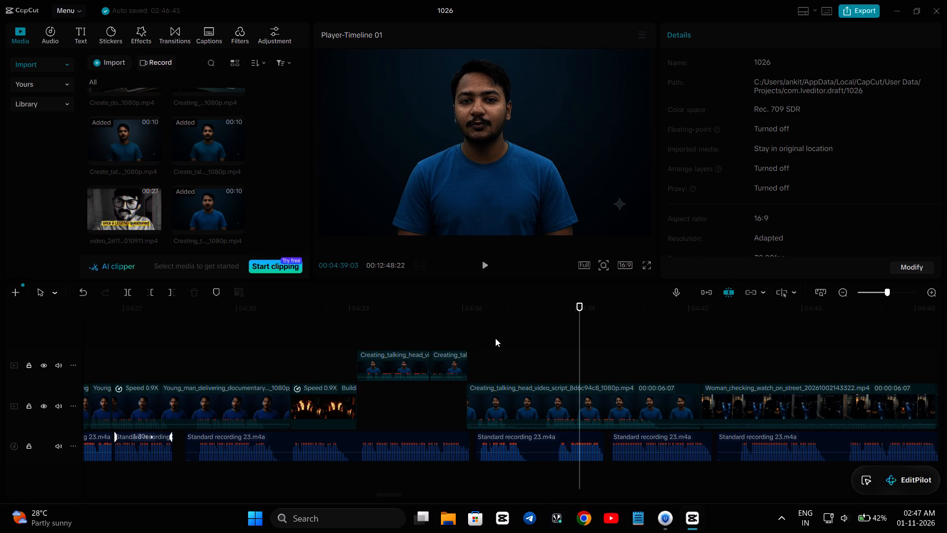
left_click(495, 338)
key("space")
key("space")
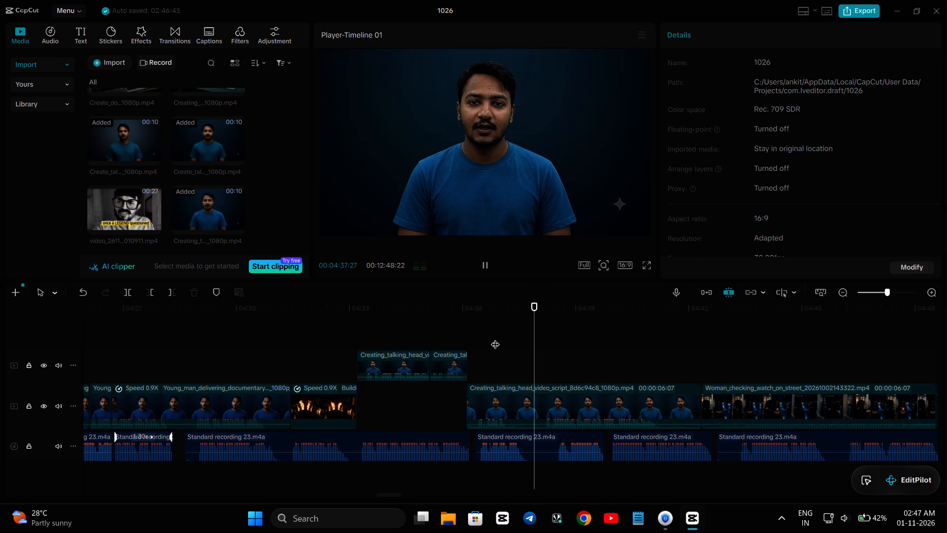
left_click(463, 336)
key("space")
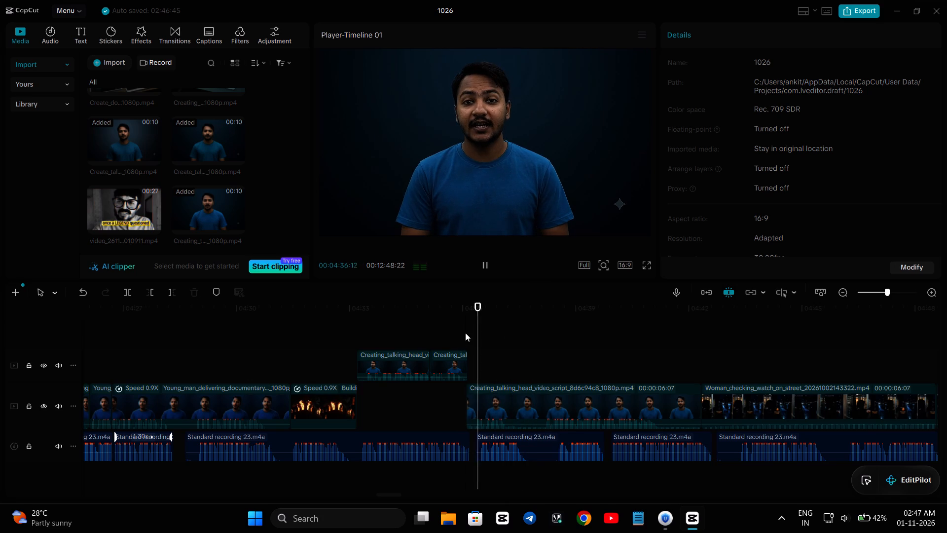
key("space")
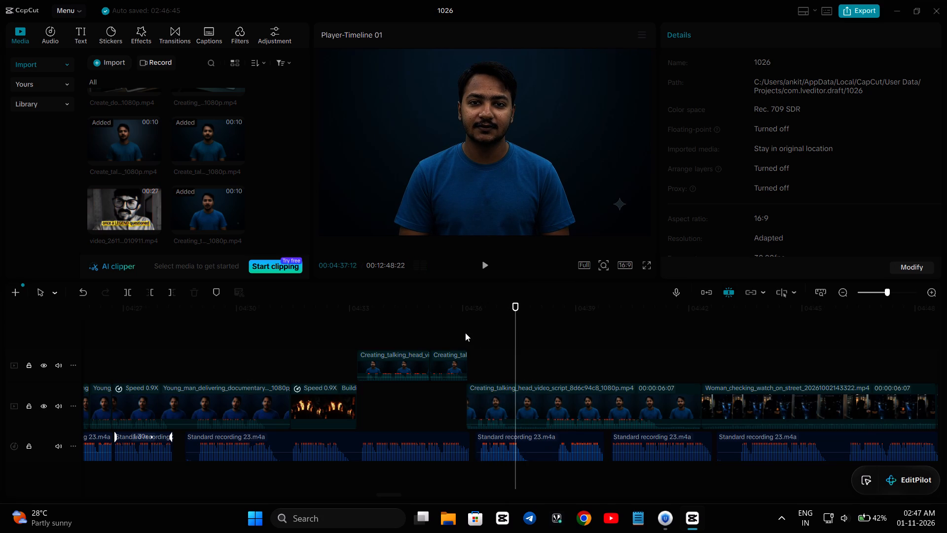
key("space")
key("space")
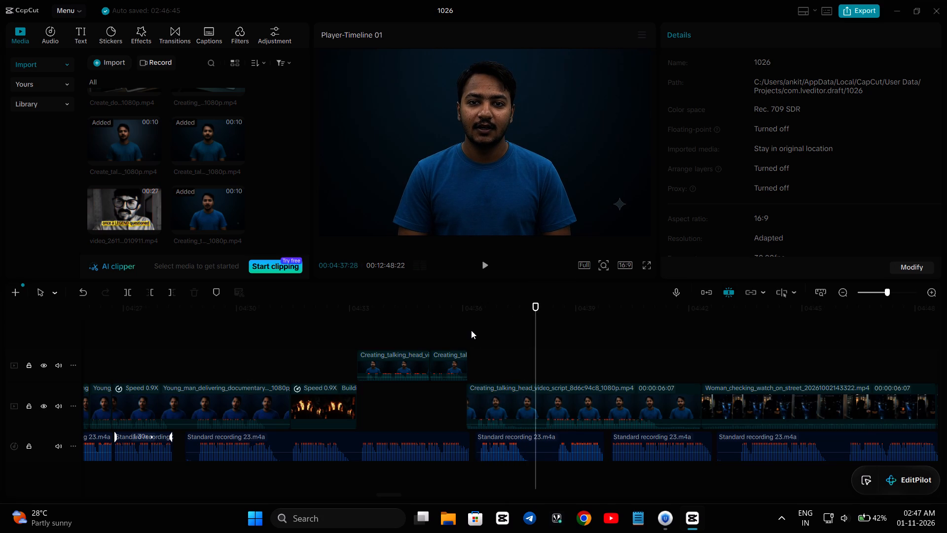
key("space")
key("space")
key("space")
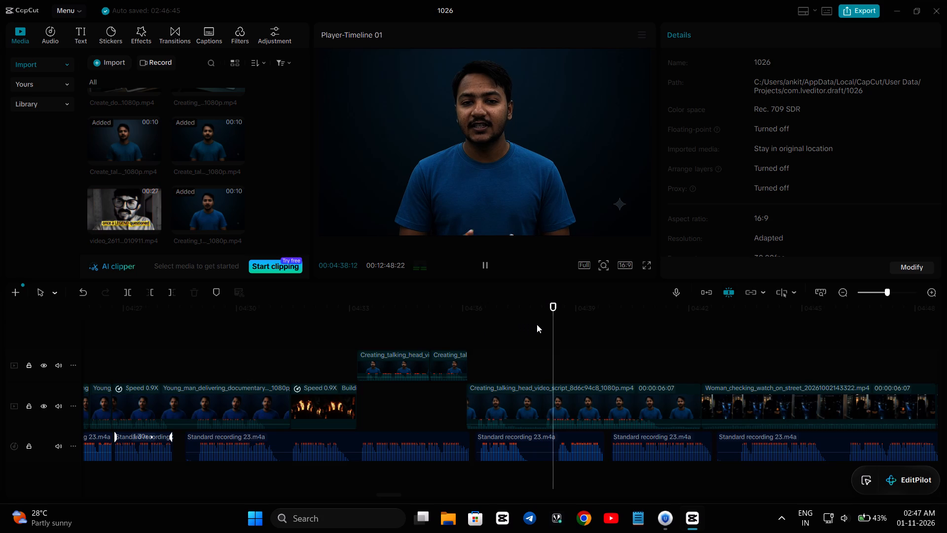
key("space")
Split the voice recording segment beneath the third talking head piece at 04:38:02, in its pause.
left_click(541, 318)
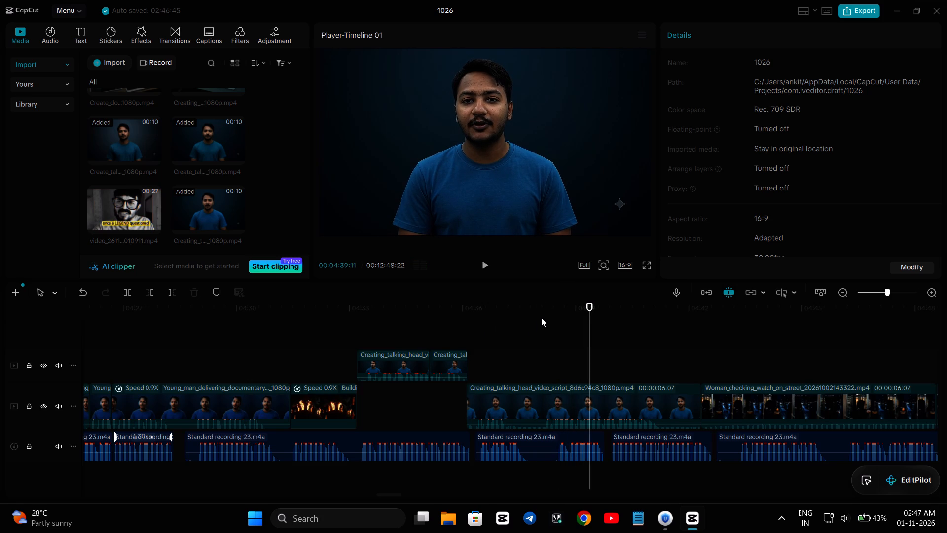
left_click(512, 441)
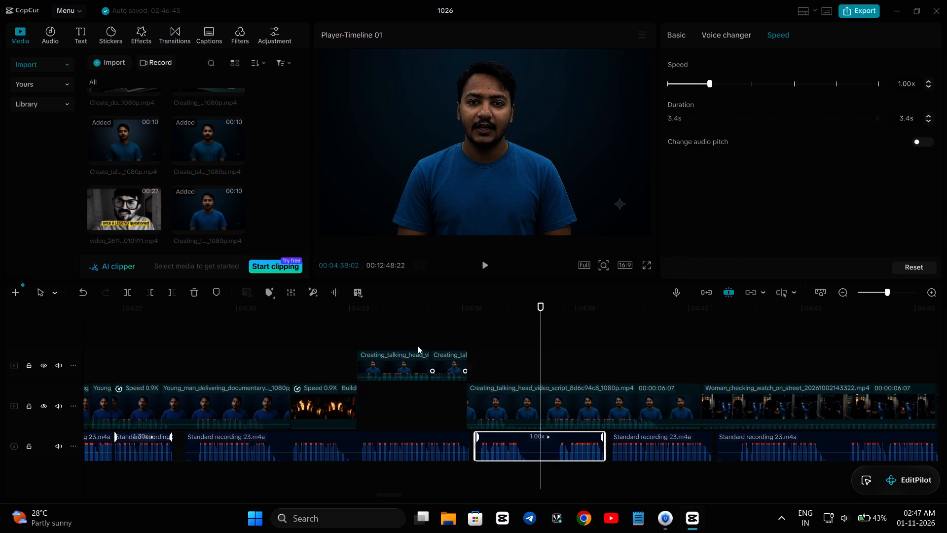
left_click(129, 290)
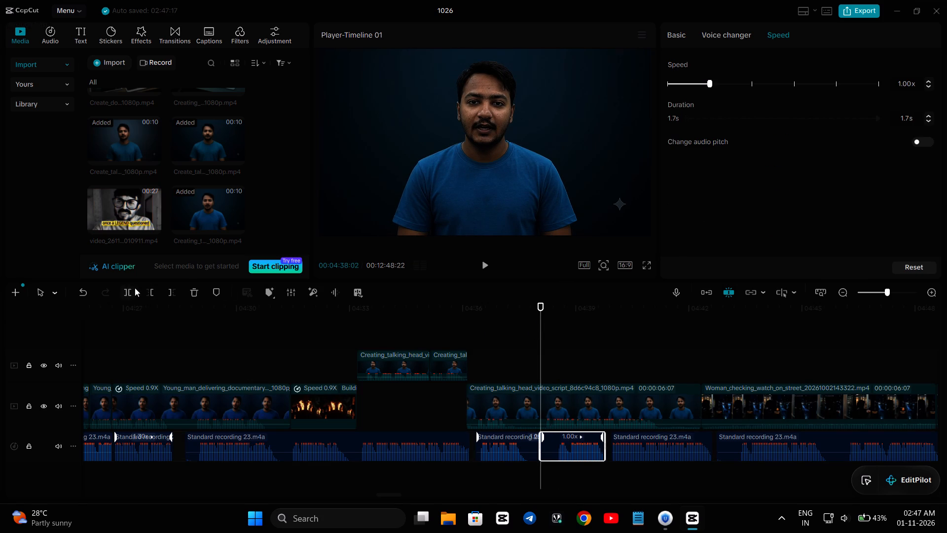
Trim the start of the second half of the split voice recording forward to 04:38:14.
key("Right")
key("Right")
key("Right")
key("Right")
key("Right")
key("Right")
key("Right")
key("Right")
key("Right")
key("Right")
key("Right")
key("Right")
key("Right")
key("Right")
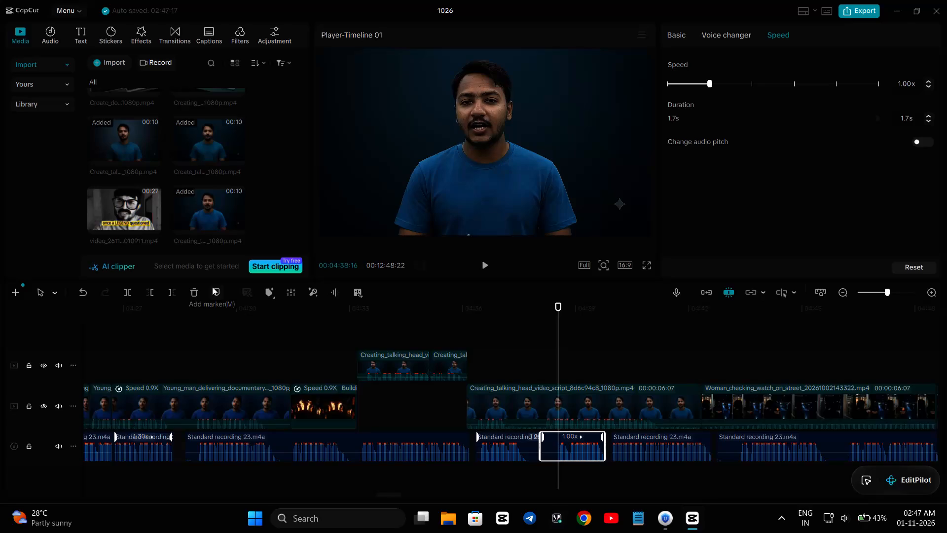
key("Left")
key("Left")
left_click(150, 291)
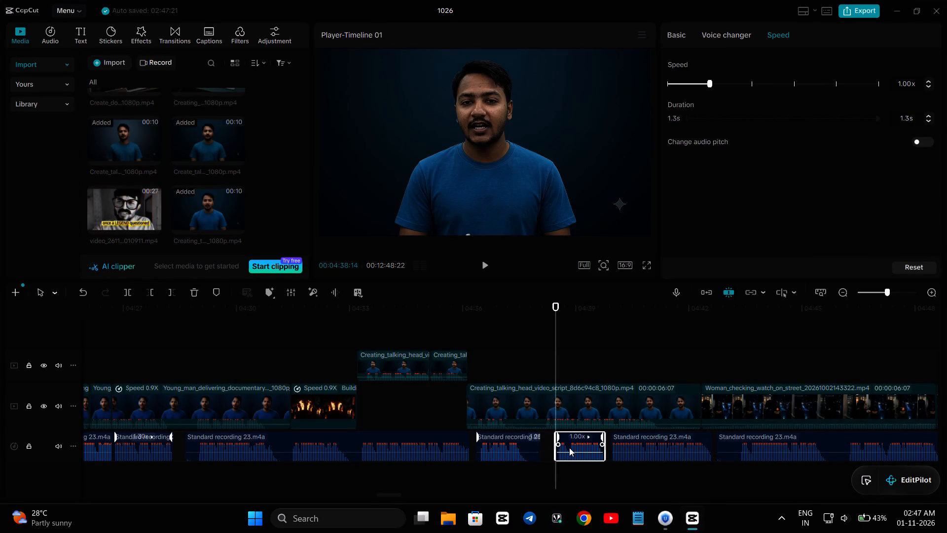
Move the trimmed voice recording piece back flush against the first half, closing the gap at 04:38:02.
left_click_drag(570, 445, 557, 444)
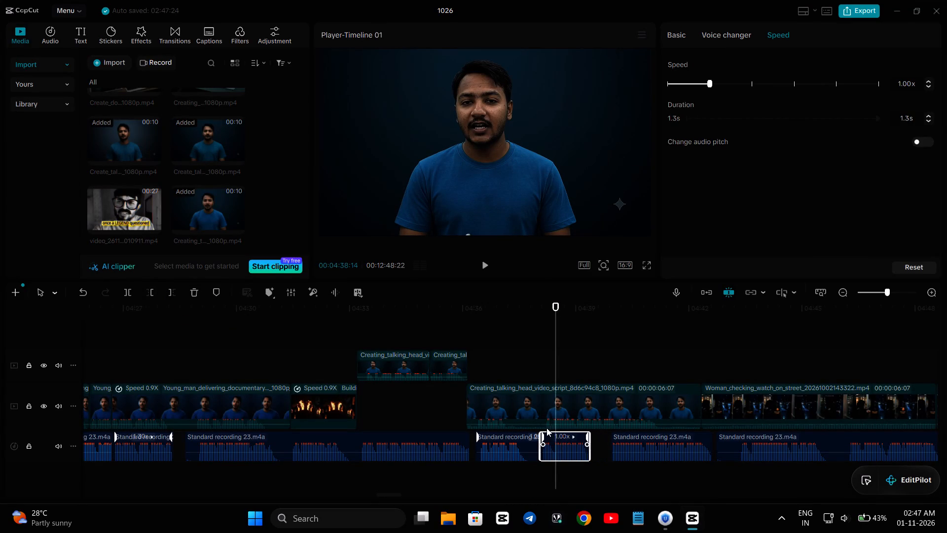
Play from about 04:37 to 04:39:28, checking the tightened voice recording against the talking head.
left_click(506, 370)
key("space")
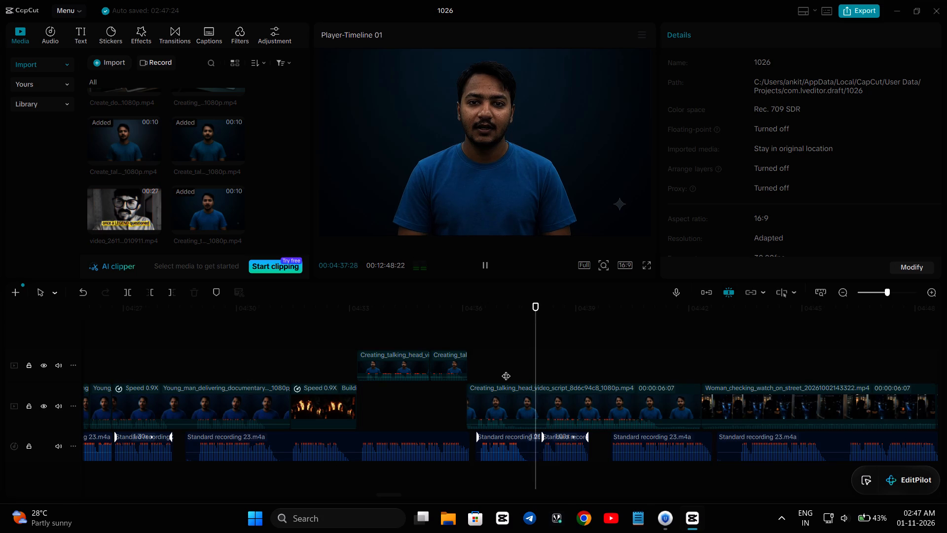
key("space")
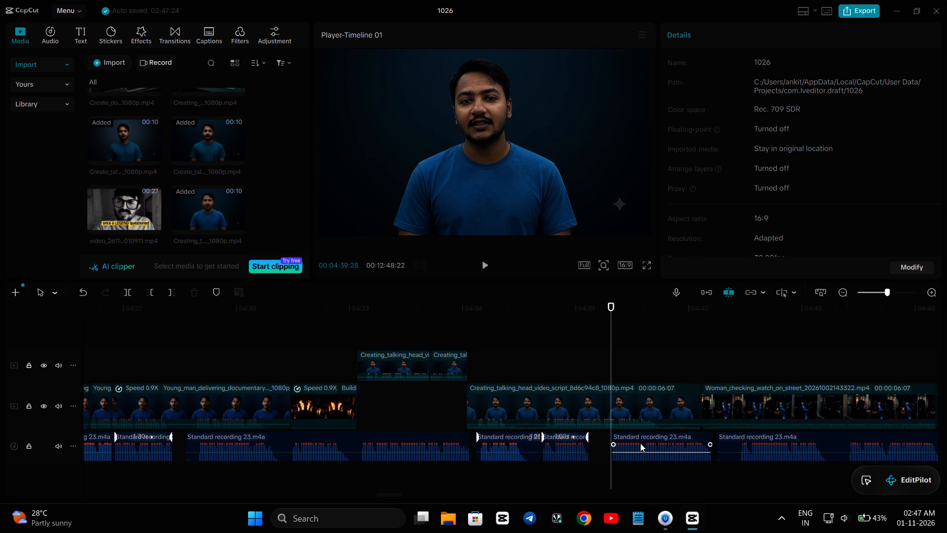
Move the next voice recording segment, starting near 04:40, back flush against the end of the shifted piece.
left_click_drag(640, 443, 619, 448)
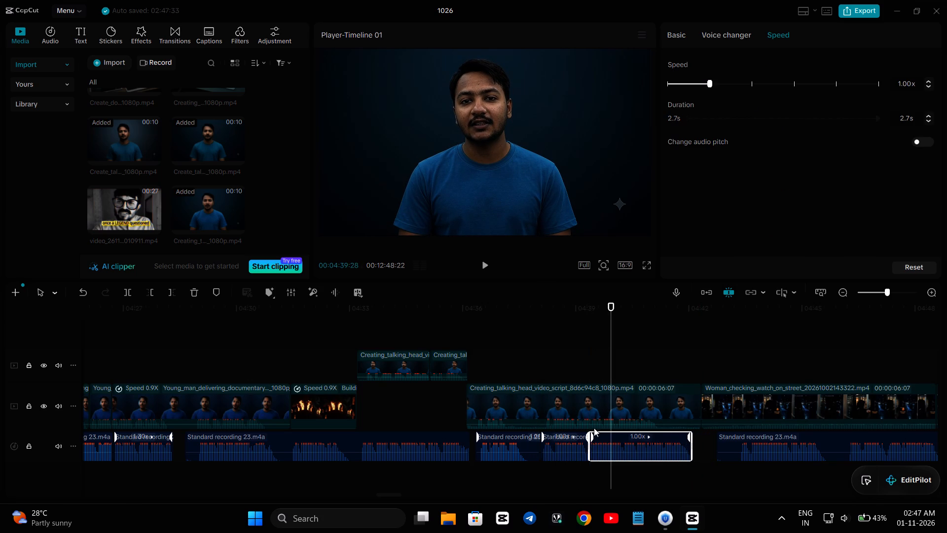
Play from about 04:37 to 04:43, checking the sync of the shifted voice segments through the talking head's end.
left_click(495, 359)
key("space")
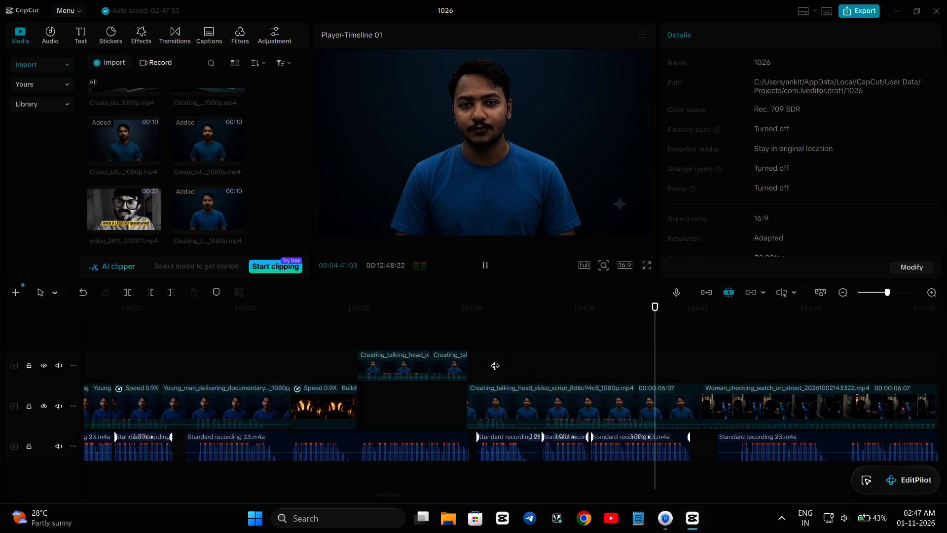
key("space")
key("space")
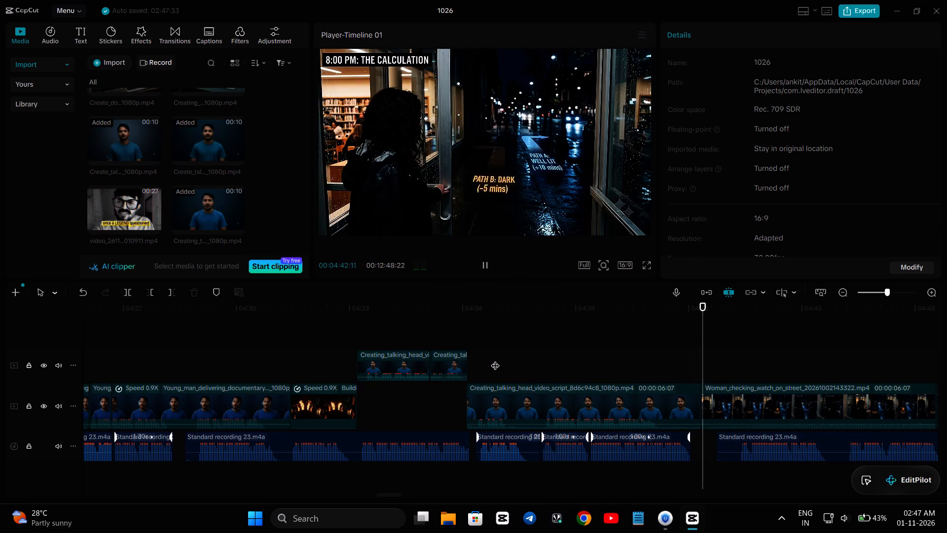
key("space")
key("space")
key("space")
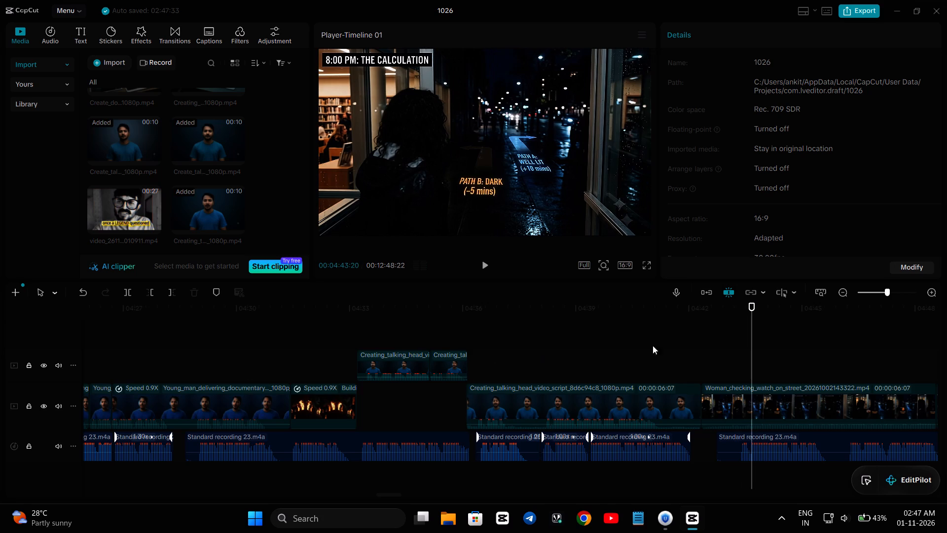
Trim away the end of the talking head clip after 04:41:06, before the woman checking her watch clip.
left_click(655, 369)
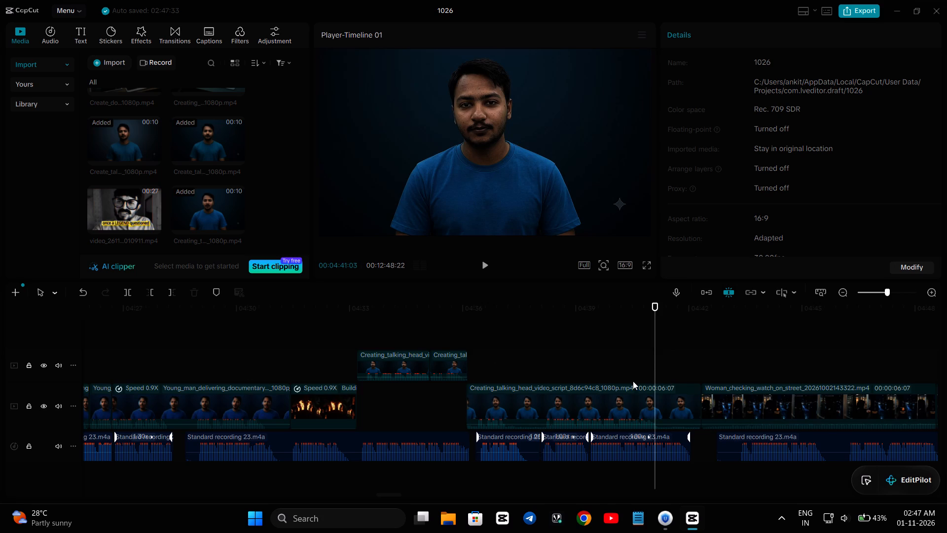
key("Right")
key("Right")
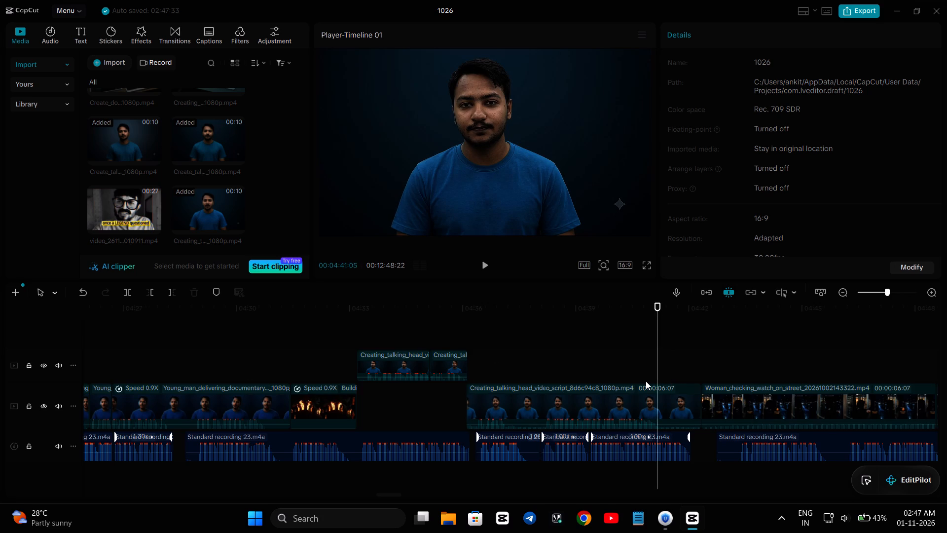
key("Right")
left_click(623, 405)
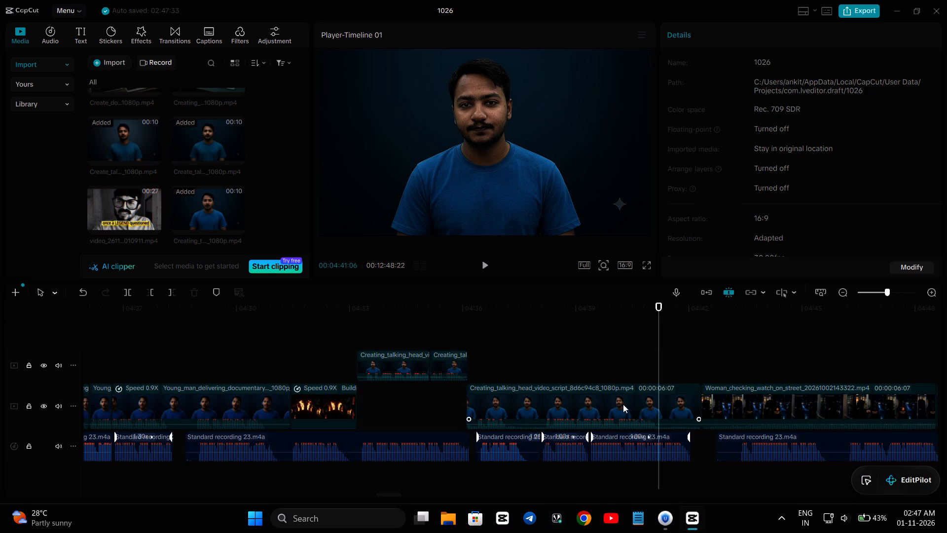
left_click(173, 288)
Move the first upper-track talking head piece onto the main track after the burning building clip, and try to move the second one down.
left_click_drag(395, 366, 400, 375)
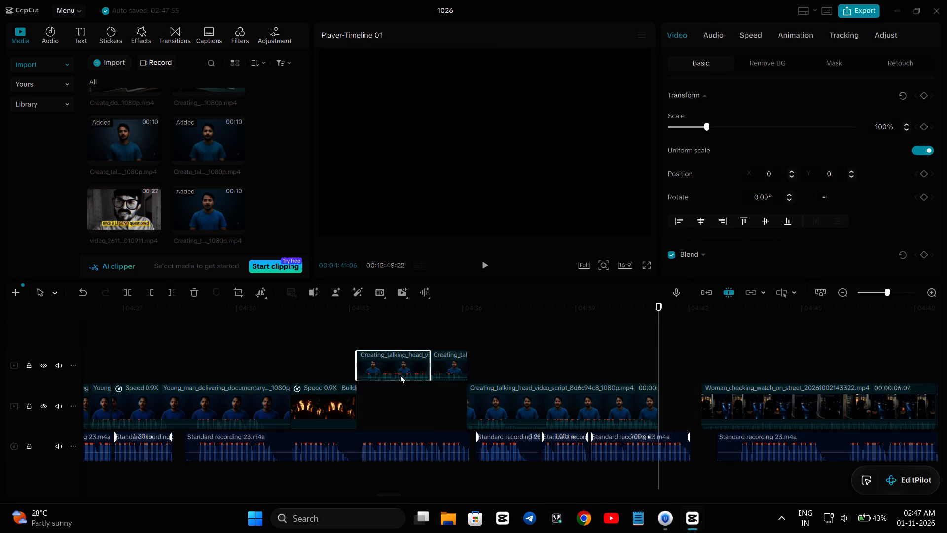
left_click_drag(400, 375, 395, 404)
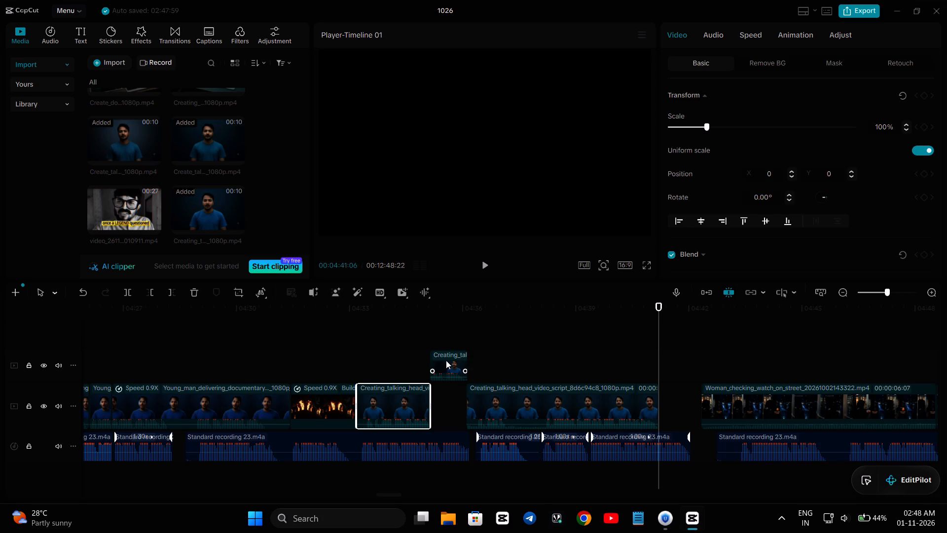
left_click_drag(446, 360, 443, 406)
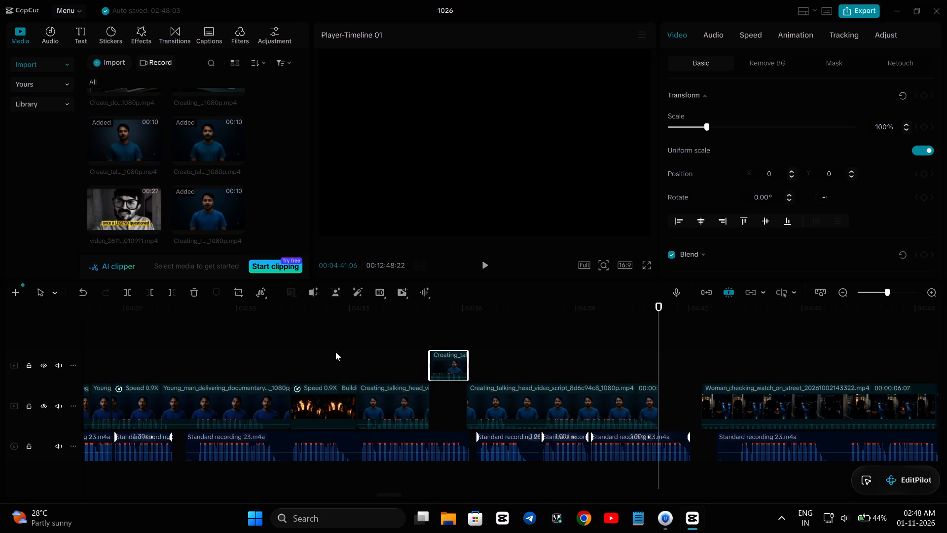
Play from about 04:32 to 04:36:23, then replay the cut from the burning building to the talking head, checking the sync.
left_click(325, 345)
key("space")
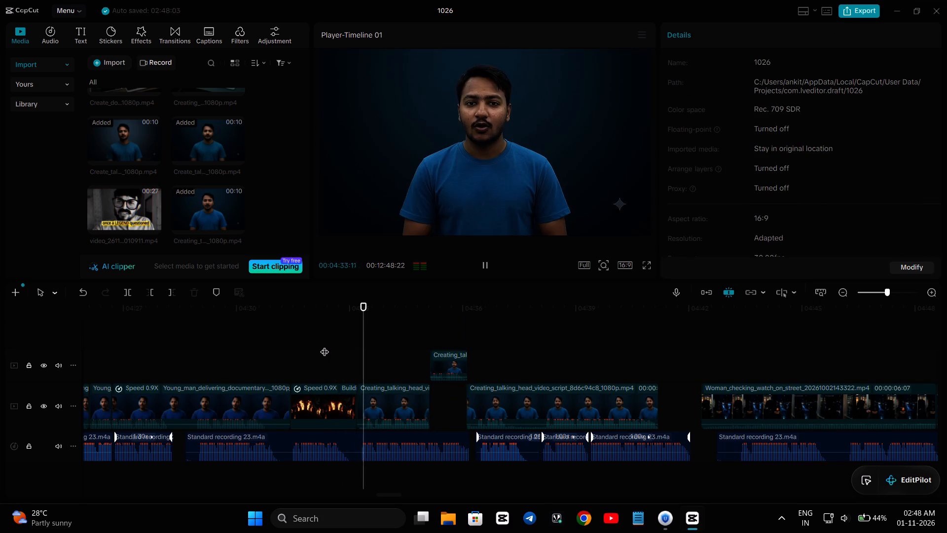
key("space")
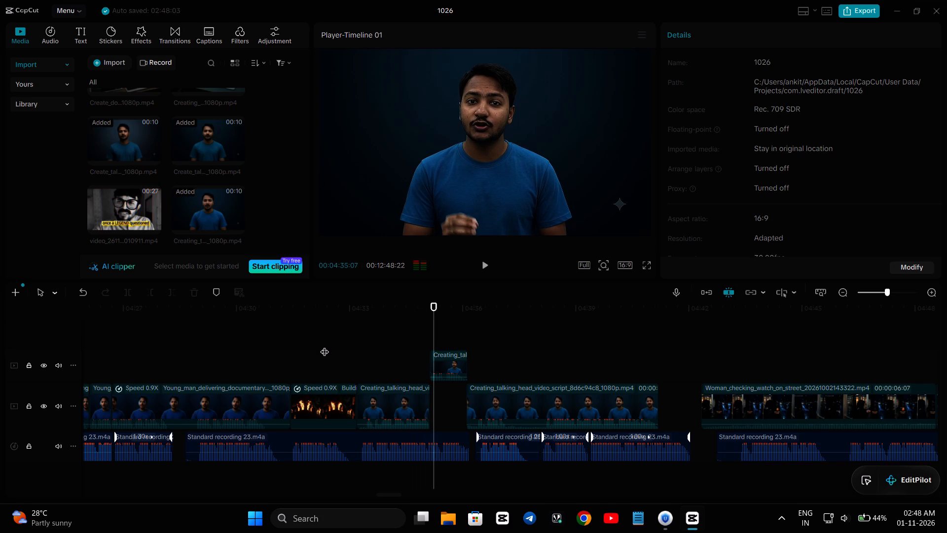
key("space")
key("space")
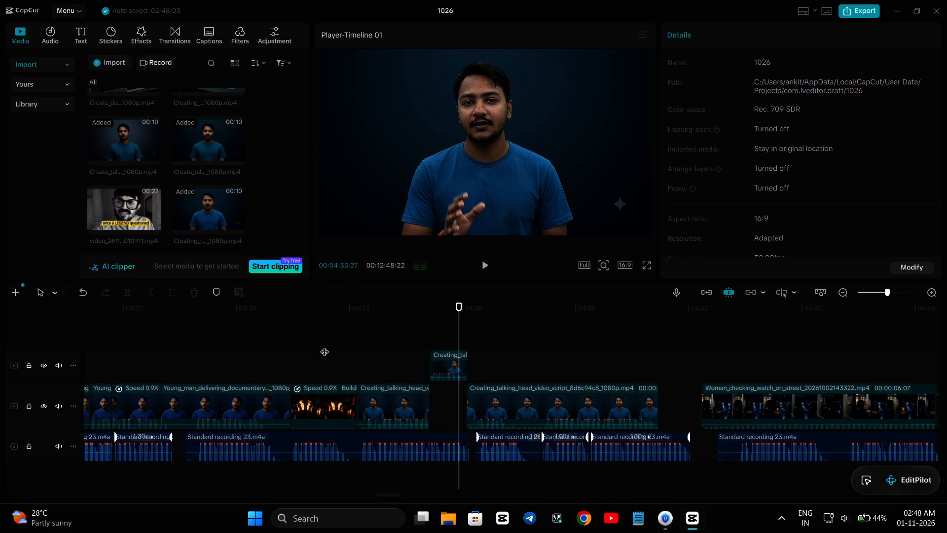
key("space")
key("space")
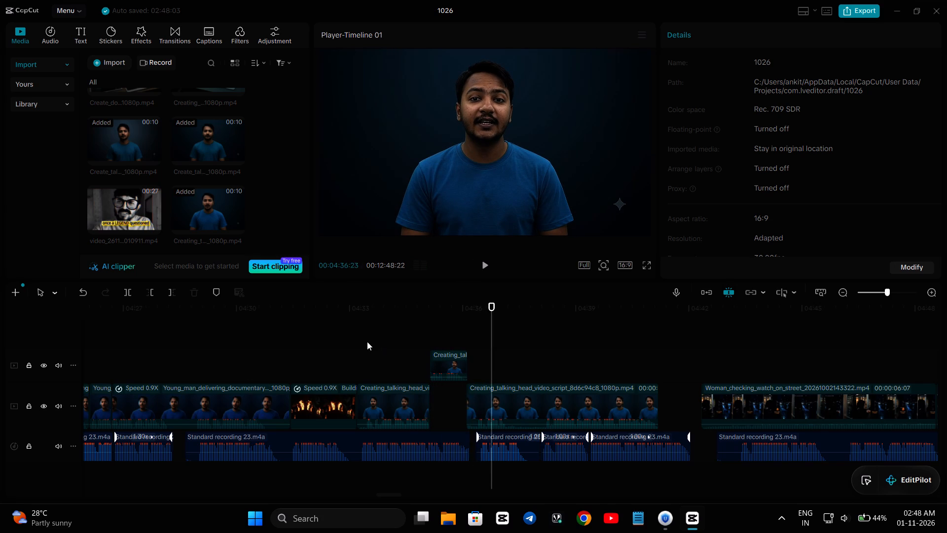
left_click_drag(362, 347, 357, 353)
left_click(349, 355)
key("space")
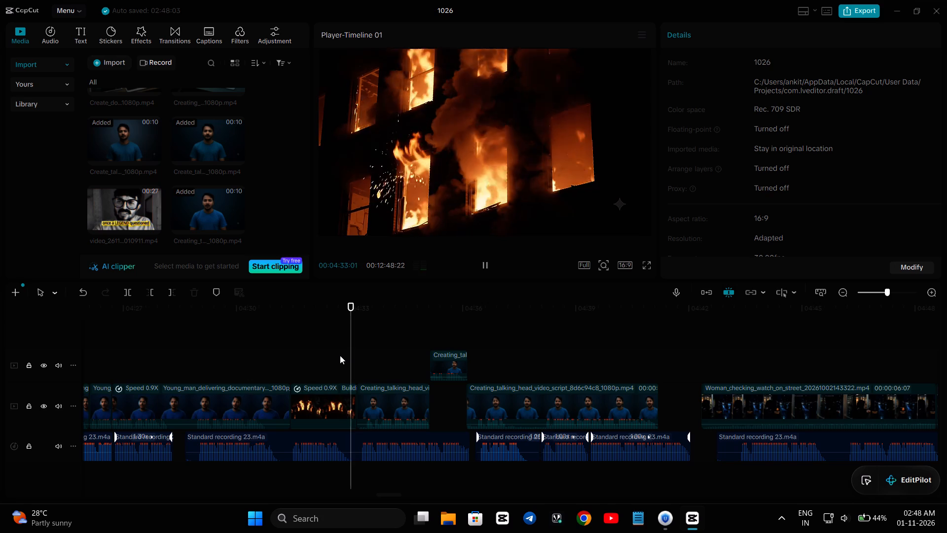
key("space")
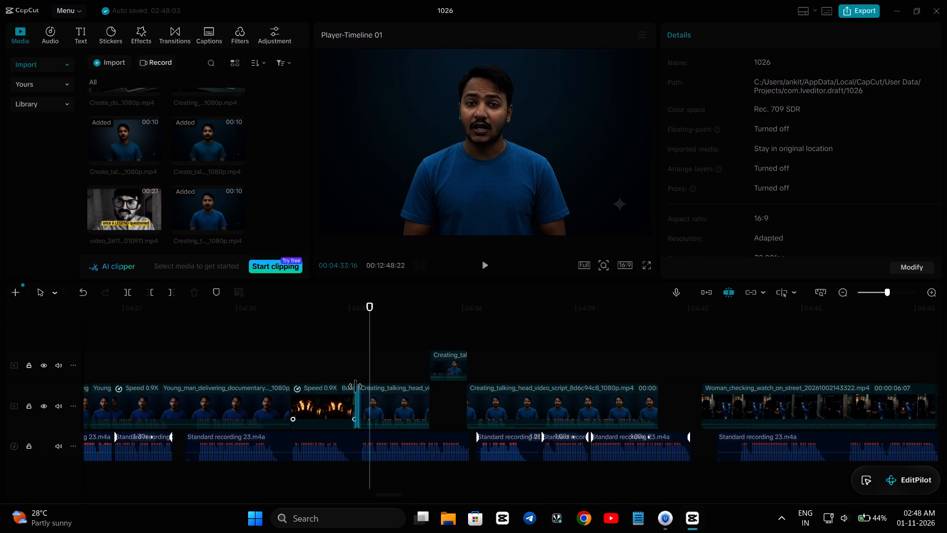
Trim a few frames off the start of the first talking head piece and move it back flush against the burning building clip.
left_click(364, 395)
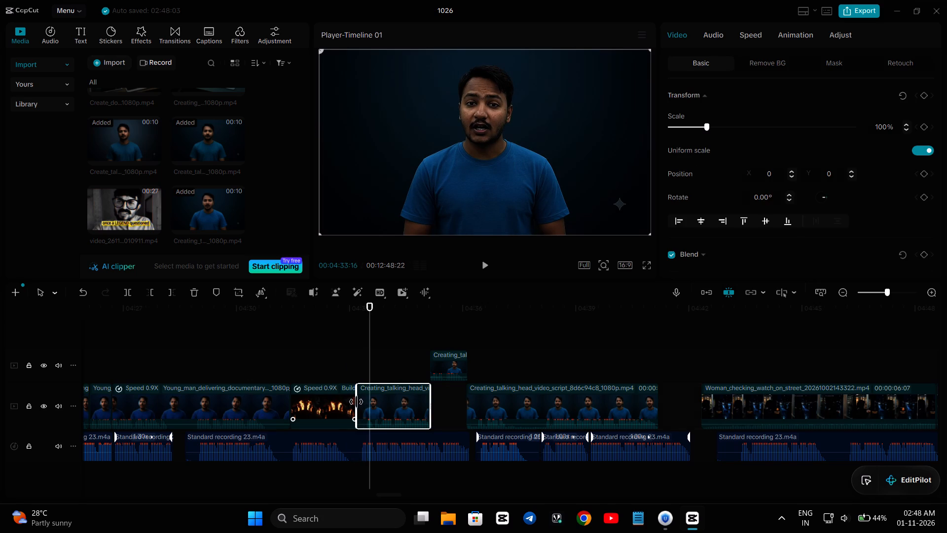
left_click_drag(356, 402, 361, 405)
left_click_drag(381, 404, 380, 405)
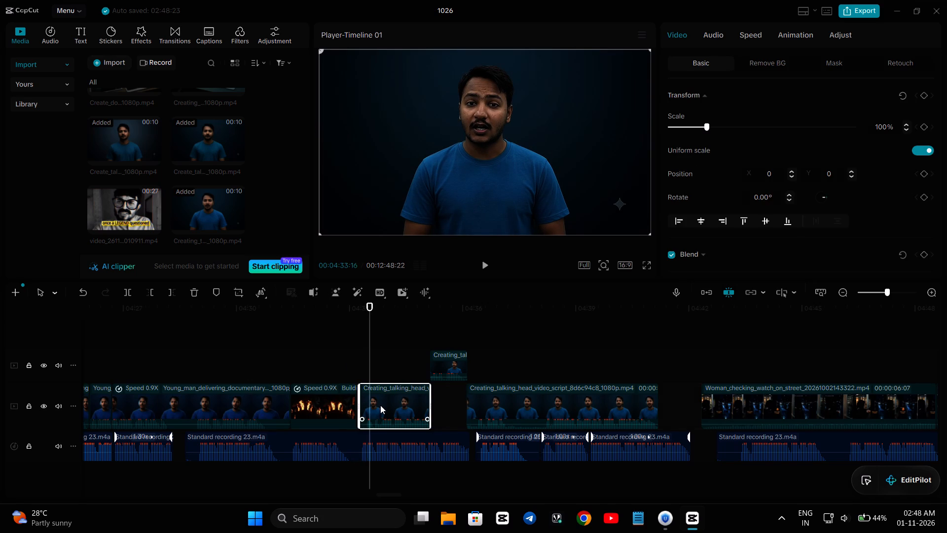
left_click_drag(380, 405, 376, 407)
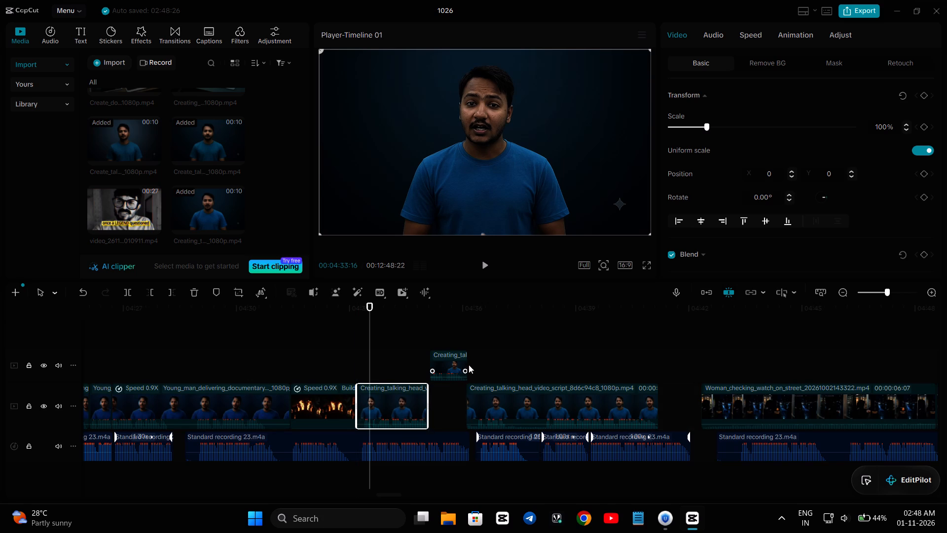
Move the short second talking head piece from the upper track onto the main track, flush against the end of the first piece.
left_click_drag(450, 365, 439, 411)
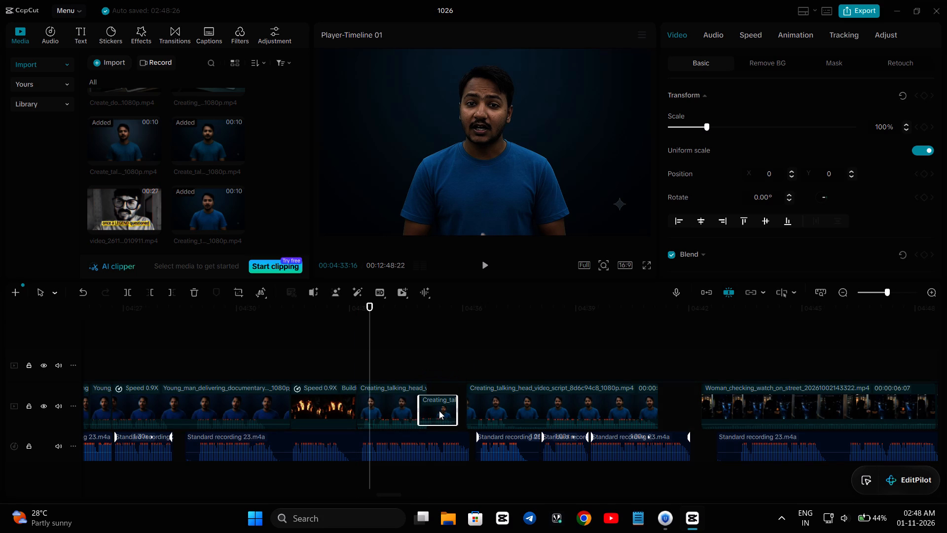
left_click_drag(439, 411, 445, 412)
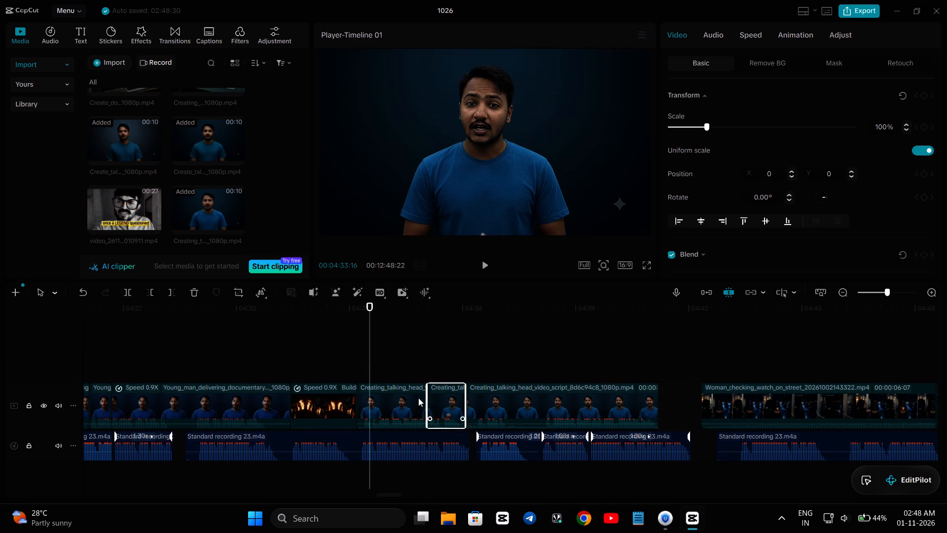
Play from about 04:33 to 04:36:01, checking both talking head pieces against the voice recording.
left_click(341, 364)
key("space")
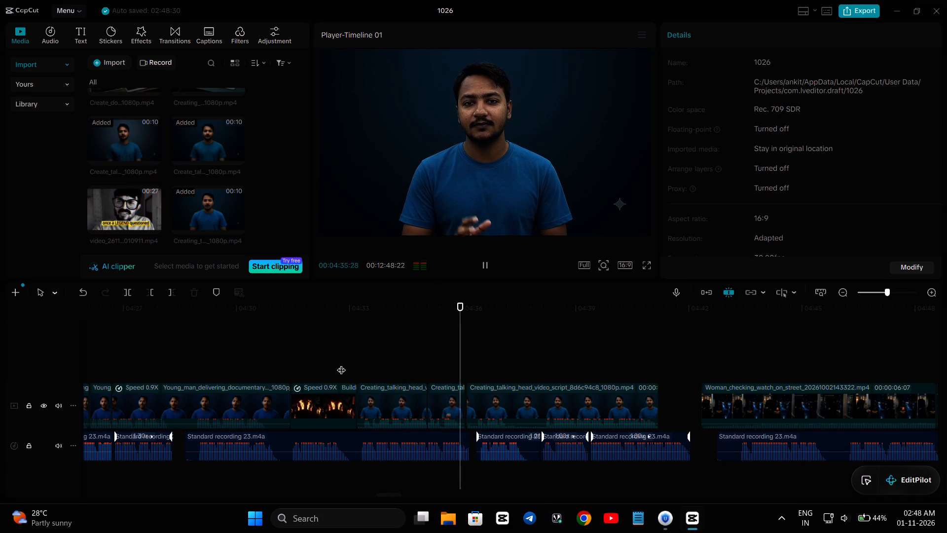
key("space")
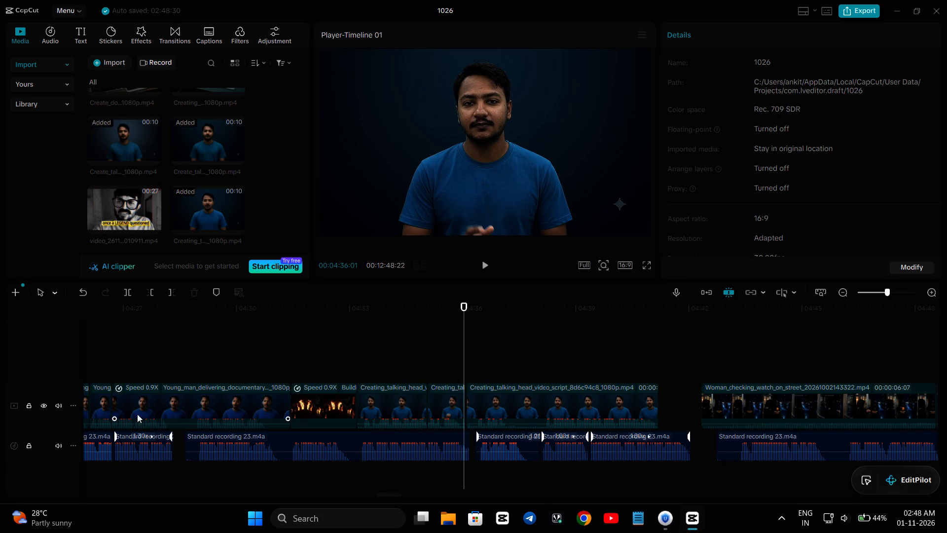
Mute the main video track and play from about 04:30 to 04:40, checking the voice recording on its own.
left_click(60, 405)
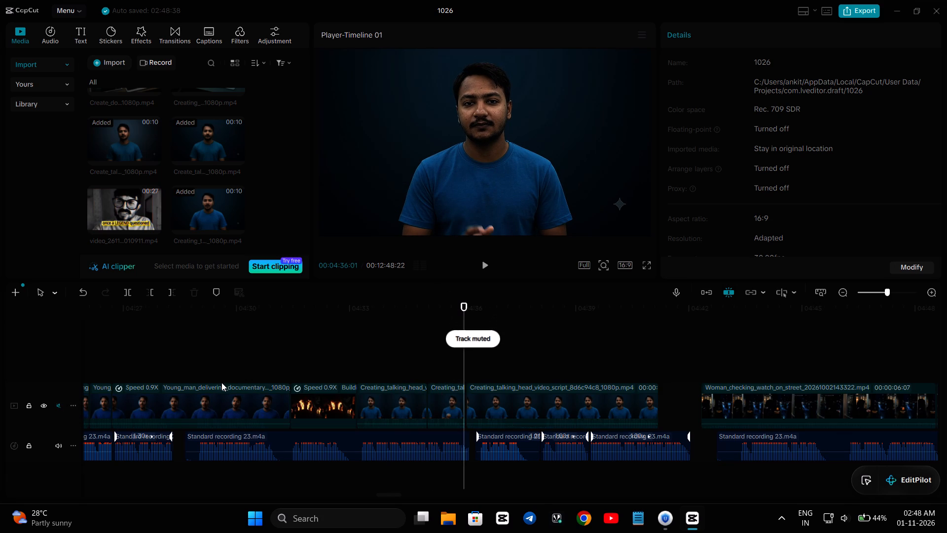
left_click(258, 360)
key("space")
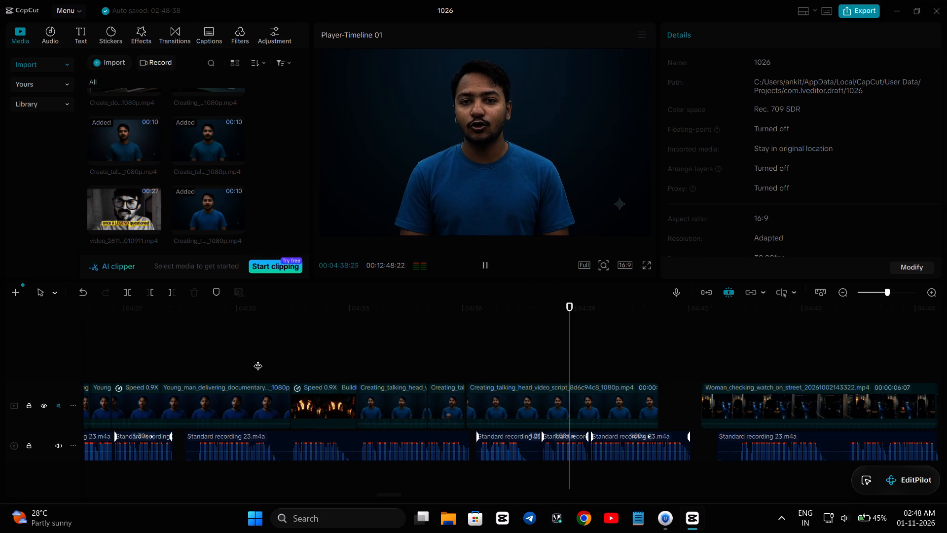
key("space")
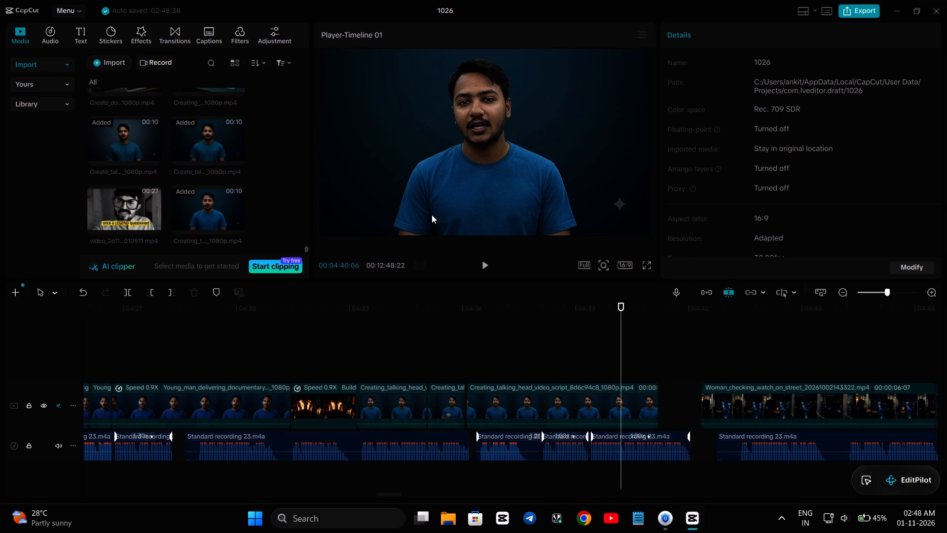
key("space")
key("space")
Replay the voice recording between 04:38:22 and 04:39:03, stepping back by frames to examine the end of its segment.
left_click(569, 335)
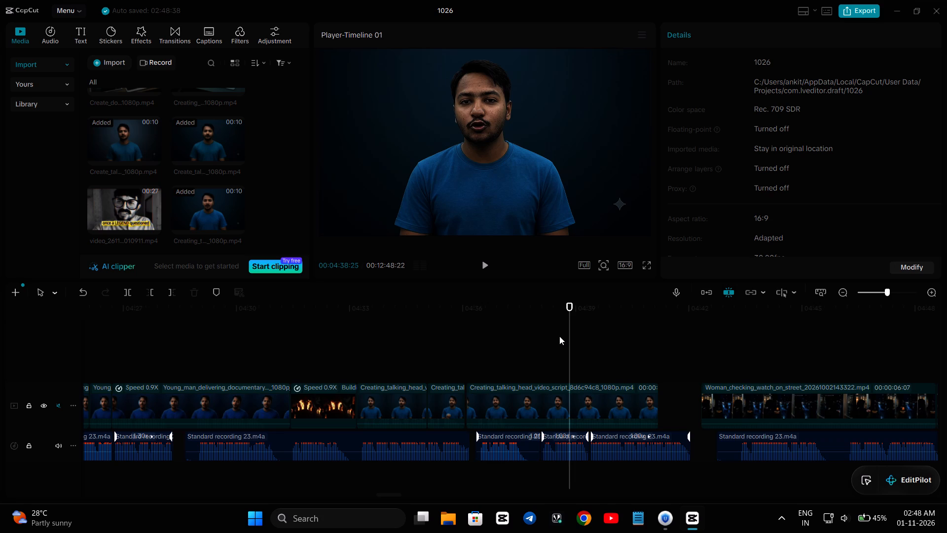
key("space")
key("space")
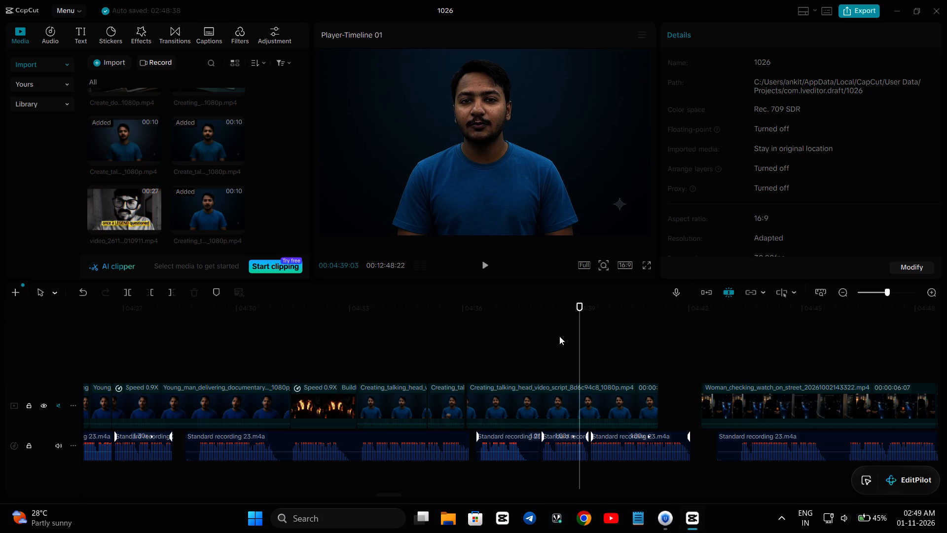
key("Left")
key("Left")
key("Left")
key("Left")
key("Left")
key("Left")
key("Left")
key("Left")
key("Left")
key("Left")
key("Left")
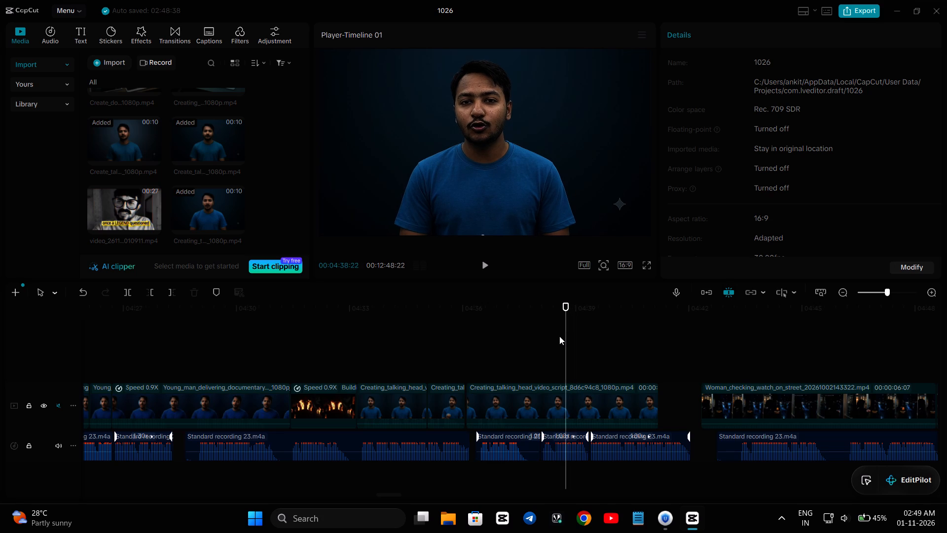
key("space")
key("space")
Replay the voice recording between 04:38:12 and 04:38:24, stepping back by frames to locate the spoken words precisely.
left_click(552, 340)
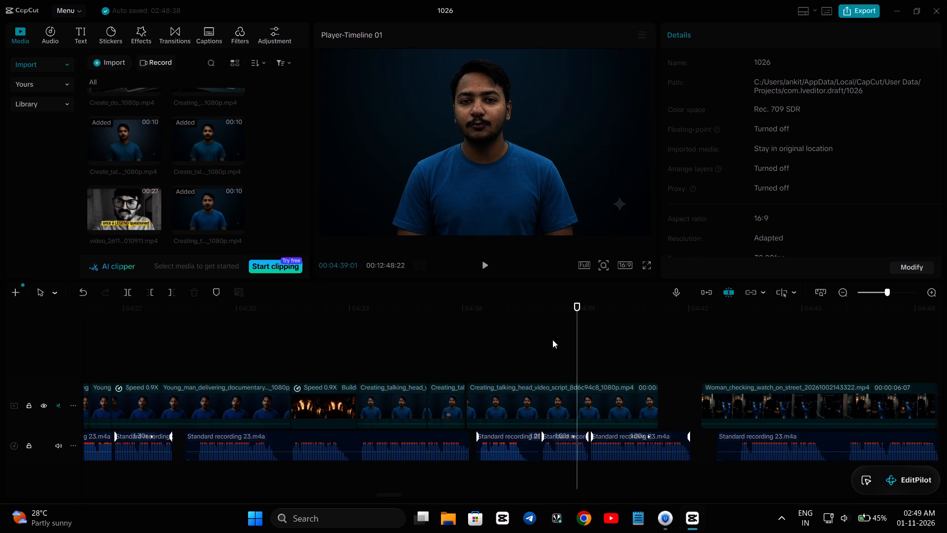
key("space")
key("space")
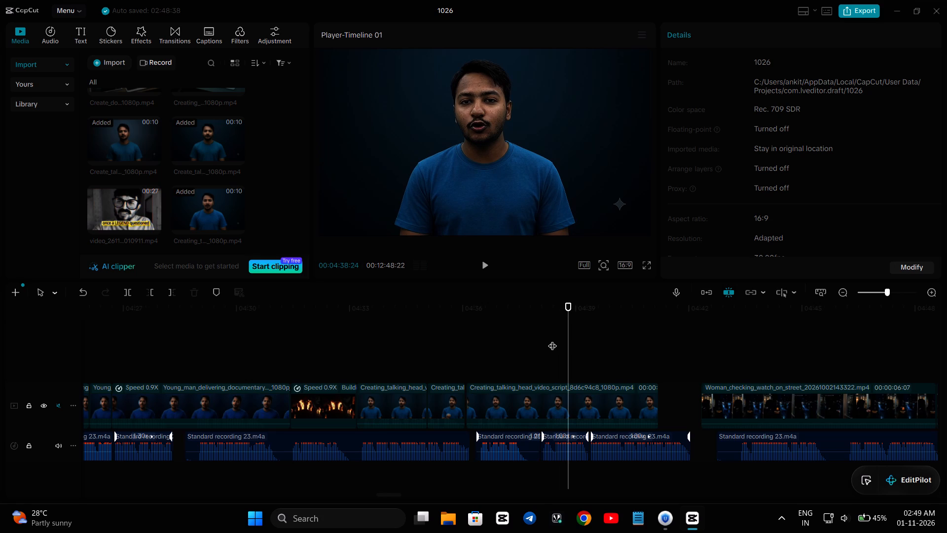
key("Left")
key("Left")
key("Left")
key("Left")
key("Left")
key("Left")
key("Left")
key("Left")
key("Left")
key("Left")
key("Left")
key("Left")
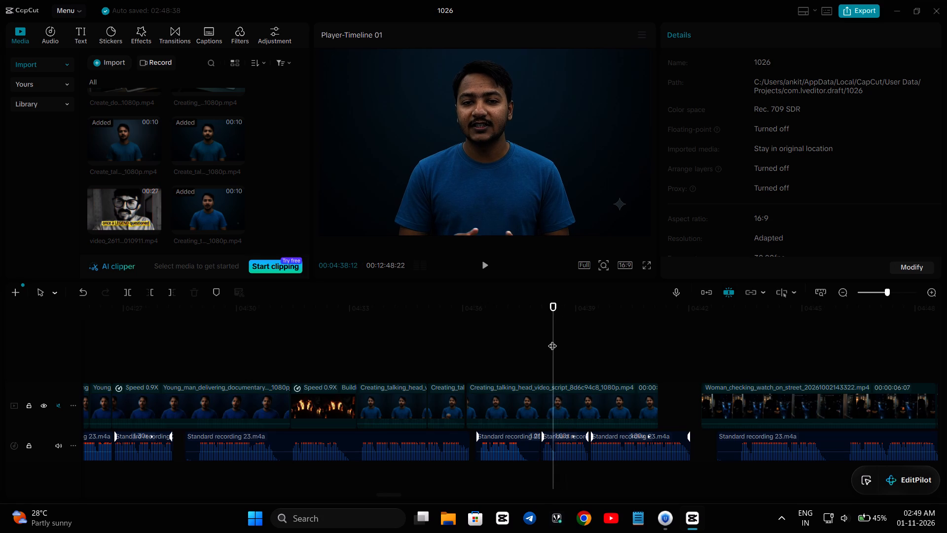
key("space")
key("space")
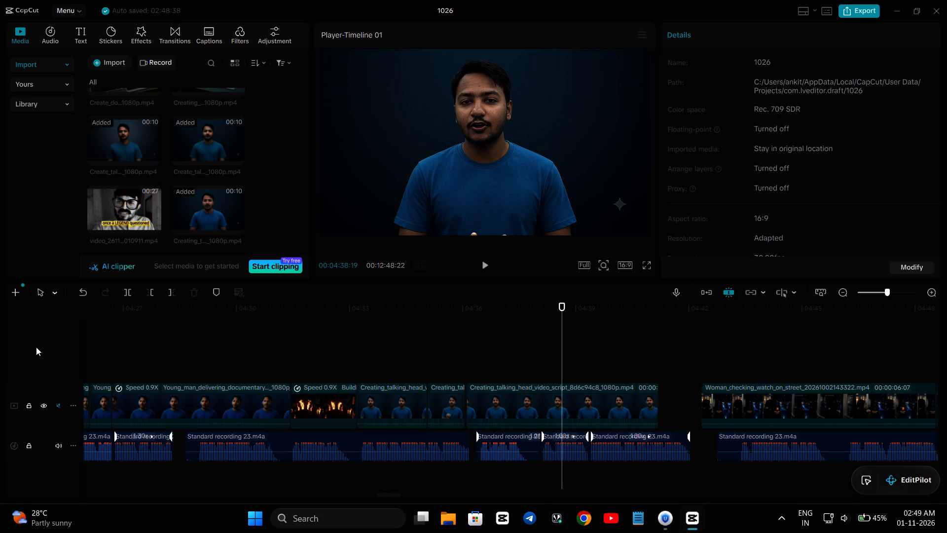
Unmute the main video track and play from about 04:36 to 04:39:01, comparing the talking head's own audio with the voice recording.
left_click(56, 404)
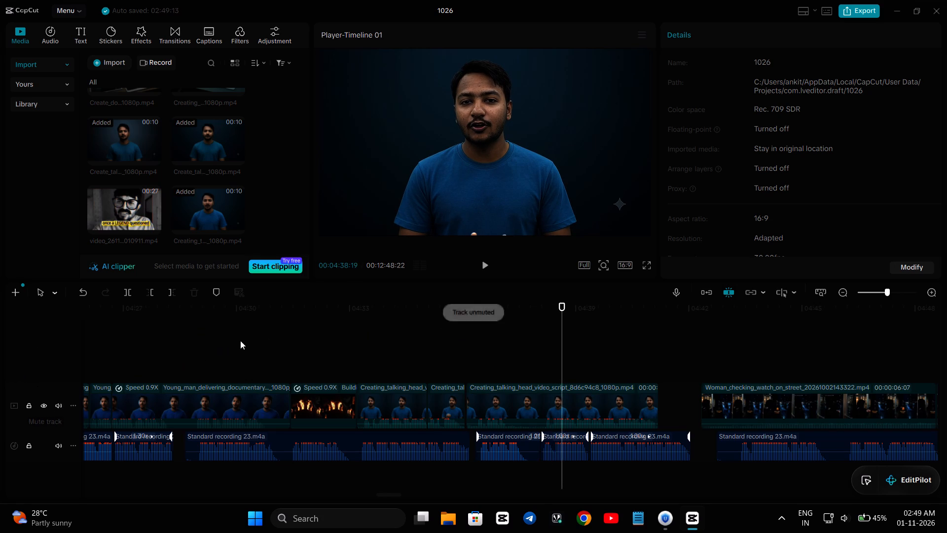
left_click(452, 354)
key("space")
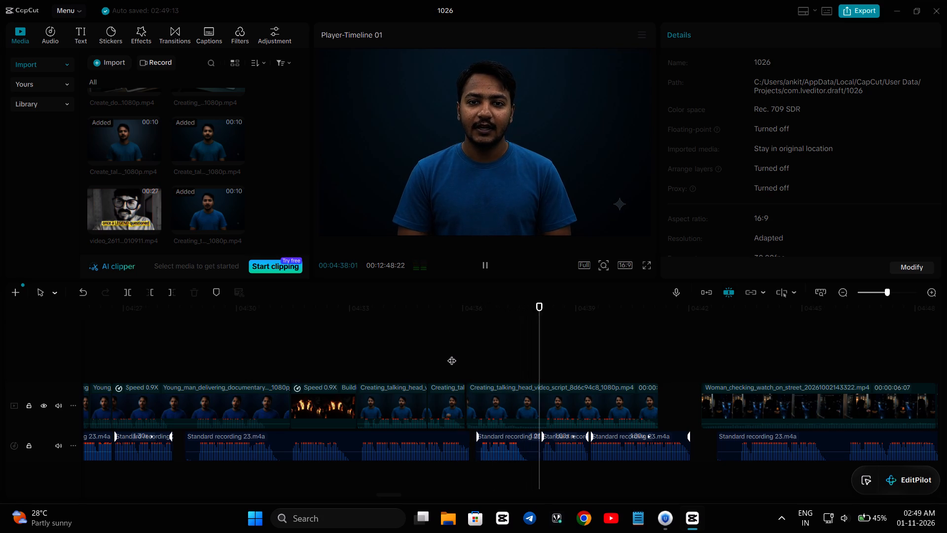
key("space")
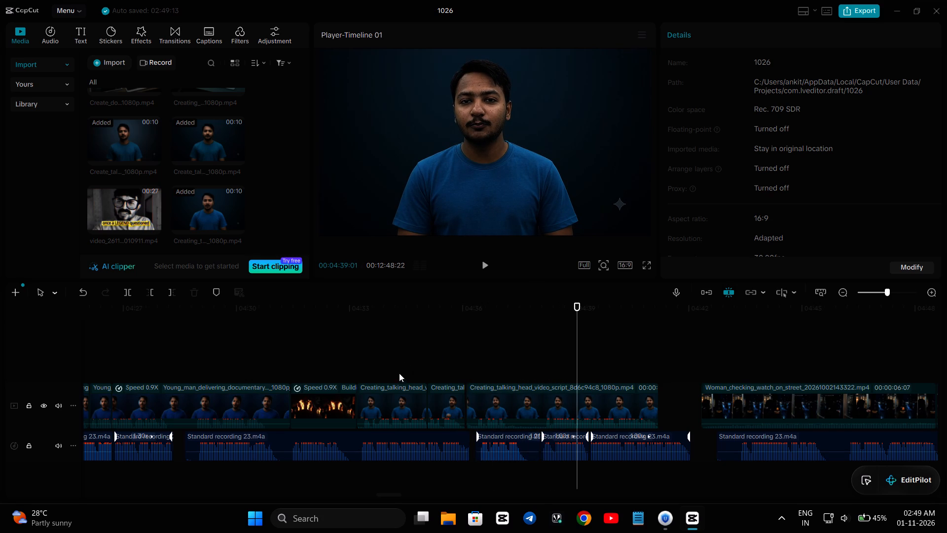
Mute the main video track and split the Creating_talking_head_video_script clip at 04:38:18.
left_click(59, 403)
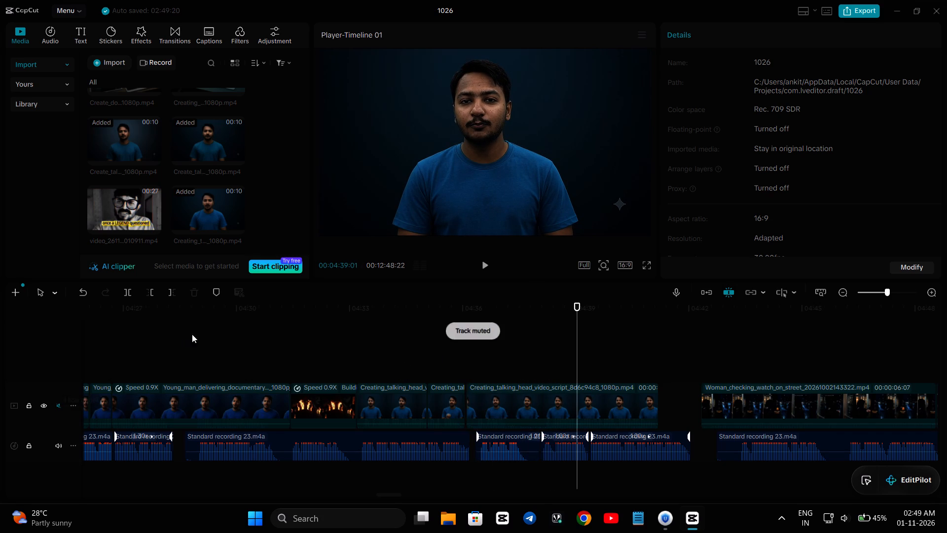
key("Left")
key("Left")
key("Left")
key("Left")
key("Left")
key("Left")
key("Left")
key("Left")
key("Left")
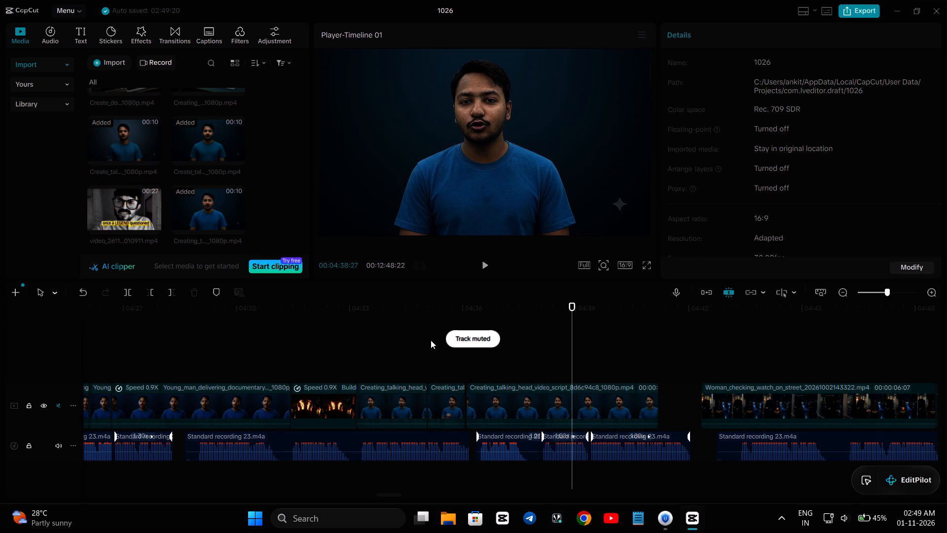
key("Left")
key("Left")
key("Left")
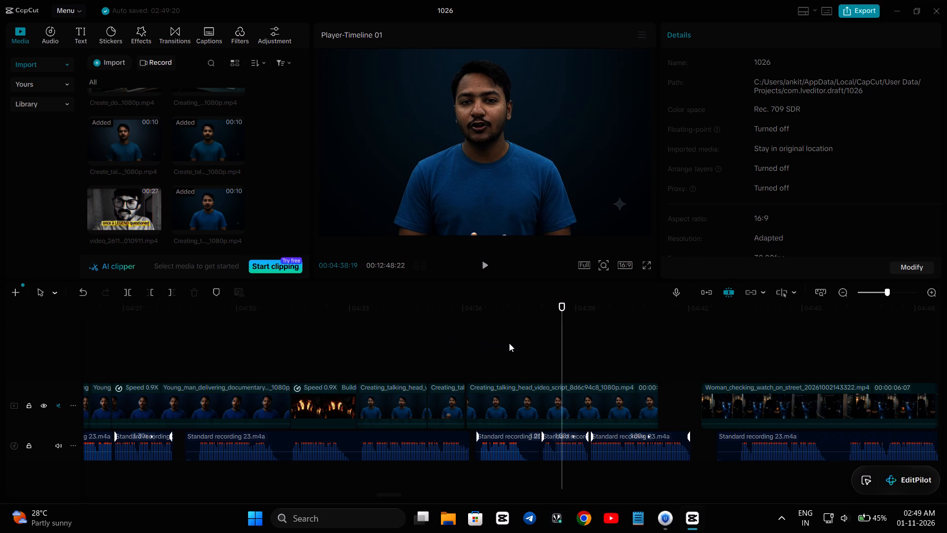
key("Left")
left_click(543, 389)
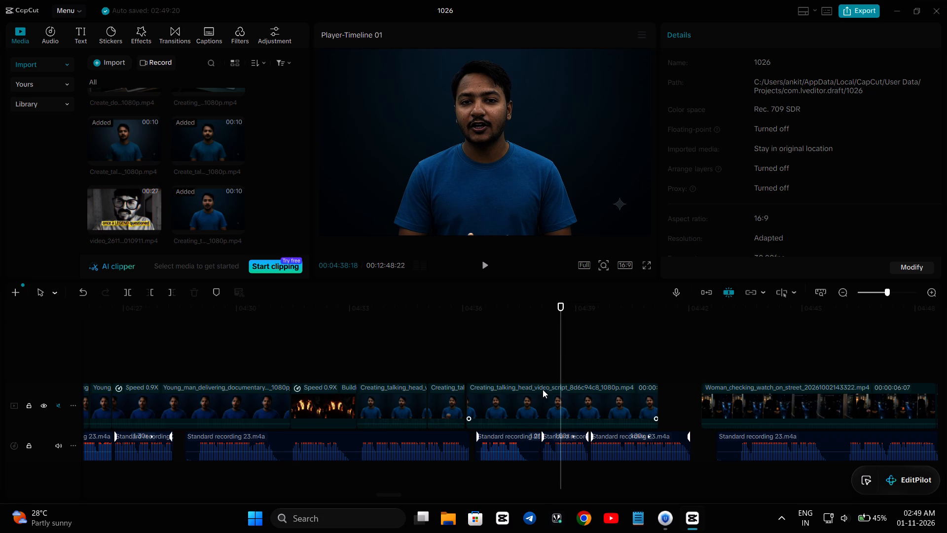
left_click(125, 291)
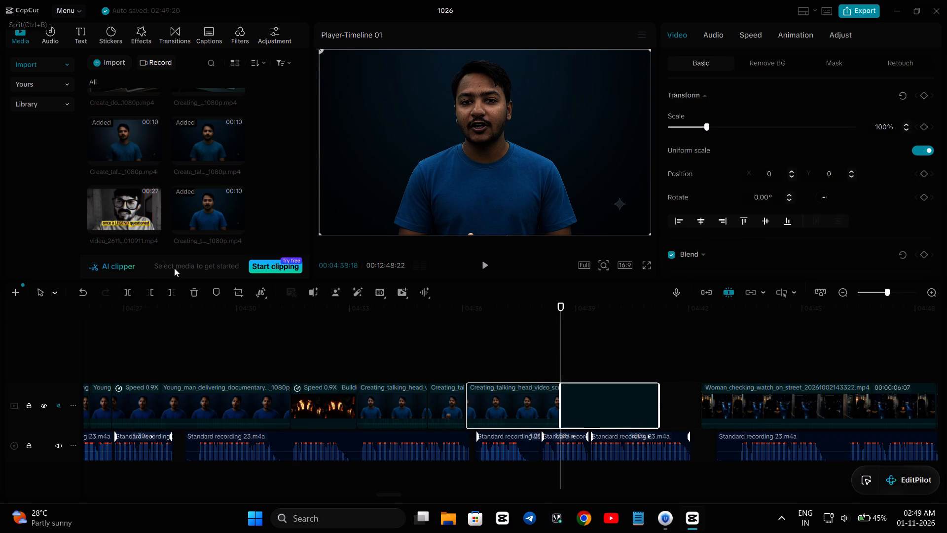
Set the speed of the talking head piece after the 04:38:18 cut to 0.80x.
left_click(761, 38)
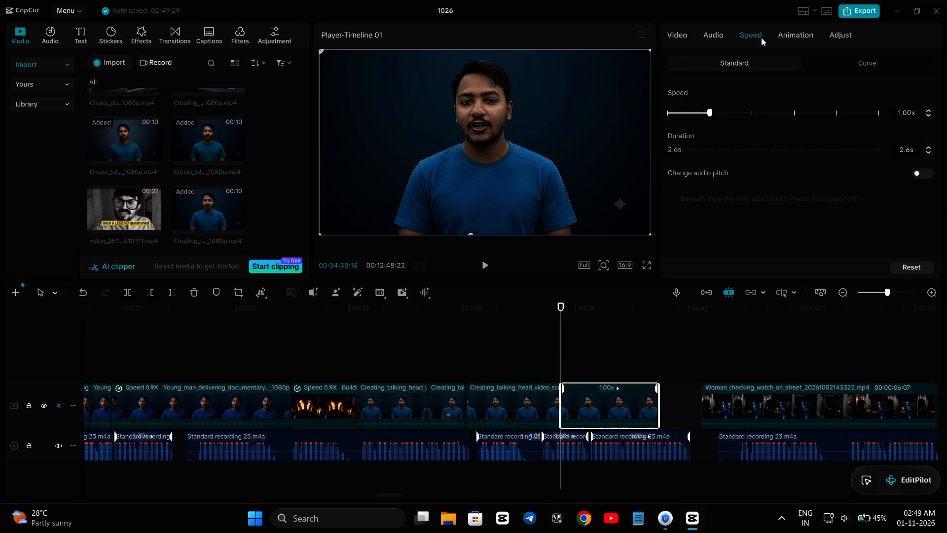
left_click(928, 117)
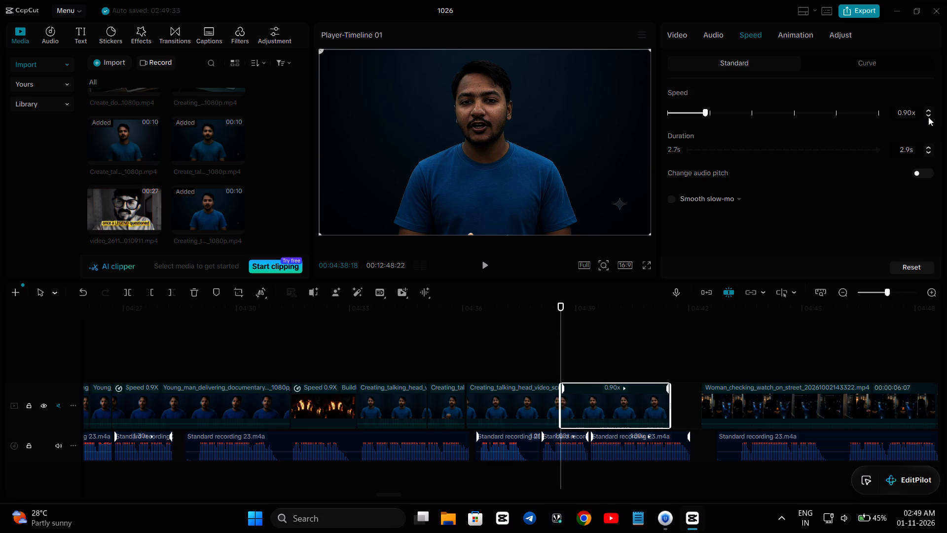
left_click(928, 117)
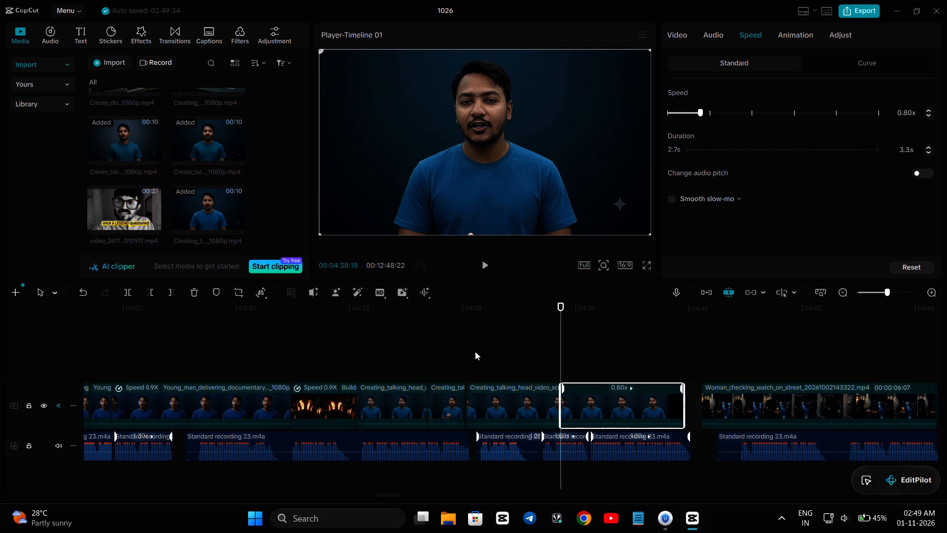
Play from about 04:36 to 04:41:27 with the main track muted, checking the slowed piece's lip sync against the voice recording.
left_click(475, 351)
key("space")
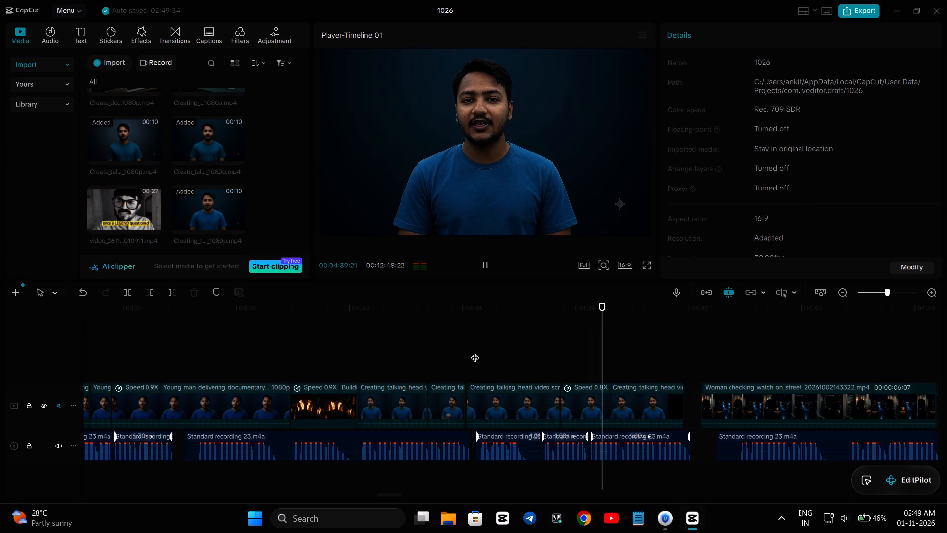
key("space")
key("space")
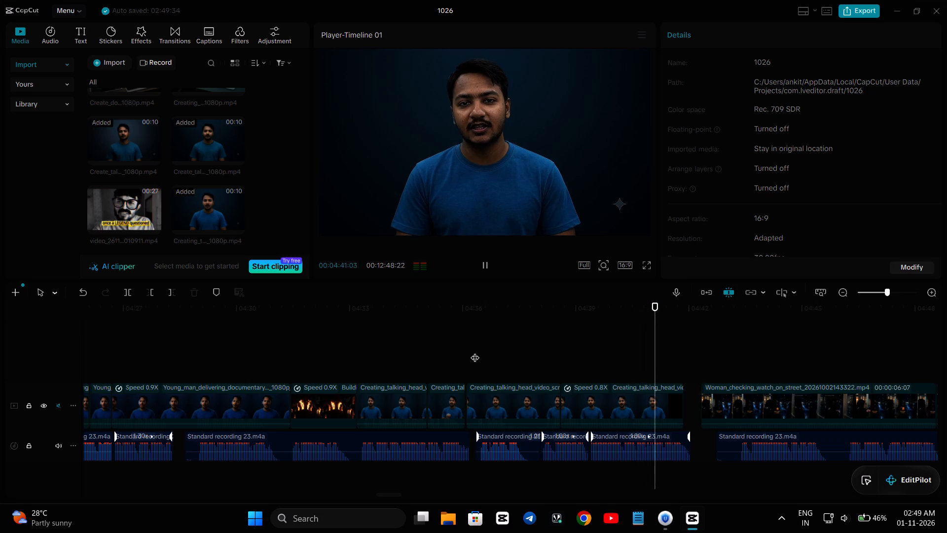
key("space")
key("space")
key("space")
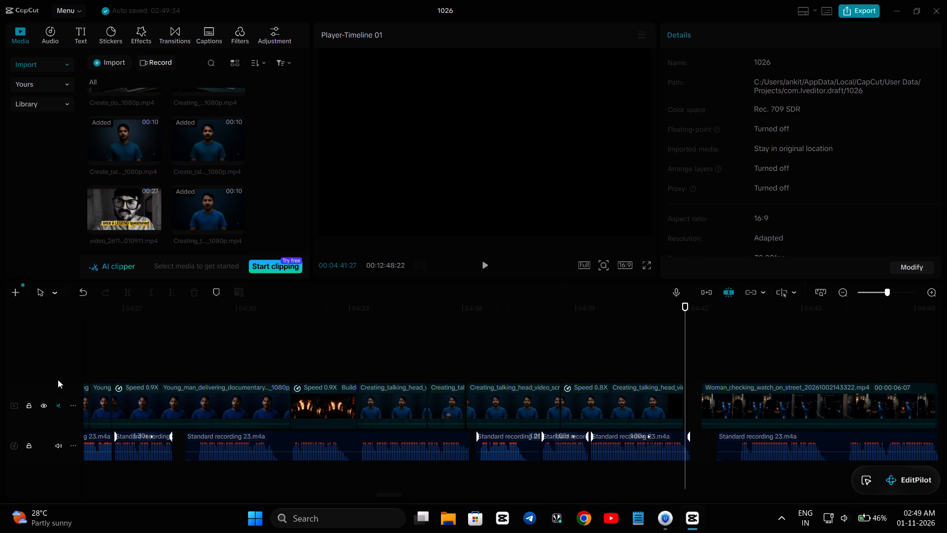
Unmute the main video track and play from about 04:32 to 04:41:28, comparing the talking head's own audio with the voice recording.
left_click(56, 406)
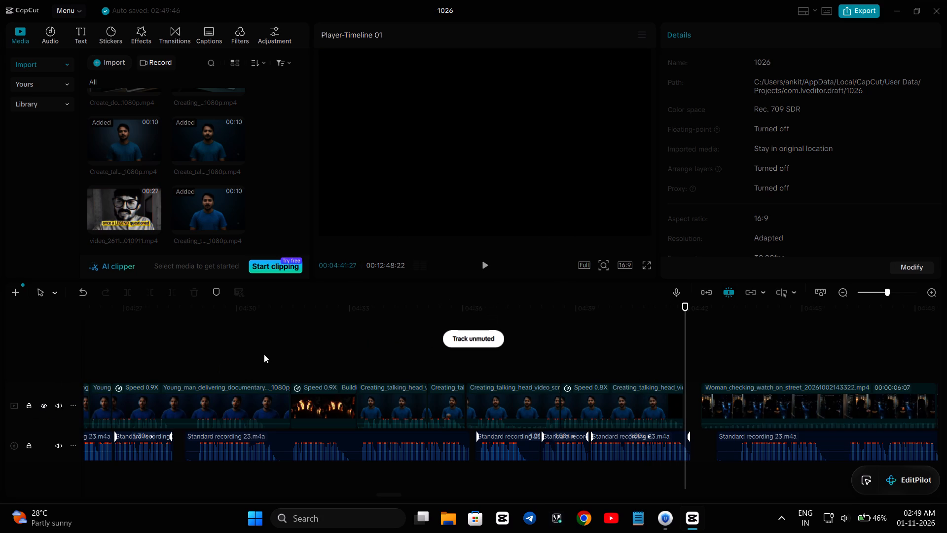
left_click(335, 339)
key("space")
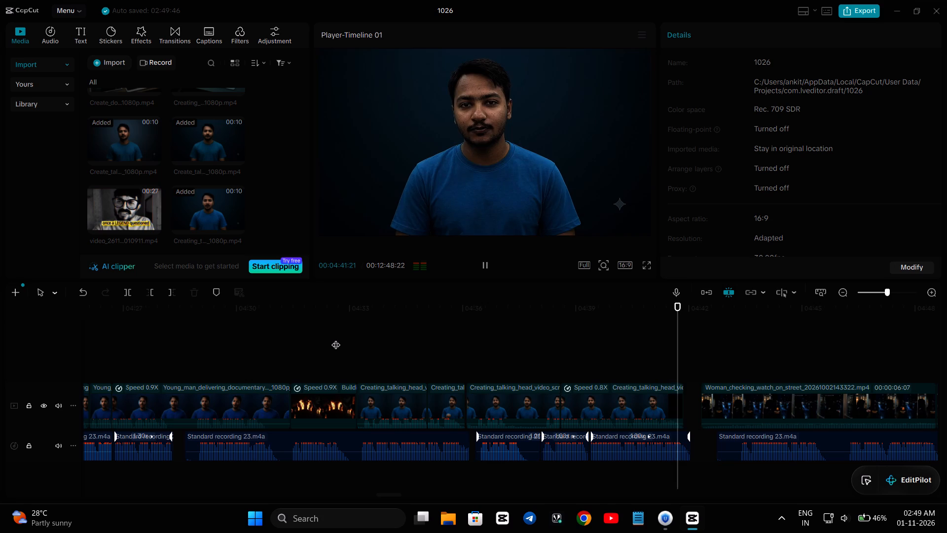
key("space")
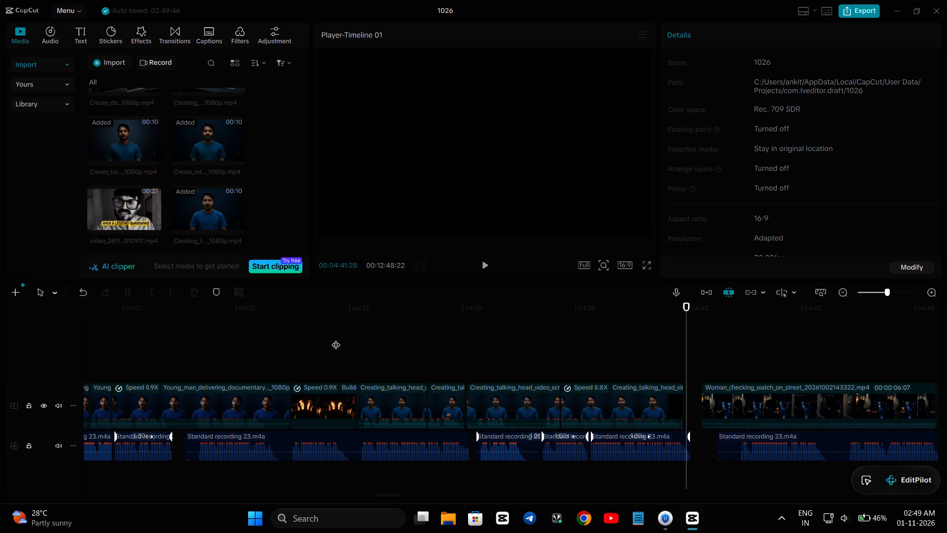
Replay the slowed talking head piece between about 04:38 and 04:41:25 in short bursts, comparing both audio sources.
left_click(576, 331)
key("space")
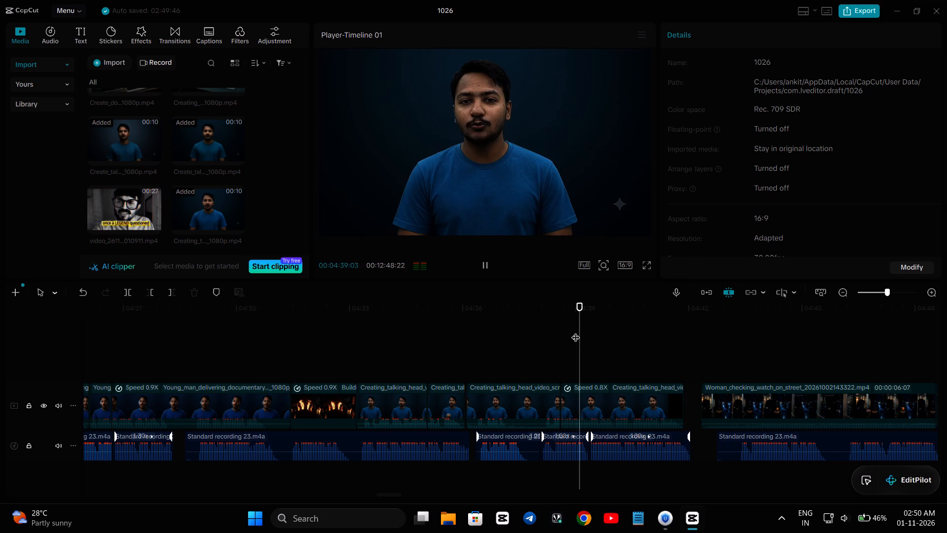
key("space")
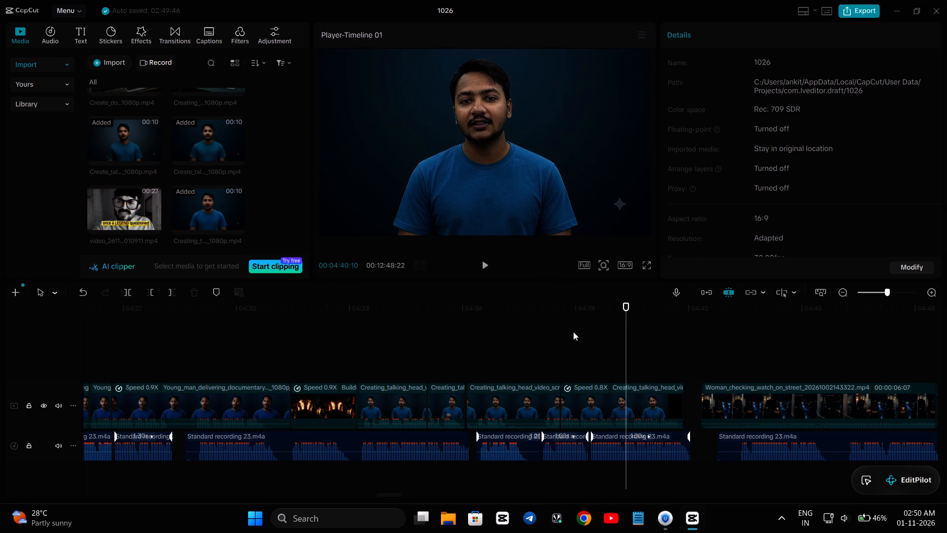
left_click(542, 337)
key("space")
key("space")
key("space")
key("space")
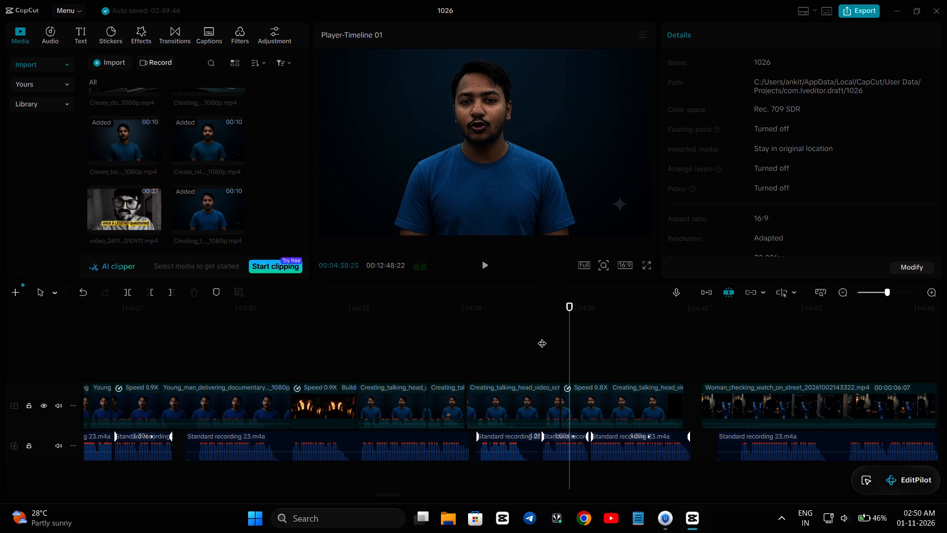
key("space")
key("space")
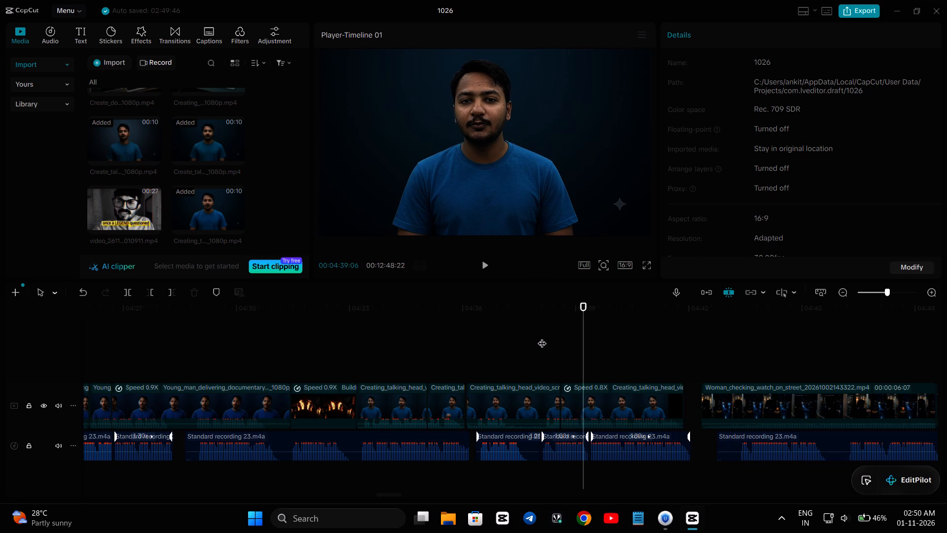
key("space")
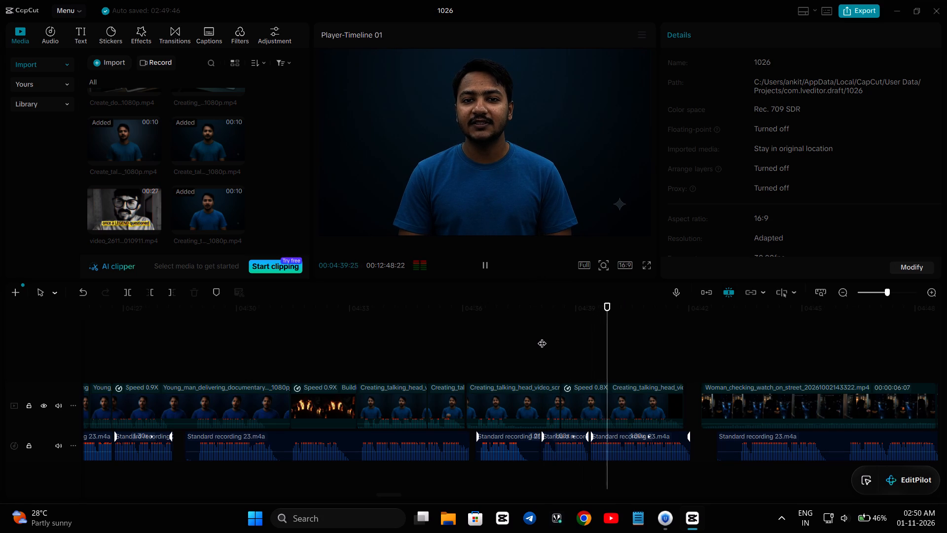
key("space")
key("space")
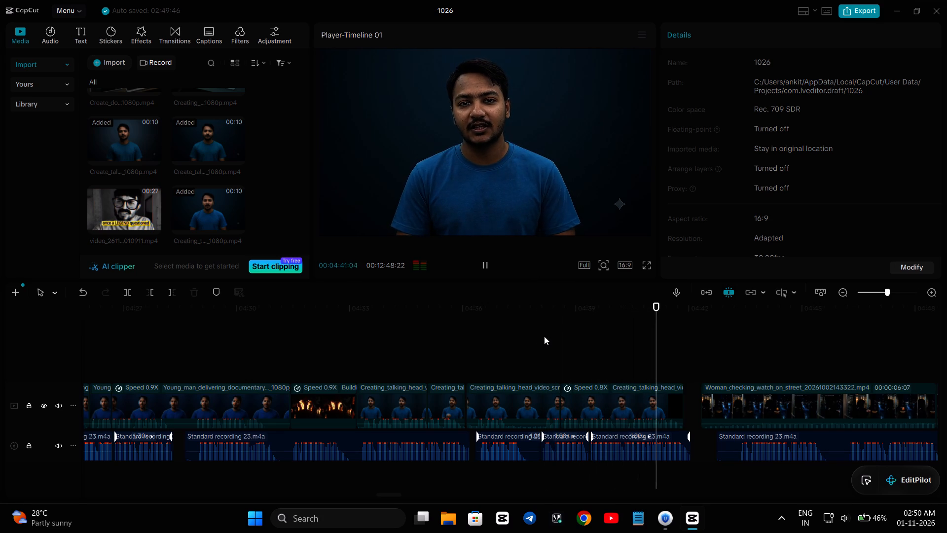
key("space")
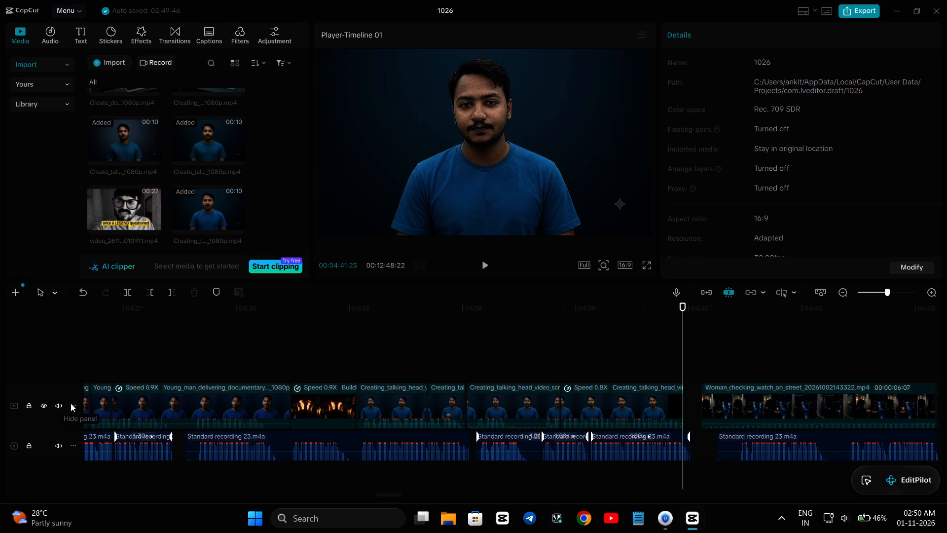
Mute the main video track and play on to 04:43:16, checking the passage into the woman checking watch clip.
left_click(59, 404)
key("space")
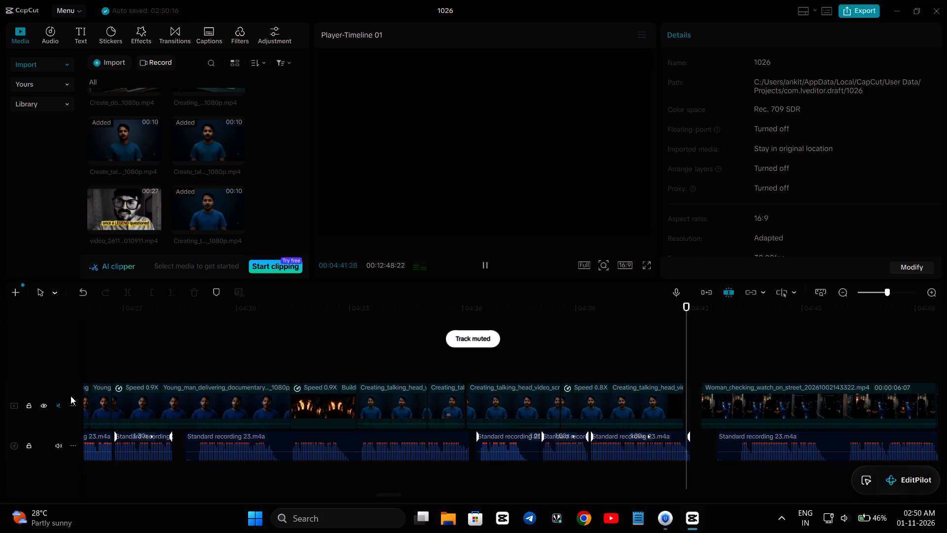
key("space")
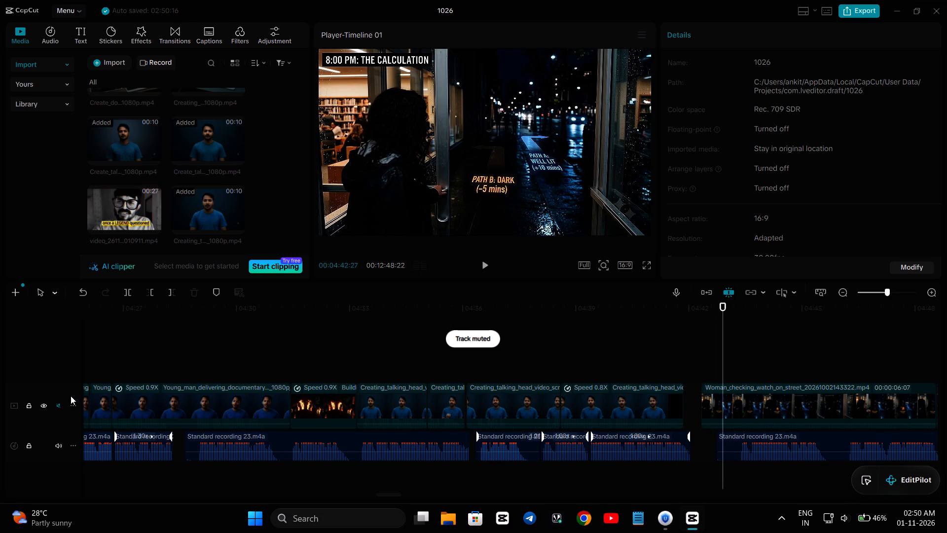
key("space")
key("space")
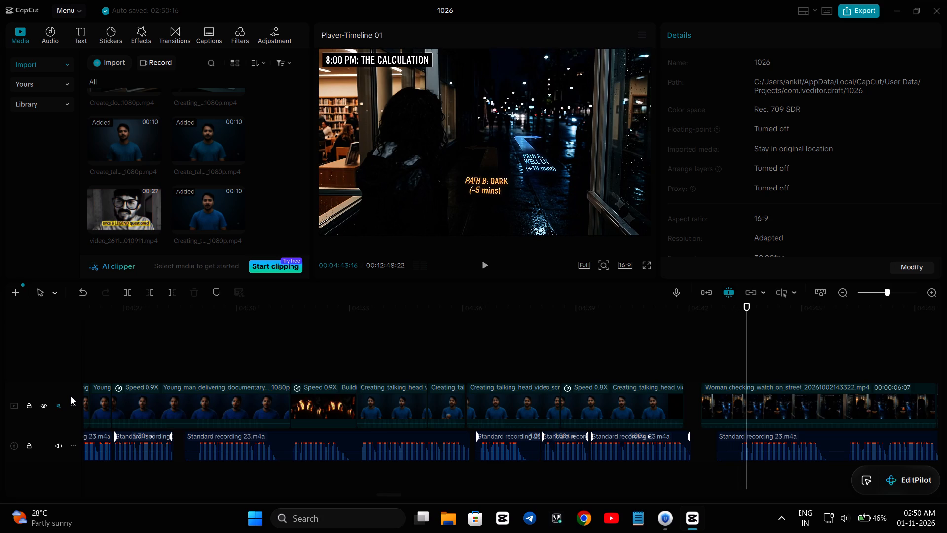
Replay from about 04:40 to 04:42:13, examining the gap between the talking head and the woman checking watch clip.
scroll(71, 396, "left", 2)
scroll(271, 383, "left", 2)
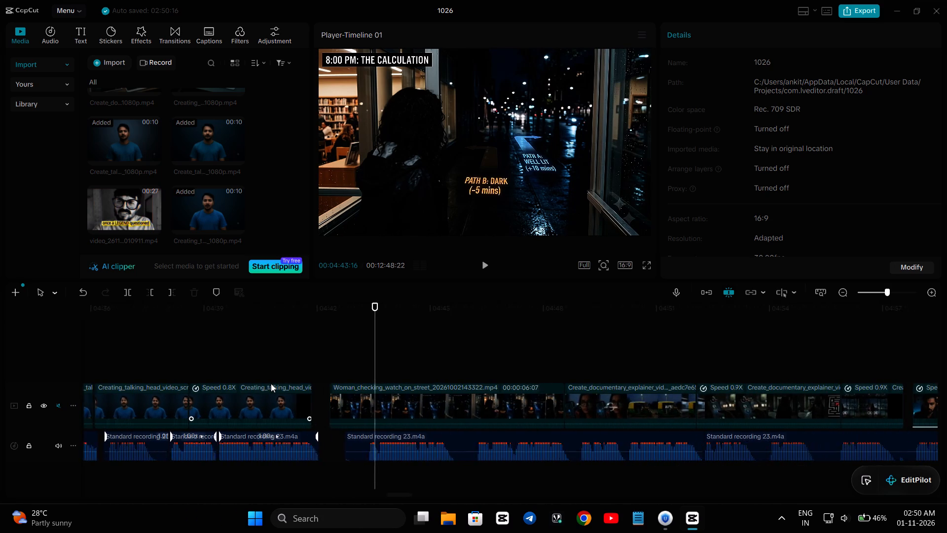
scroll(271, 383, "left", 2)
scroll(271, 383, "right", 1)
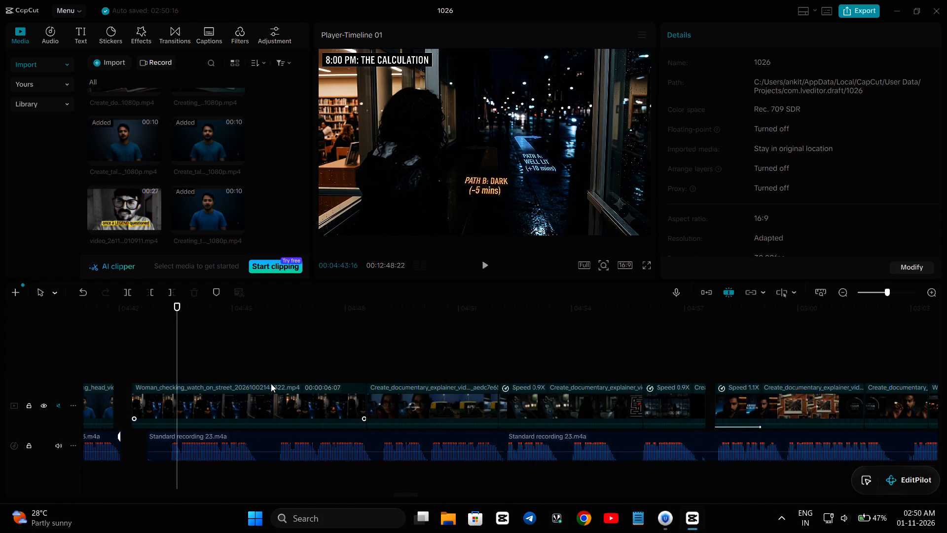
scroll(271, 383, "right", 2)
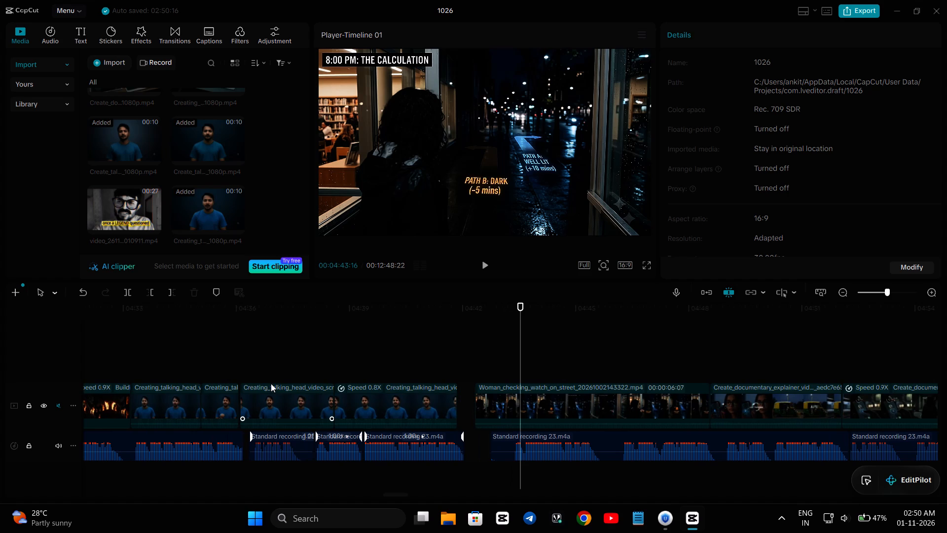
left_click(400, 347)
key("space")
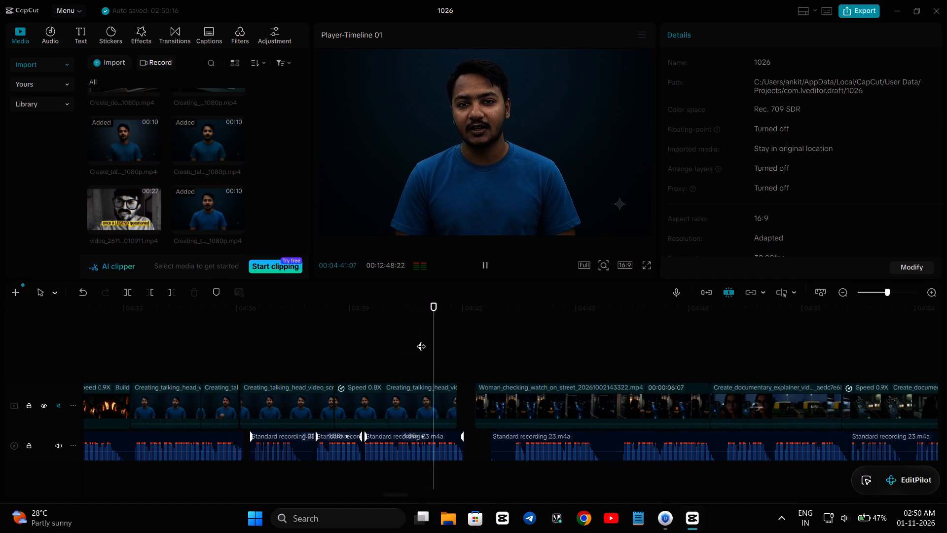
key("space")
key("space")
key("space")
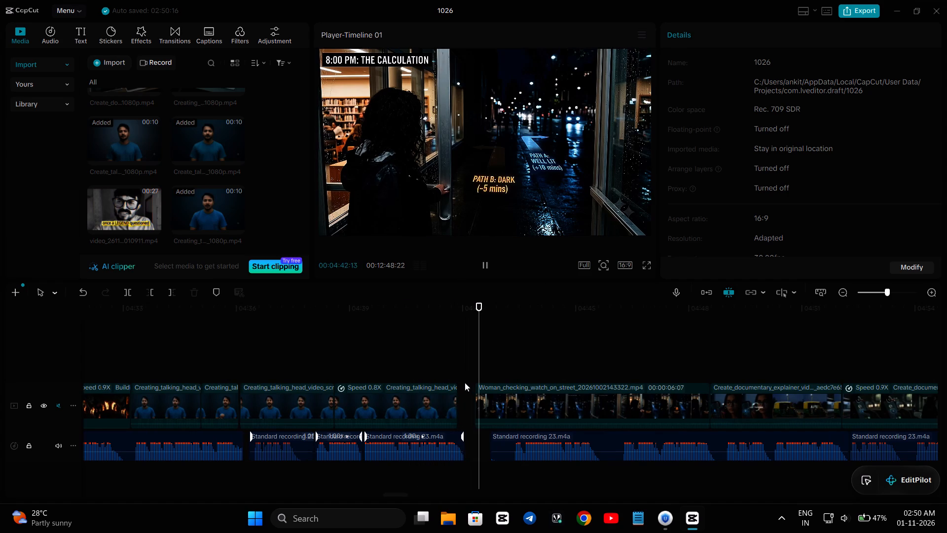
Try the favourite VHS Twitch-I entrance animation on the Woman_checking_watch_on_street clip, and replace it with Noir Pink-In.
left_click(485, 395)
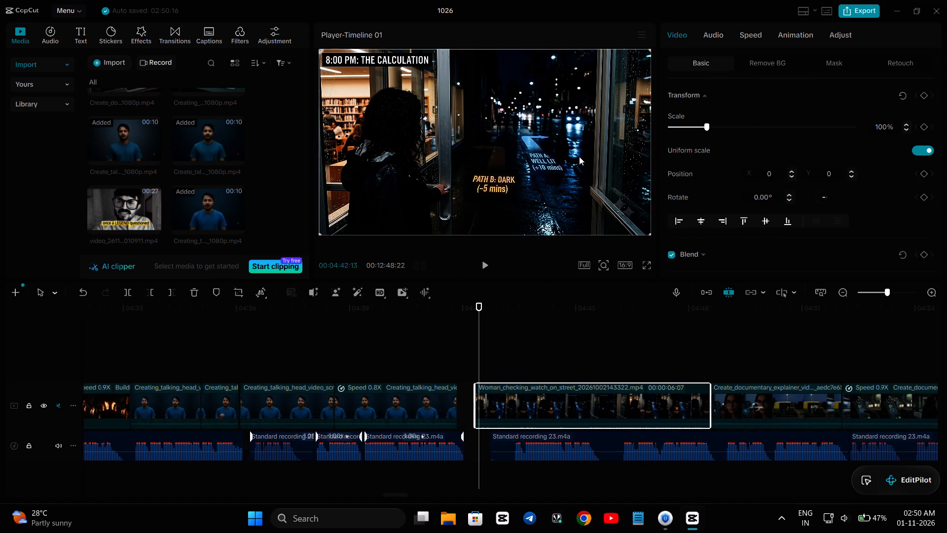
left_click(780, 36)
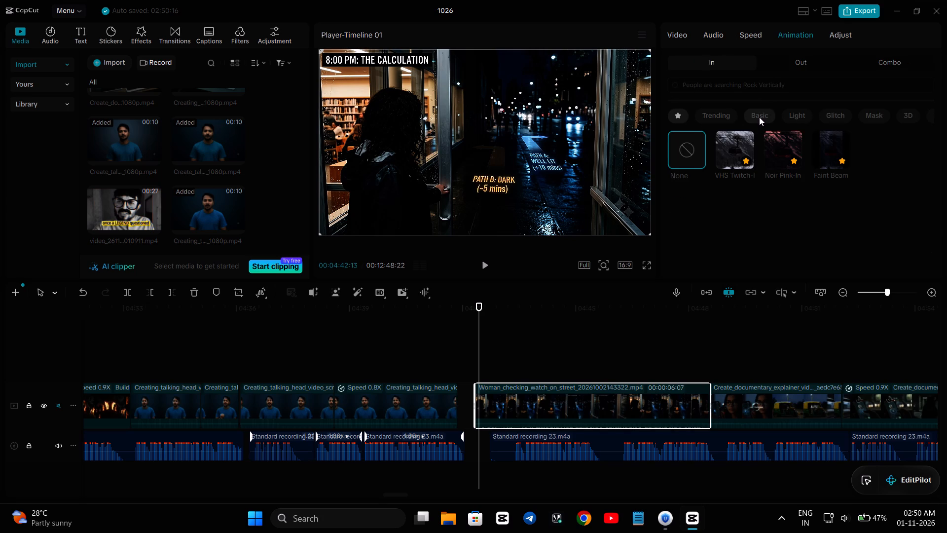
left_click(759, 116)
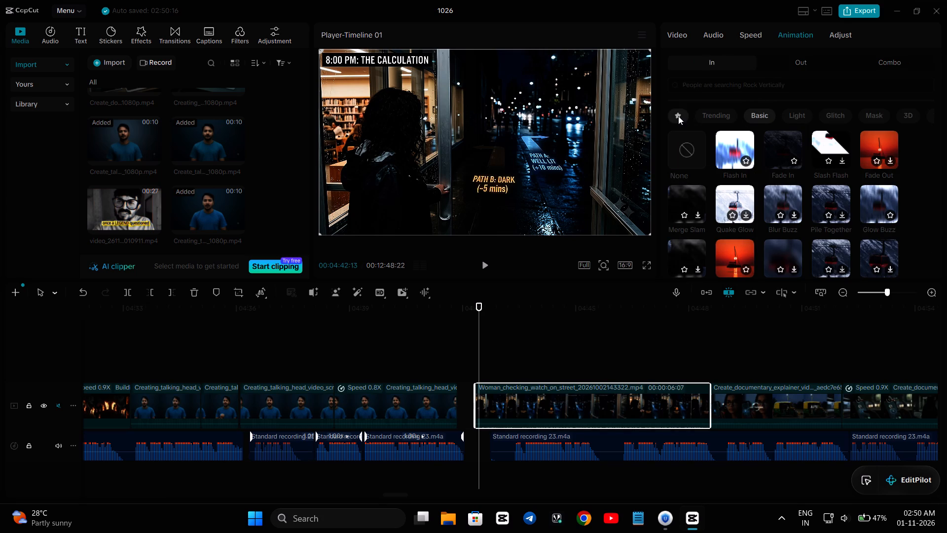
left_click(676, 116)
left_click(735, 142)
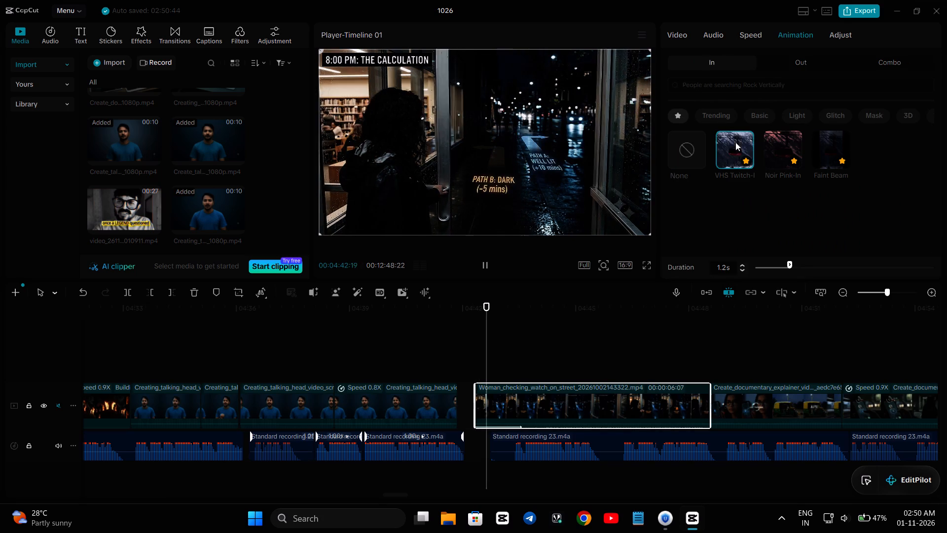
left_click(773, 134)
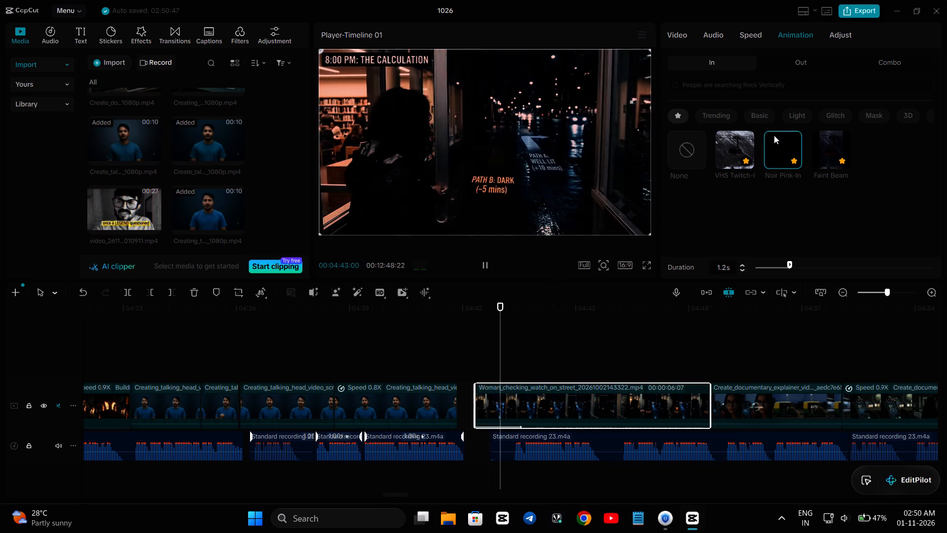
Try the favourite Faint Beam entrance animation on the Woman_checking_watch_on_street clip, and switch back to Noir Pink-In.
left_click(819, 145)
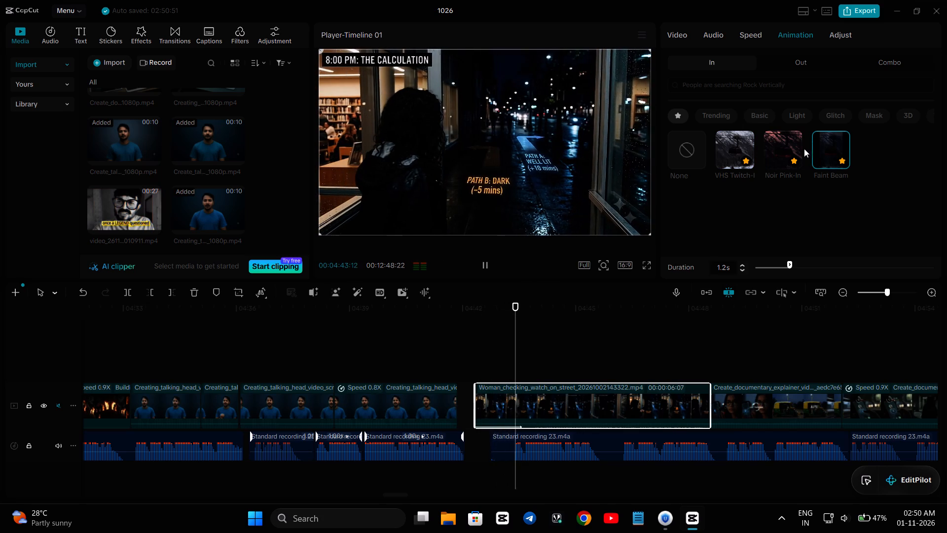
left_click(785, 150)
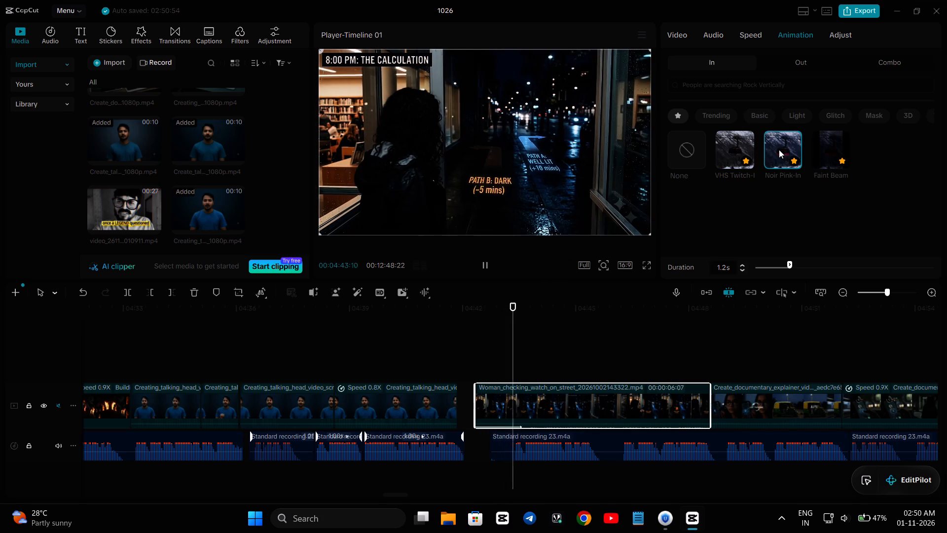
Try the Glitch entrance animation Frame Shake on the woman checking watch clip, and replace it with Displ…ue-In.
left_click(823, 113)
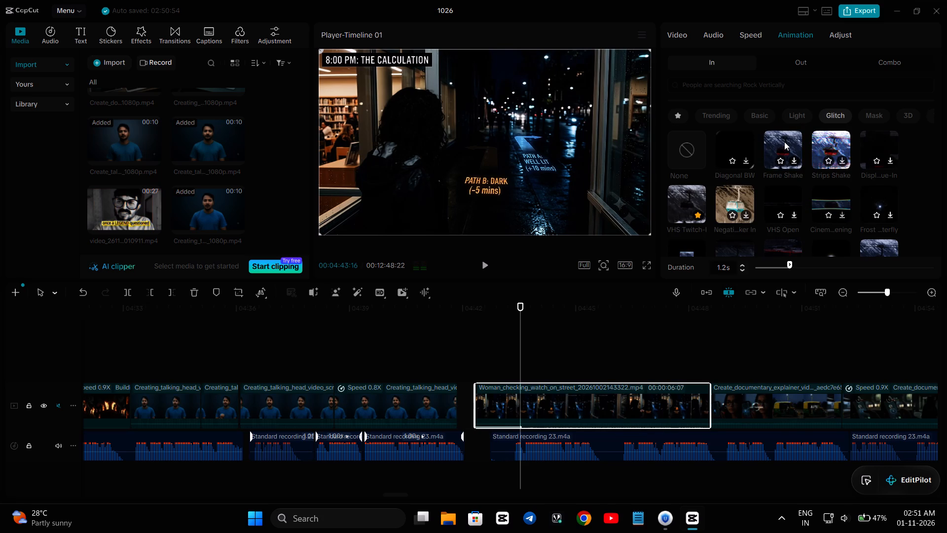
left_click(784, 142)
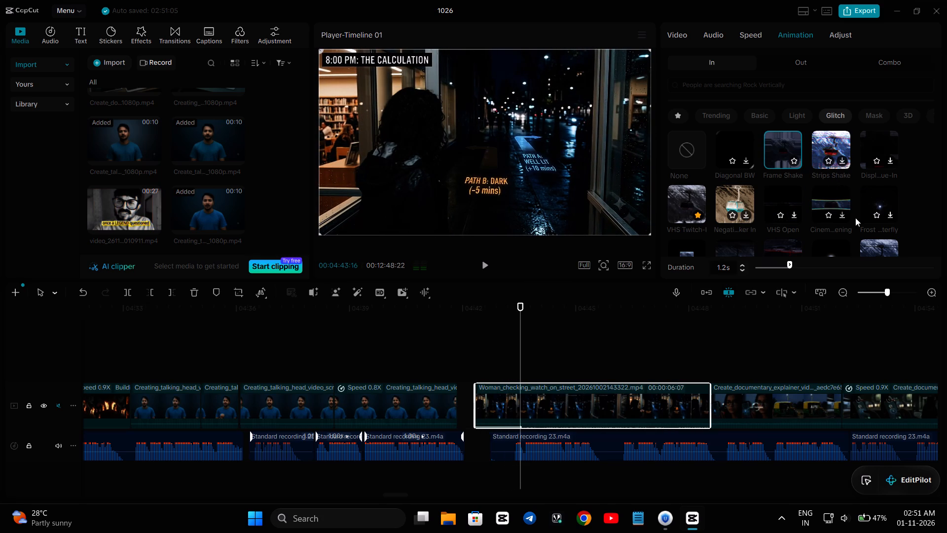
left_click(870, 146)
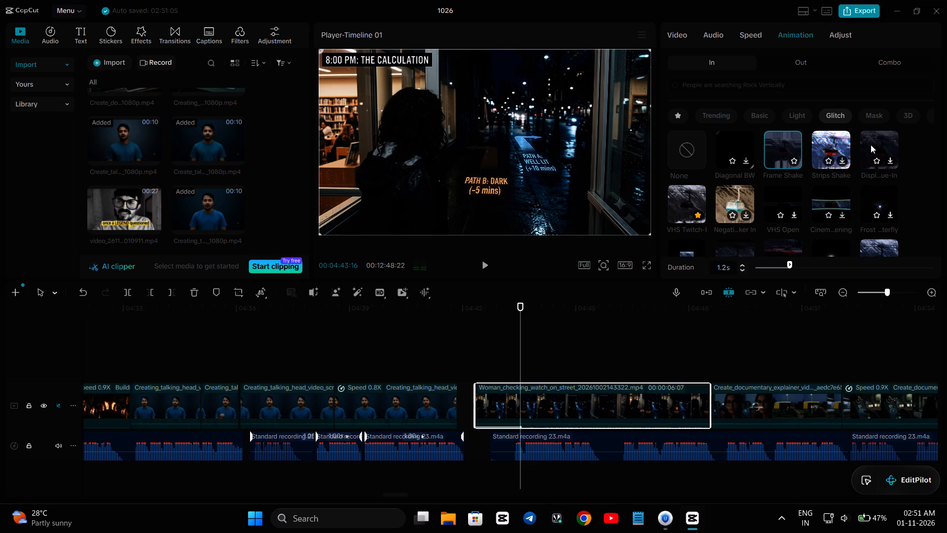
left_click(871, 145)
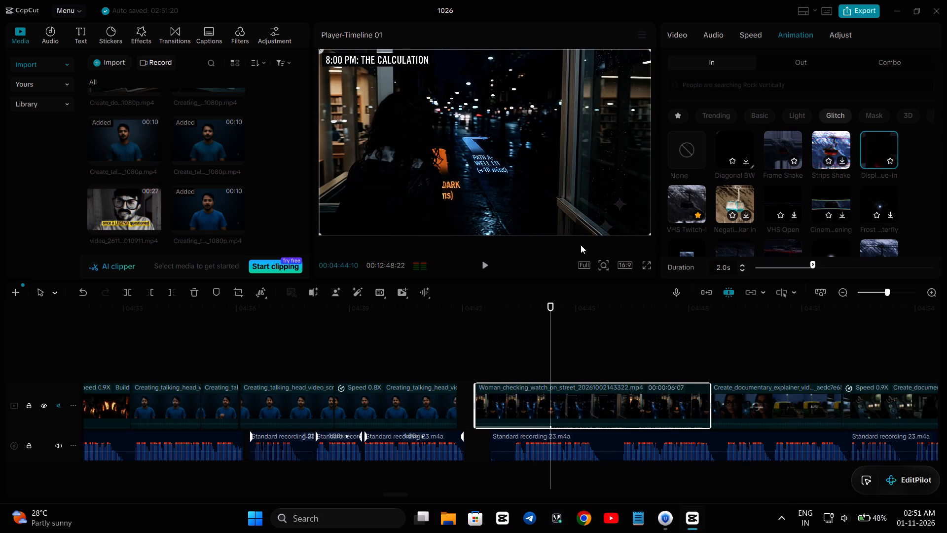
Replay from about 04:39 to 04:47:22 in short bursts and again from about 04:36 to 04:45:12, checking the woman checking watch clip's entrance.
left_click(356, 341)
key("space")
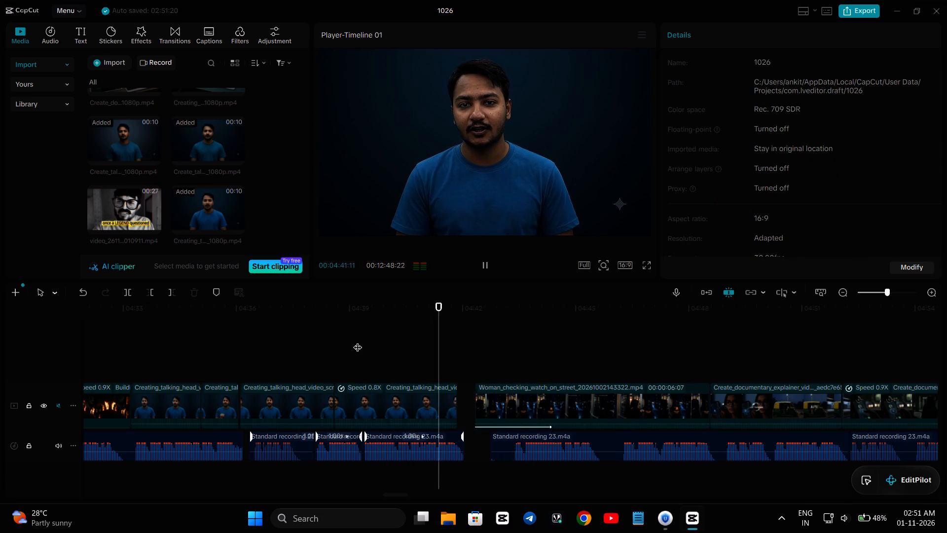
key("space")
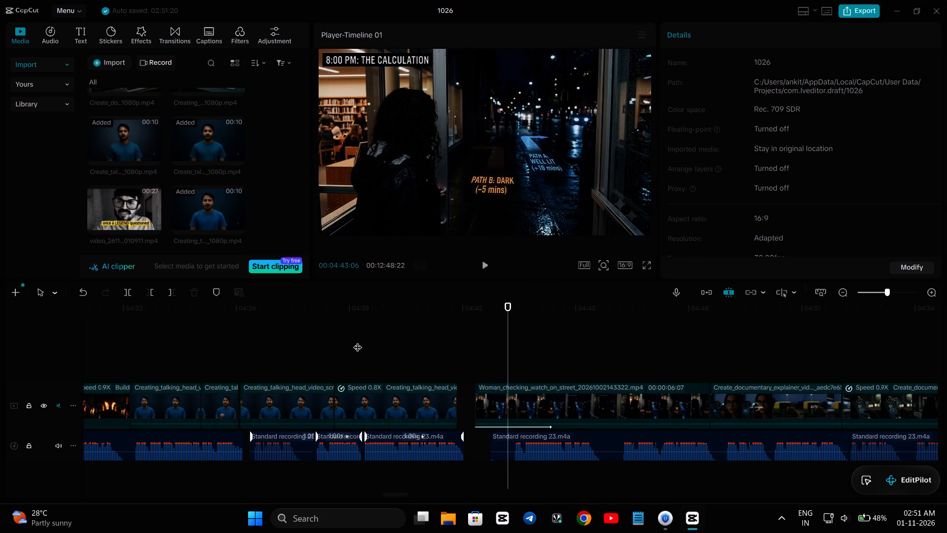
key("space")
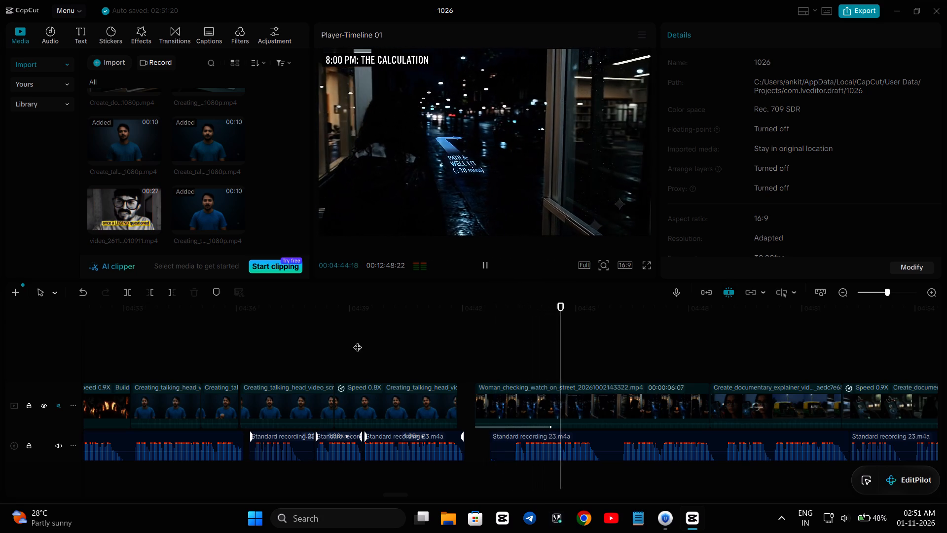
key("space")
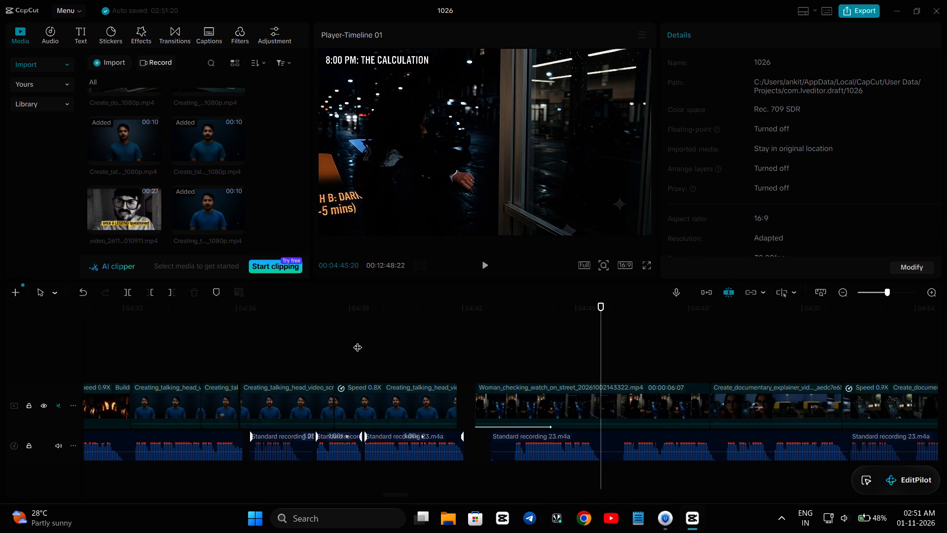
key("space")
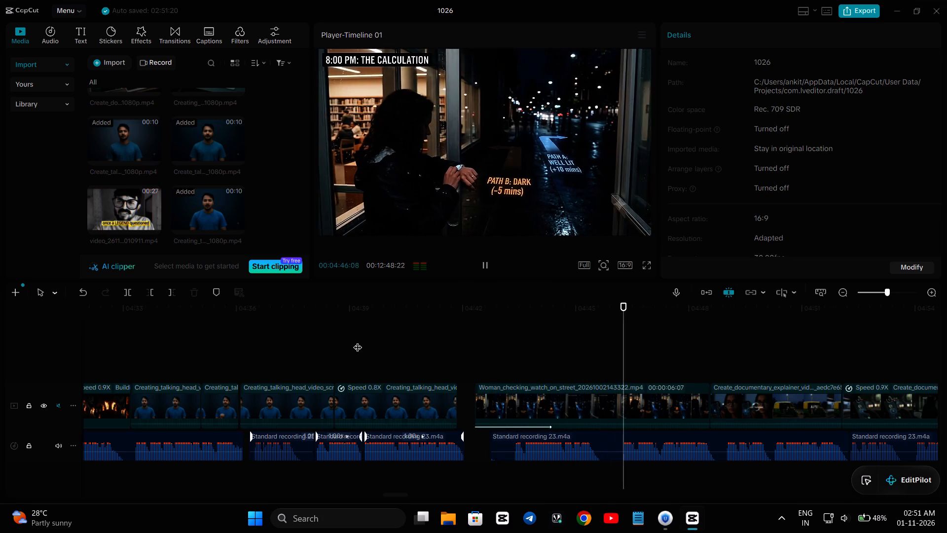
key("space")
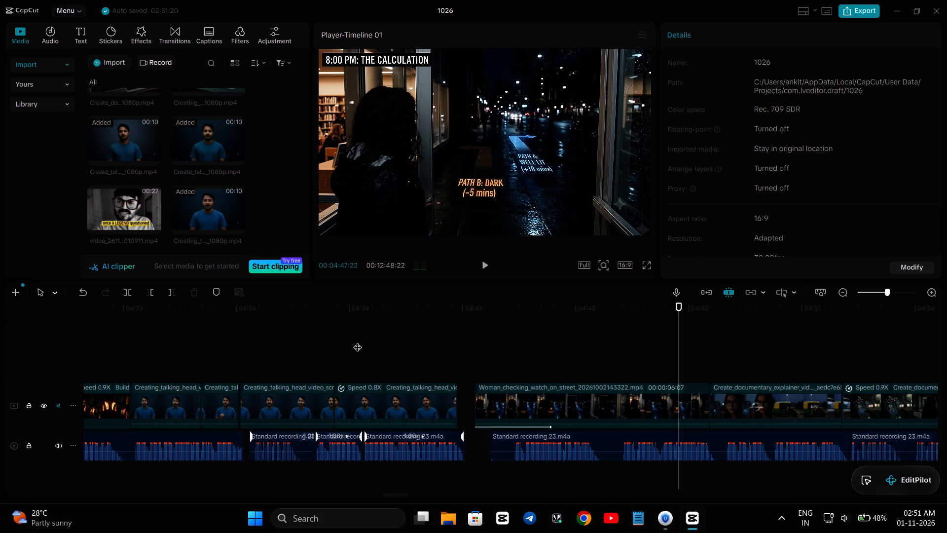
left_click(256, 361)
key("space")
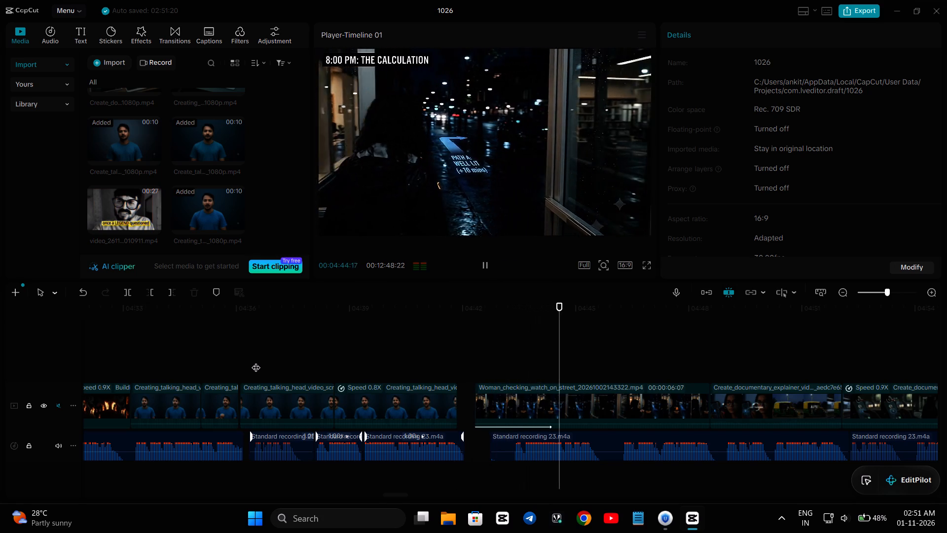
key("space")
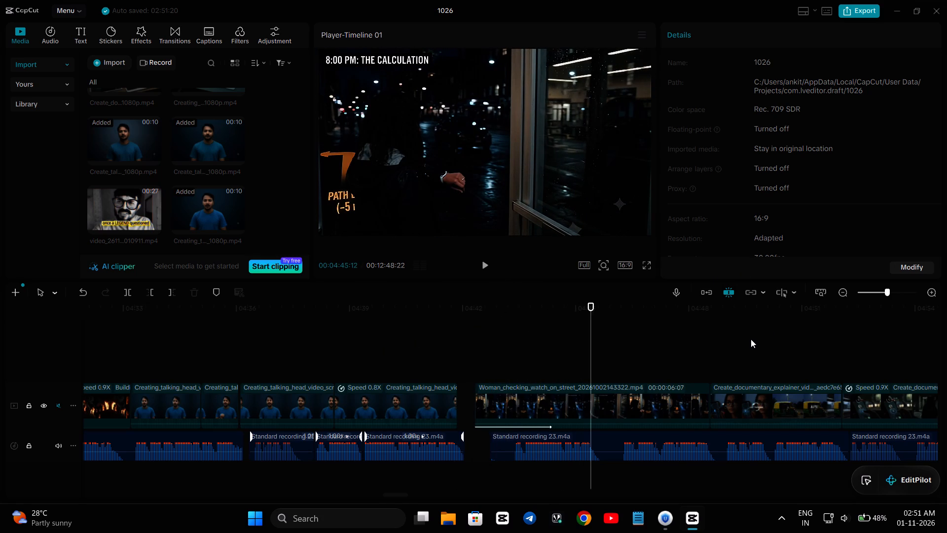
Move far ahead in the timeline and play up to 08:55:08, reviewing the passage into the Camera_panning_across_academic clip.
scroll(751, 339, "left", 14)
scroll(751, 339, "left", 10)
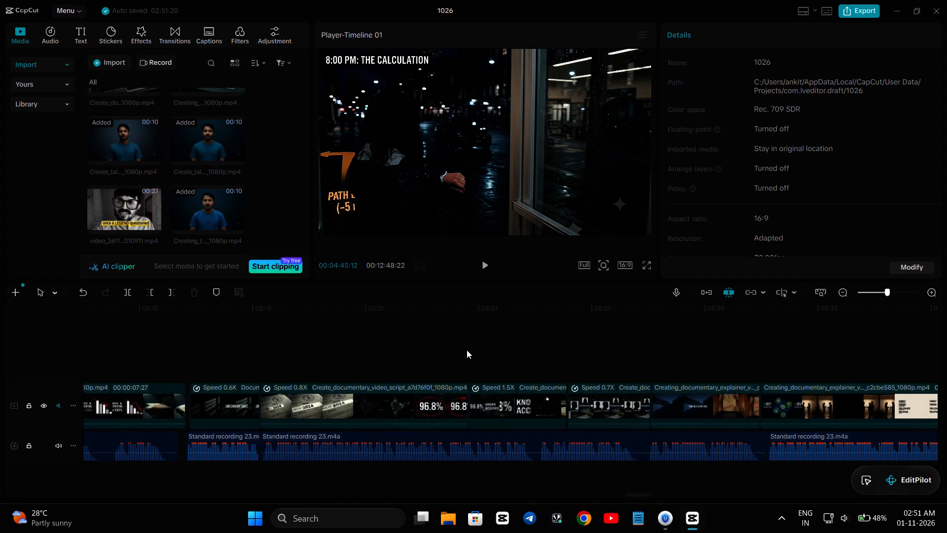
scroll(615, 351, "left", 2)
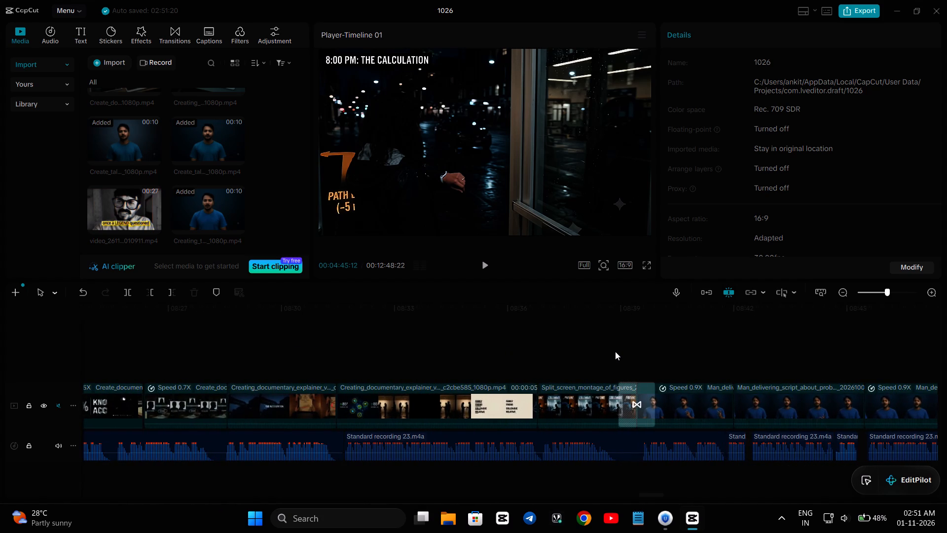
scroll(615, 351, "left", 1)
left_click(605, 347)
key("space")
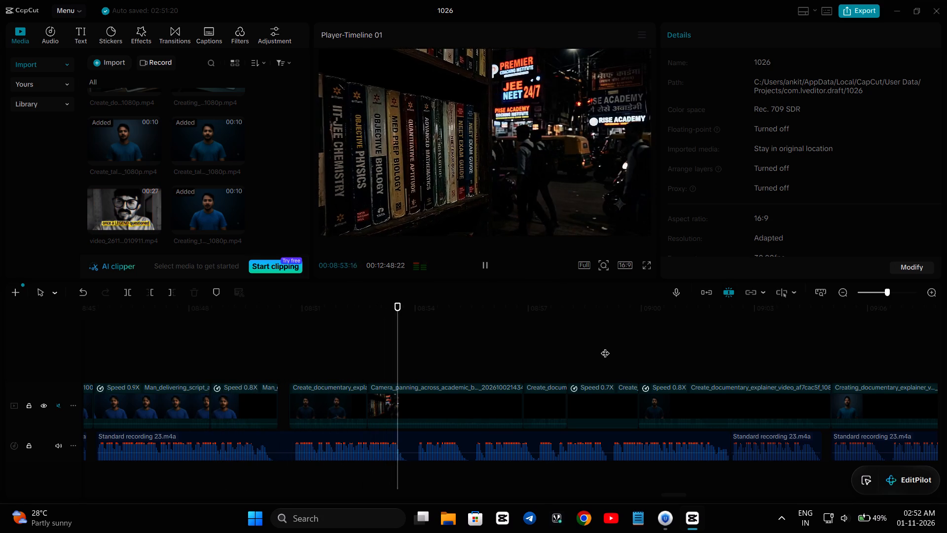
key("space")
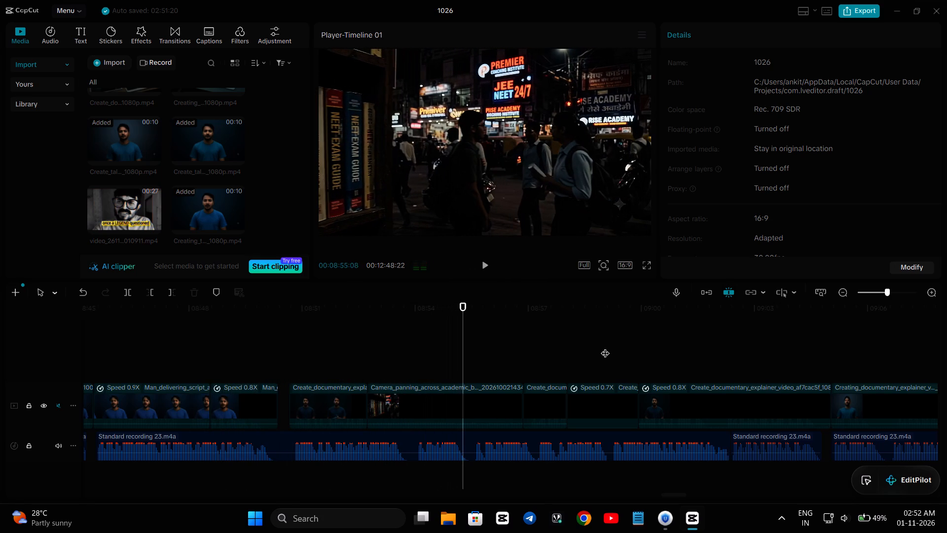
Replay the passage between about 08:48 and 08:50:27 in short bursts, examining the gap between the two talking head clips.
left_click(283, 340)
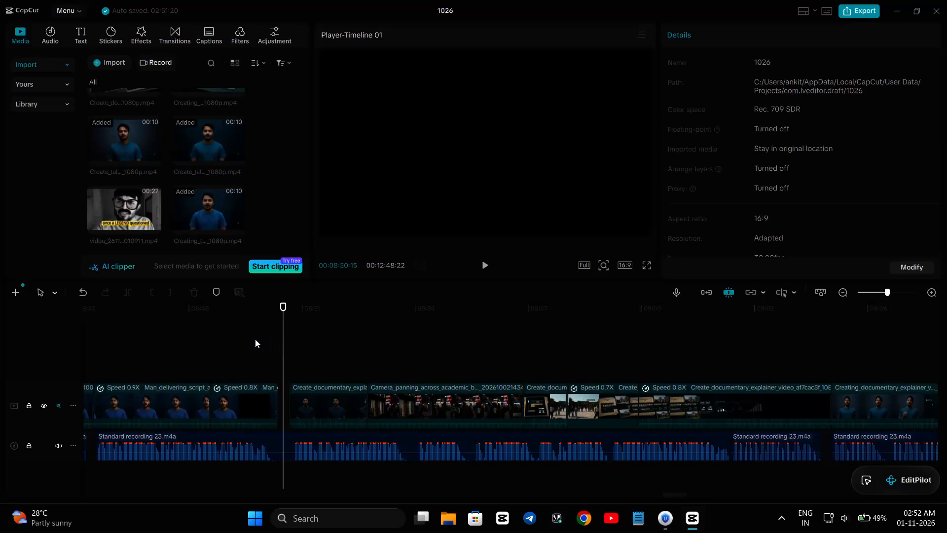
left_click(255, 339)
key("space")
key("space")
key("space")
key("space")
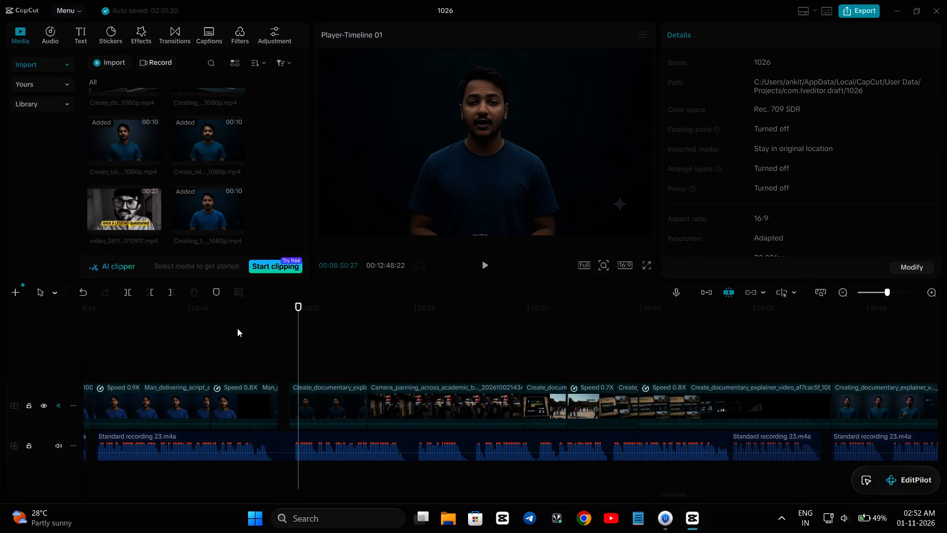
left_click(216, 332)
left_click(203, 331)
key("space")
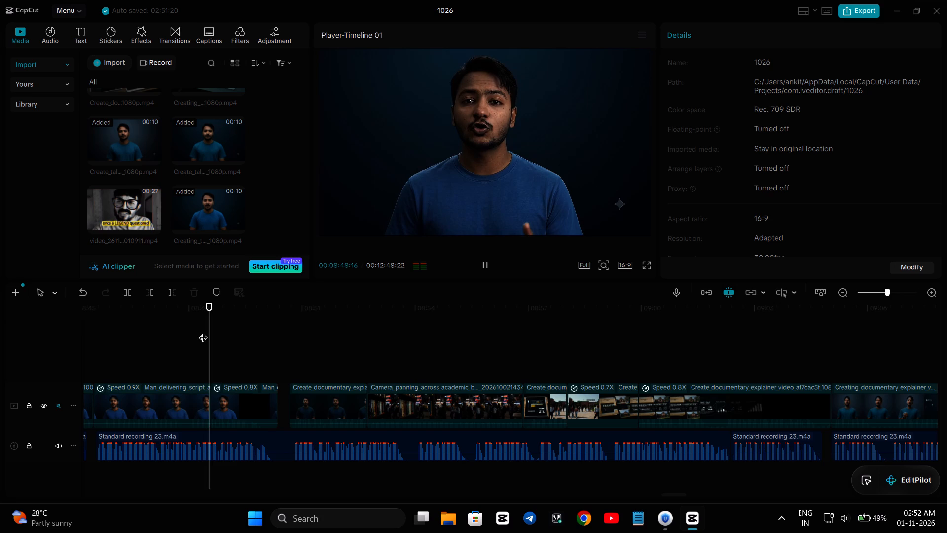
key("space")
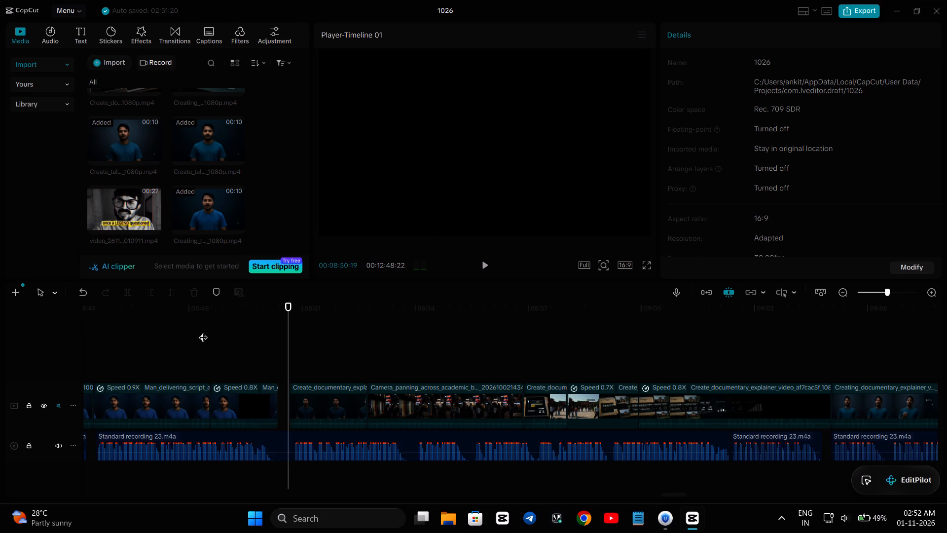
Play on from the gap to 09:05:01, recheck about 08:48 to 08:52:15, and review about 09:01 to 09:07:10 across the chart-to-talking-head cut.
key("space")
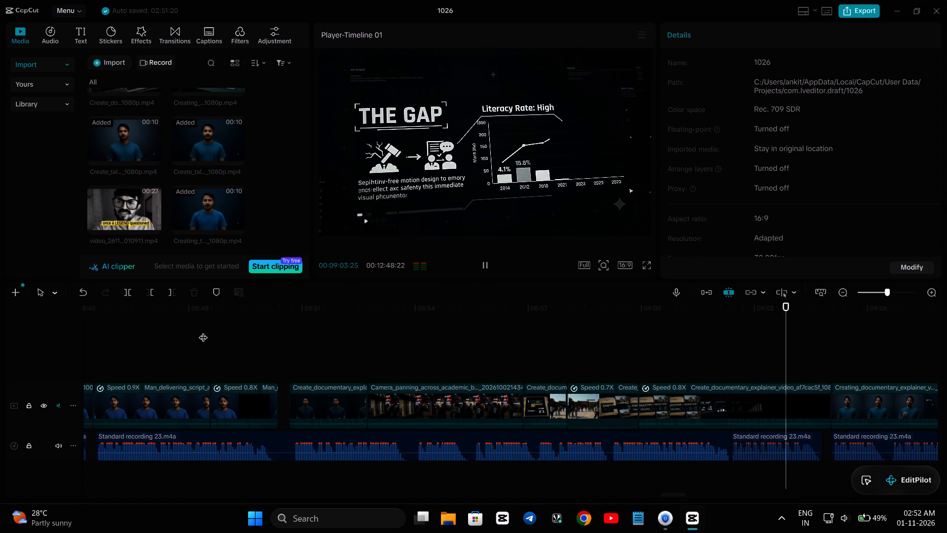
key("space")
key("space")
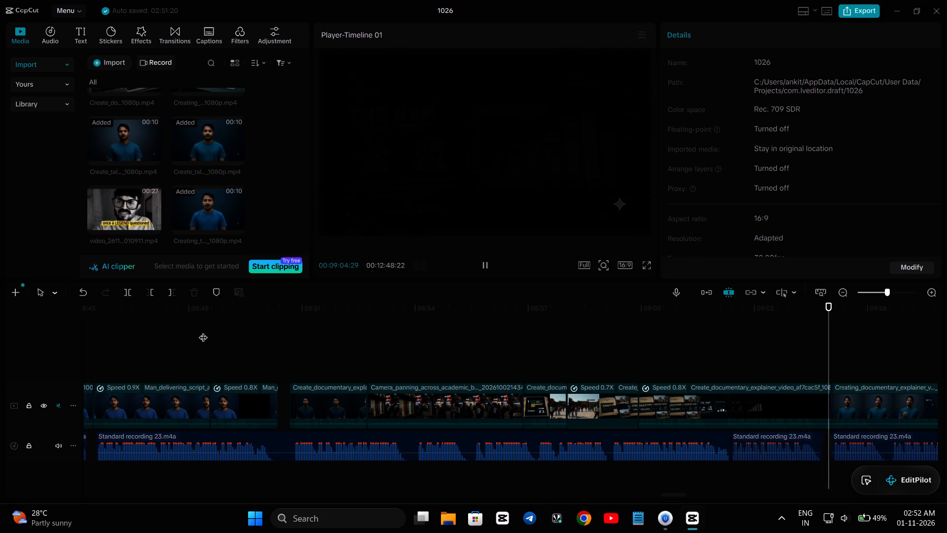
key("space")
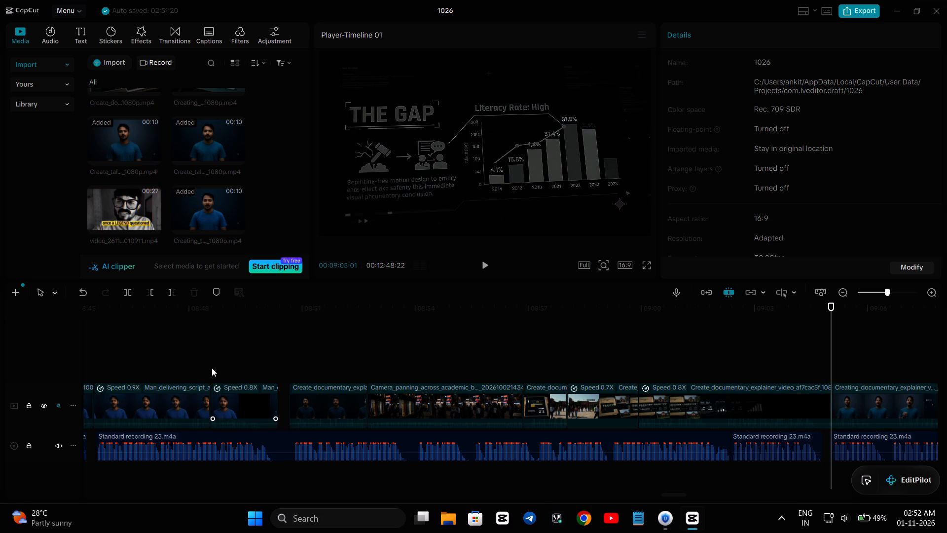
left_click(197, 363)
key("space")
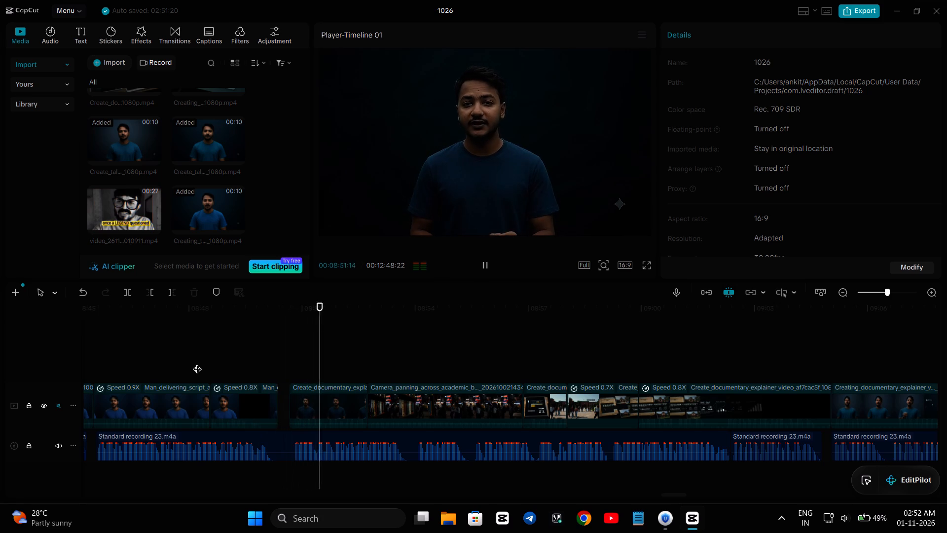
key("space")
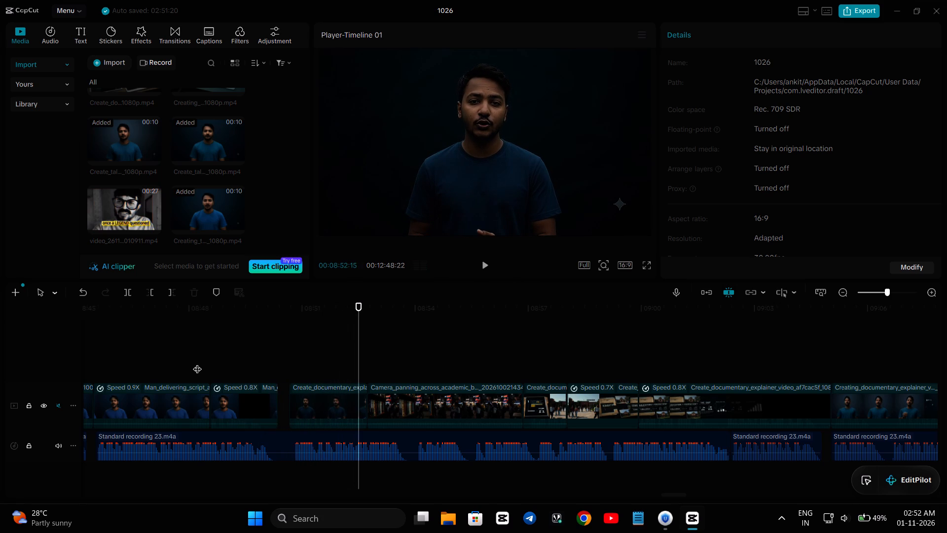
left_click(705, 365)
key("space")
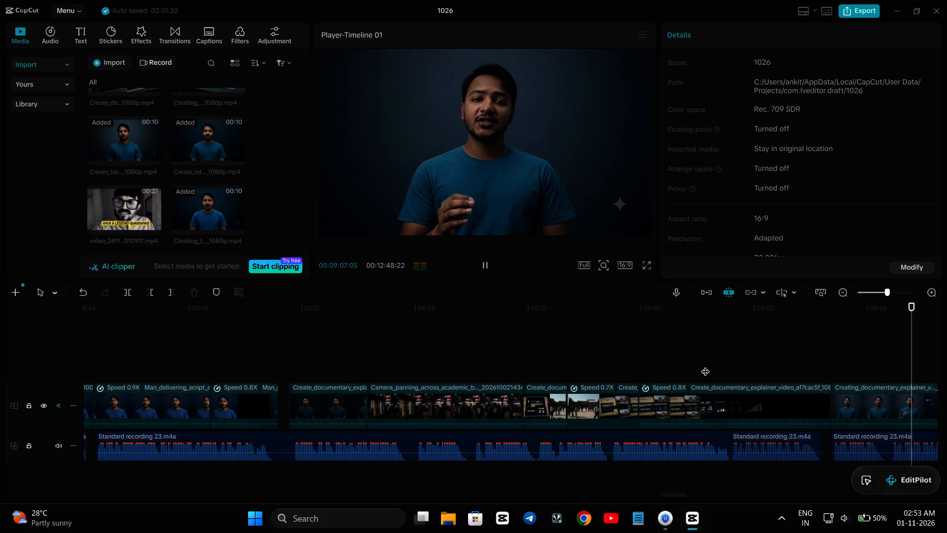
key("space")
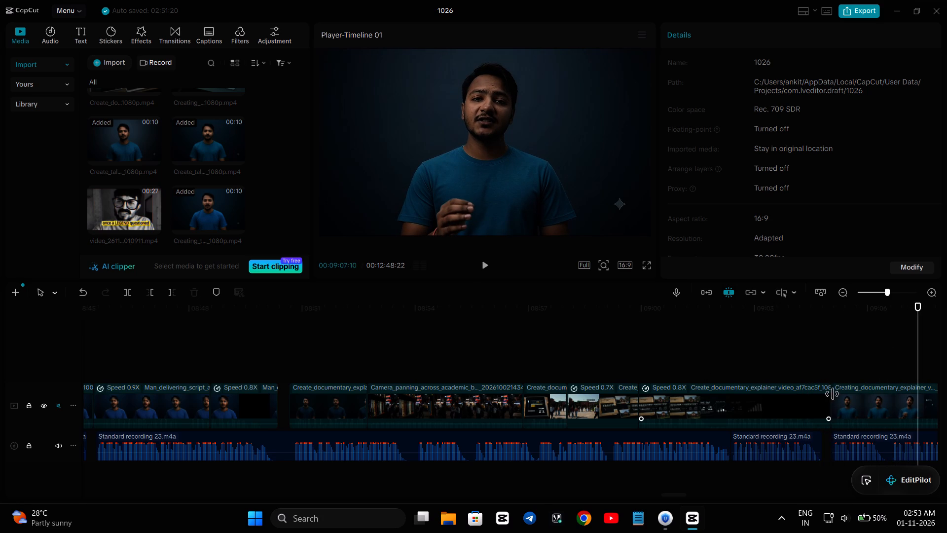
Add the Twist & Flash transition at the cut between the chart clip and the talking head clip near 09:05.
left_click(832, 394)
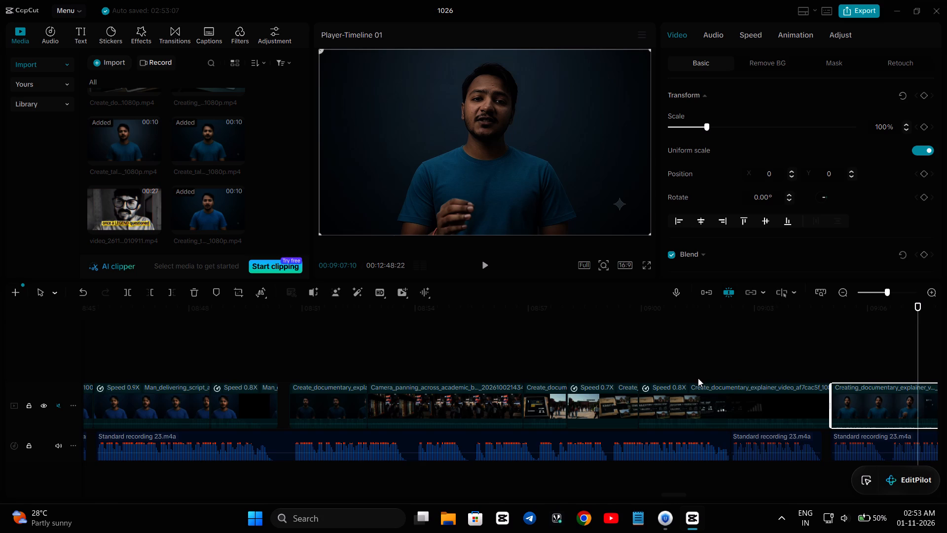
scroll(698, 378, "left", 2)
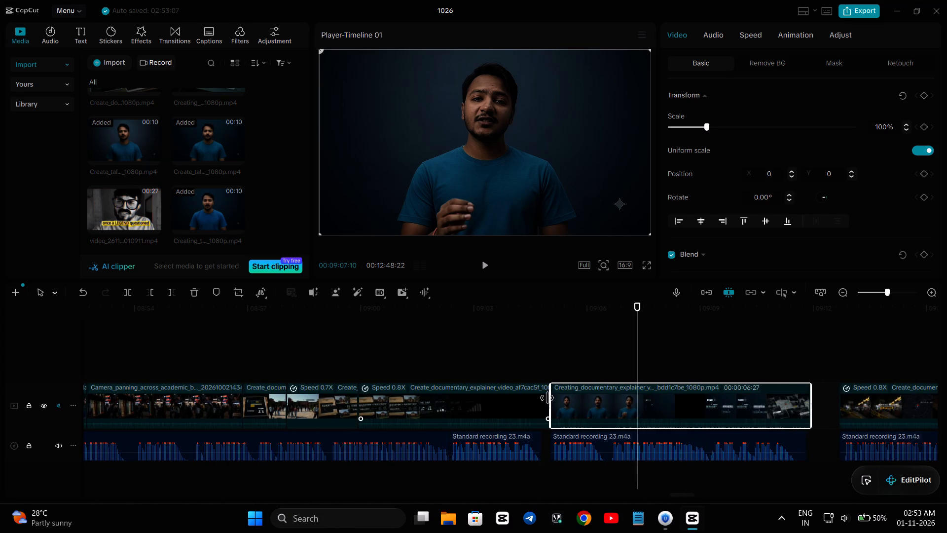
left_click(547, 398)
left_click(542, 366)
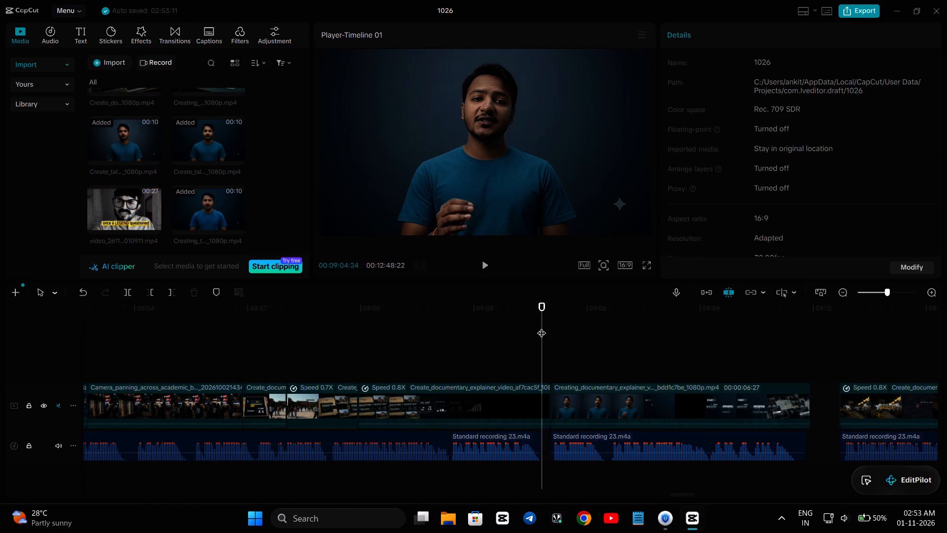
left_click(168, 33)
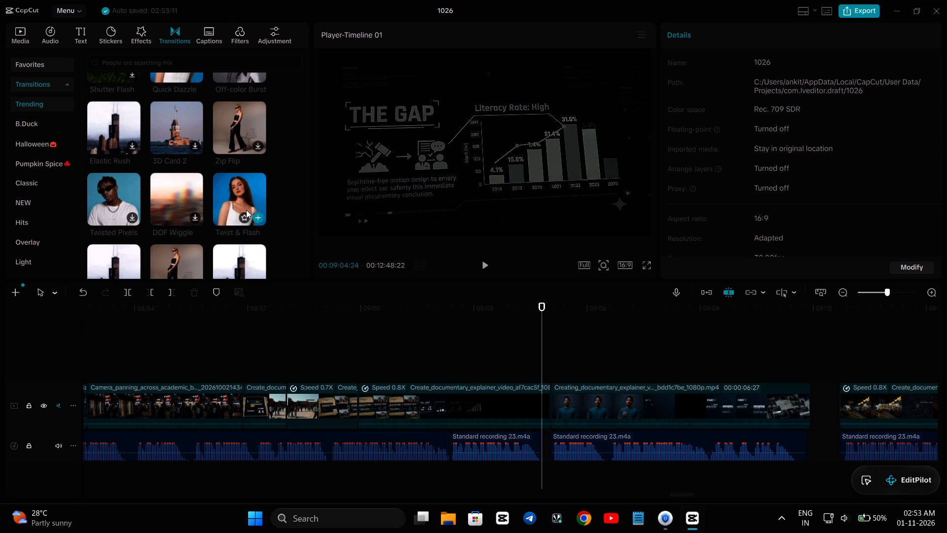
left_click(250, 200)
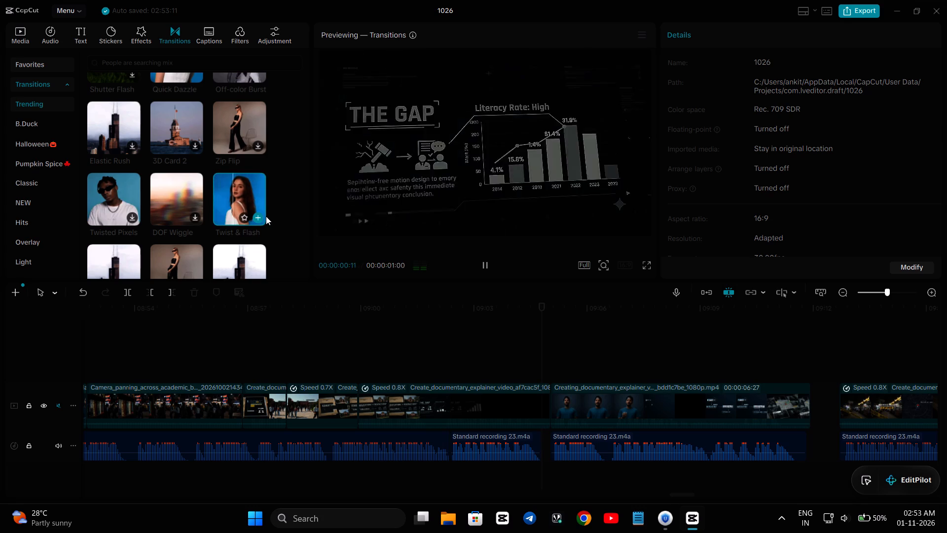
left_click(255, 217)
Play from about 09:01 to 09:18:19, replay about 09:09 to 09:12:29 across the gap, and review onward to about 09:42.
left_click(411, 336)
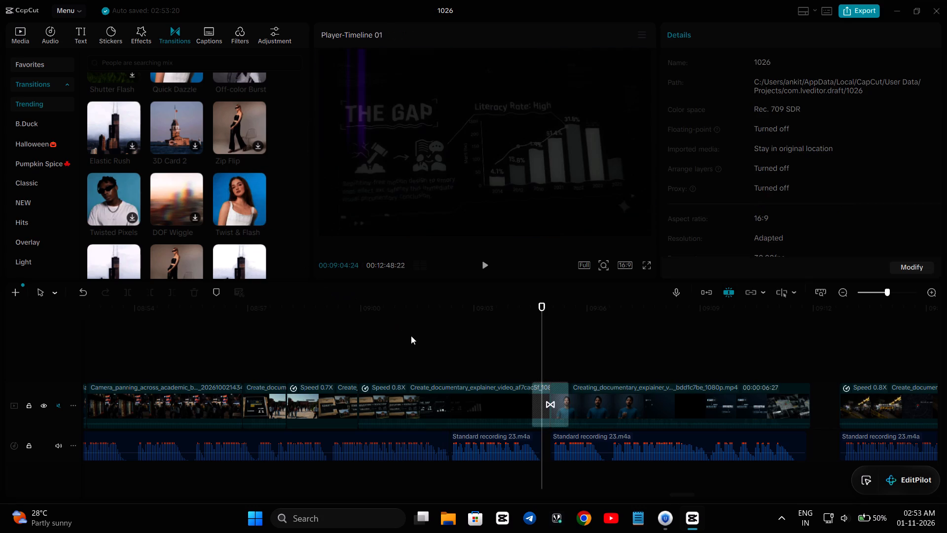
key("space")
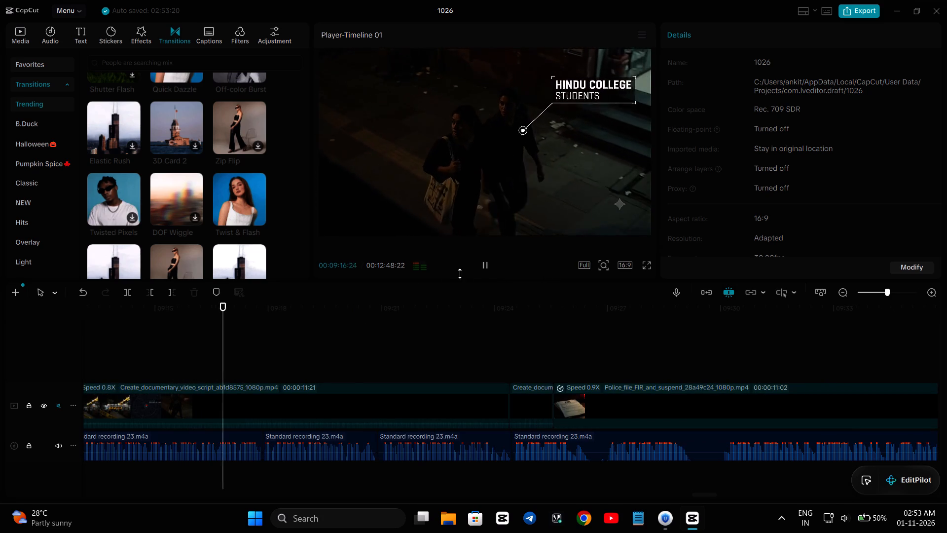
left_click(485, 266)
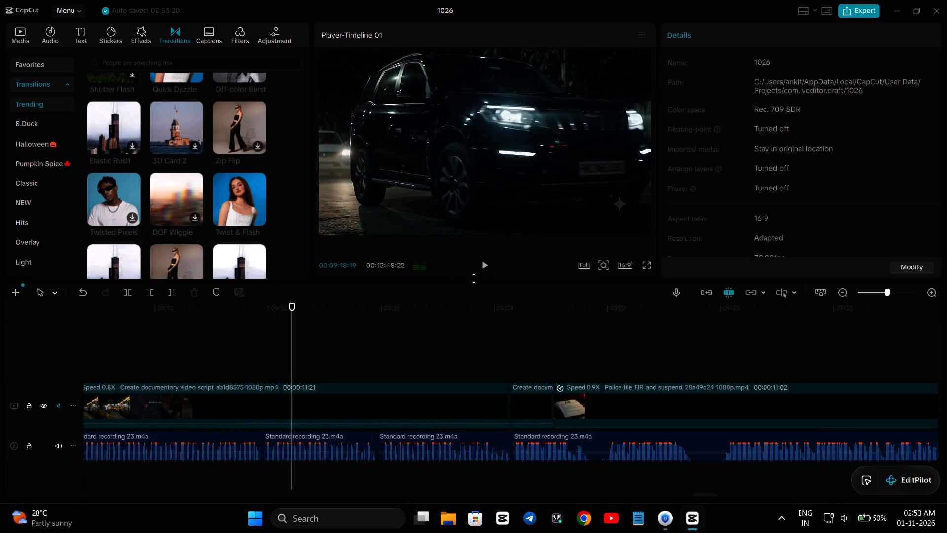
scroll(440, 325, "right", 3)
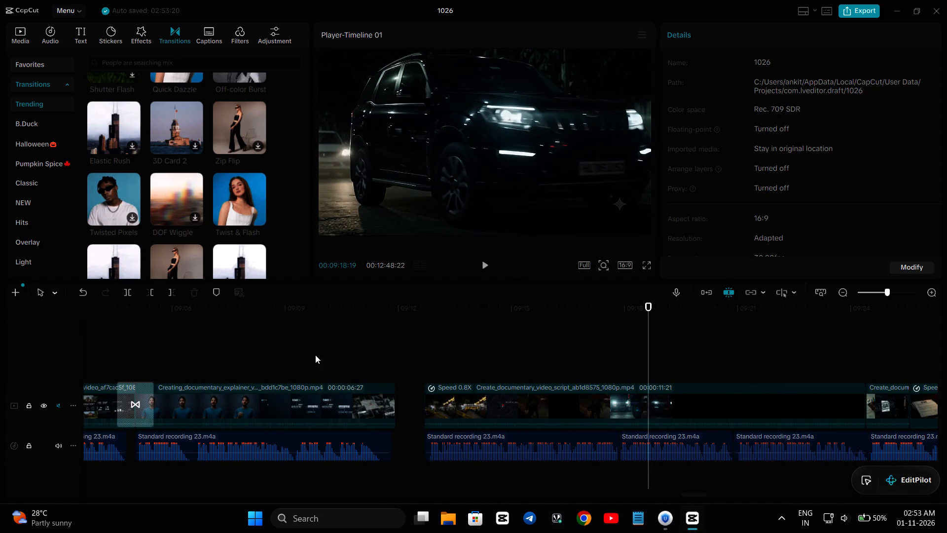
left_click(300, 359)
key("space")
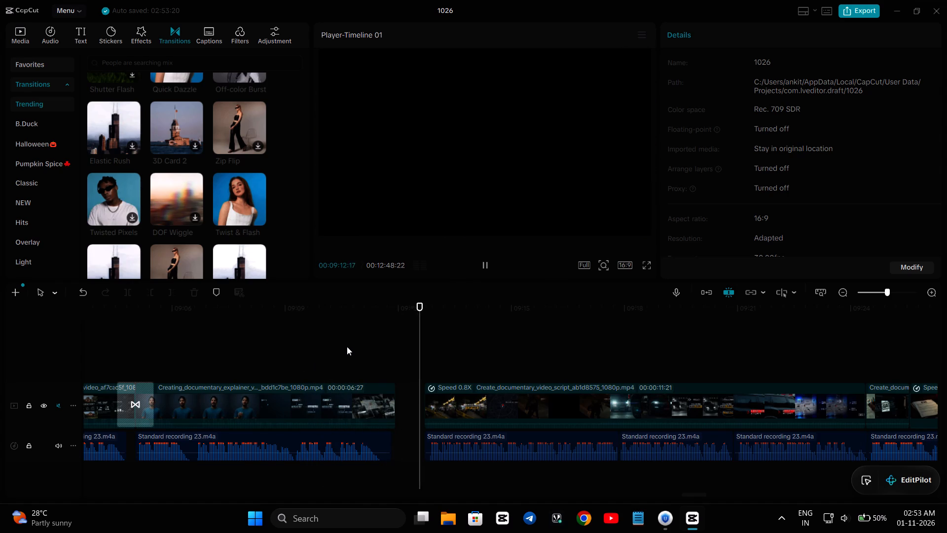
key("space")
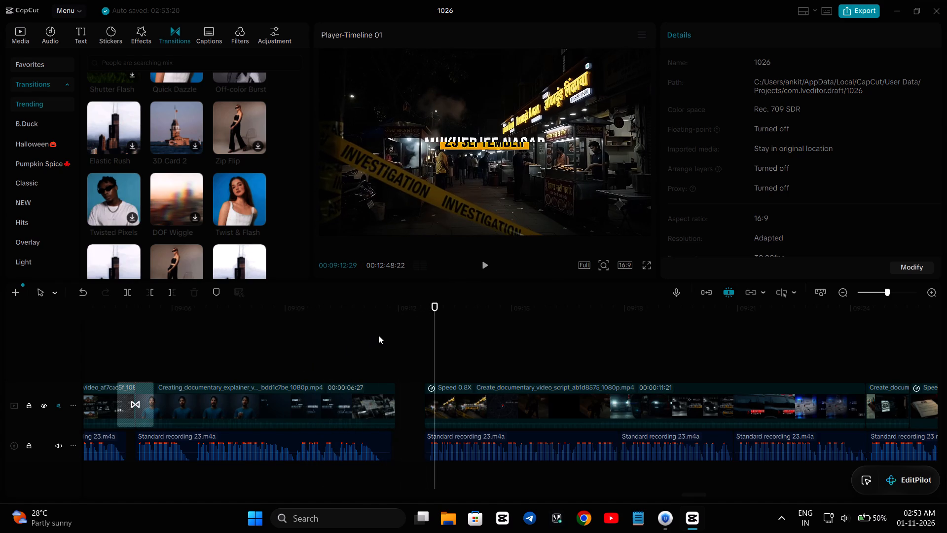
key("space")
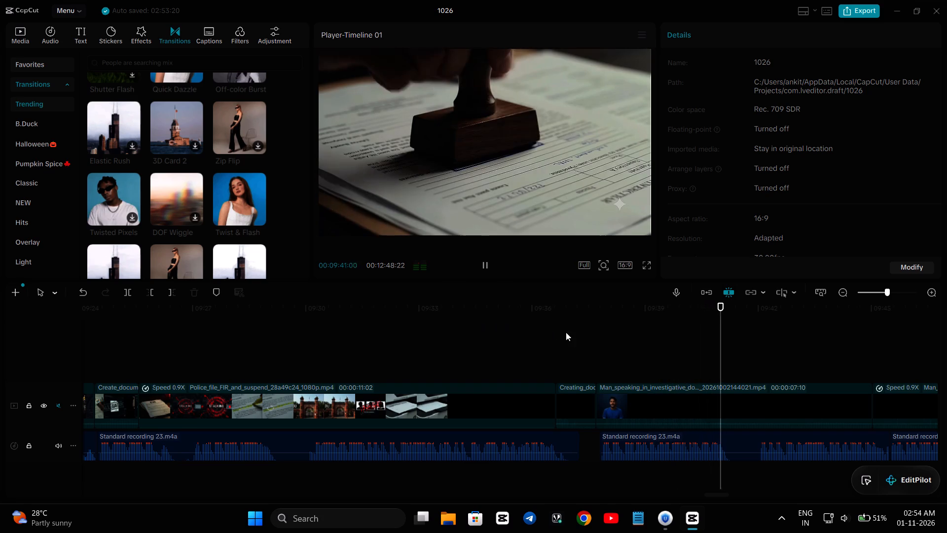
Recheck the cut from the MYTH 02 clip to the Man_speaking_in_investigative clip near 09:37 and add the Twist & Flash transition there.
left_click(596, 401)
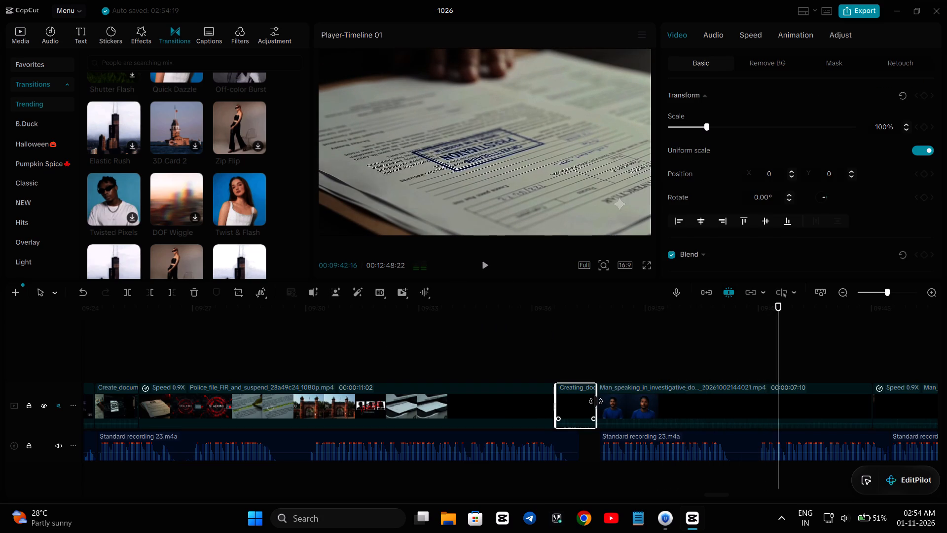
left_click(531, 360)
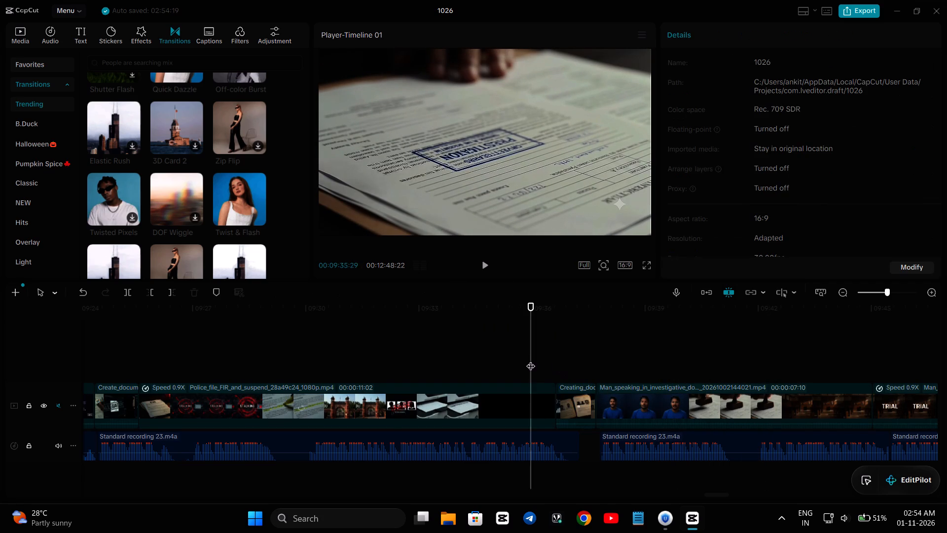
key("space")
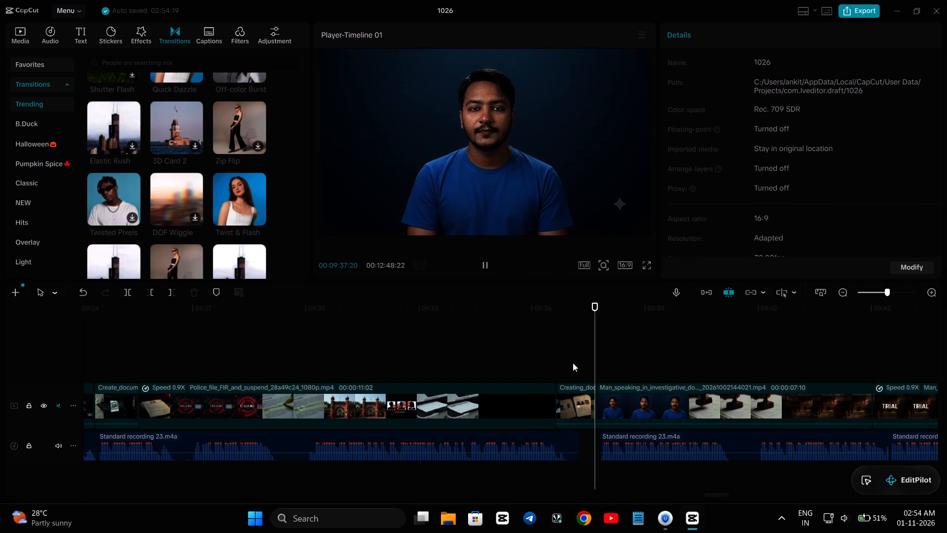
key("space")
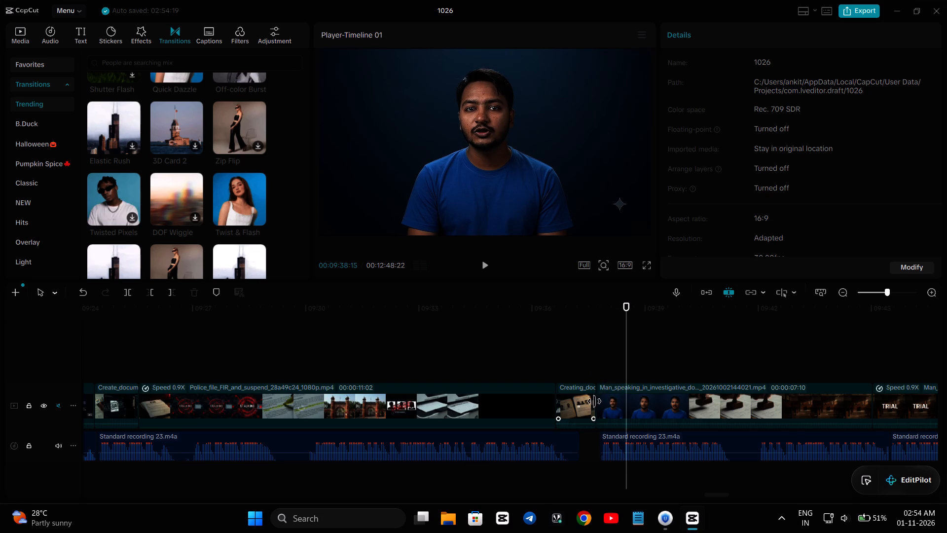
left_click(594, 401)
left_click(587, 371)
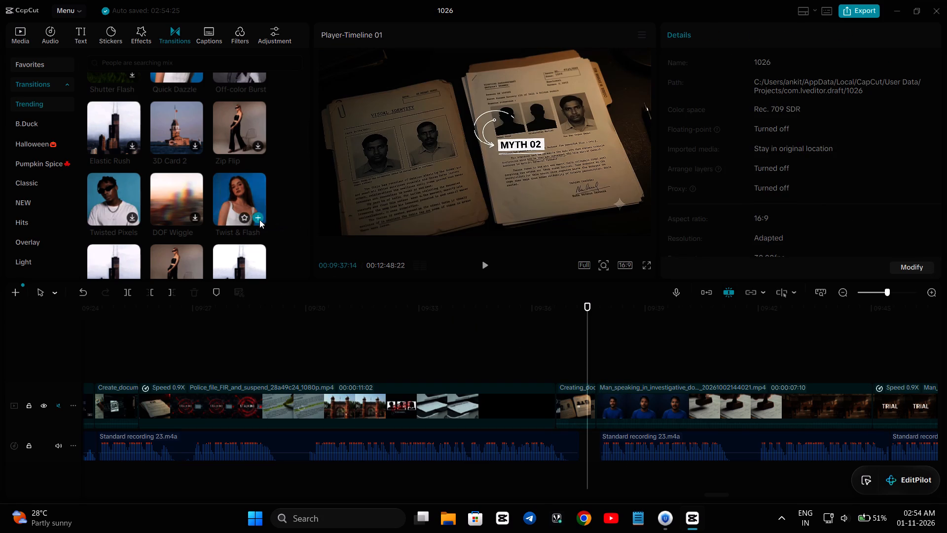
left_click(258, 220)
Play from about 09:35 to 09:51:18 and replay about 09:46 to 09:48:11, checking the change from the TRIAL clip to the talking head.
left_click(482, 343)
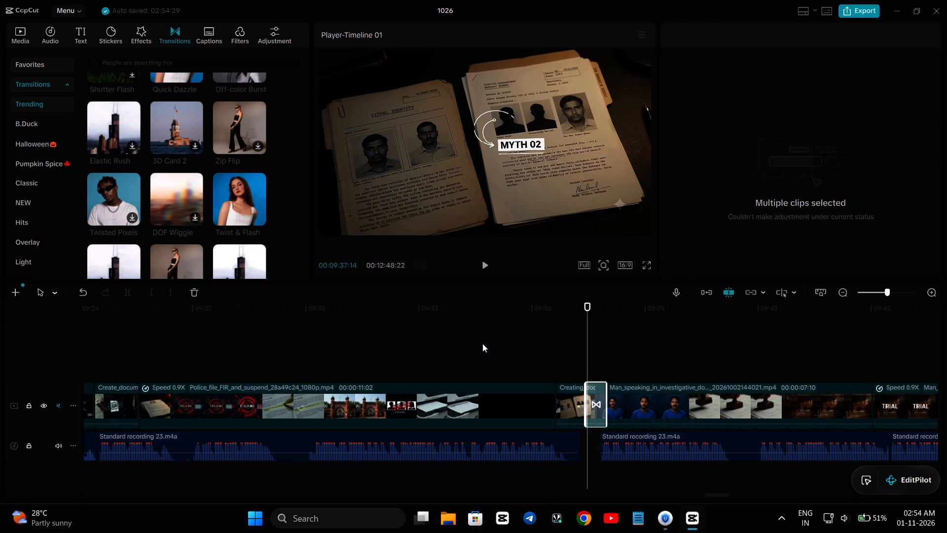
key("space")
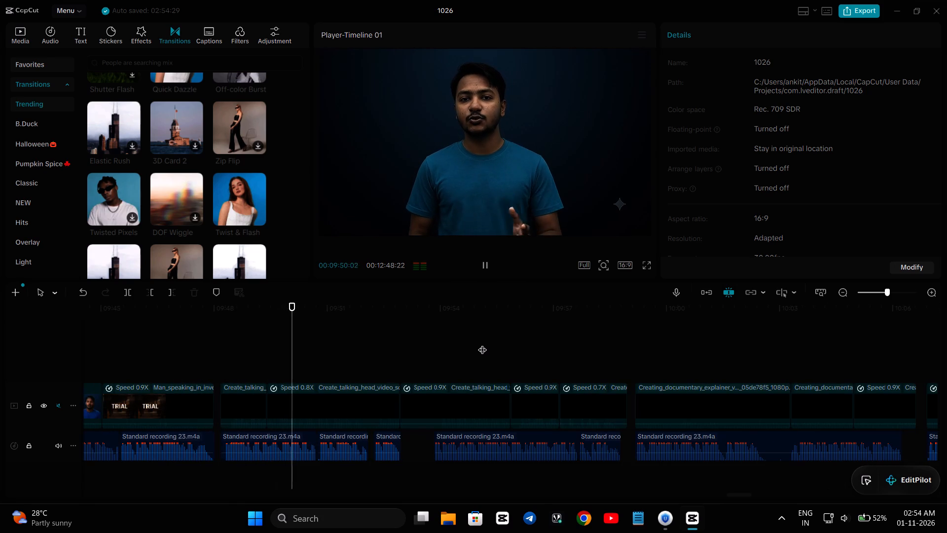
key("space")
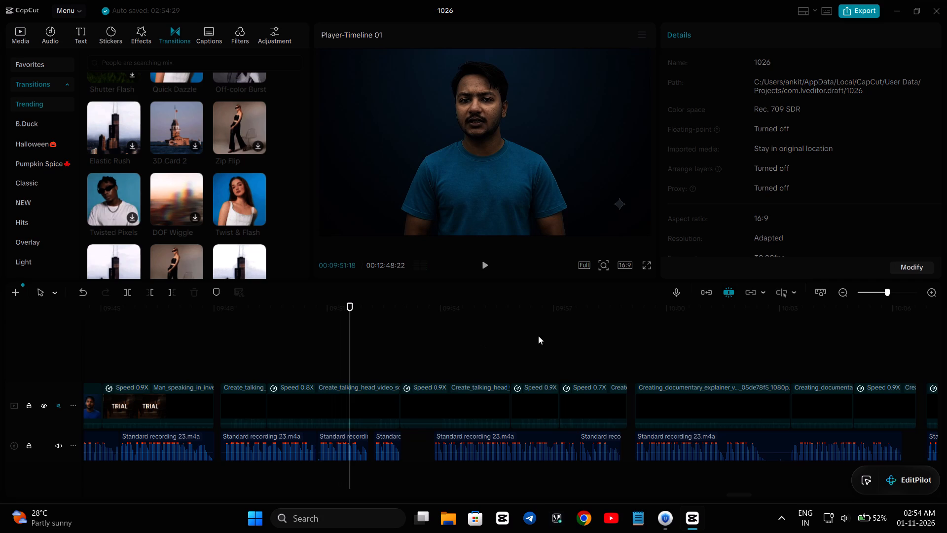
left_click(131, 352)
key("space")
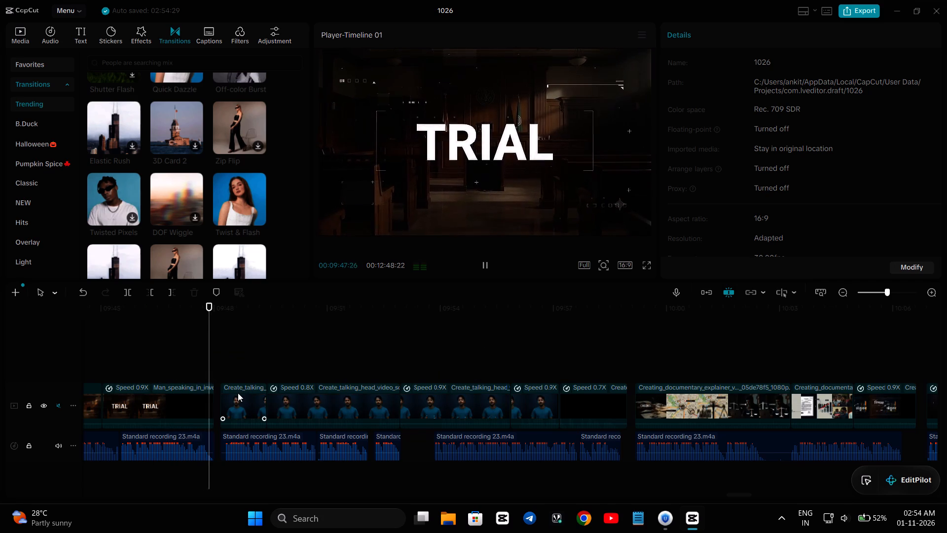
key("space")
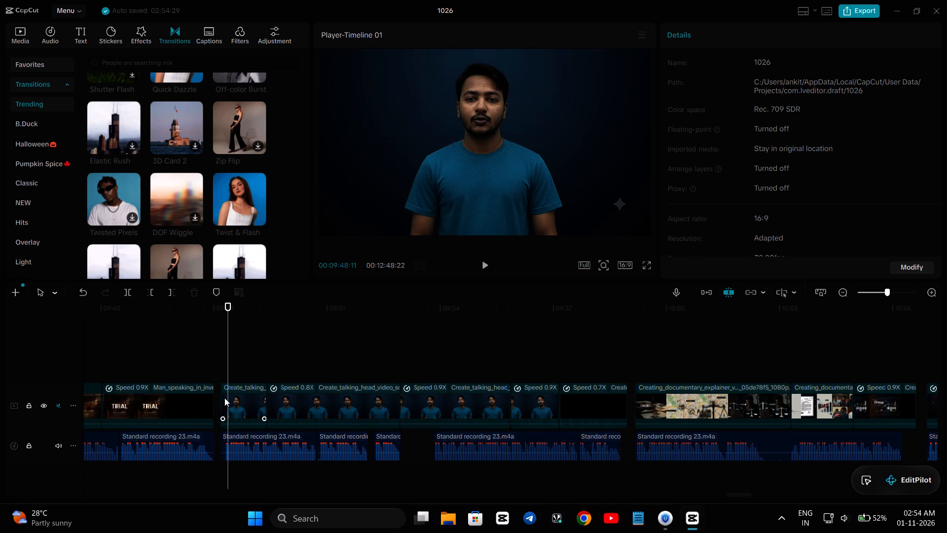
Try the favourite entrance animations VHS Twitch-I and Noir Pink-In on the talking head clip at 09:48, and settle on Faint Beam.
left_click(225, 398)
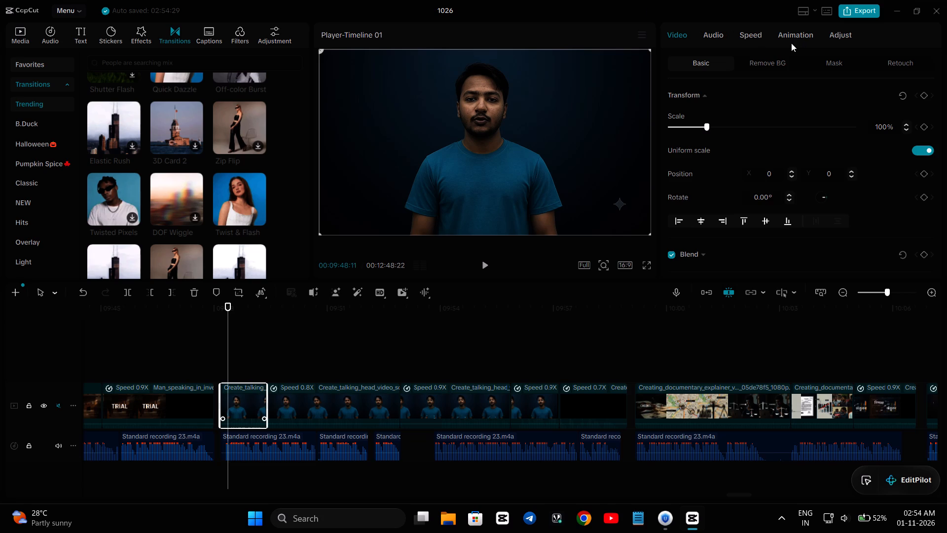
left_click(793, 39)
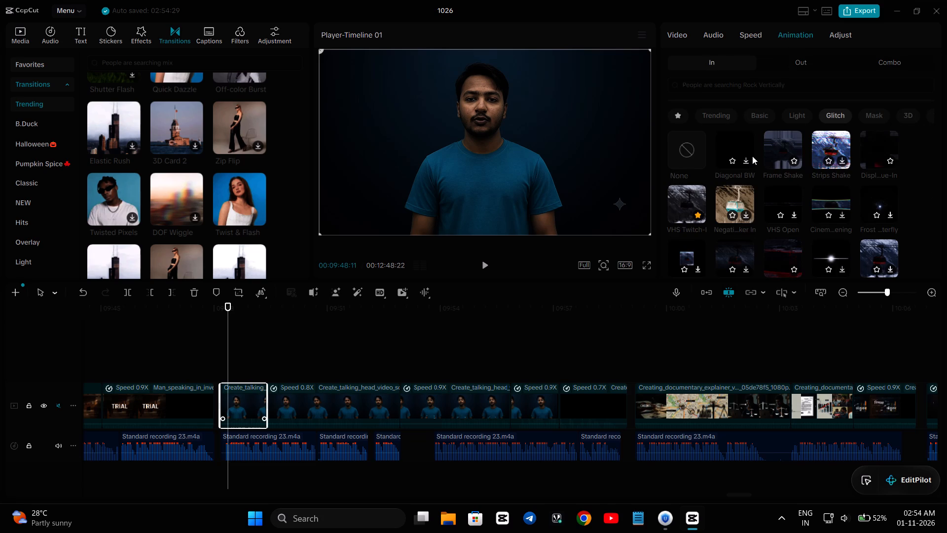
left_click(678, 114)
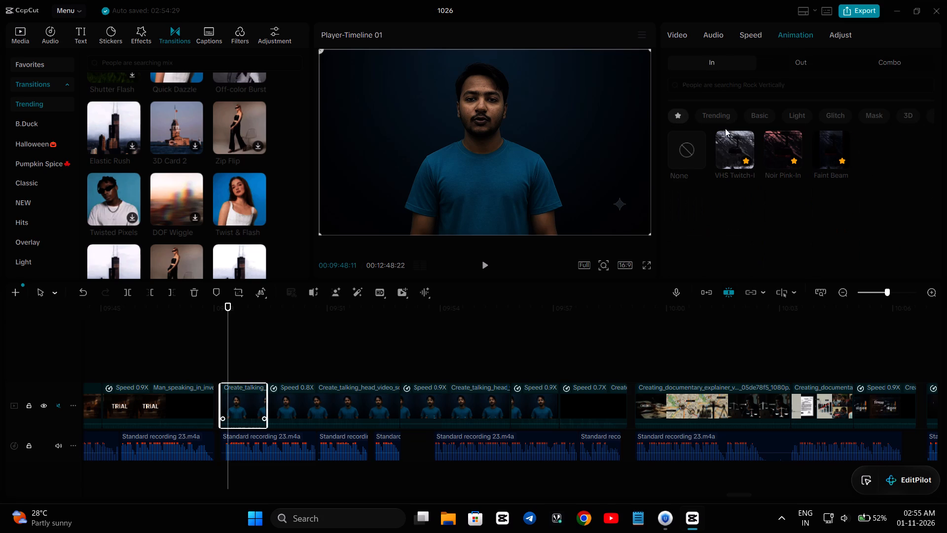
left_click(732, 151)
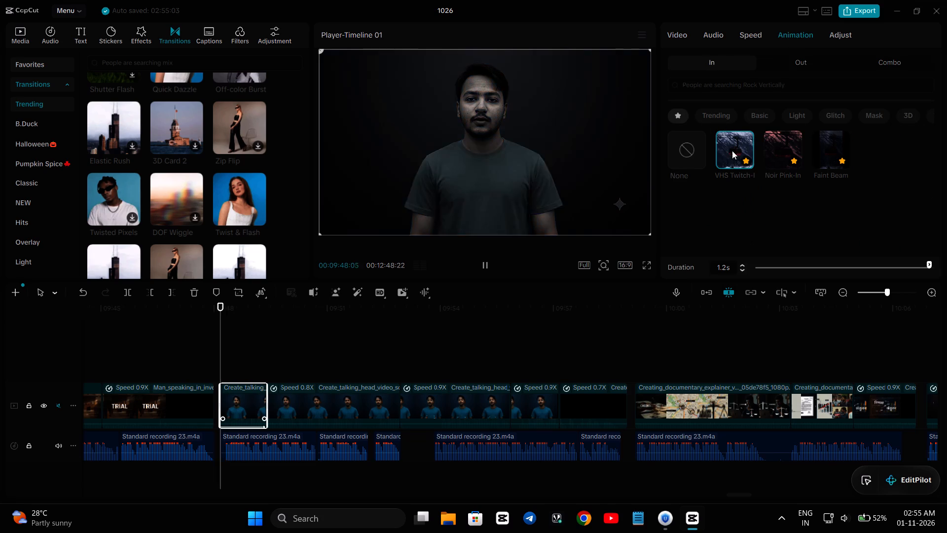
left_click(774, 143)
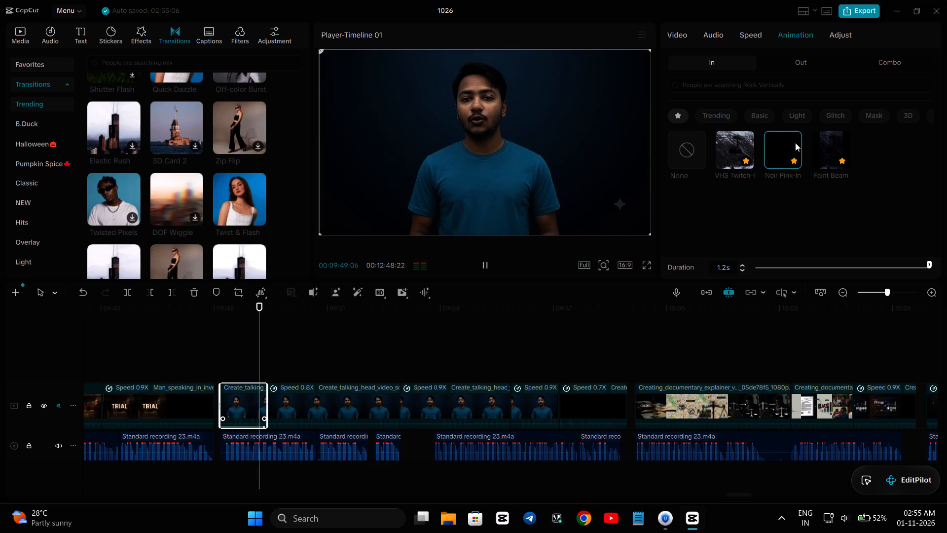
left_click(822, 143)
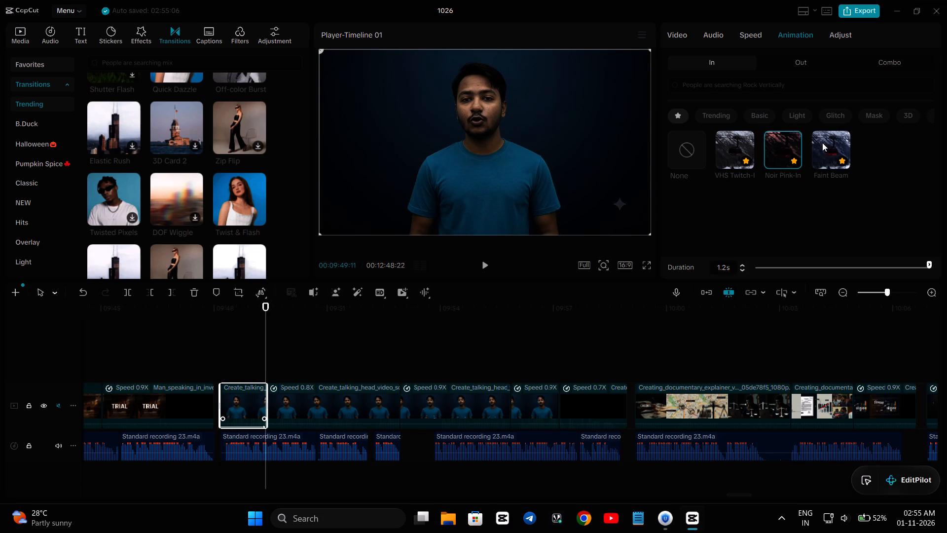
left_click(822, 143)
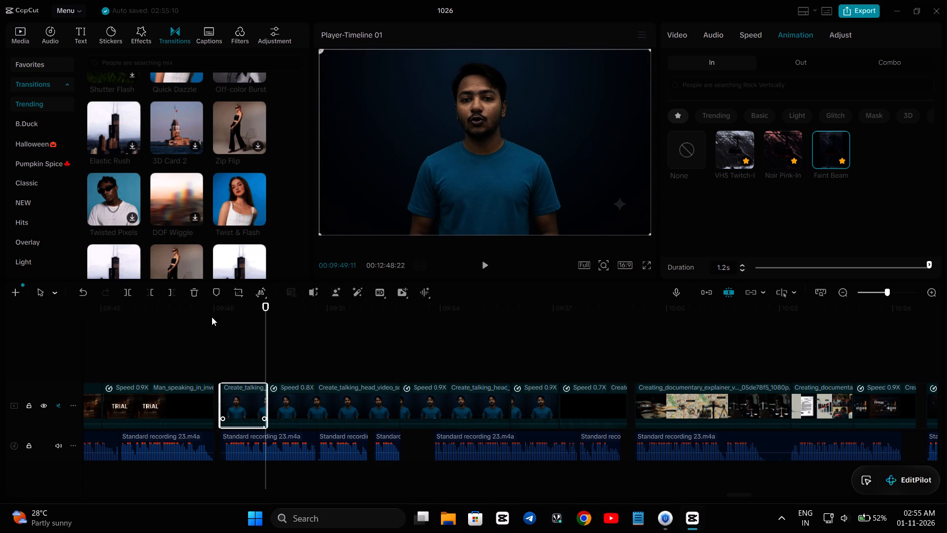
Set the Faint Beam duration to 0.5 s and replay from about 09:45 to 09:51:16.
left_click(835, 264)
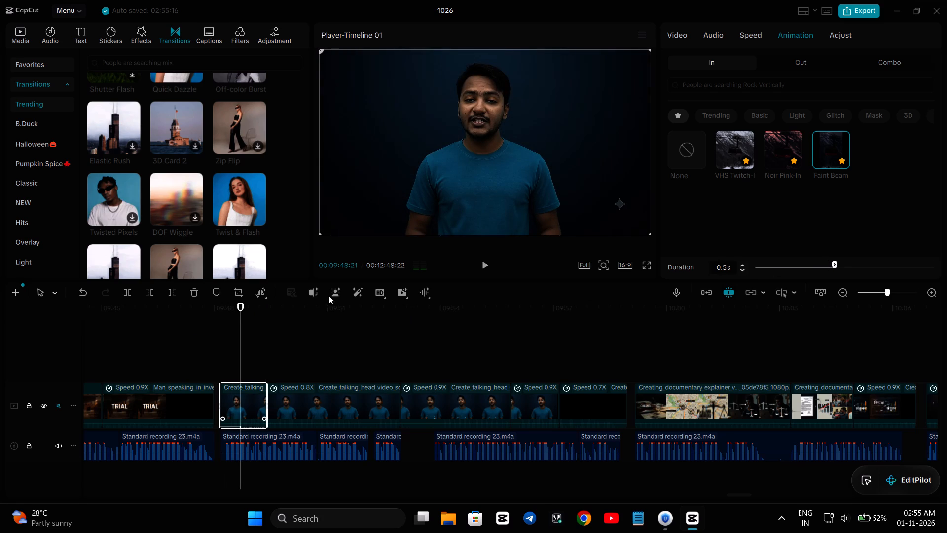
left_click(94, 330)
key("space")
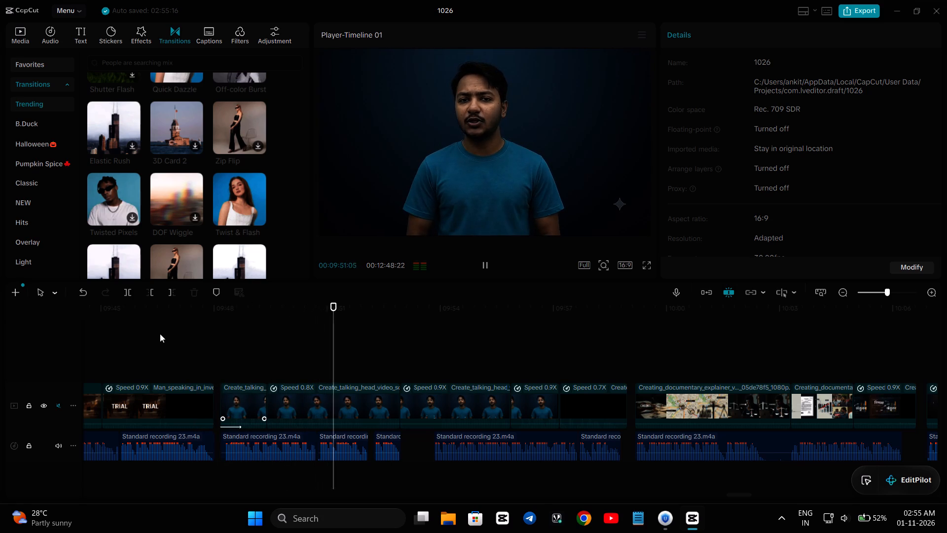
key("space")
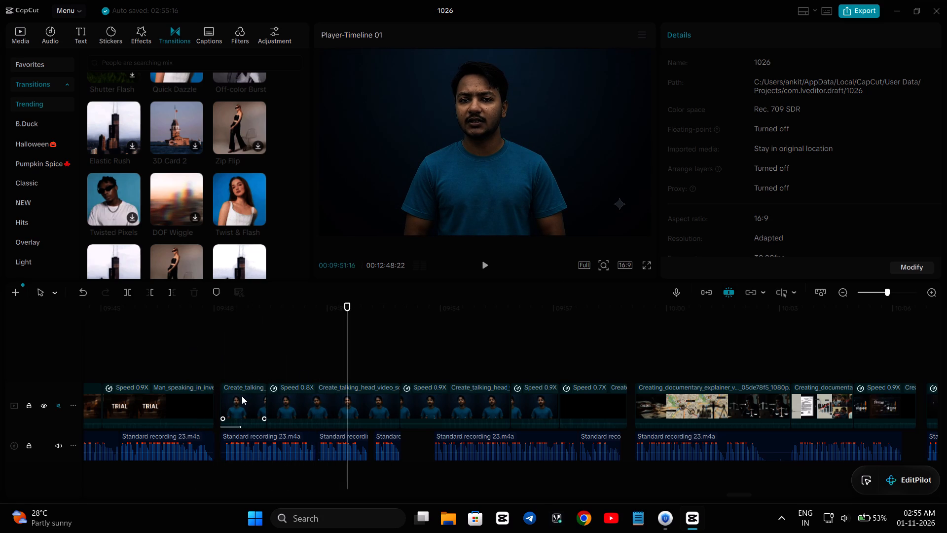
Set the talking head clip's Faint Beam duration to 0.8 s and replay its entrance from about 09:47.
left_click(242, 396)
left_click(801, 38)
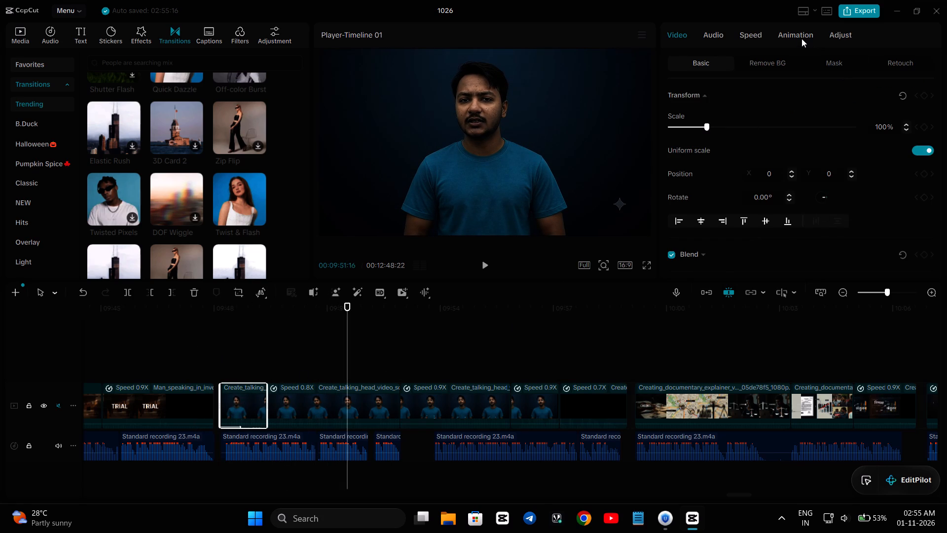
left_click(875, 267)
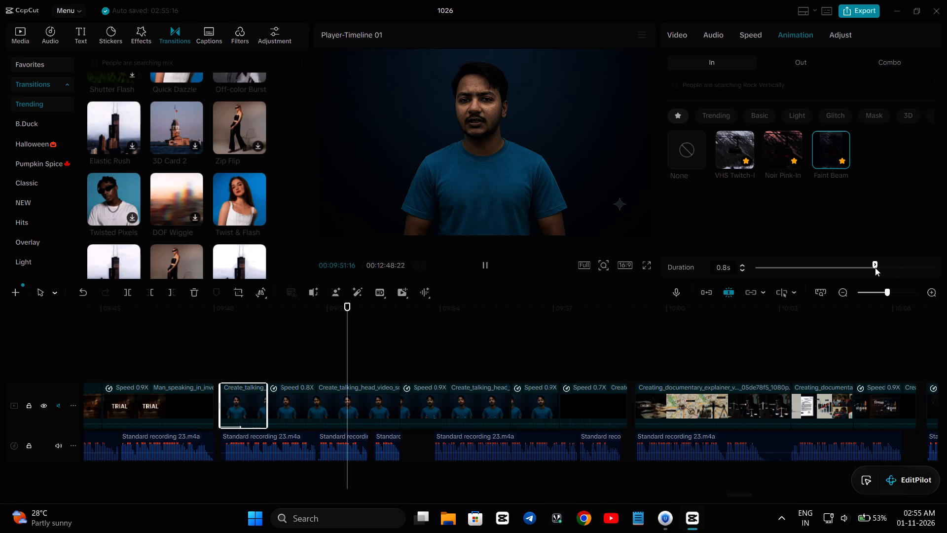
left_click(165, 369)
key("space")
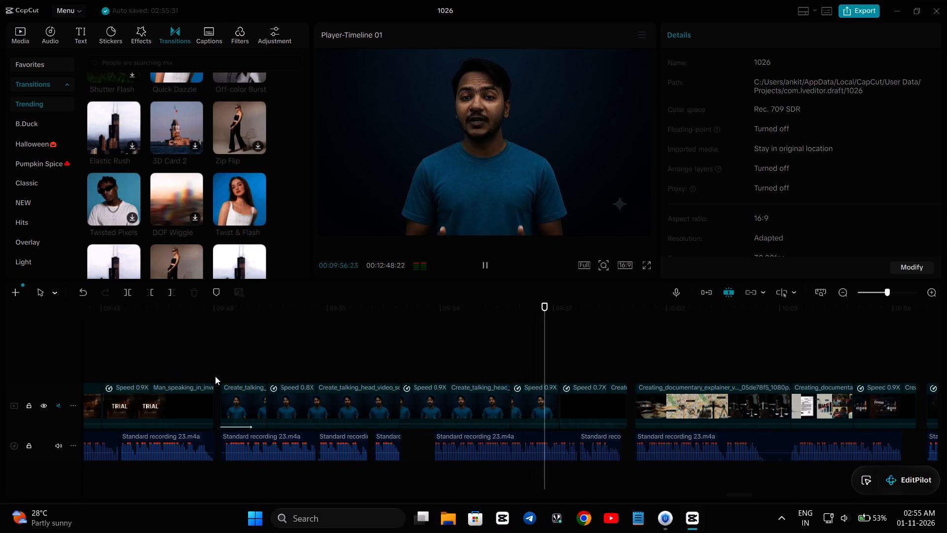
Play from about 09:40 to 10:03:25, checking the talking head section and the start of the documentary clips.
scroll(215, 376, "right", 2)
key("space")
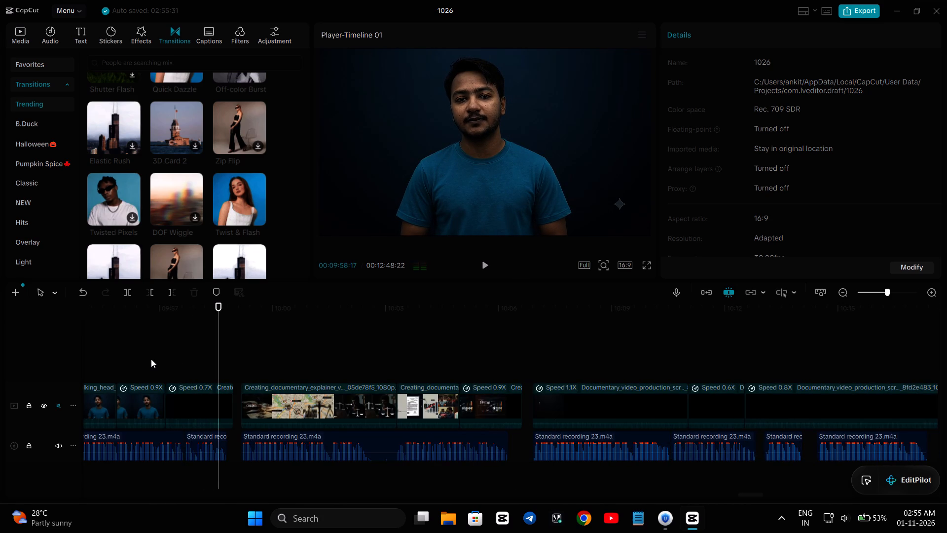
scroll(180, 357, "right", 3)
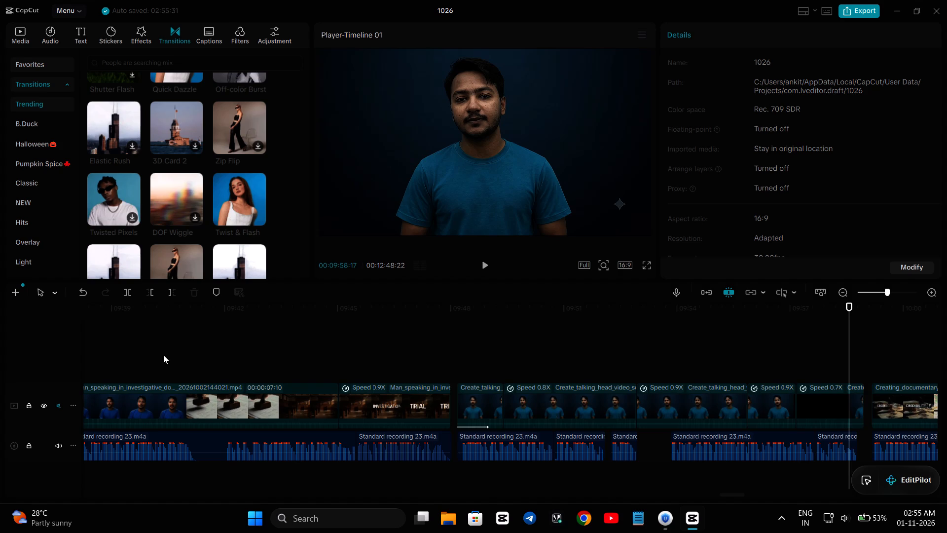
left_click(161, 355)
key("space")
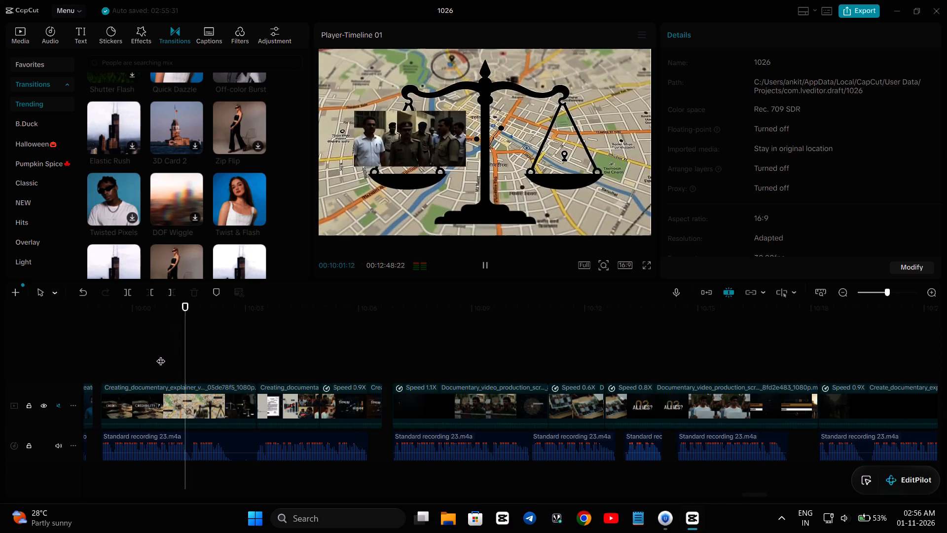
scroll(141, 355, "right", 1)
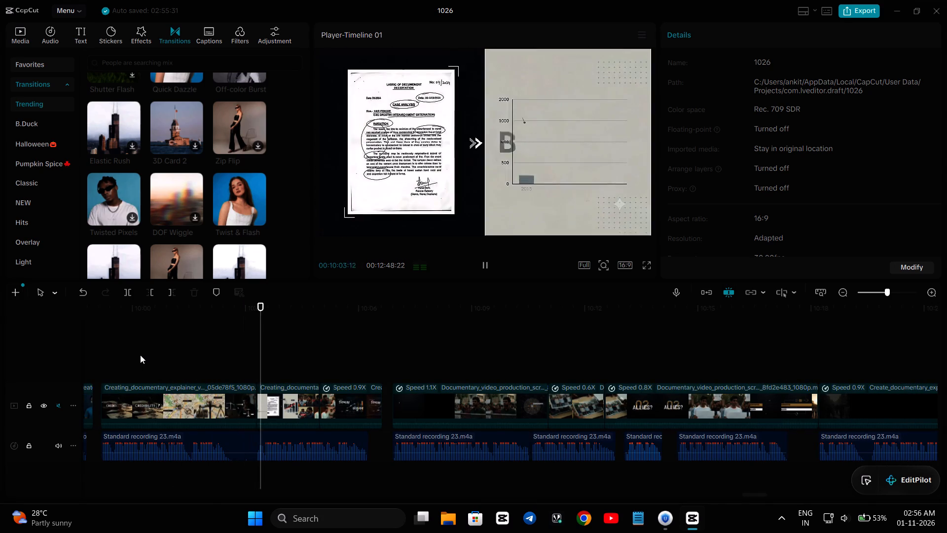
key("space")
scroll(140, 355, "right", 2)
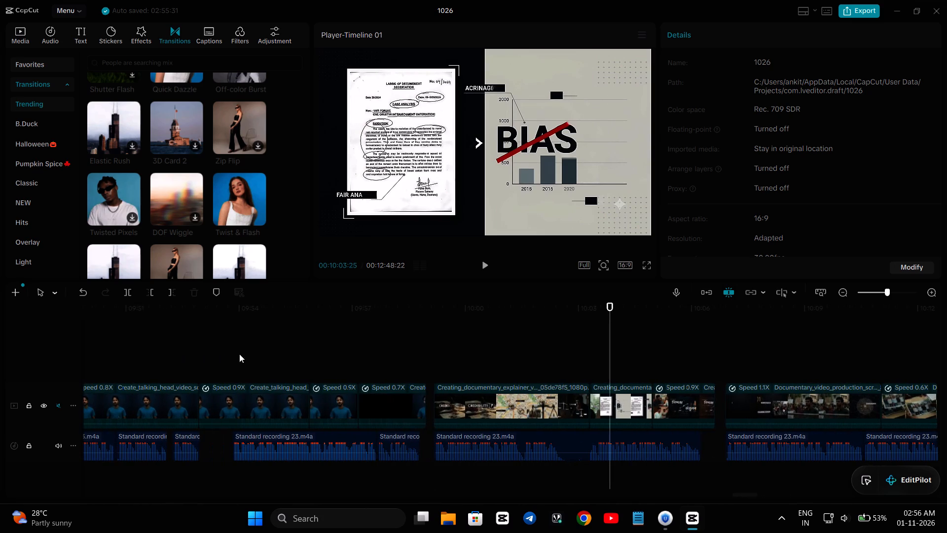
Apply the favourite entrance animation Noir Pink-In to the CREDIBILITY documentary clip at 09:59 and replay it from about 09:56.
left_click(327, 334)
key("space")
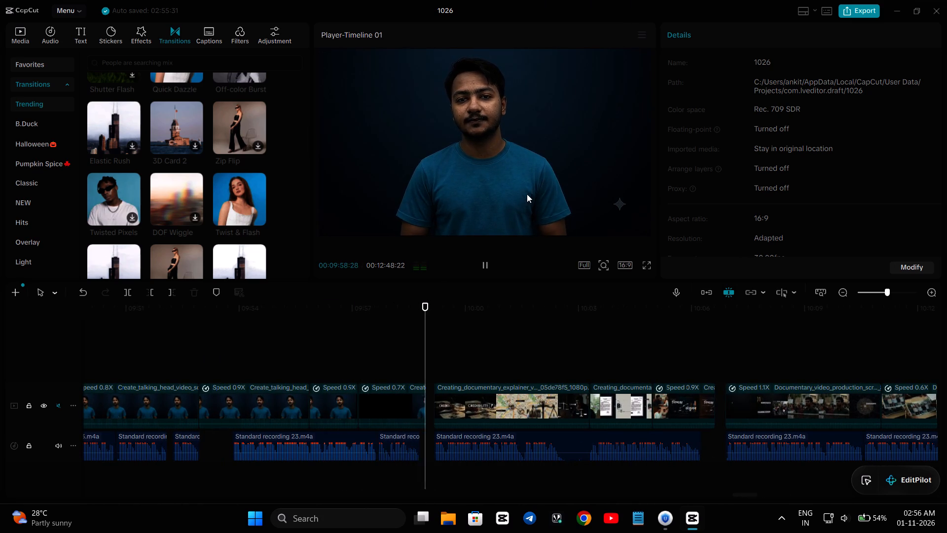
key("space")
key("space")
key("space")
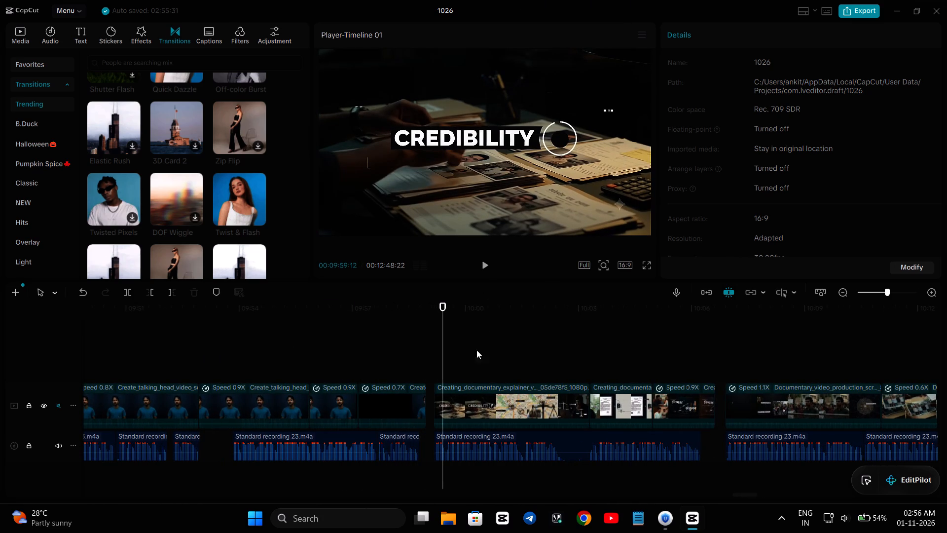
left_click(438, 390)
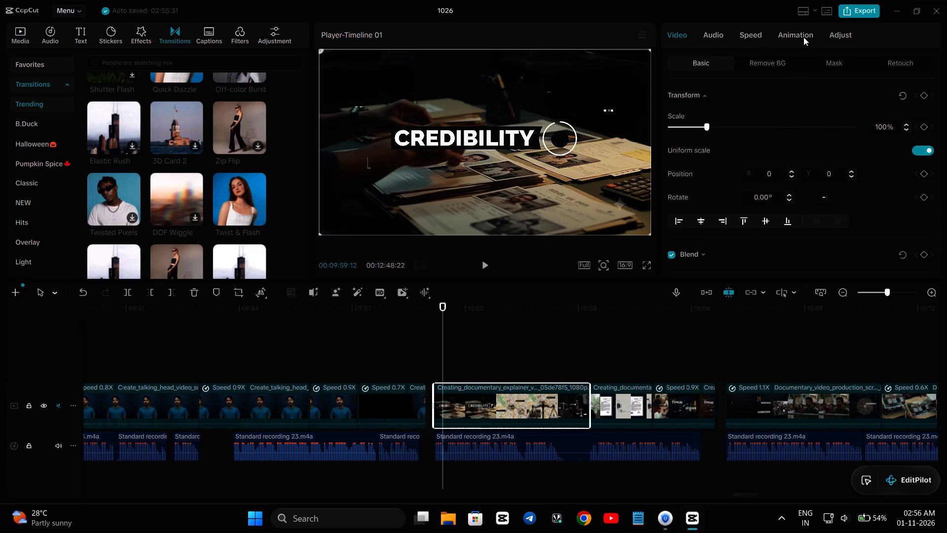
left_click(804, 37)
left_click(769, 150)
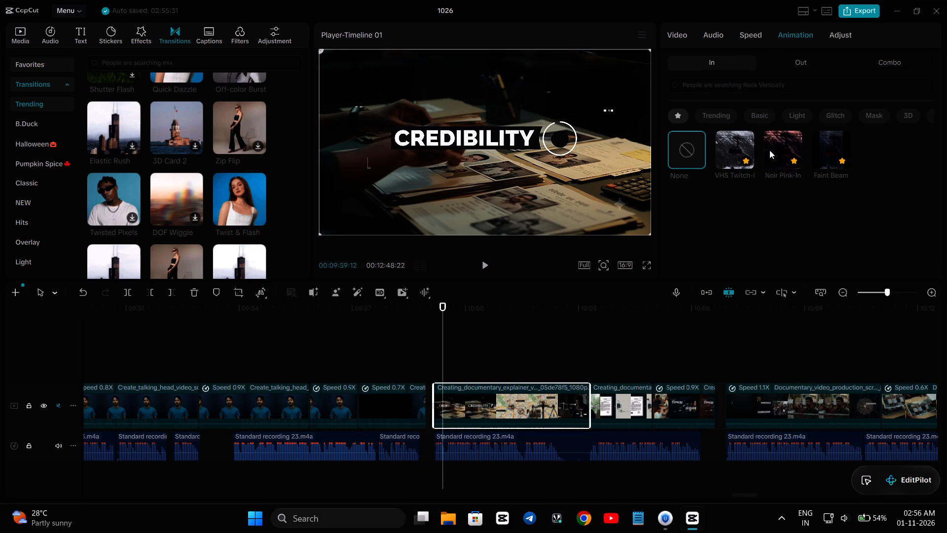
left_click(398, 338)
left_click(338, 333)
key("space")
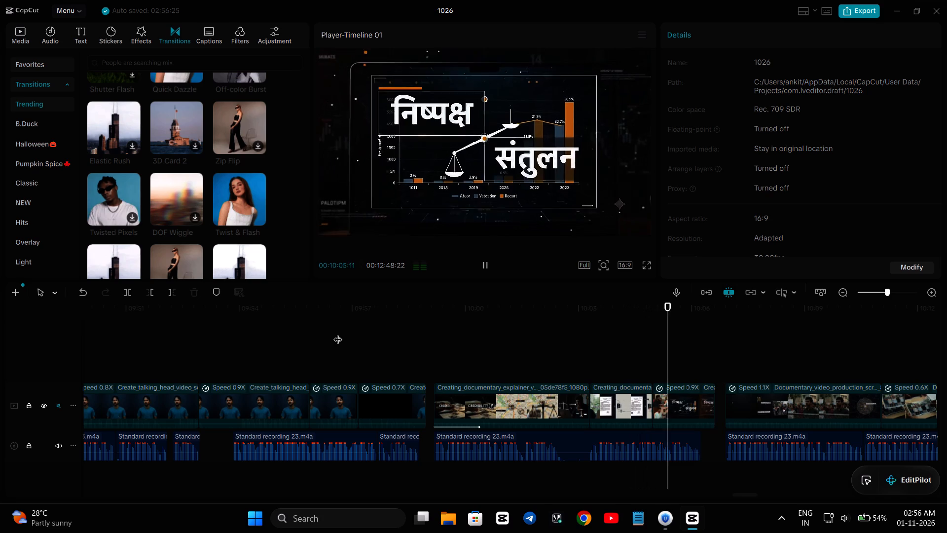
Play from about 09:51 to 10:11:03, replay the clip change near 10:06, and play from 10:02:25 to 10:19:15.
left_click(135, 350)
key("space")
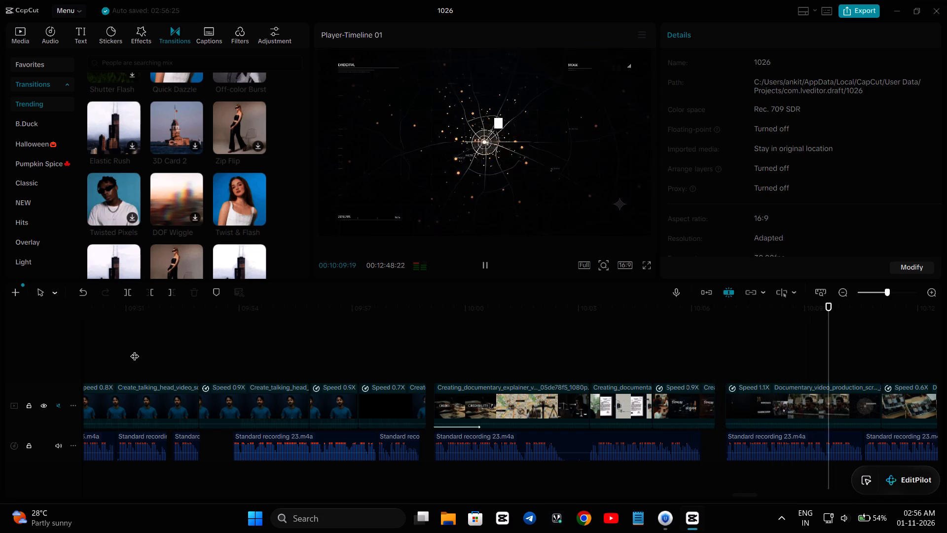
key("space")
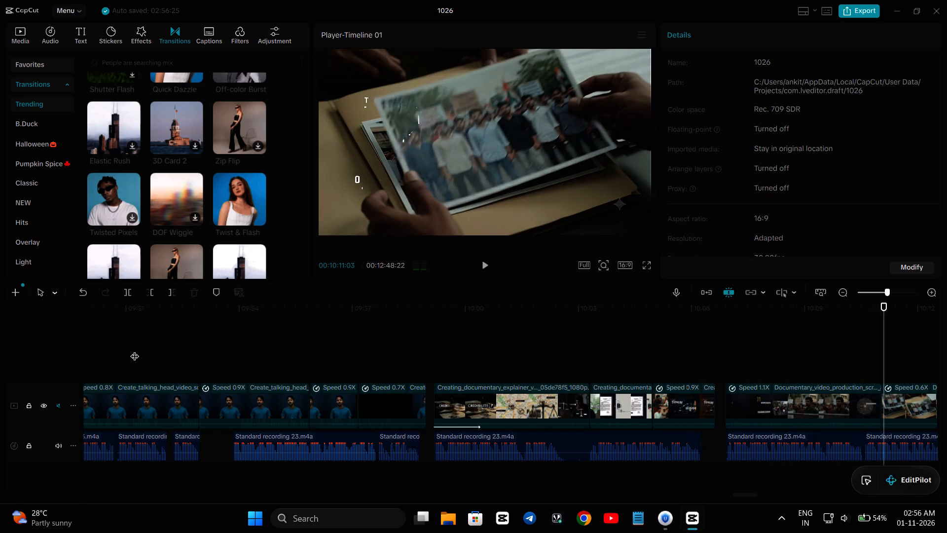
left_click(682, 361)
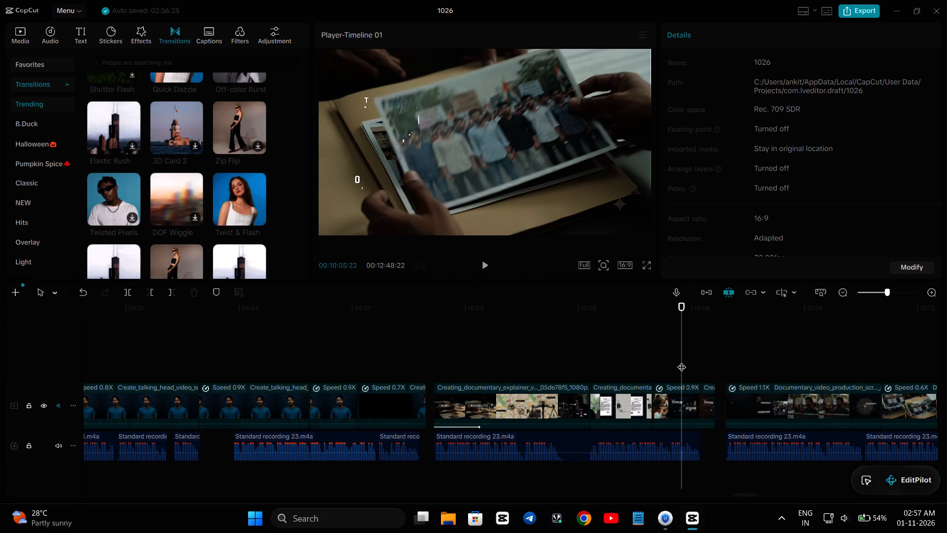
key("space")
key("space")
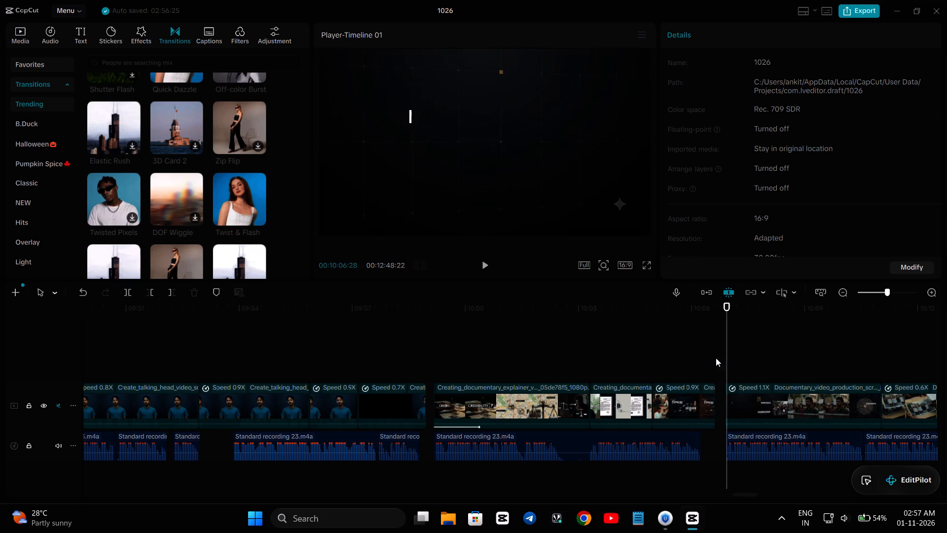
left_click(572, 353)
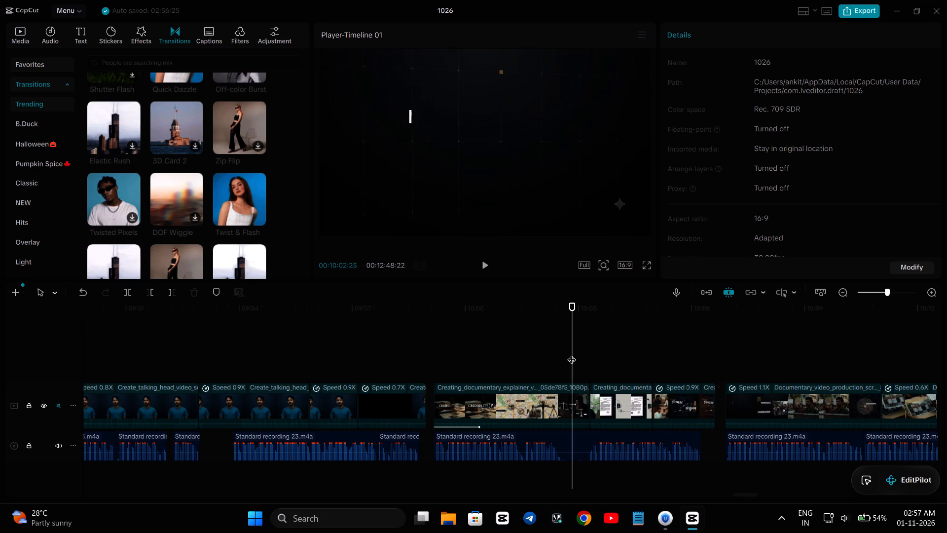
key("space")
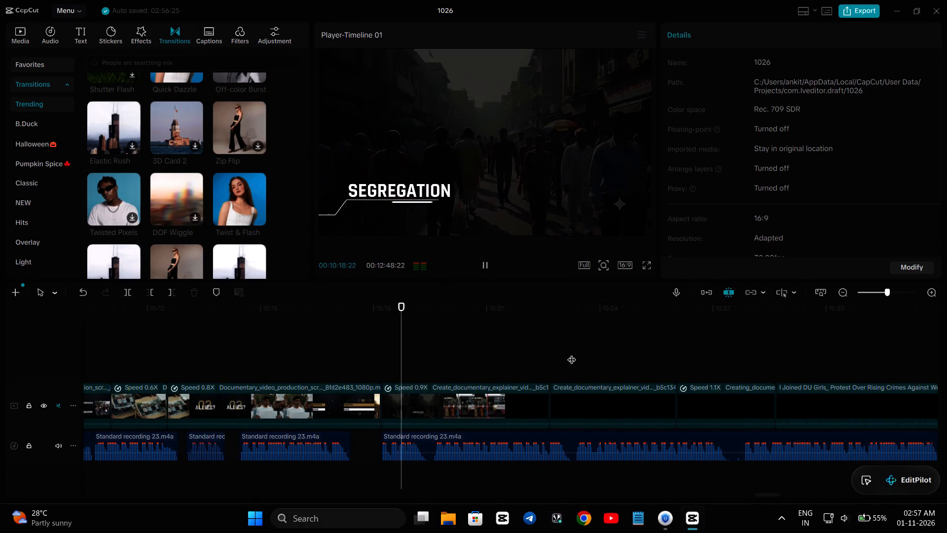
key("space")
Replay the 02 ALLIES? title section twice, from about 10:12 and from about 10:11 to 10:14:08.
scroll(572, 353, "right", 1)
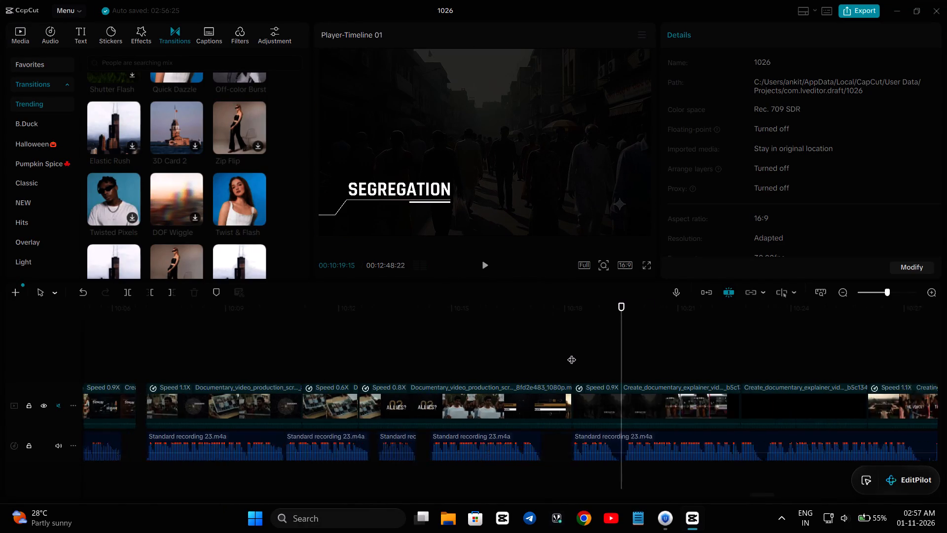
scroll(572, 353, "right", 1)
left_click(409, 342)
key("space")
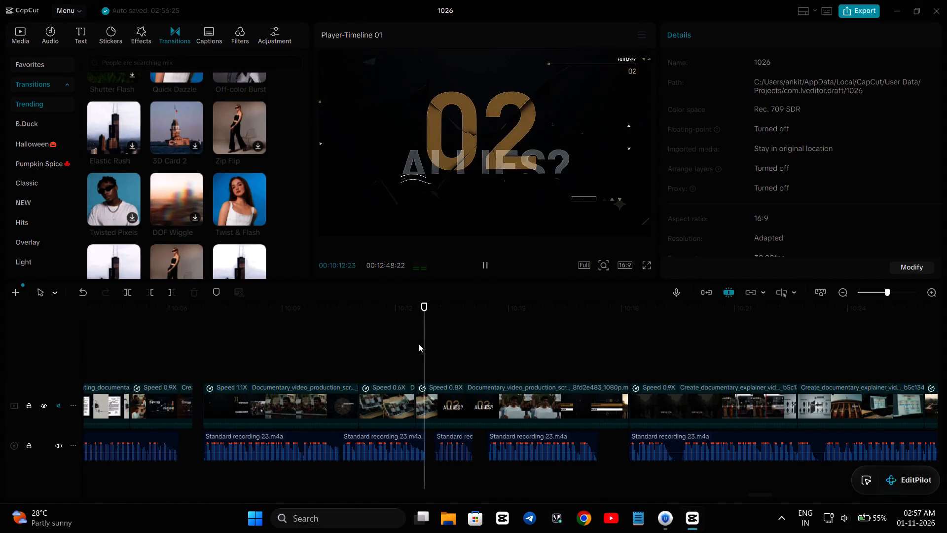
key("space")
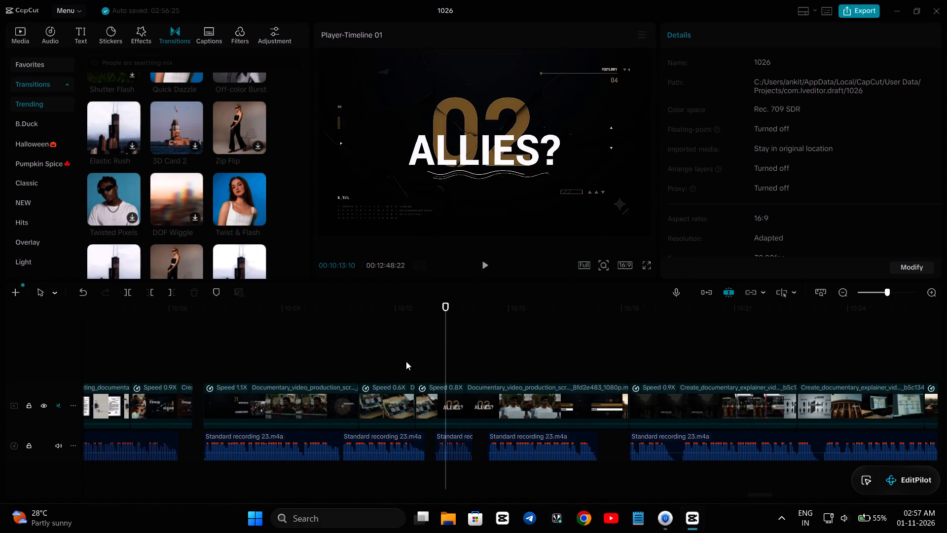
left_click(377, 351)
key("space")
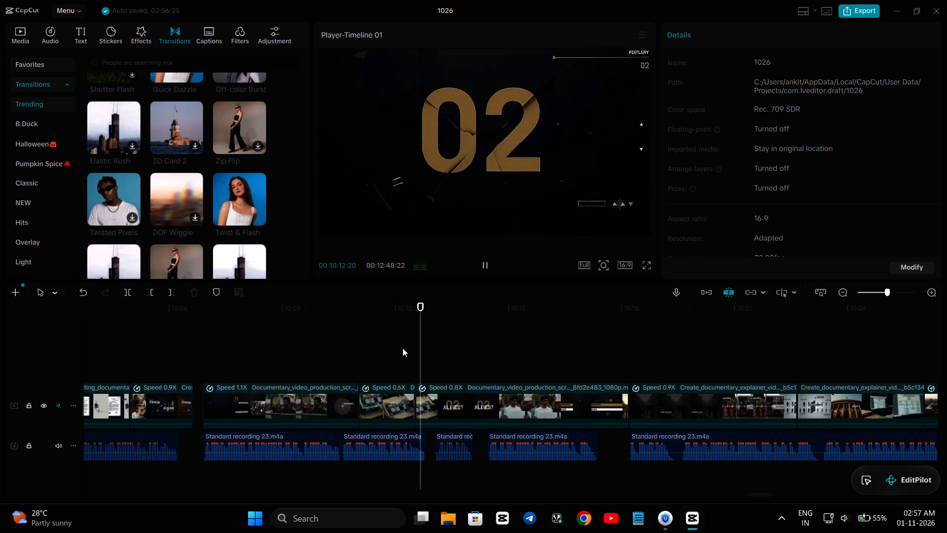
key("space")
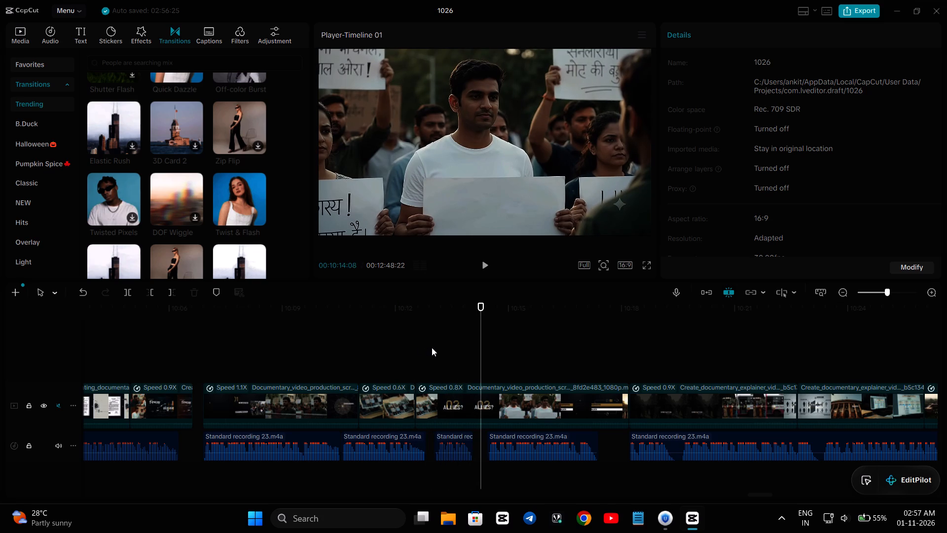
Move the short voice recording at 10:13 about 0.2 s to the right and replay from about 10:12.
left_click(452, 440)
left_click_drag(452, 440, 463, 441)
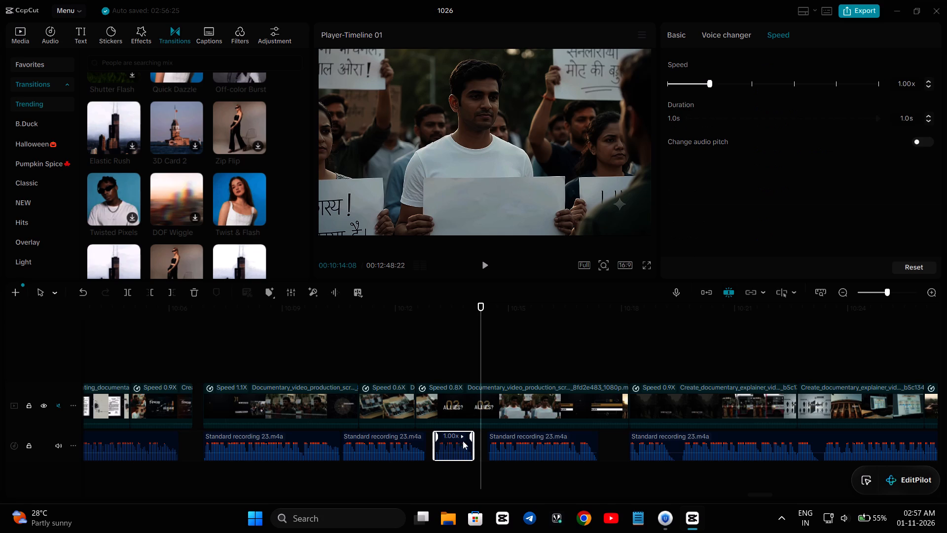
left_click_drag(463, 441, 483, 442)
left_click_drag(455, 440, 473, 442)
left_click_drag(448, 446, 463, 447)
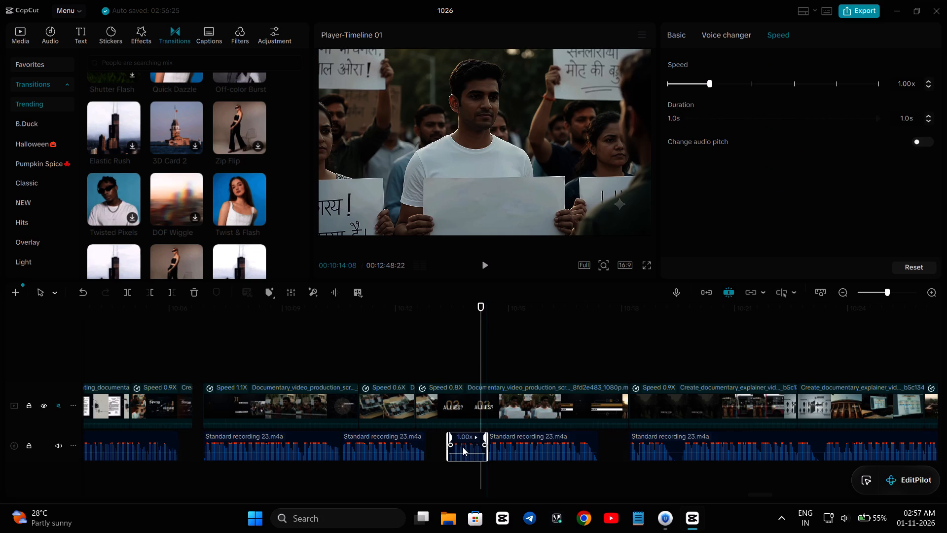
left_click_drag(463, 447, 455, 447)
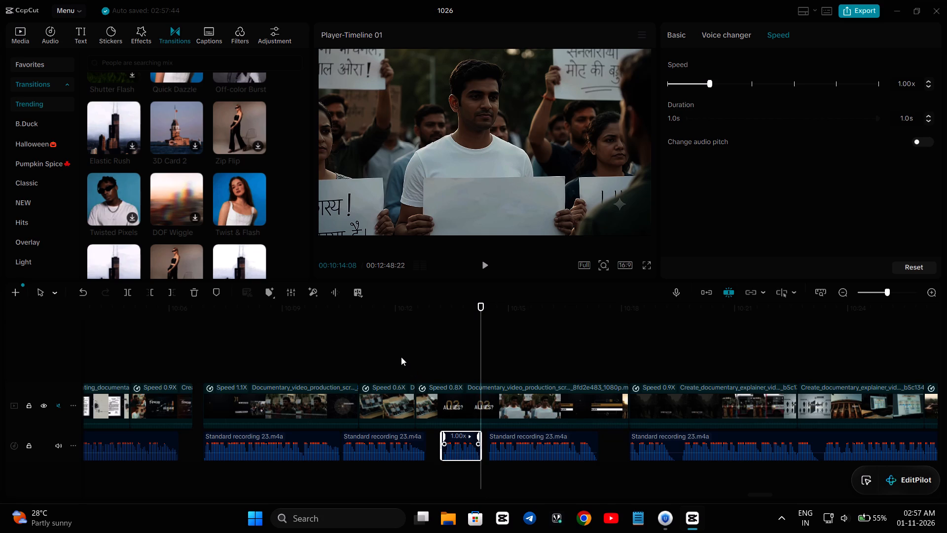
left_click(401, 357)
key("space")
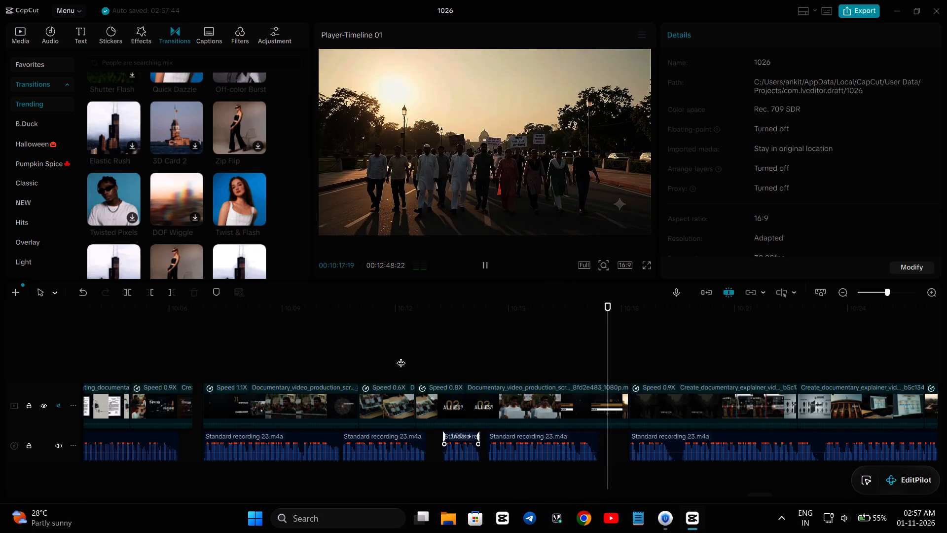
Play from 10:09:19 to about 10:25, and replay from about 10:06:19, checking the cuts up to the INSTITUTIONS shot.
left_click(306, 343)
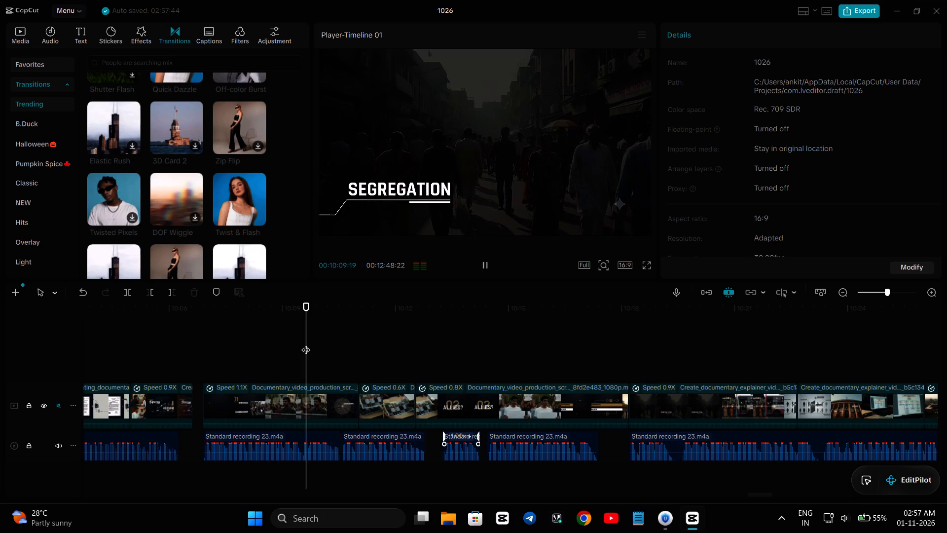
key("space")
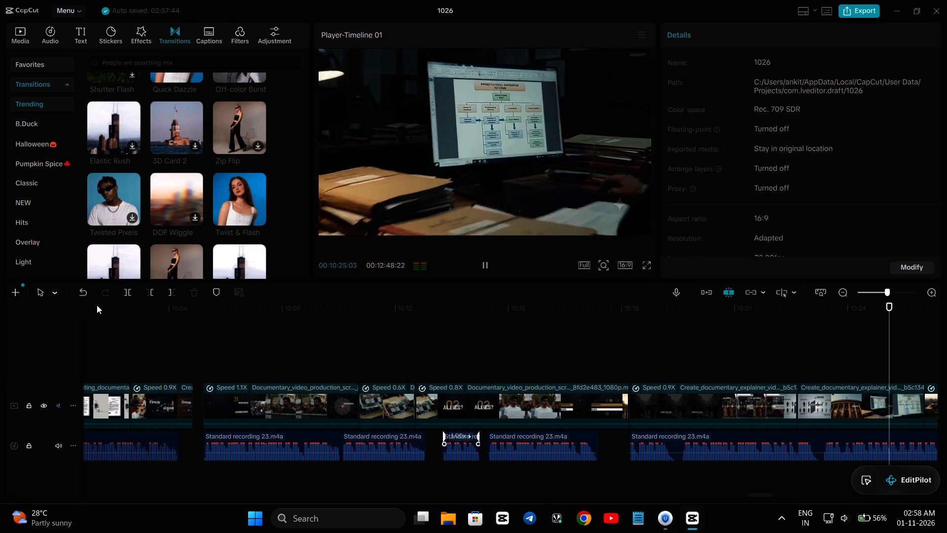
left_click(252, 356)
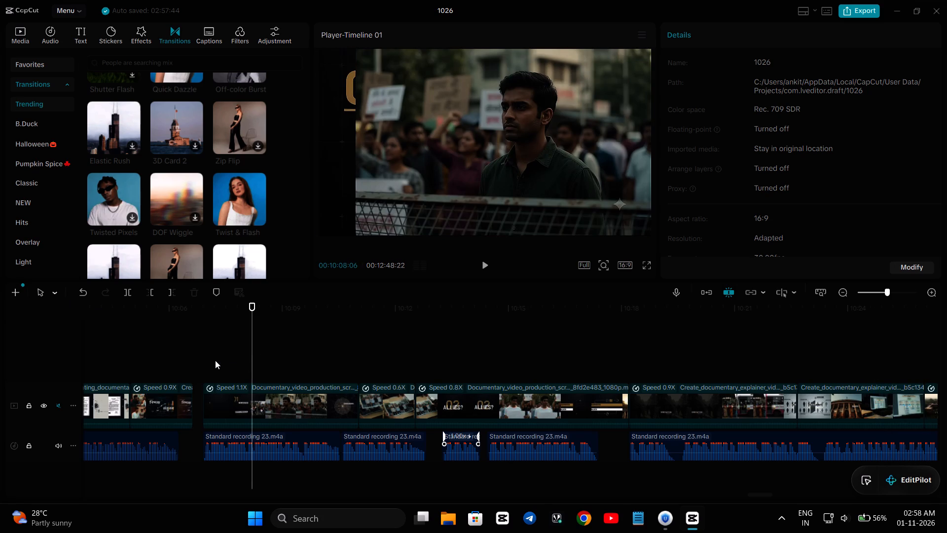
left_click(212, 359)
left_click(203, 356)
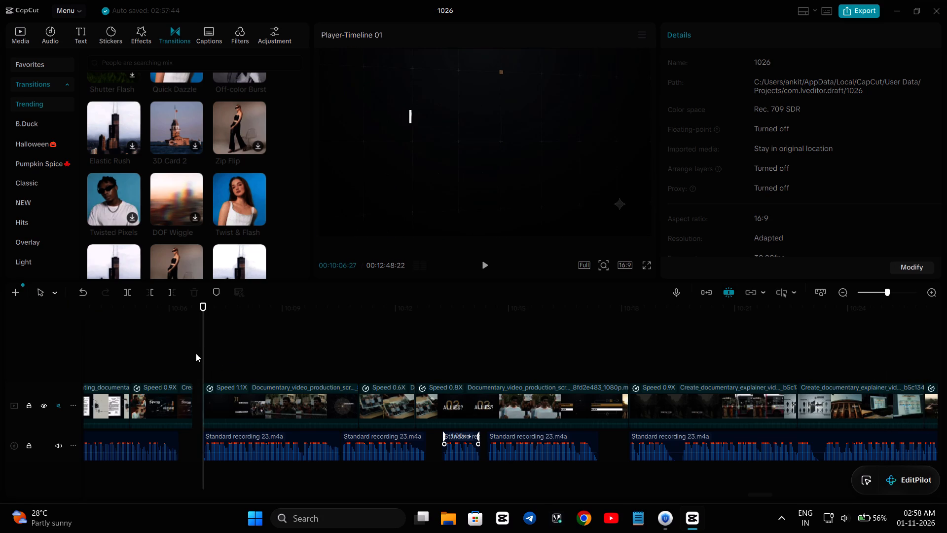
left_click(193, 353)
key("space")
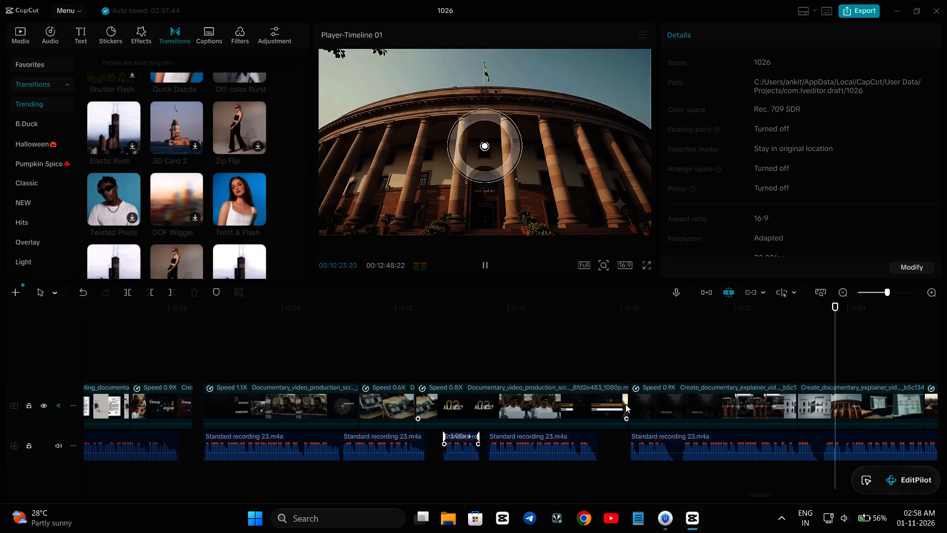
Add a Twist & Flash transition at the clip change near 10:18, and replay from about 10:12.
left_click(628, 404)
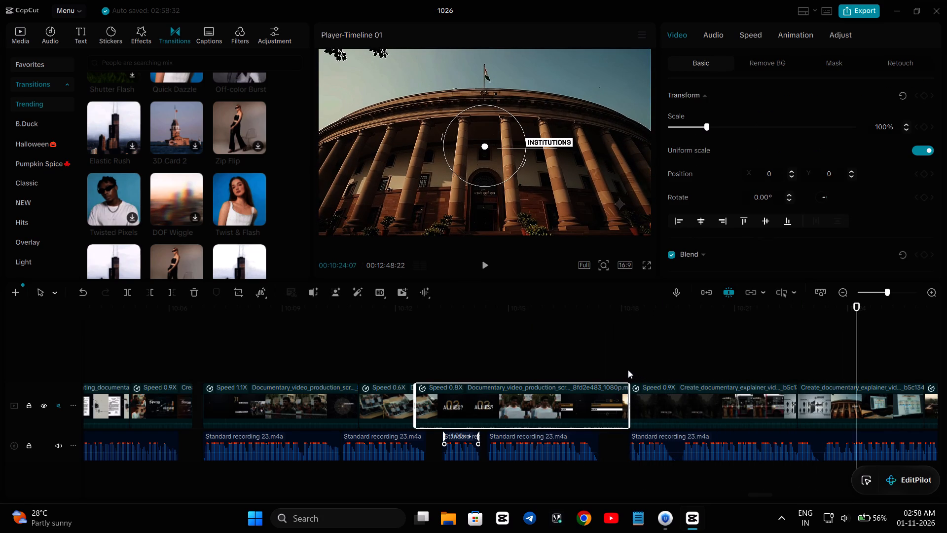
left_click(624, 367)
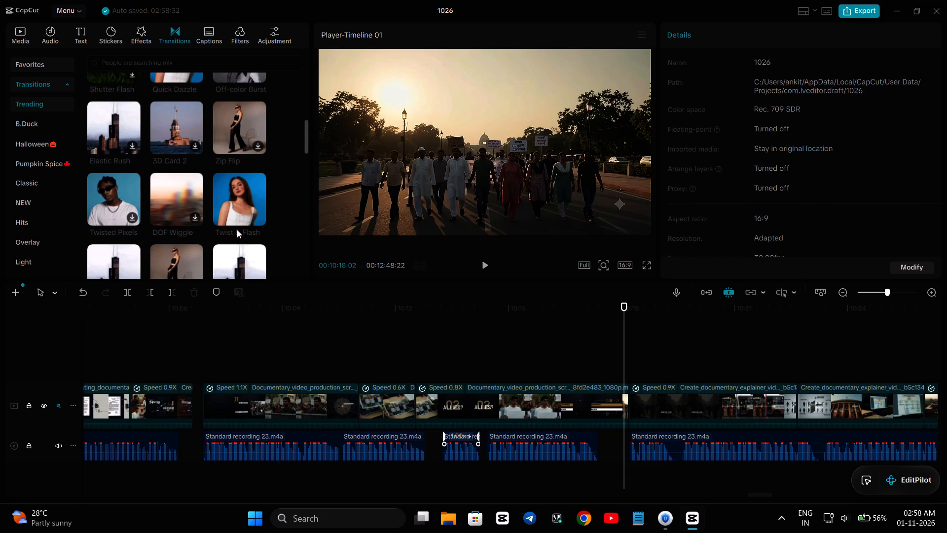
scroll(217, 200, "up", 3)
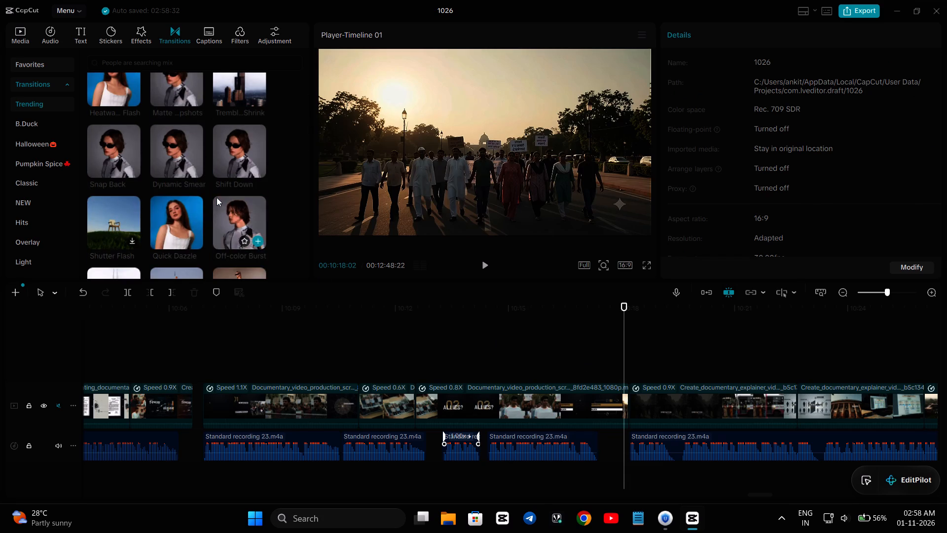
scroll(217, 197, "down", 4)
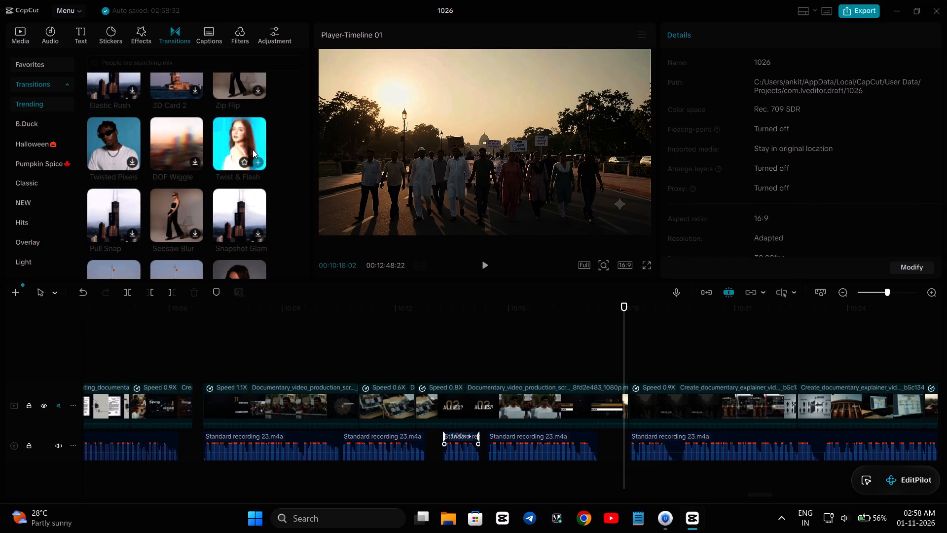
left_click(255, 160)
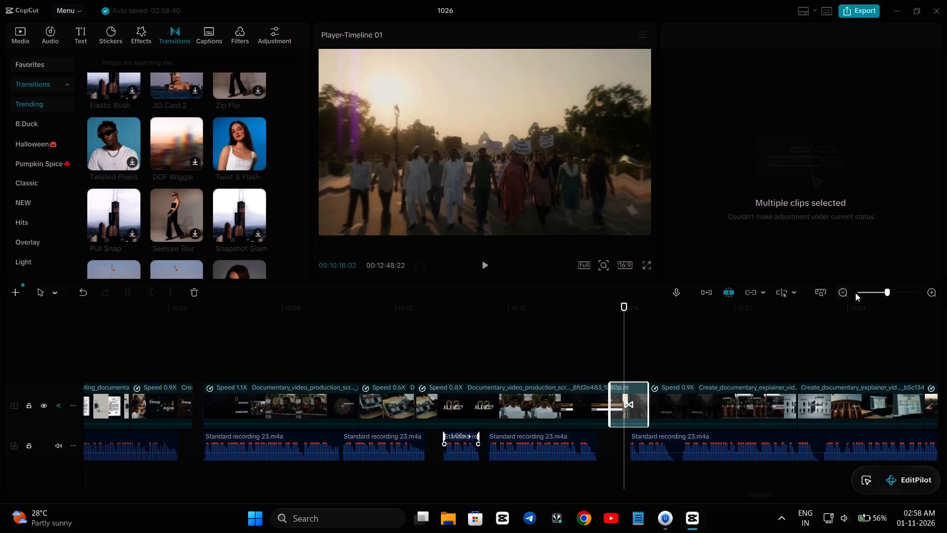
left_click(555, 353)
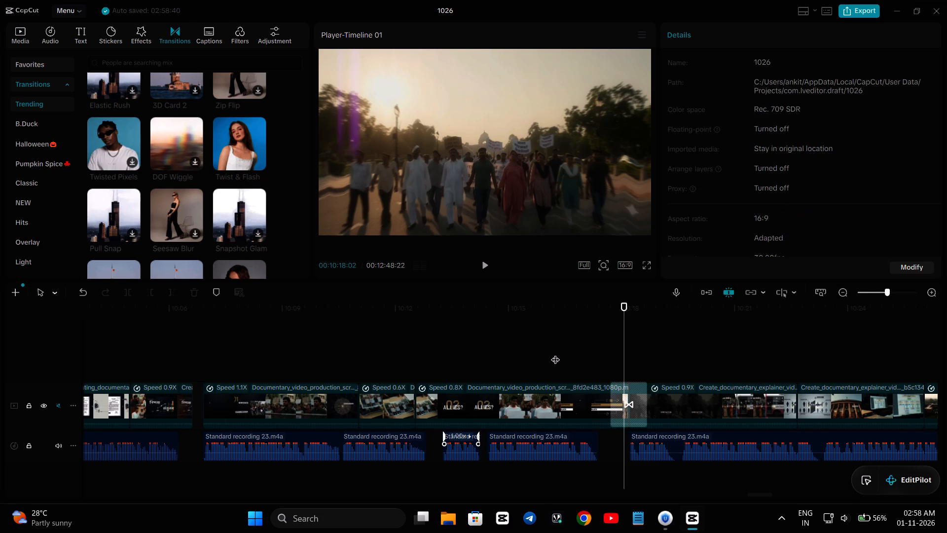
key("space")
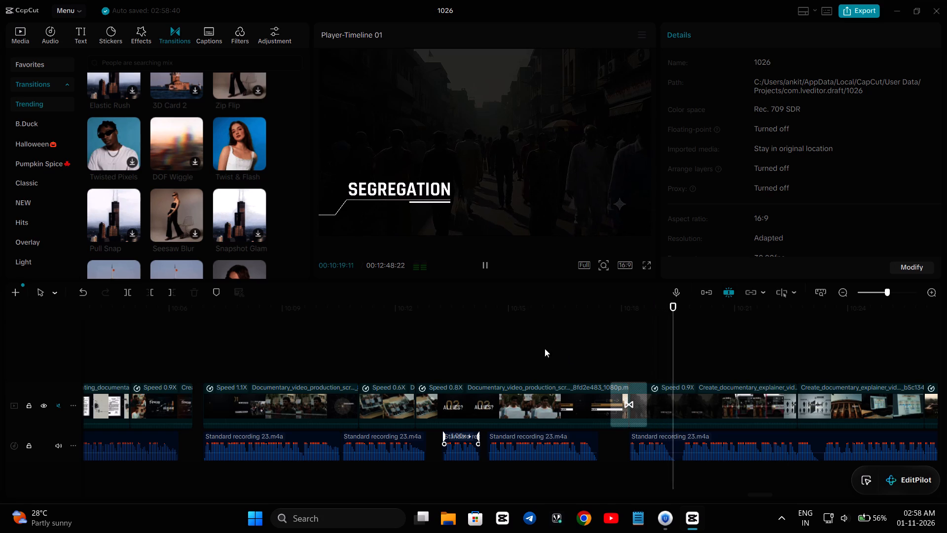
left_click(515, 350)
left_click(412, 343)
key("space")
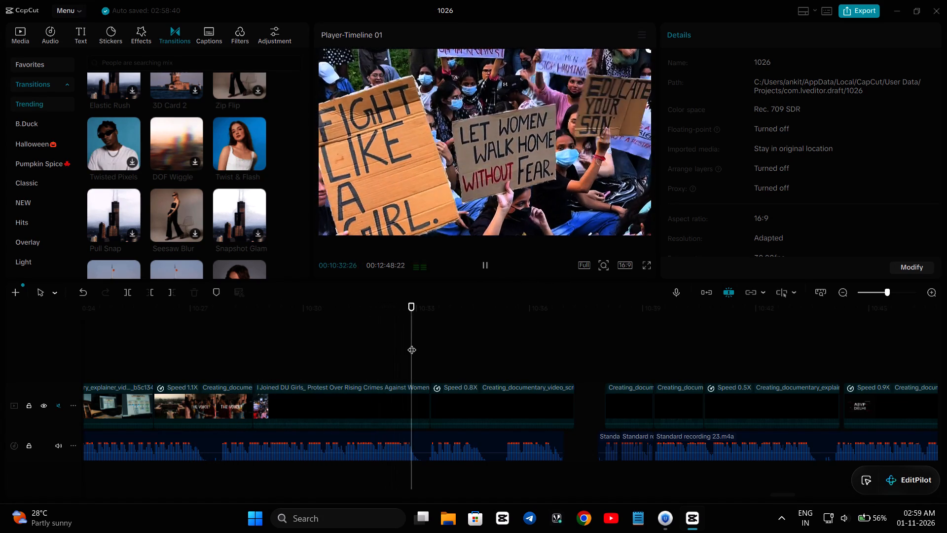
Replay from 10:24:00 to 10:32:05, checking the cuts from the INSTITUTIONS shot into the protest footage.
left_click(102, 343)
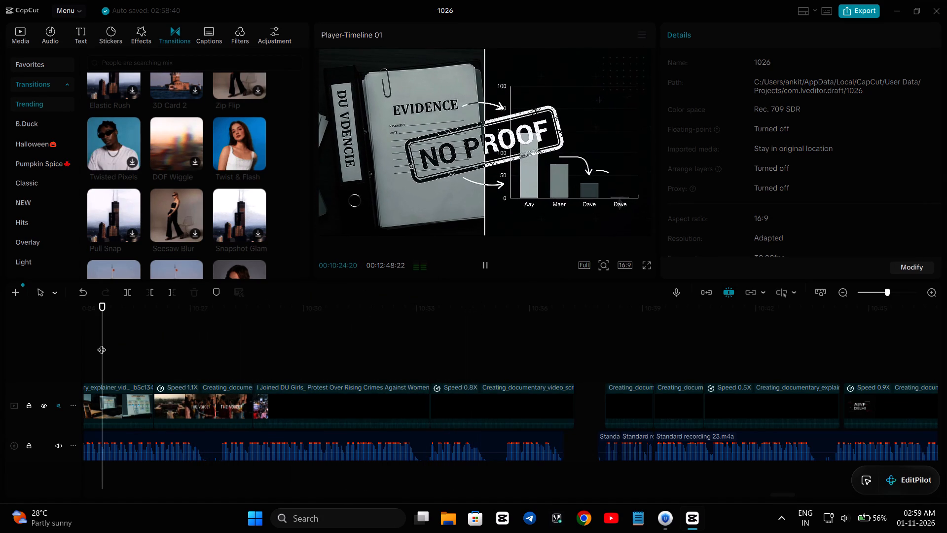
key("Left")
key("Left")
key("Left")
key("Left")
key("Left")
key("Left")
key("Left")
key("Left")
key("Left")
key("Left")
key("Left")
key("Left")
key("Left")
key("Left")
key("Left")
key("Left")
key("Left")
key("Left")
key("Left")
key("Left")
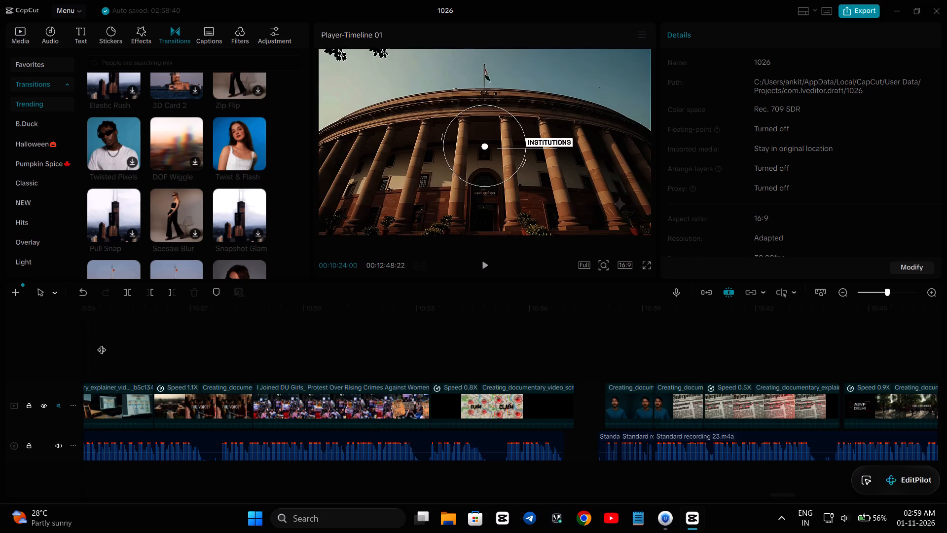
key("space")
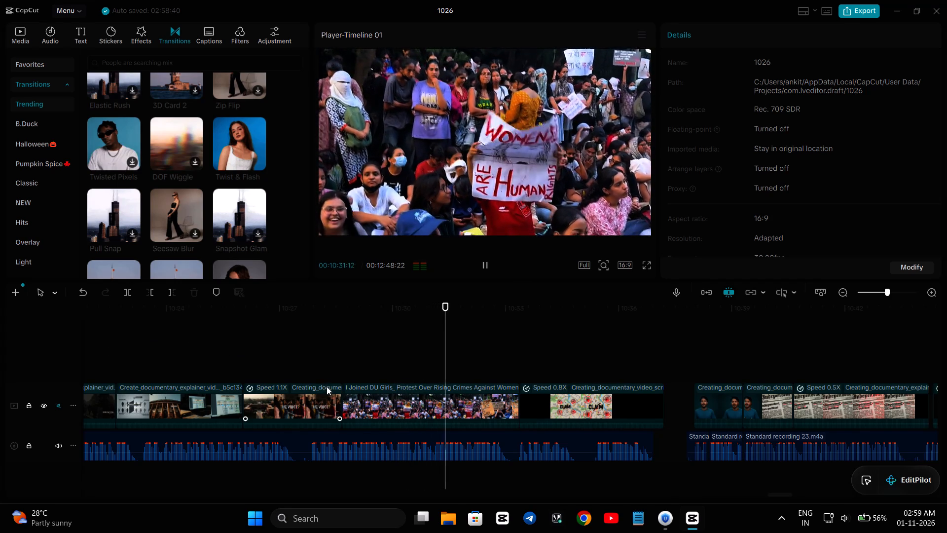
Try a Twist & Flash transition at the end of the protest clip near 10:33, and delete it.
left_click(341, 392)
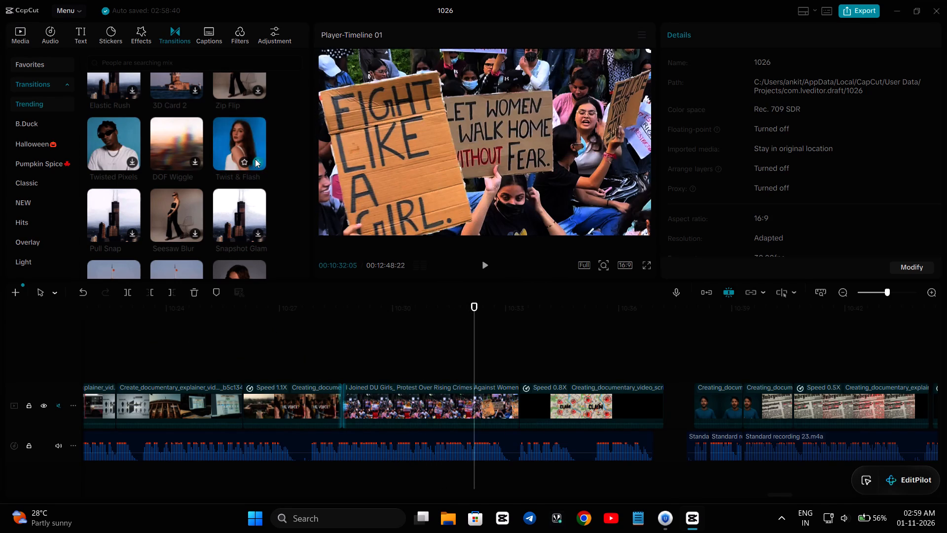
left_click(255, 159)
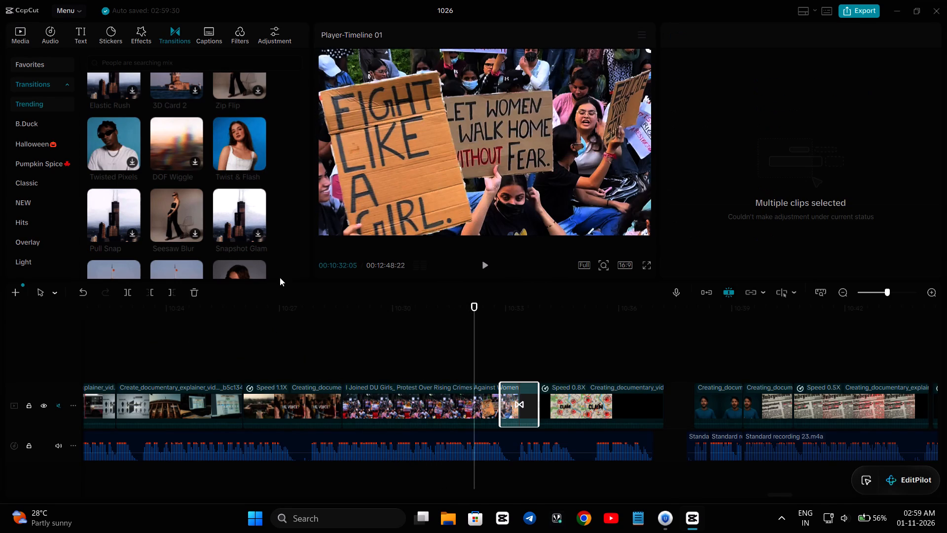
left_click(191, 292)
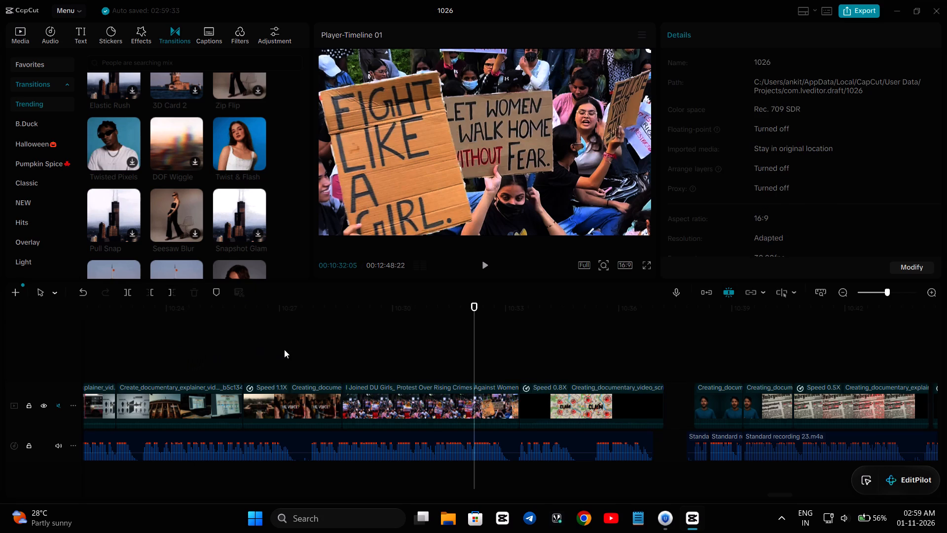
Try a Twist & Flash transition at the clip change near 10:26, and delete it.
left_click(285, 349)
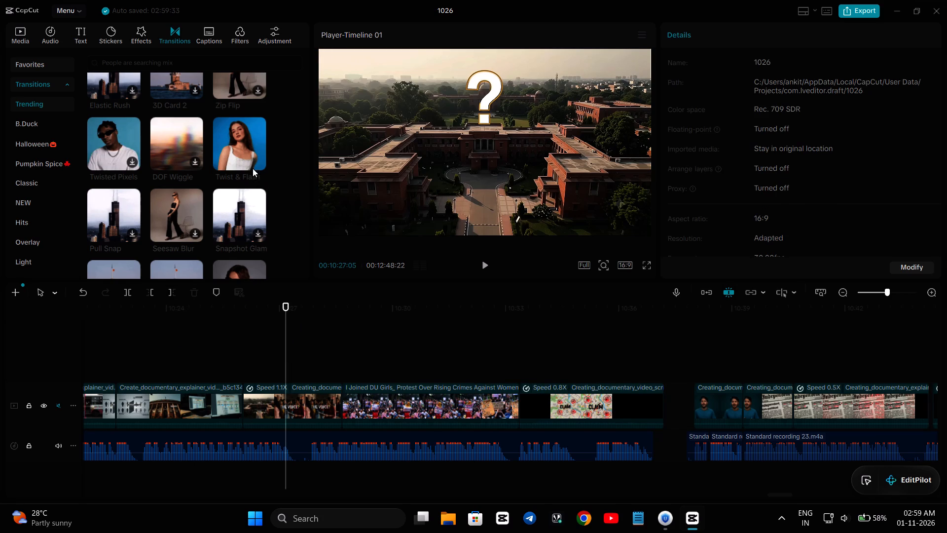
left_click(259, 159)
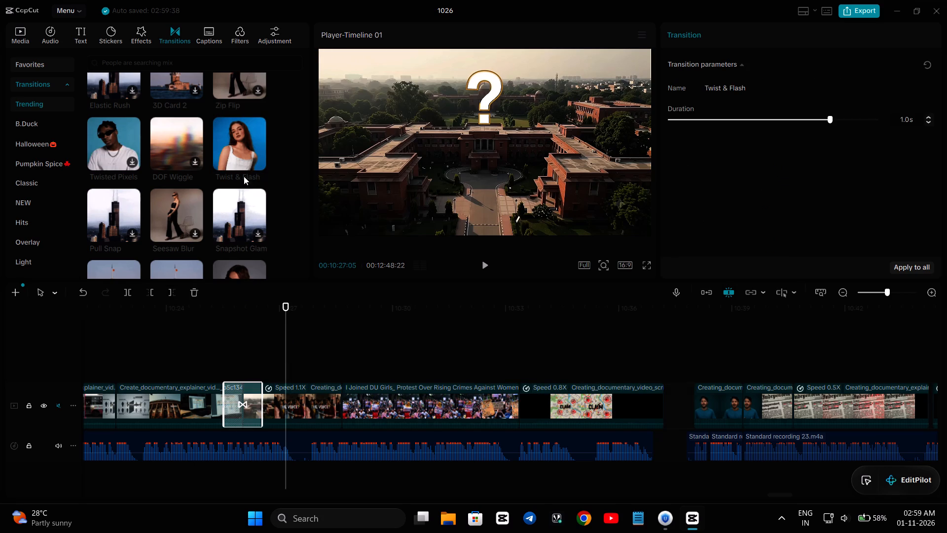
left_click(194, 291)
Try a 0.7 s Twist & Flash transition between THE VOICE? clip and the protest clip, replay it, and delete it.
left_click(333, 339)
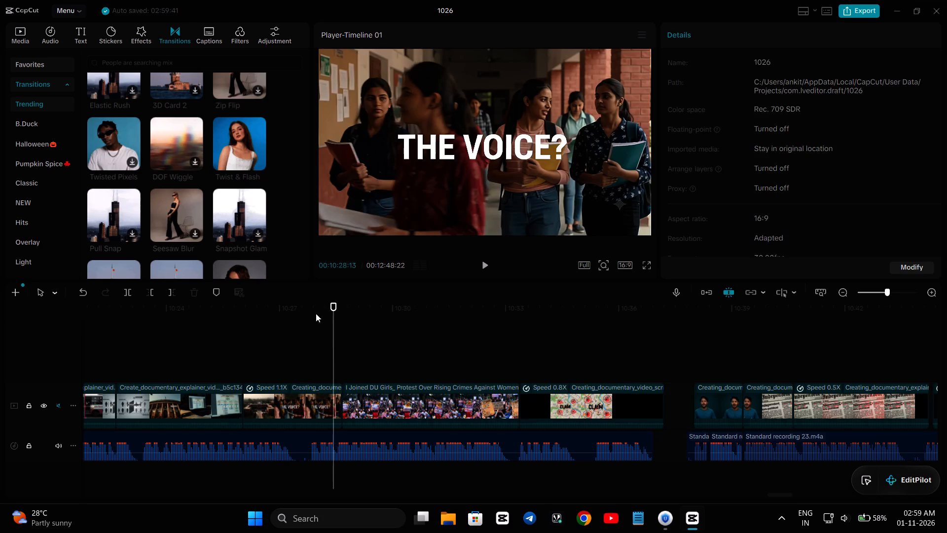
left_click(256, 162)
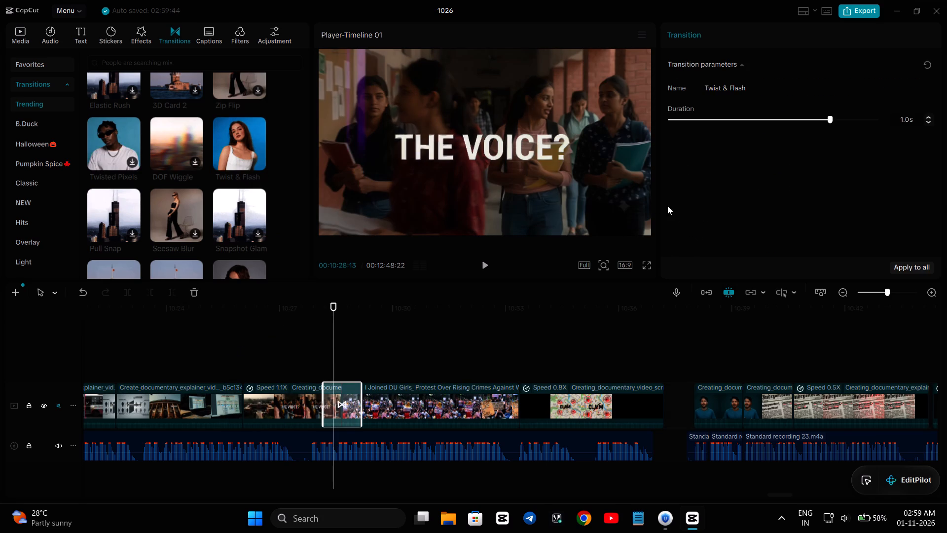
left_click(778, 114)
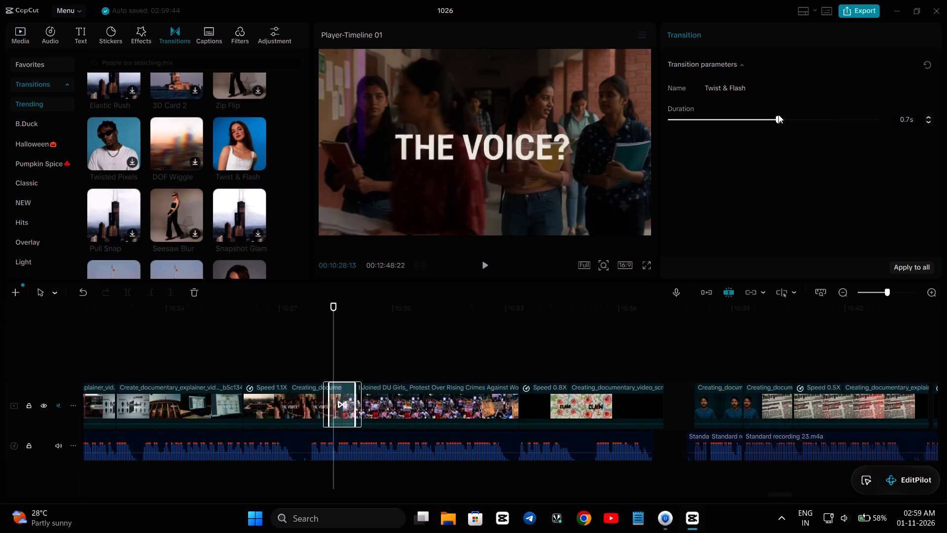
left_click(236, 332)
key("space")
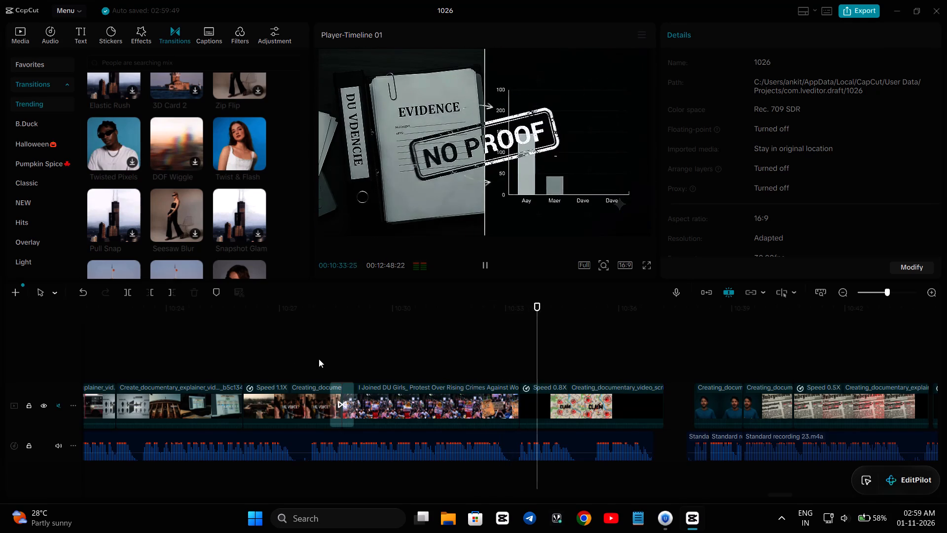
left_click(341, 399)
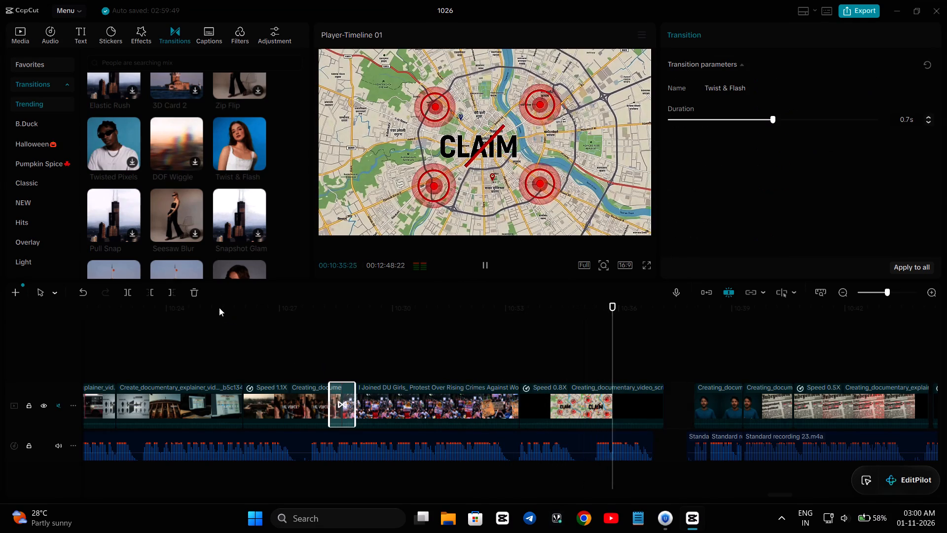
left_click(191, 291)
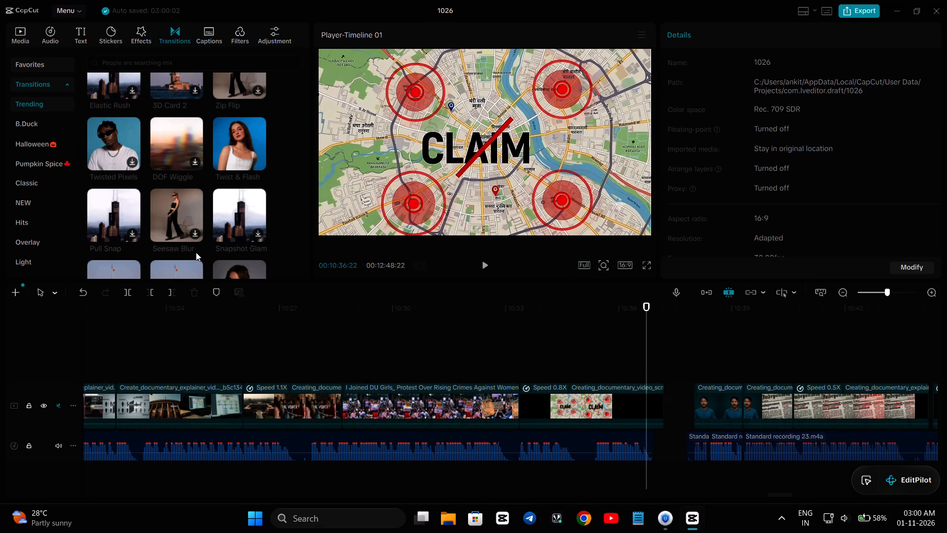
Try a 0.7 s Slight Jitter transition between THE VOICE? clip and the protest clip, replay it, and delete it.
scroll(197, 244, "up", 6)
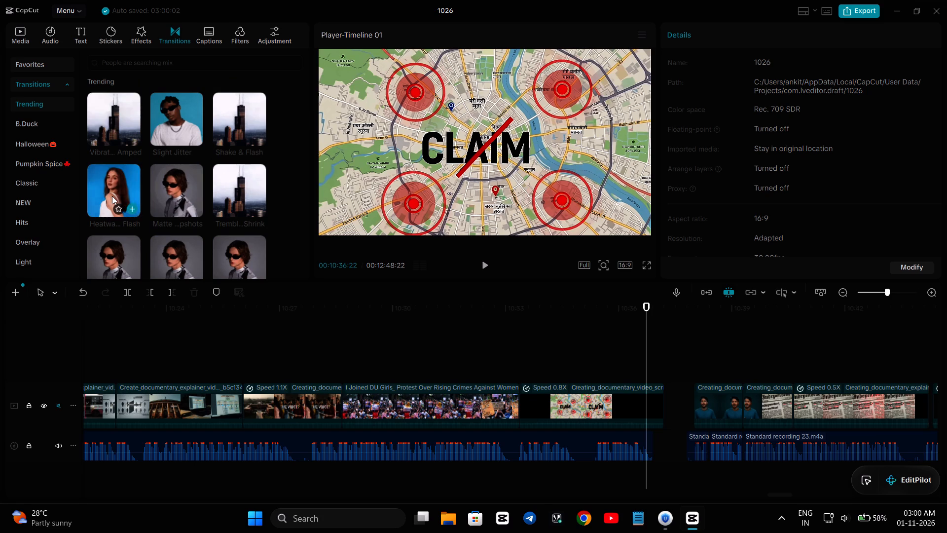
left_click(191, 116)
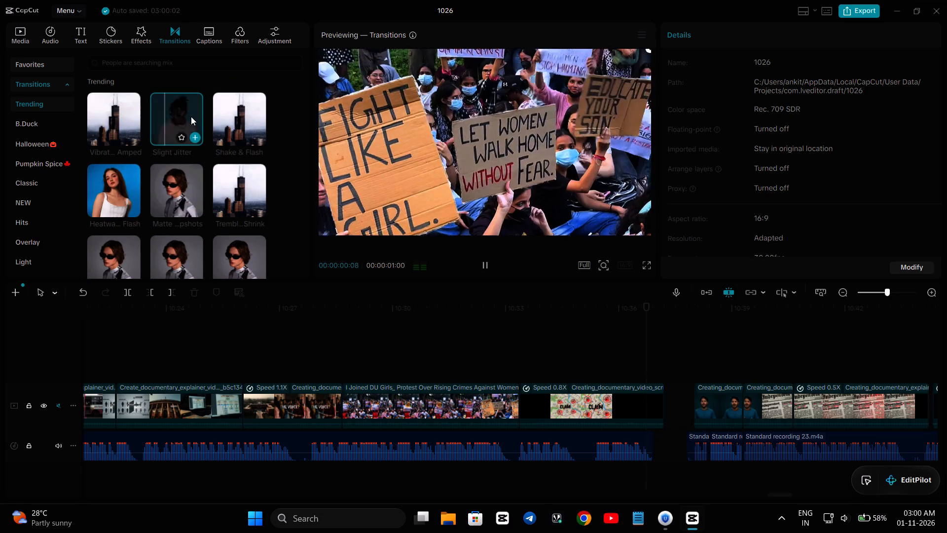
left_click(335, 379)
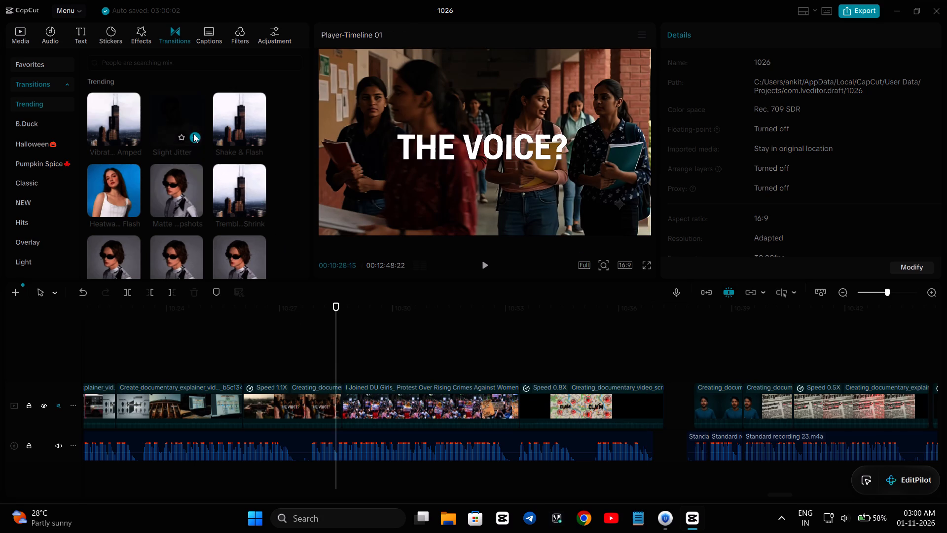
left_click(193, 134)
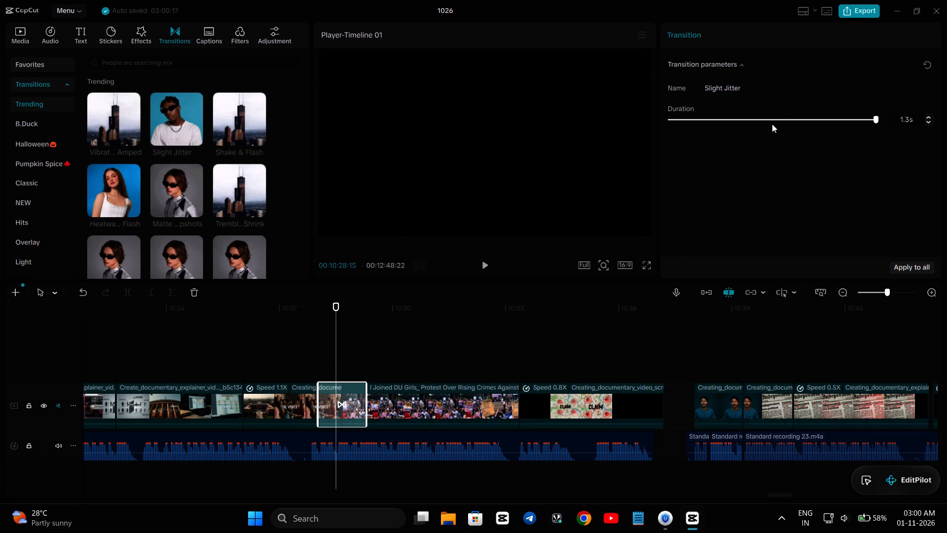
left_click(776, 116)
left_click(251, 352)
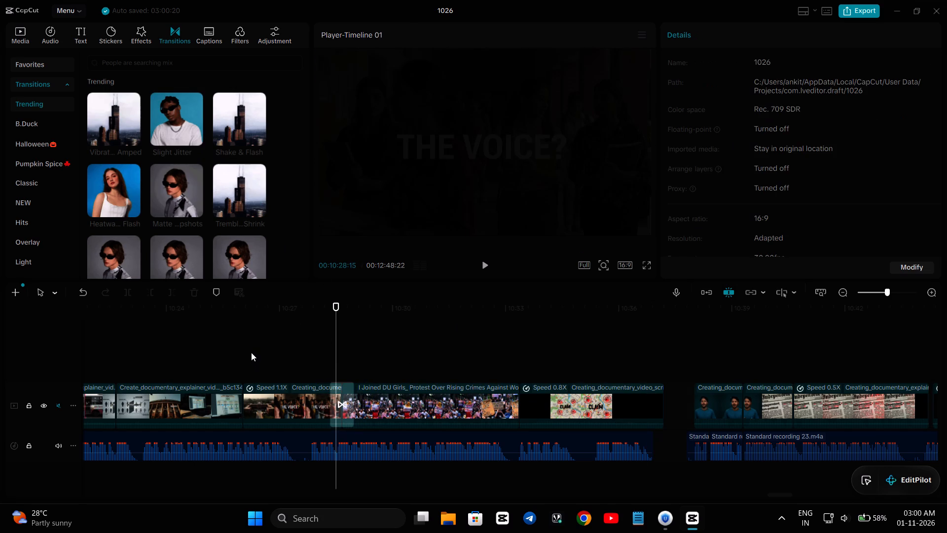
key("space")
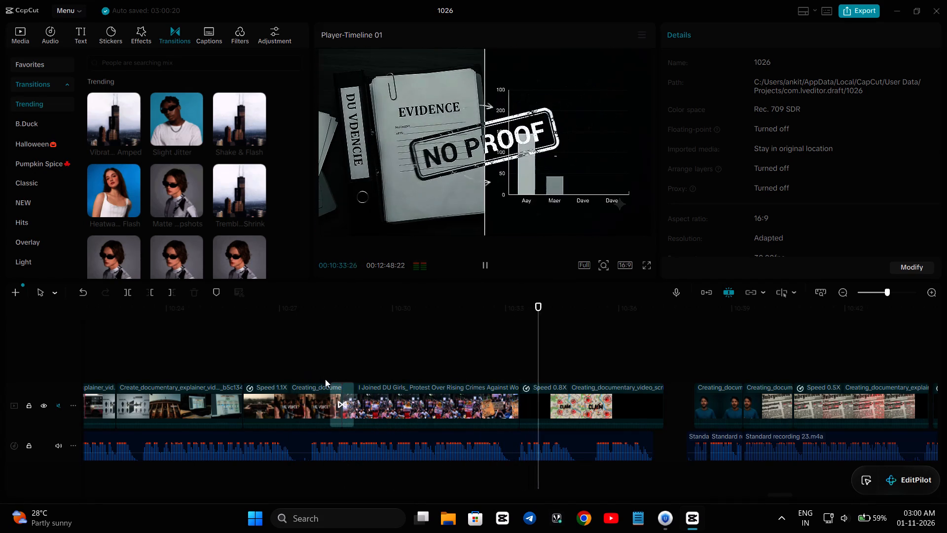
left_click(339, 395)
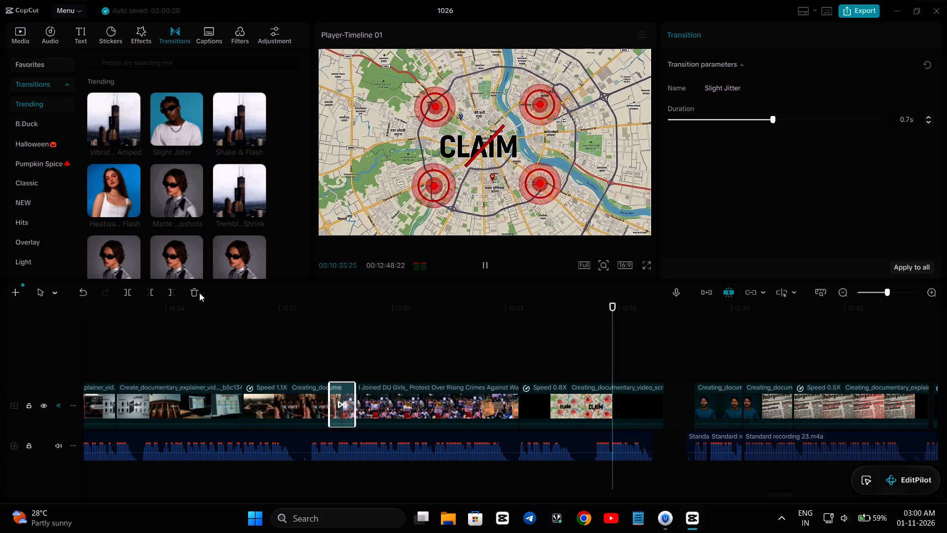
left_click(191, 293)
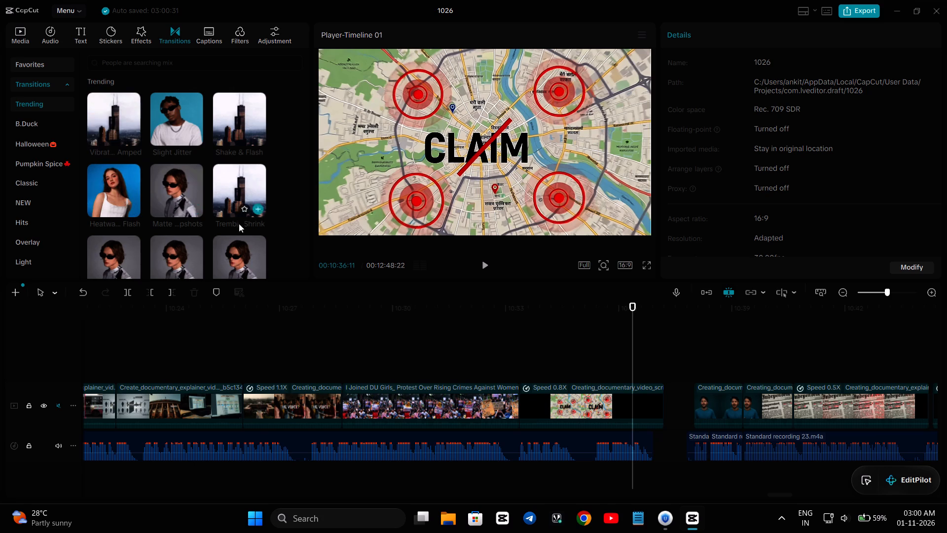
Add a Shutter Flash transition between the THE VOICE? clip and the protest clip, with a 0.6 s duration.
scroll(223, 244, "down", 1)
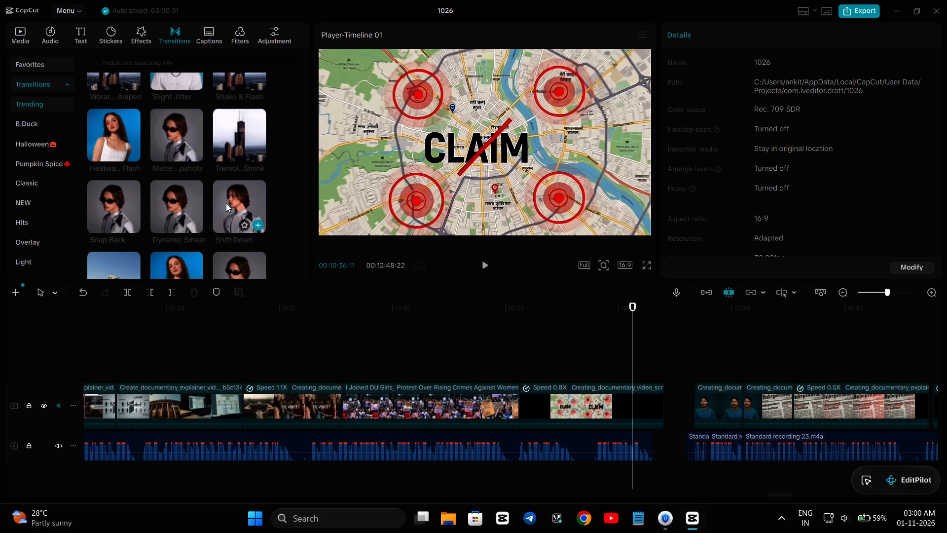
scroll(226, 203, "down", 1)
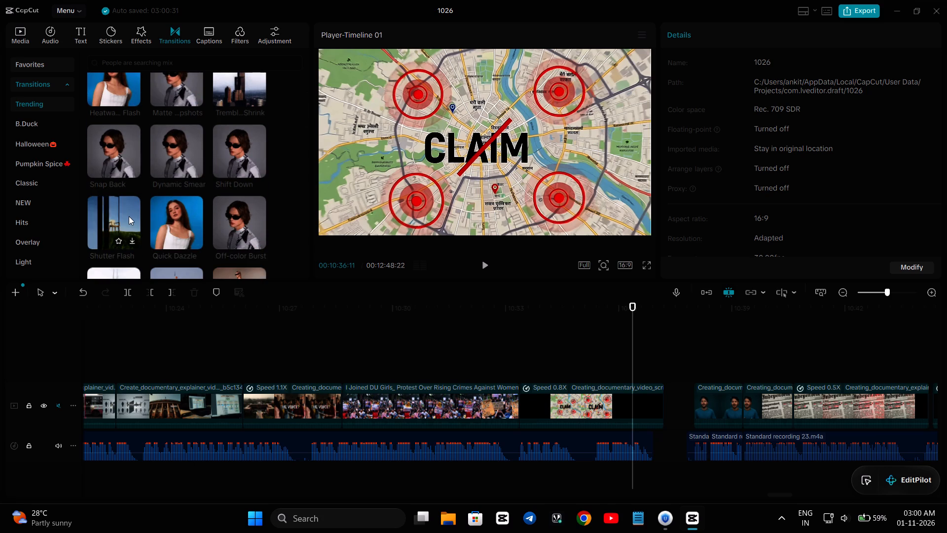
left_click(132, 241)
left_click(328, 344)
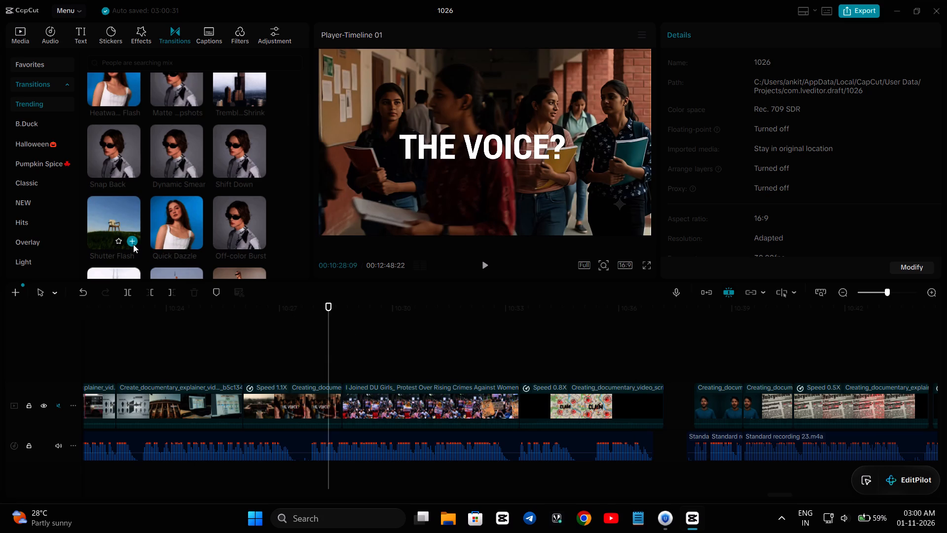
left_click(133, 244)
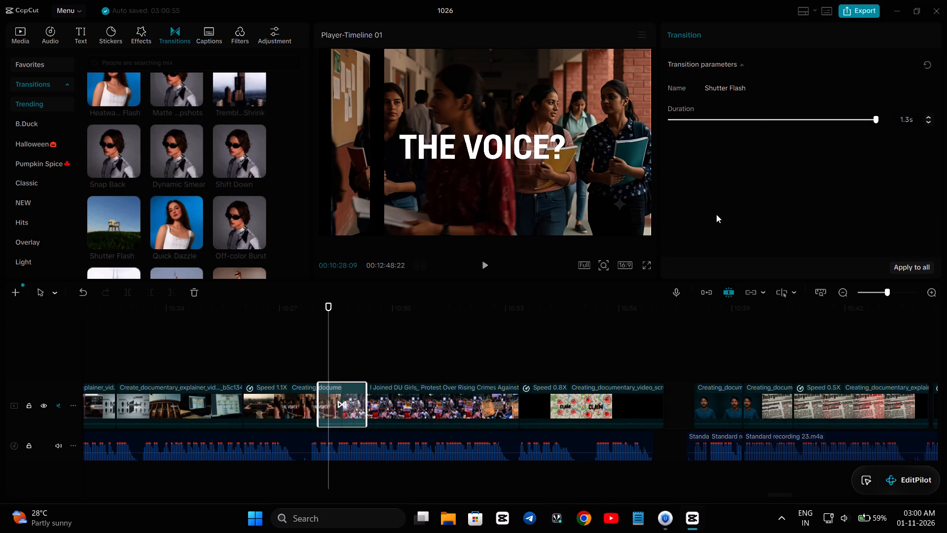
left_click(756, 120)
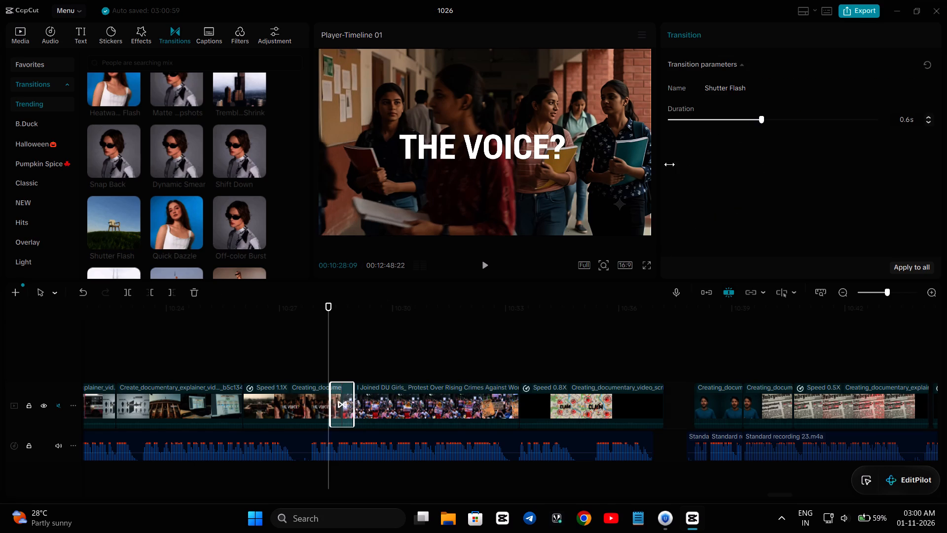
Play the timeline from THE VOICE? clip onward and replay the change from the newspaper clip to the ABVP DELHI clip.
left_click(238, 350)
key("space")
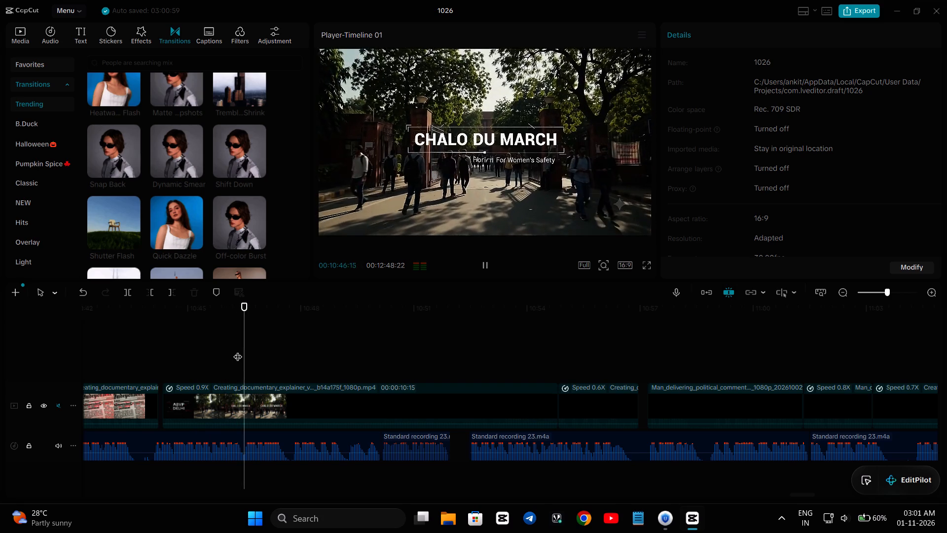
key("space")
scroll(177, 404, "right", 1)
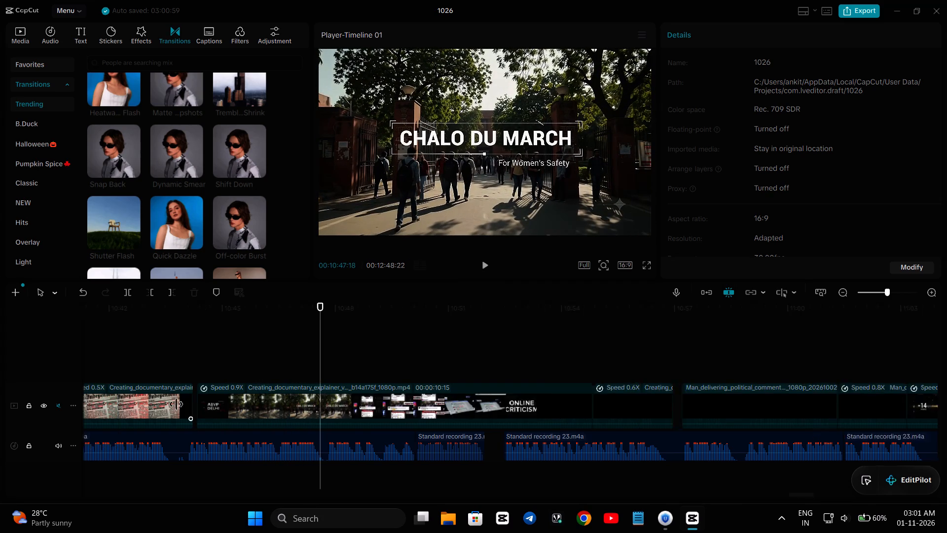
scroll(176, 404, "right", 1)
left_click(253, 354)
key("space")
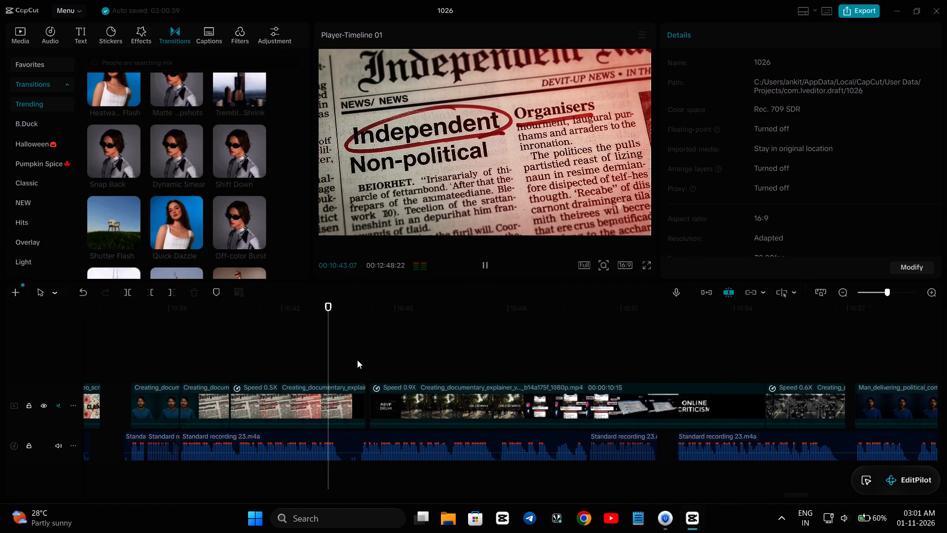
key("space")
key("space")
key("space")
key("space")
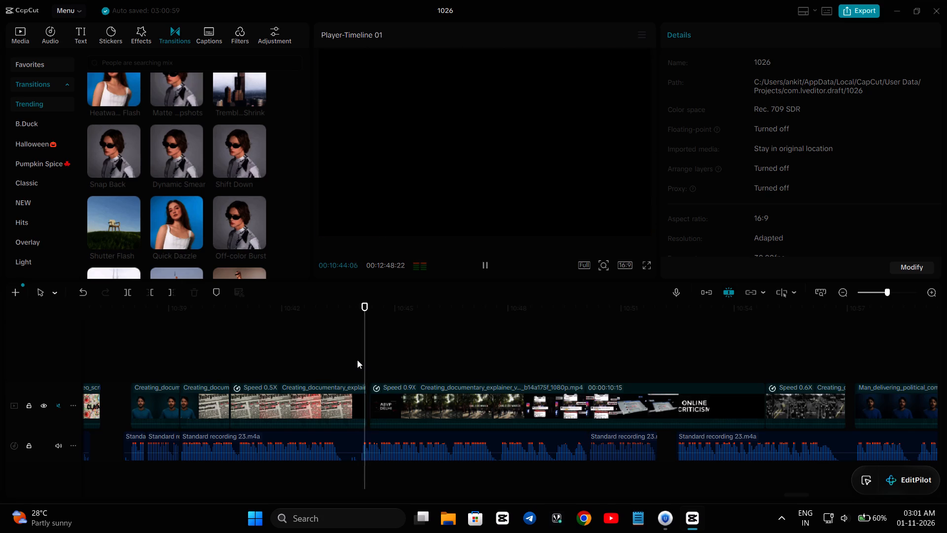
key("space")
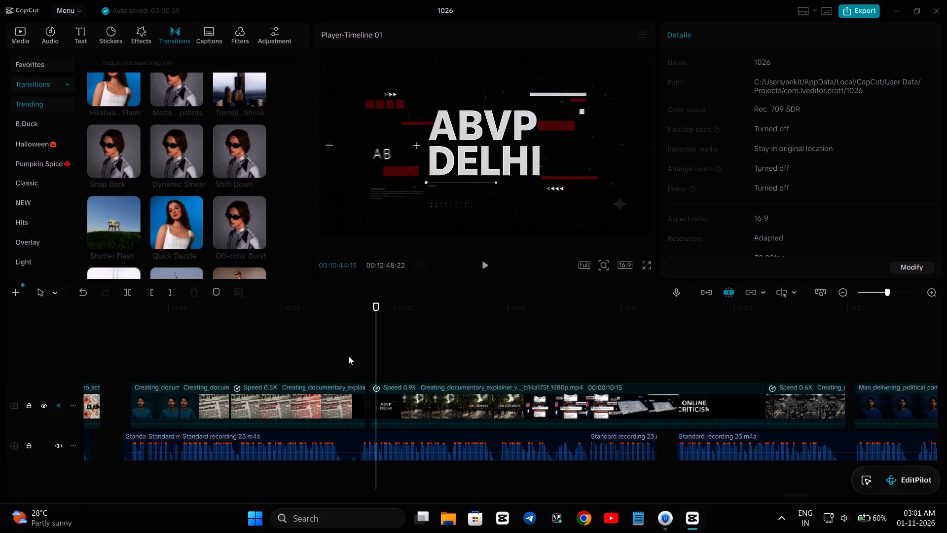
left_click(348, 356)
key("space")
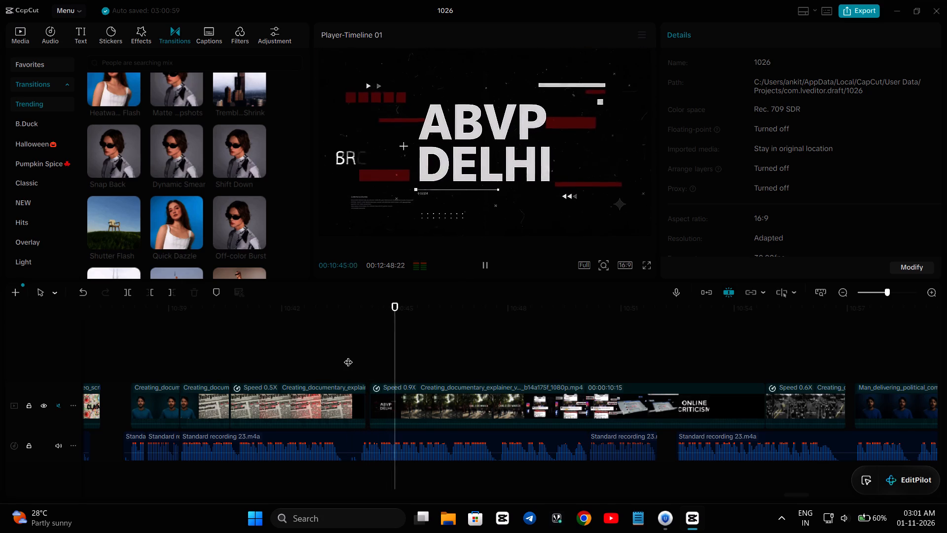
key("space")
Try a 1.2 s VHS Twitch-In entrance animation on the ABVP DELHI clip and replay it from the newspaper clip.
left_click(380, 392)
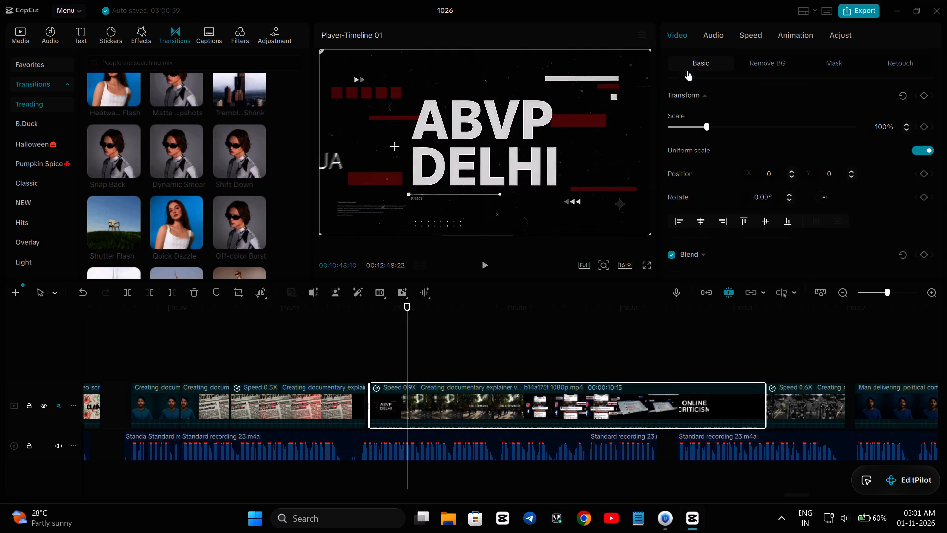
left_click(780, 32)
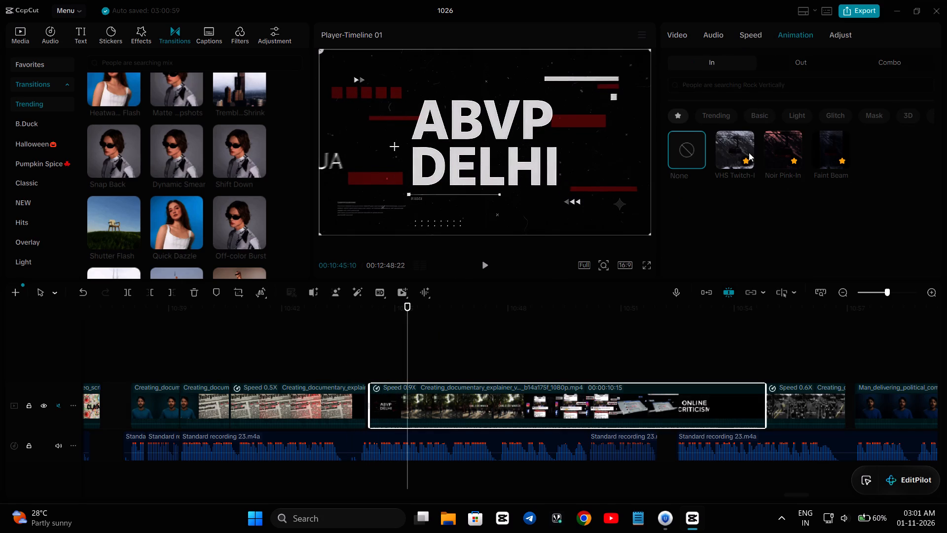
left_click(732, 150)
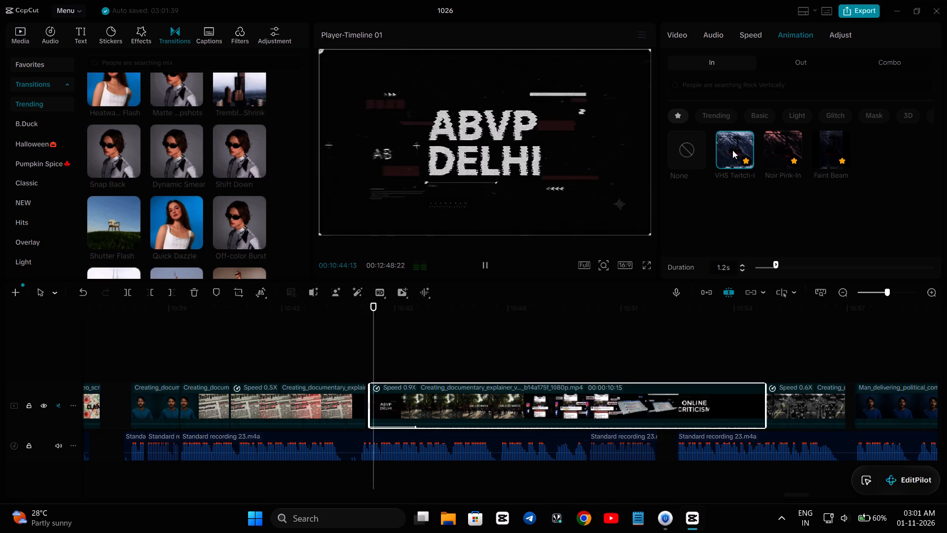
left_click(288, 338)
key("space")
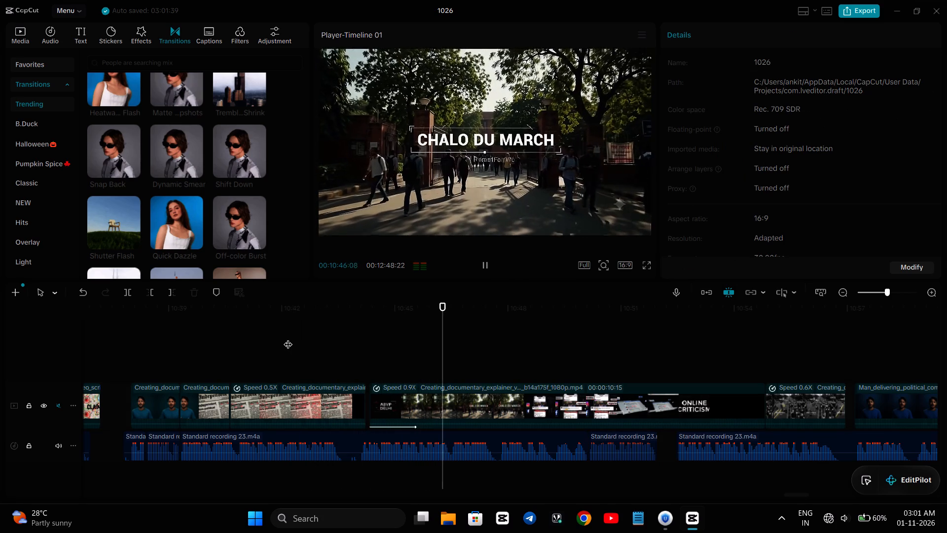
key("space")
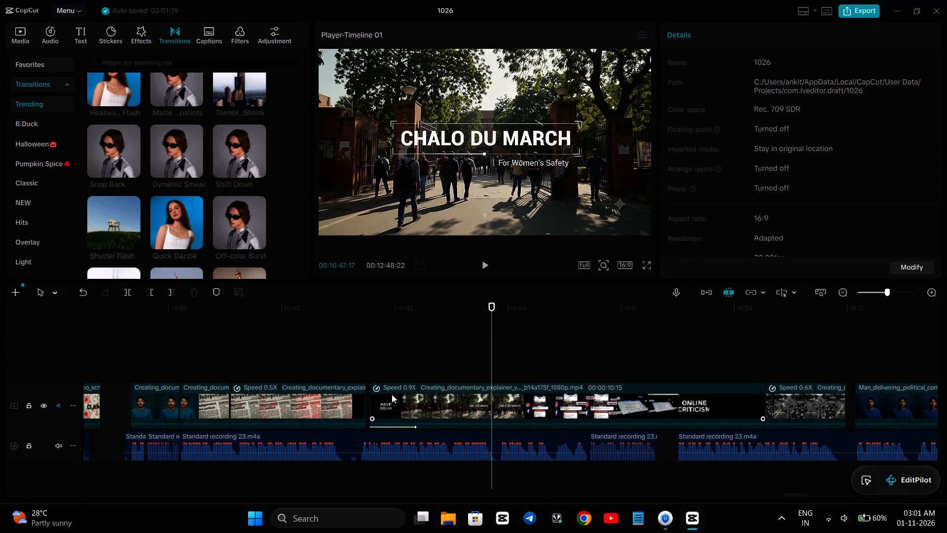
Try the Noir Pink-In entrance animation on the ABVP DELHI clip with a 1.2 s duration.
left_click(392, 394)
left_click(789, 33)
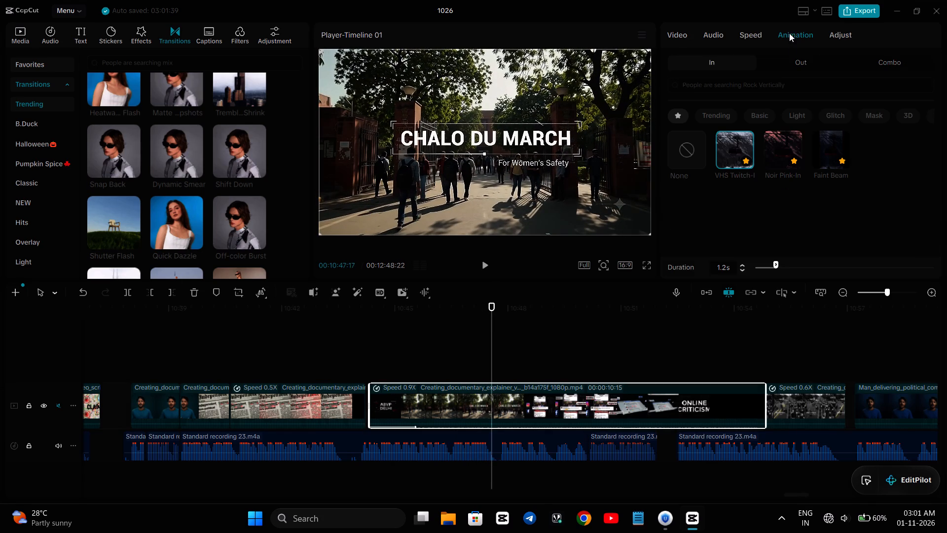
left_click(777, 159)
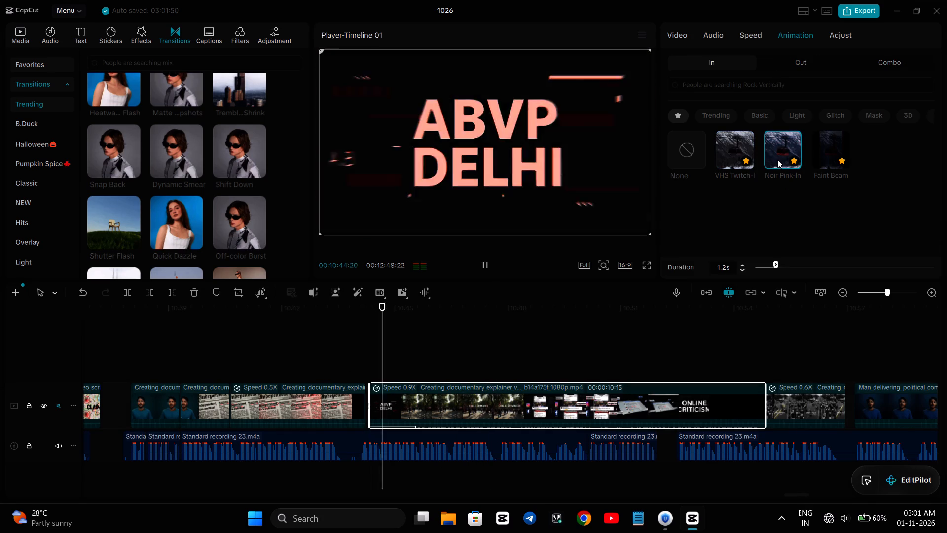
Apply the Faint Beam entrance animation to the ABVP DELHI clip, and play the timeline through to the YEARS countdown clip.
left_click(819, 152)
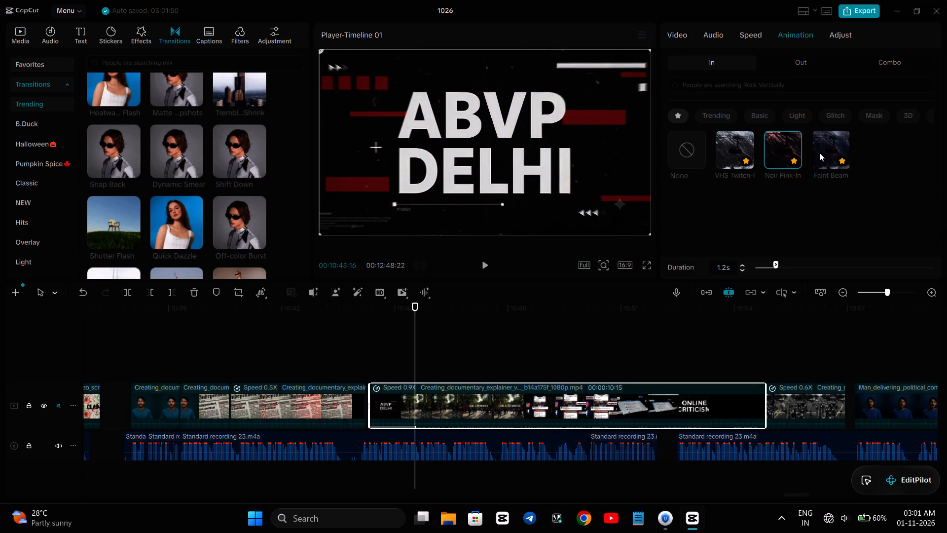
left_click(350, 340)
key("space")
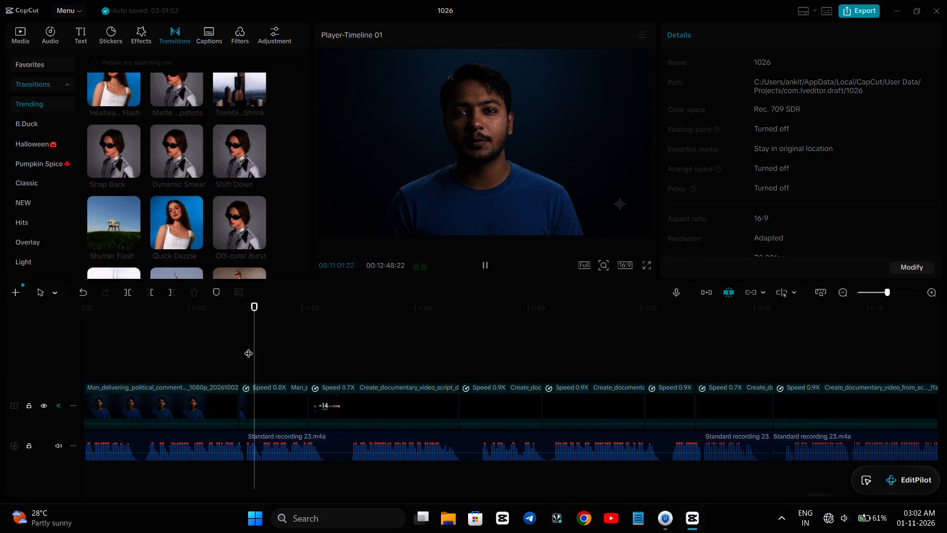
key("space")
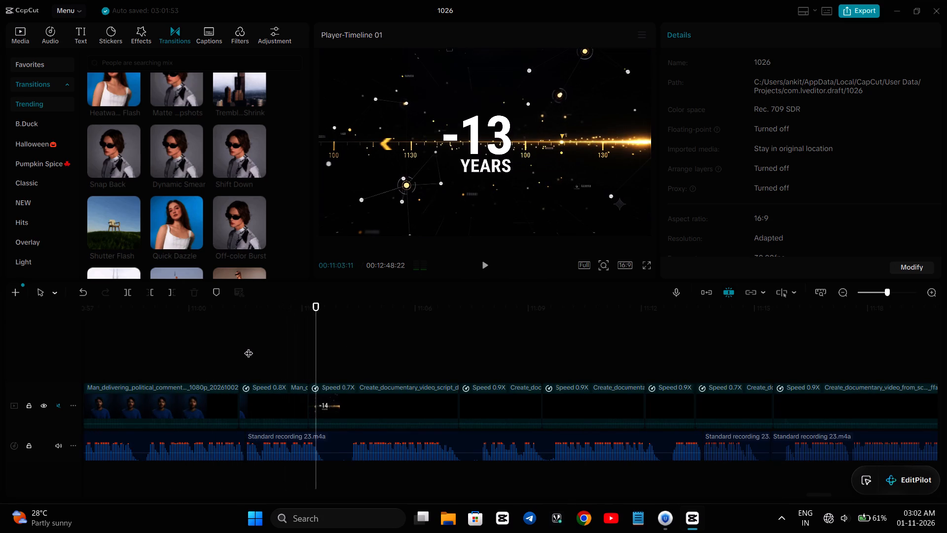
Apply the Noir Pink-In entrance animation to the clip of the man in the blue T-shirt at 10:57, lasting 0.4 s.
scroll(249, 347, "right", 2)
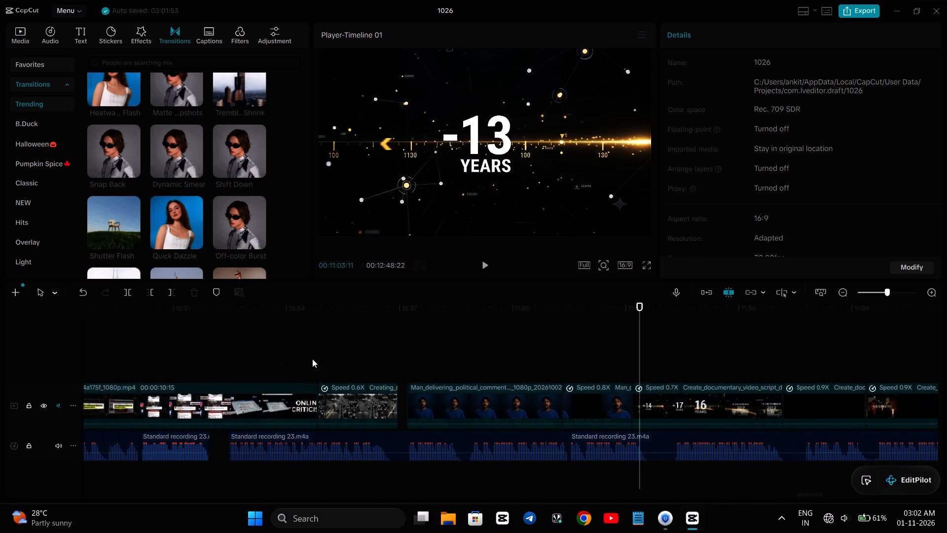
left_click(410, 368)
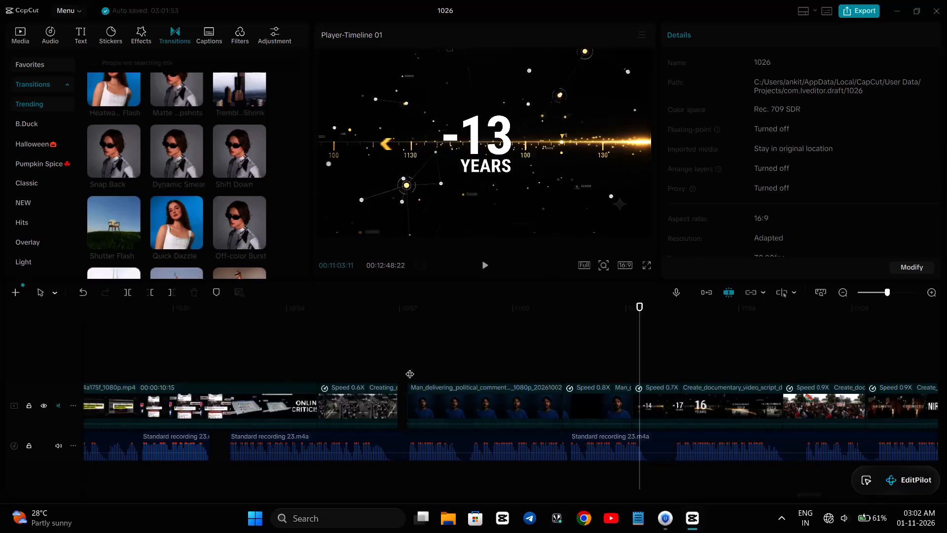
left_click(423, 404)
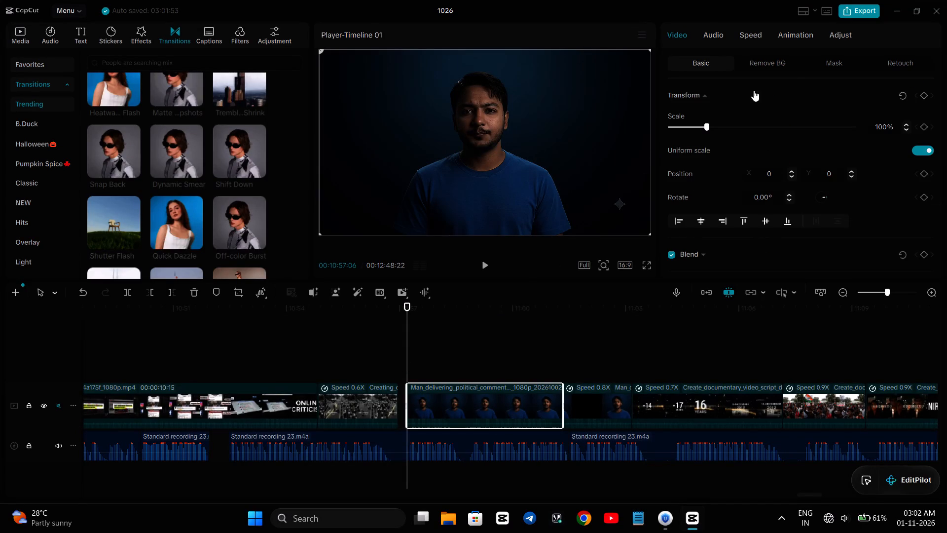
left_click(796, 30)
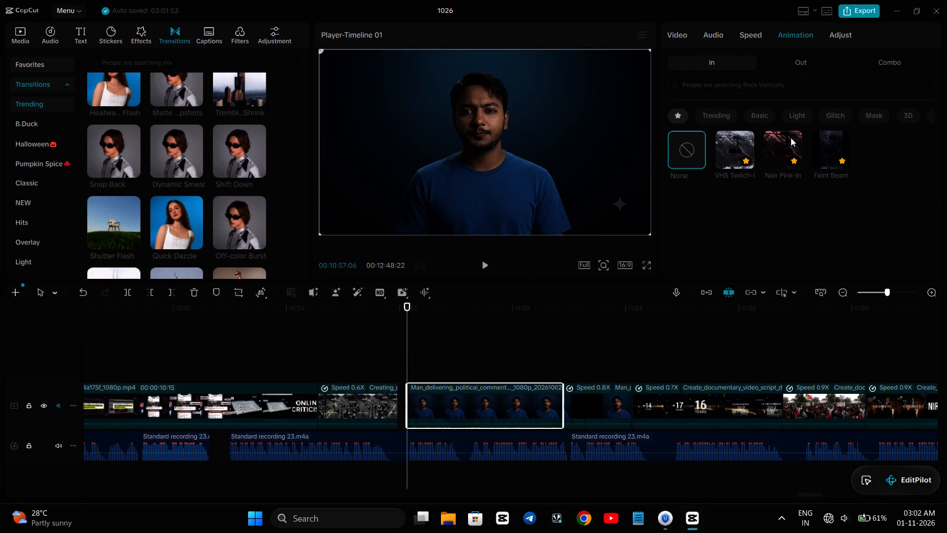
left_click(785, 157)
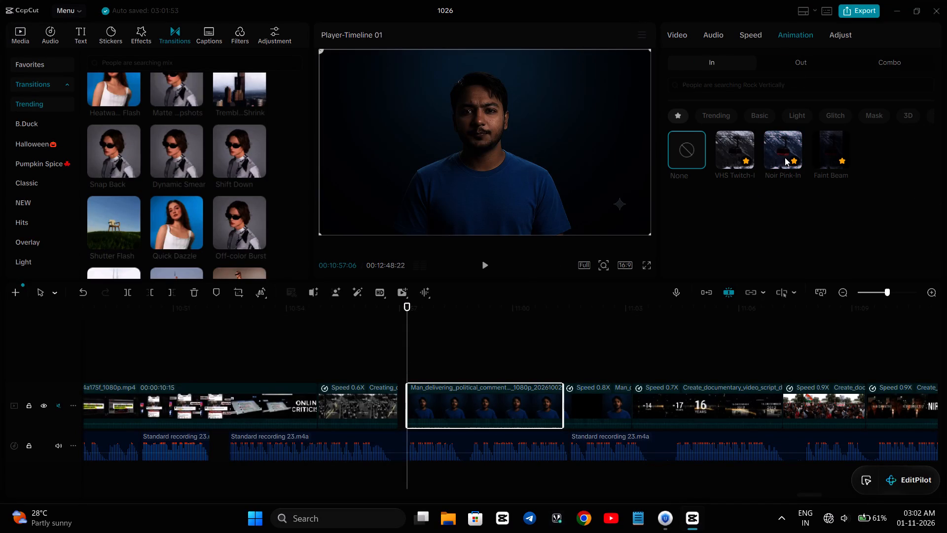
left_click(780, 153)
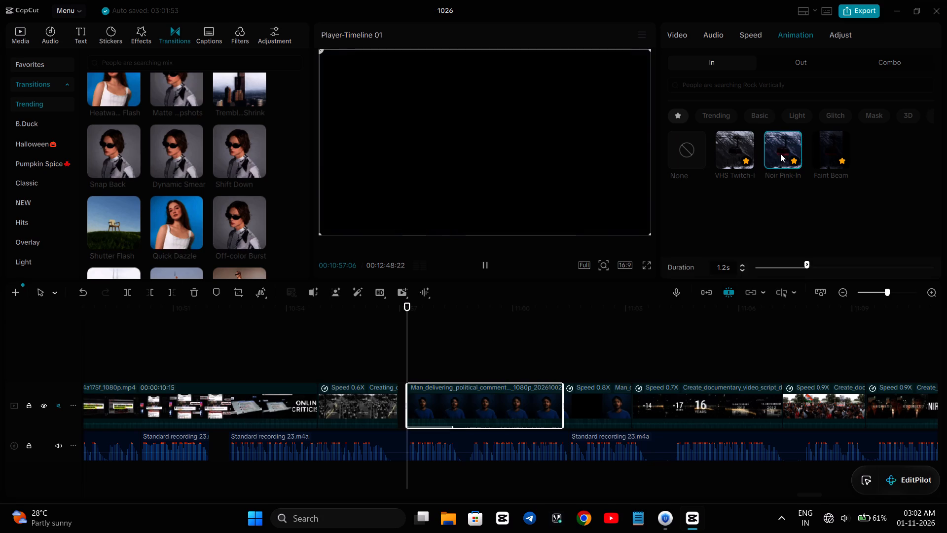
left_click(772, 265)
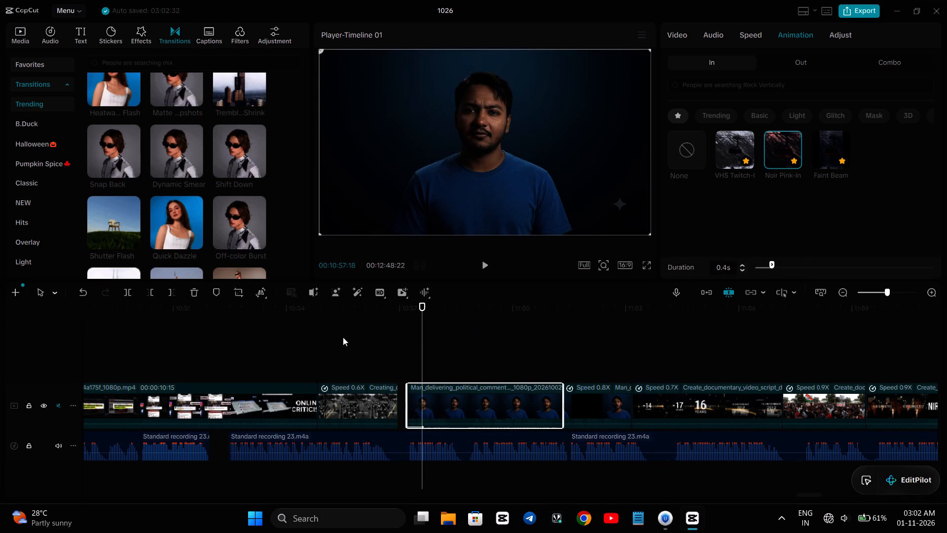
Review playback from about 10:52 to the NIRBHAYA candle clip near 11:12, and recheck the voice over the protest clip around 11:08.
left_click(232, 339)
key("space")
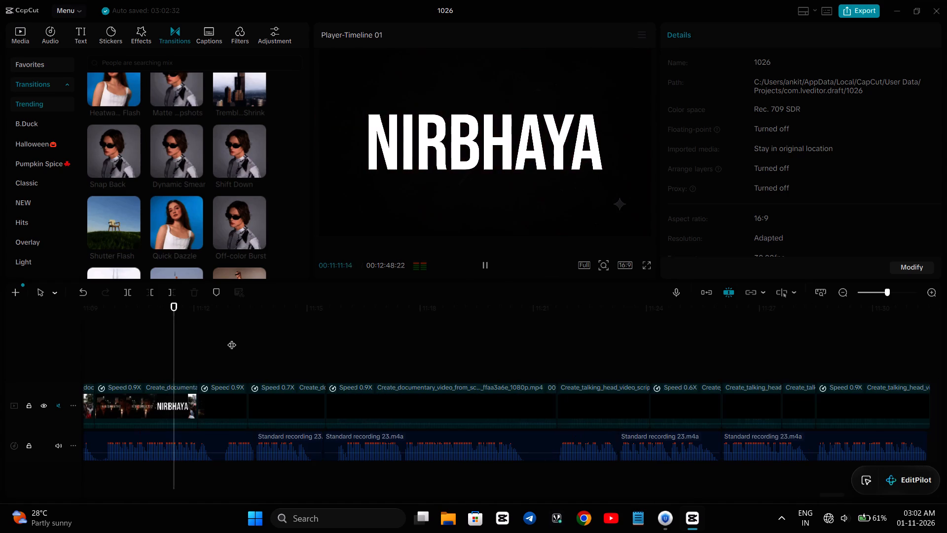
key("space")
scroll(232, 339, "right", 1)
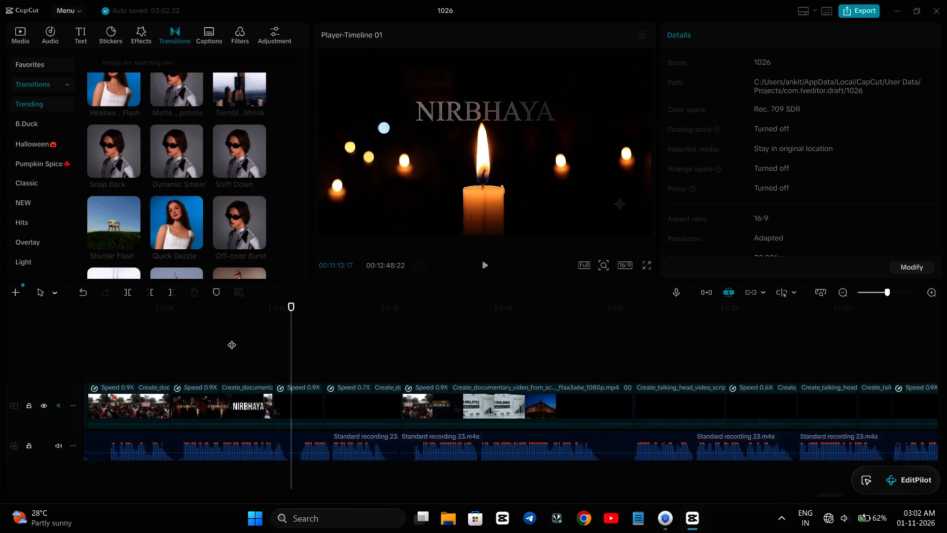
scroll(232, 339, "right", 3)
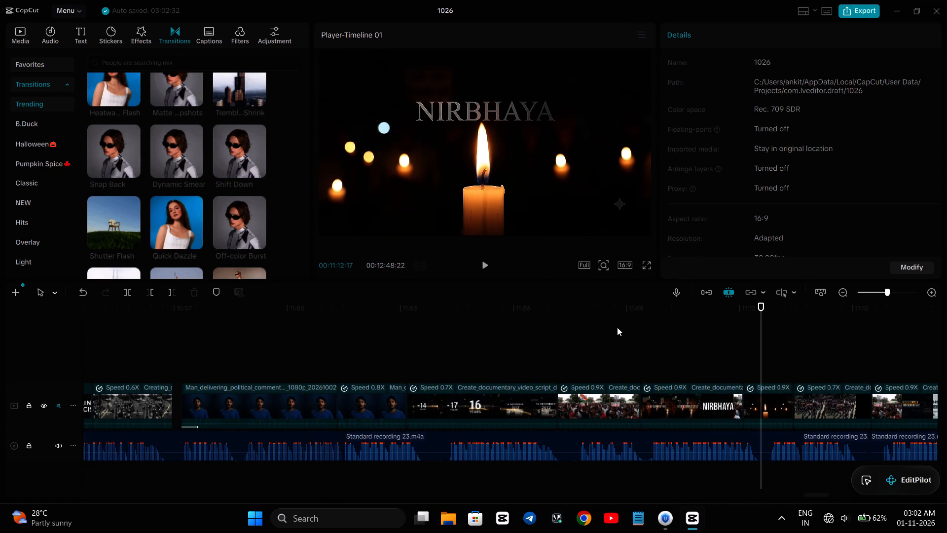
left_click(606, 332)
key("space")
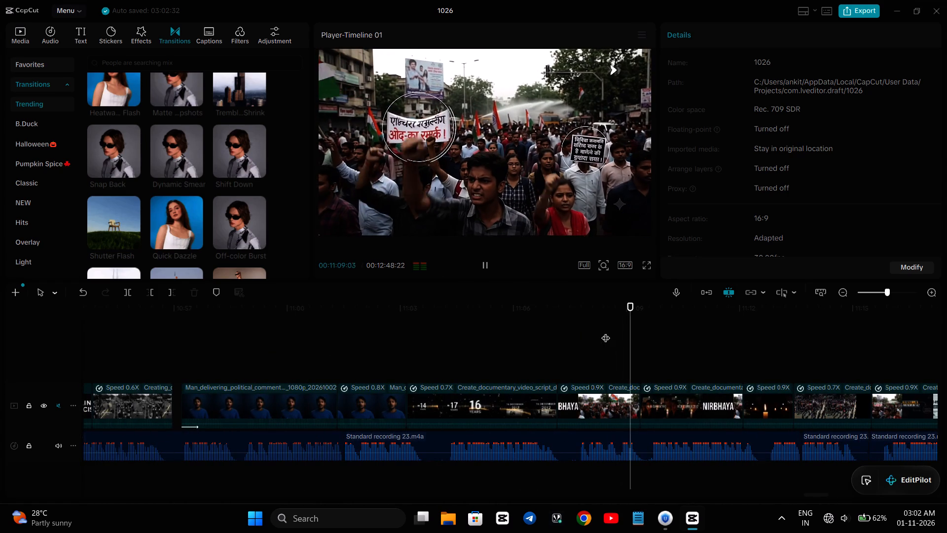
key("space")
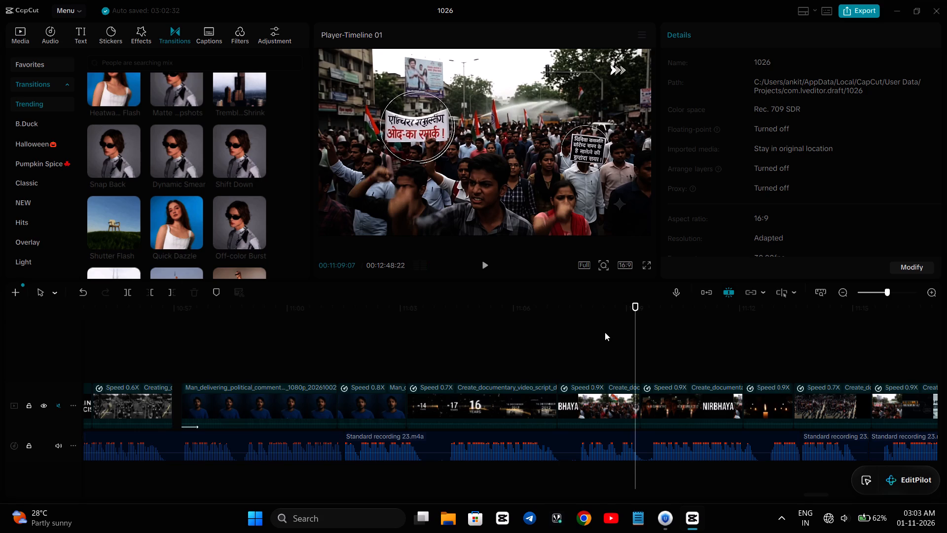
left_click(593, 337)
key("space")
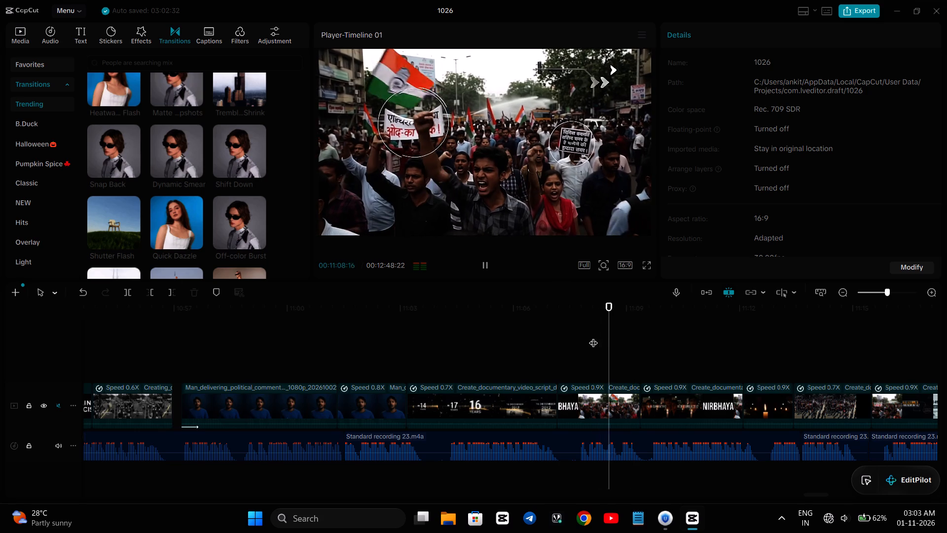
key("space")
Split the Standard recording 23 voice audio at 11:07:21 and 11:09:11 to isolate the section under the protest clip.
left_click(584, 338)
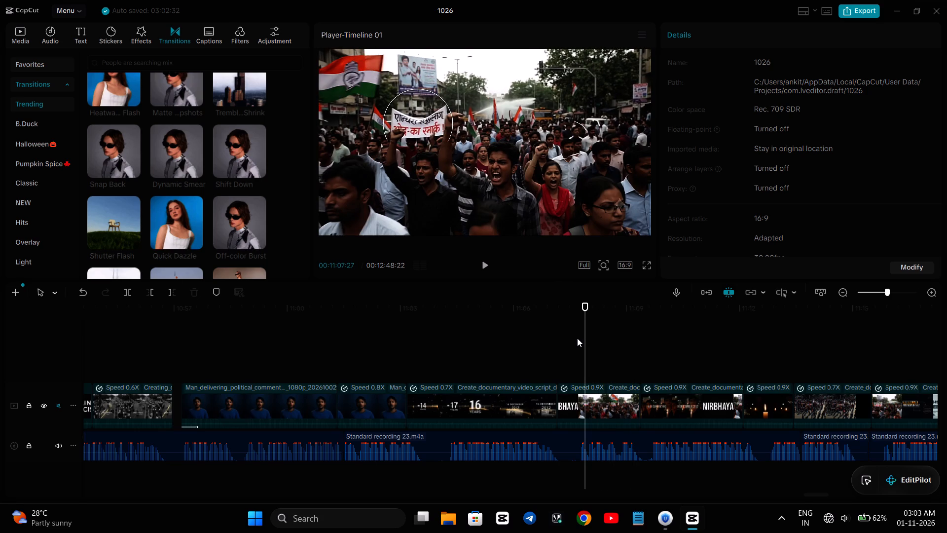
left_click(577, 338)
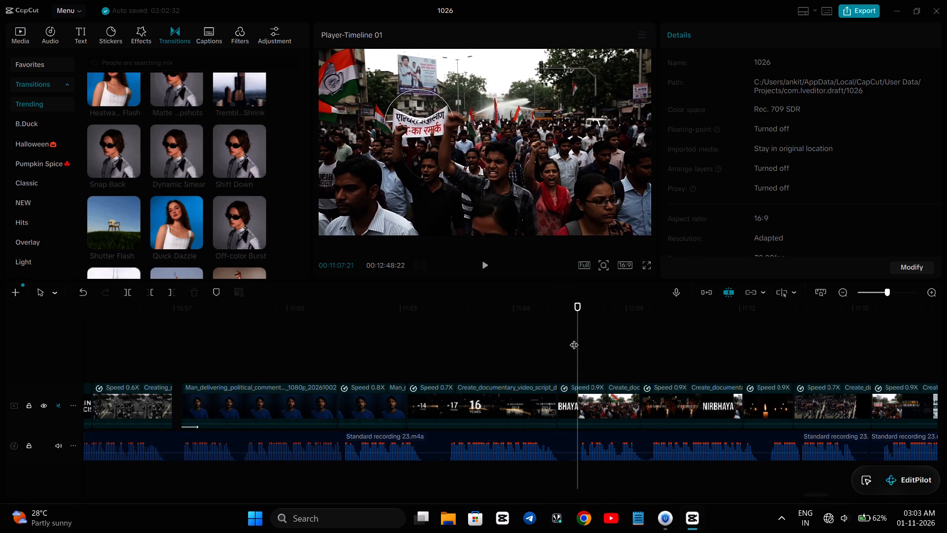
left_click(126, 291)
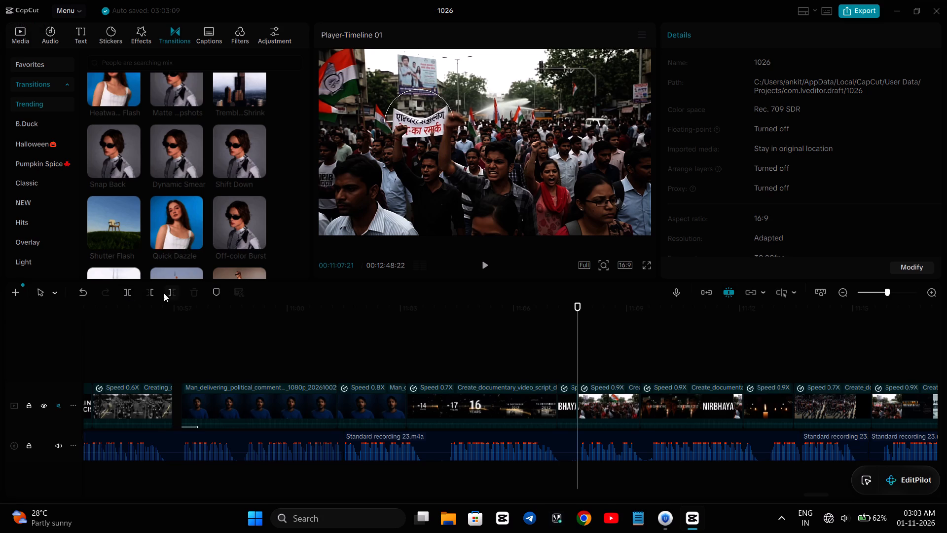
left_click(85, 293)
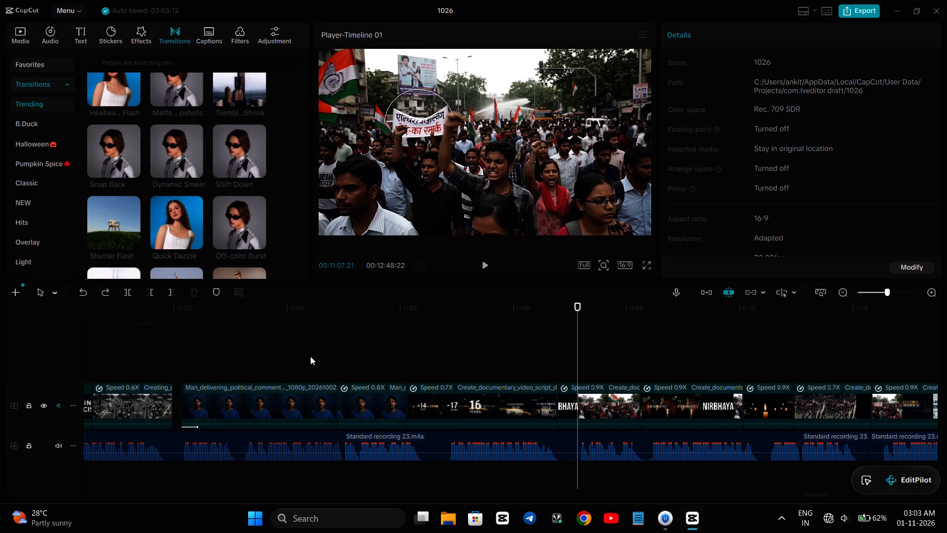
left_click(584, 460)
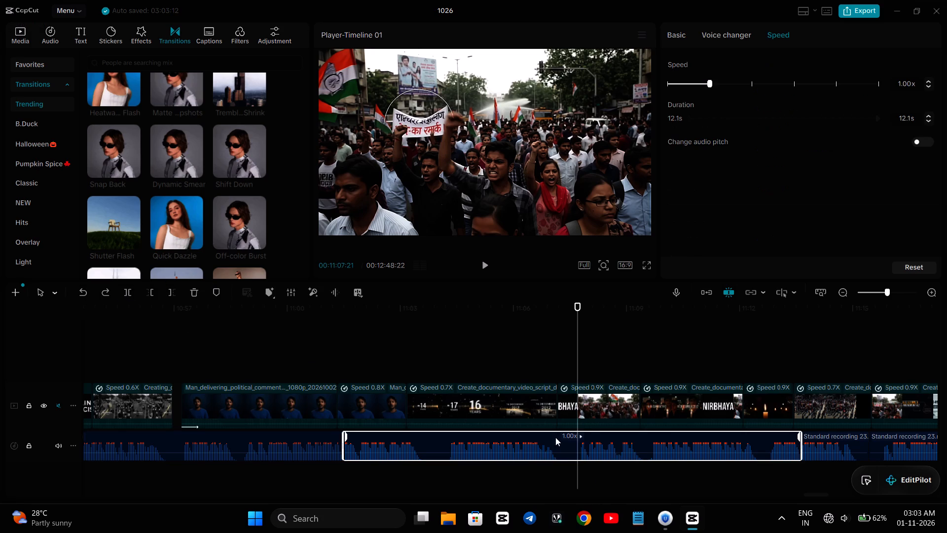
left_click(122, 287)
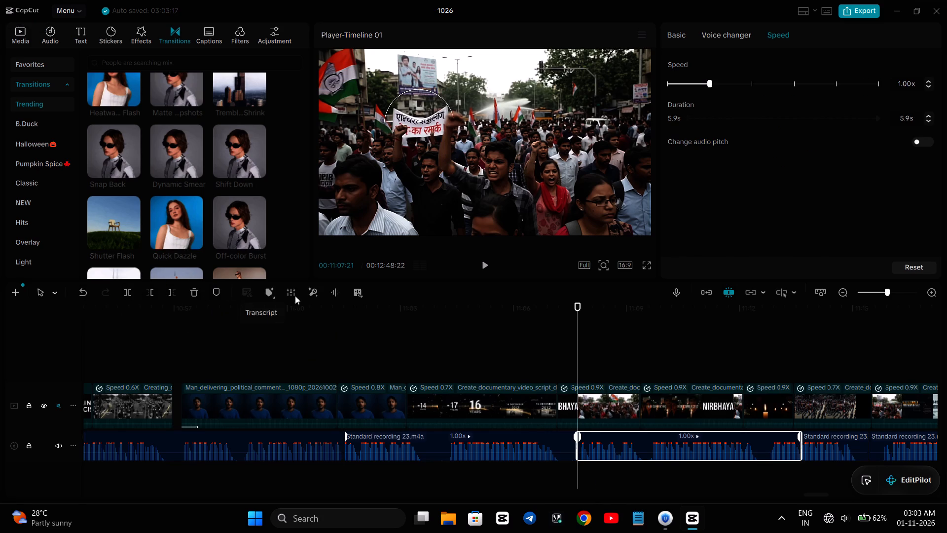
left_click(636, 324)
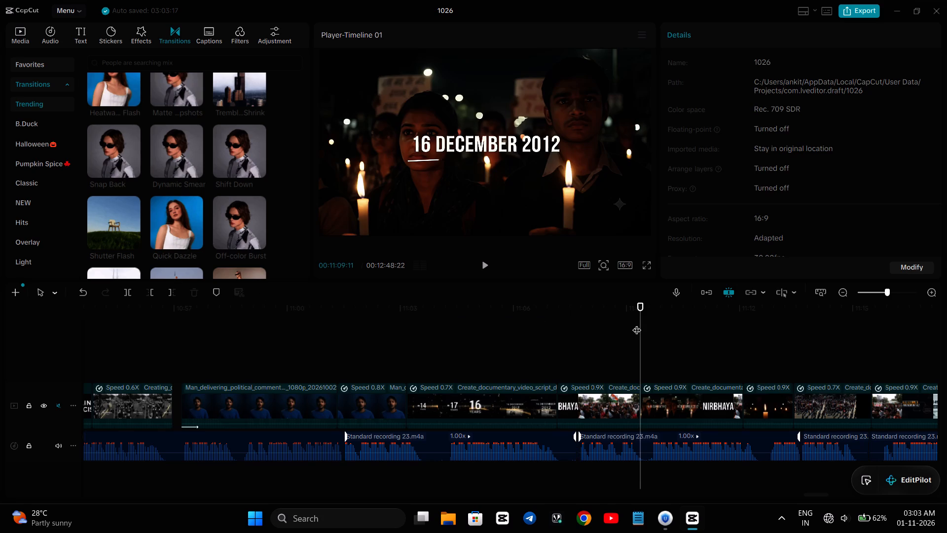
left_click(603, 459)
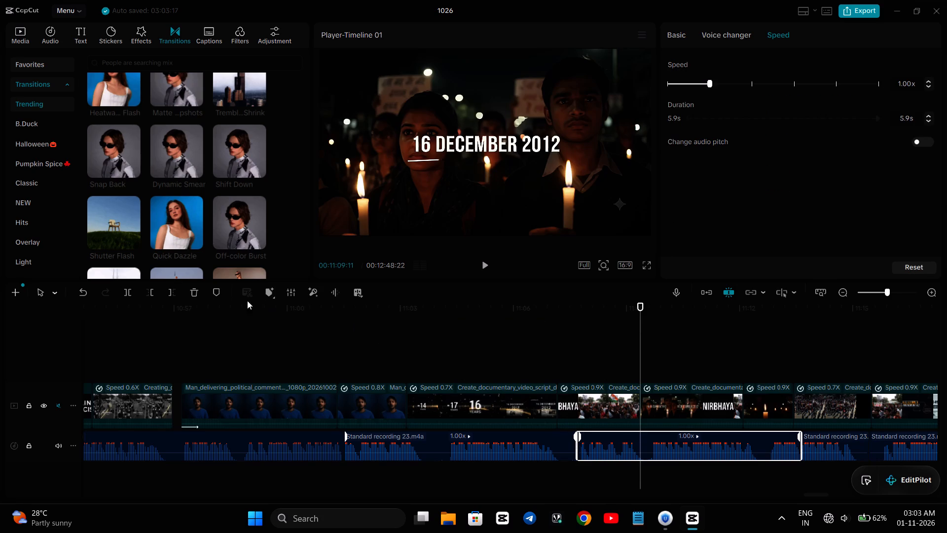
left_click(127, 289)
Set the isolated voice section's speed to 1.10x and replay from about 11:06.
left_click(610, 459)
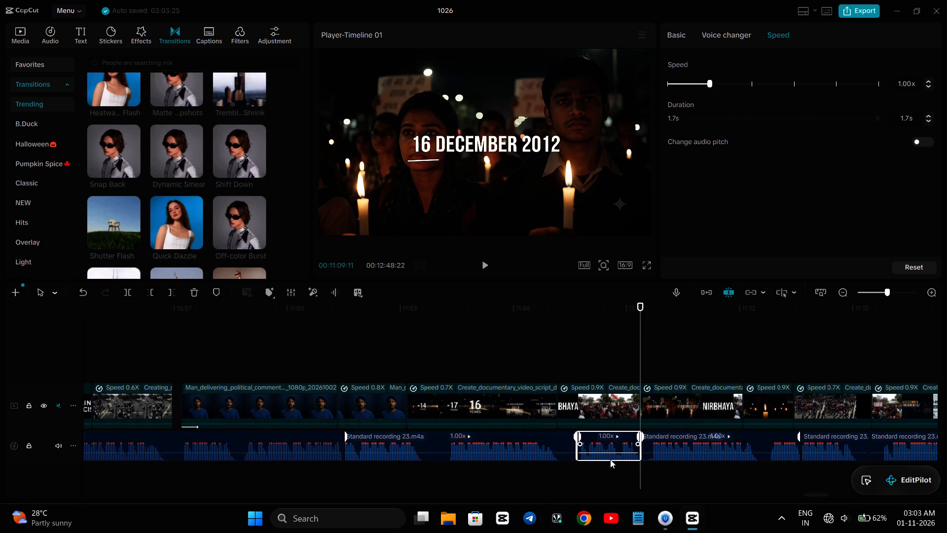
left_click(930, 80)
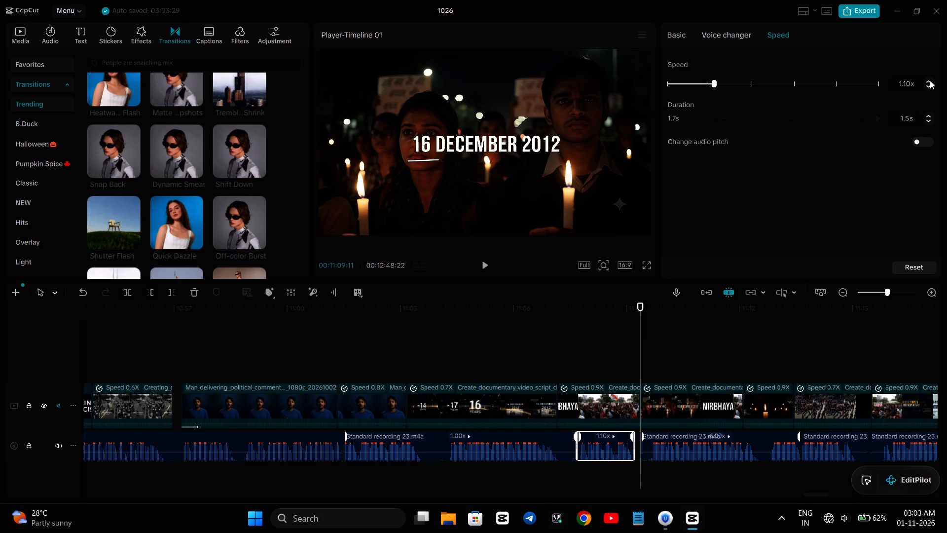
left_click(527, 350)
key("space")
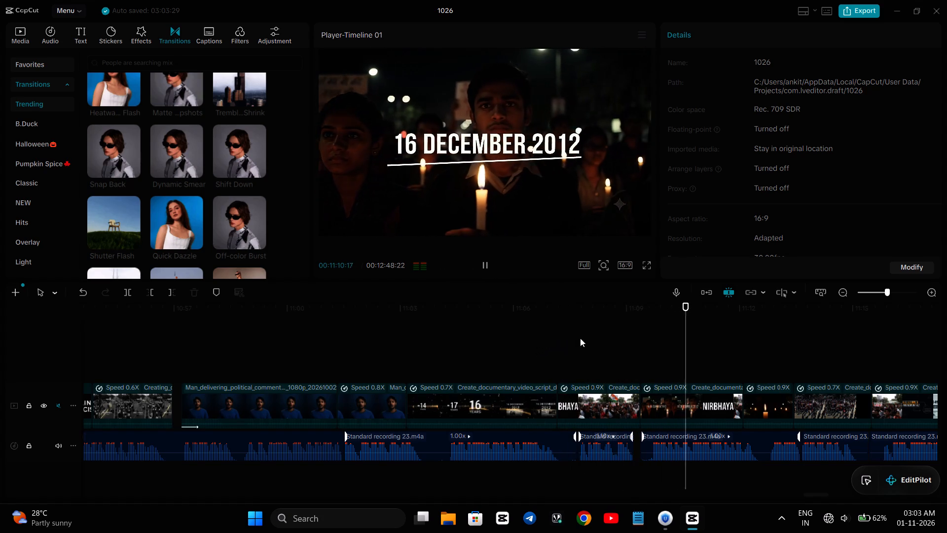
Shift the Standard recording 23 voice section under the NIRBHAYA clips earlier so it directly follows the 1.10x section near 11:09.
key("space")
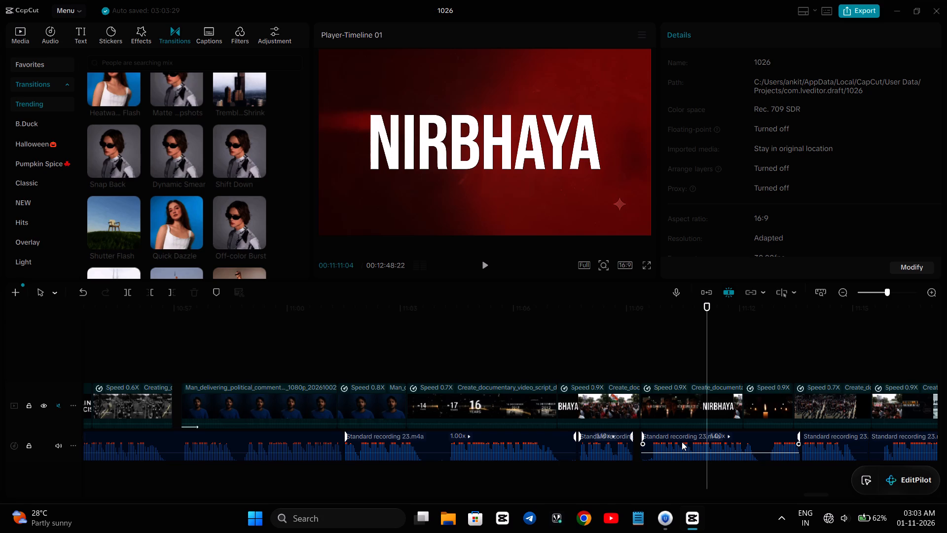
key("space")
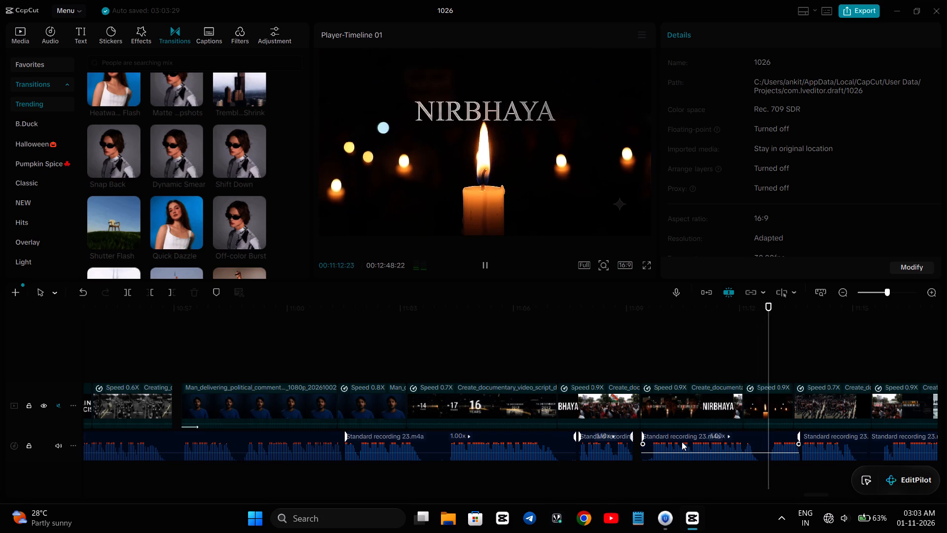
key("space")
left_click_drag(682, 442, 673, 442)
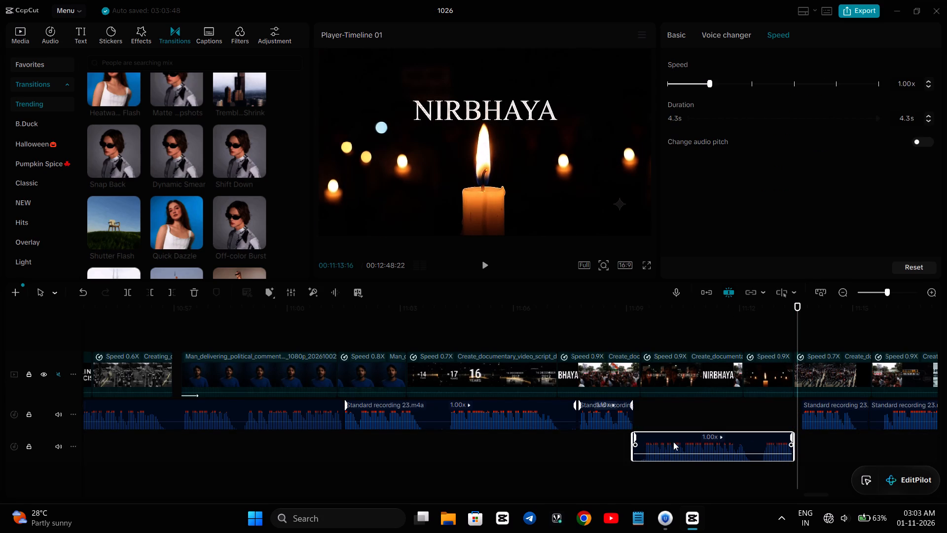
left_click_drag(674, 438, 679, 419)
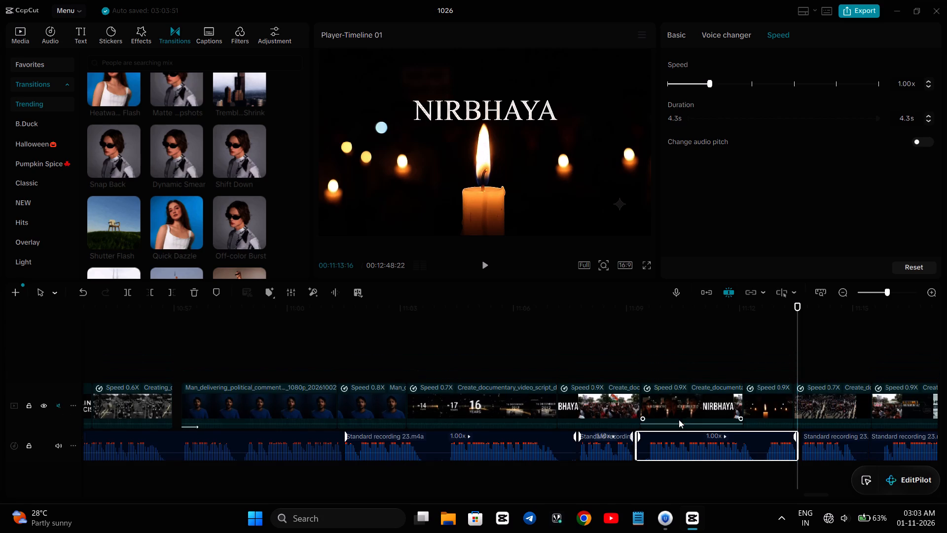
left_click(611, 364)
key("space")
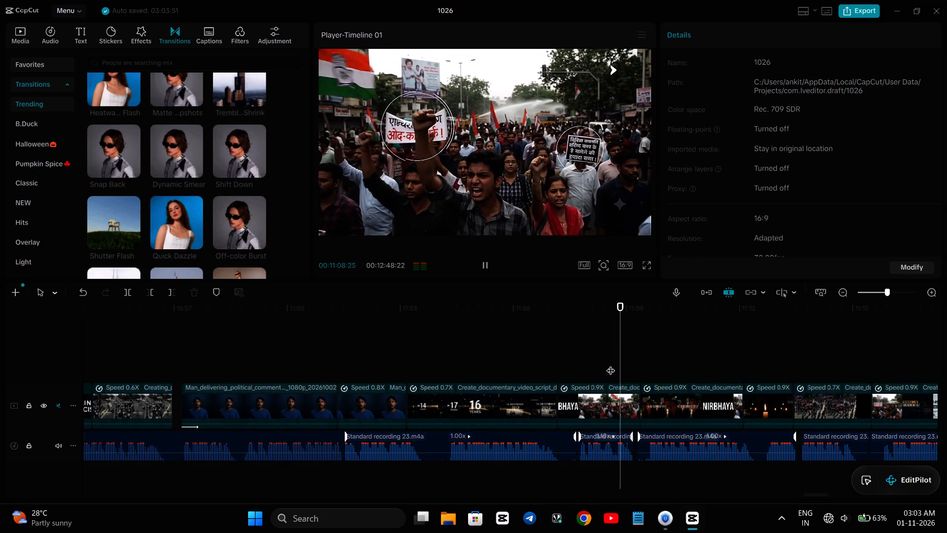
key("space")
left_click(670, 435)
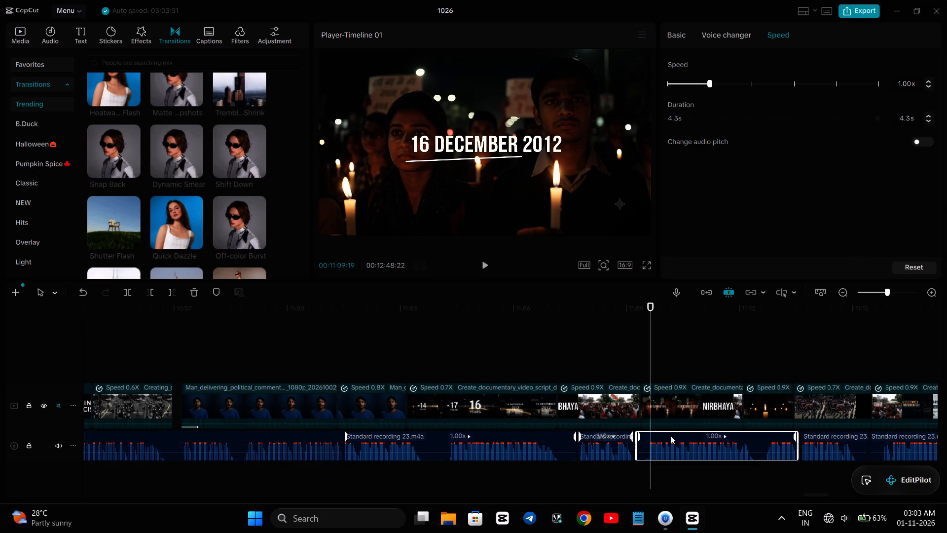
left_click_drag(670, 435, 664, 437)
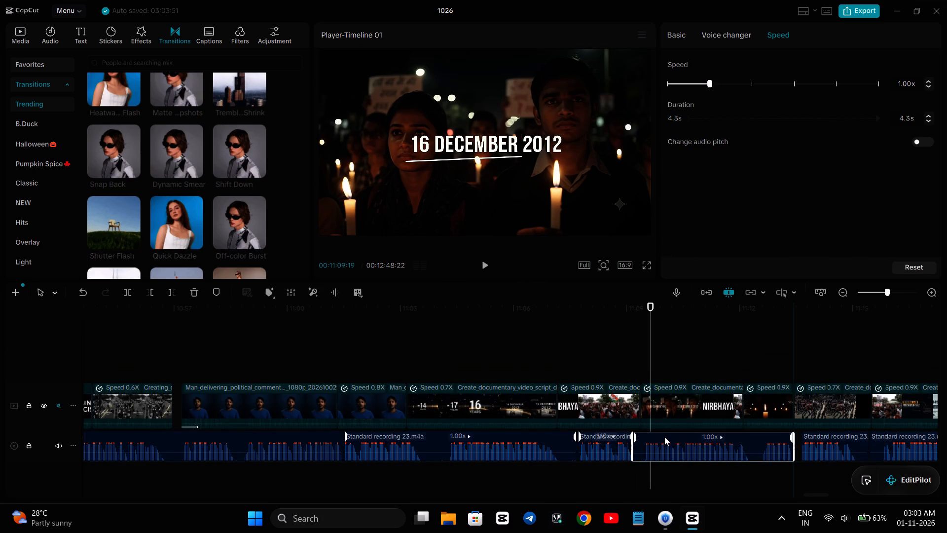
left_click_drag(664, 437, 669, 410)
Review the voice timing from about 11:08 through the NIRBHAYA candle clip to the LAW REFORM clip near 11:16.
left_click(609, 363)
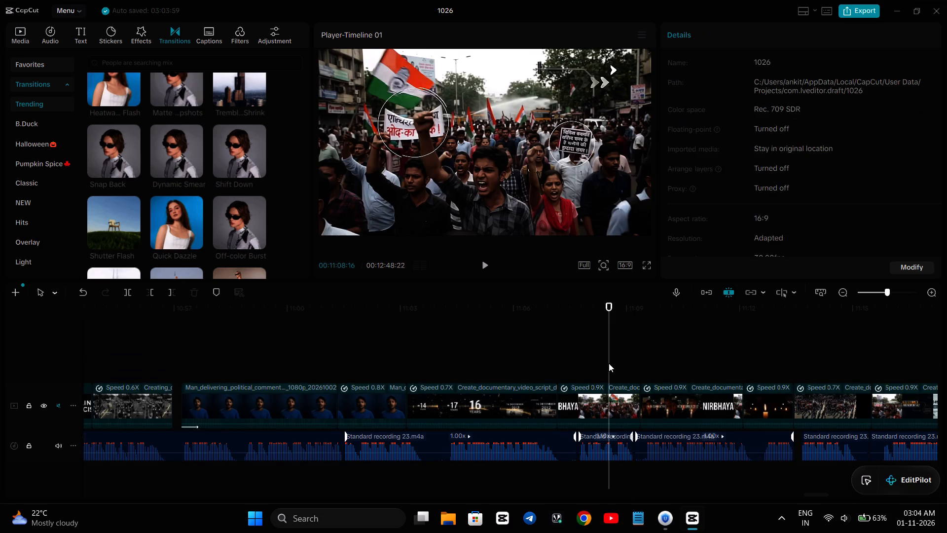
key("space")
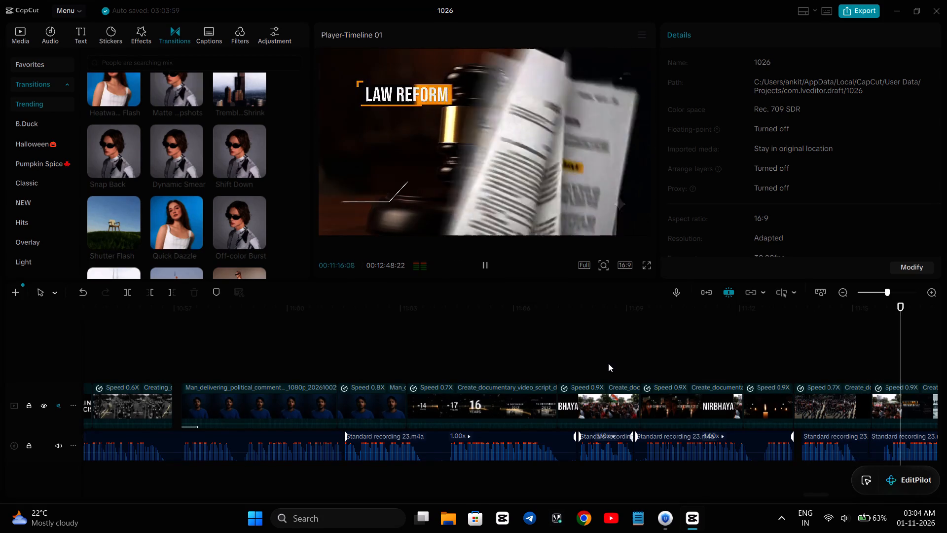
left_click(667, 335)
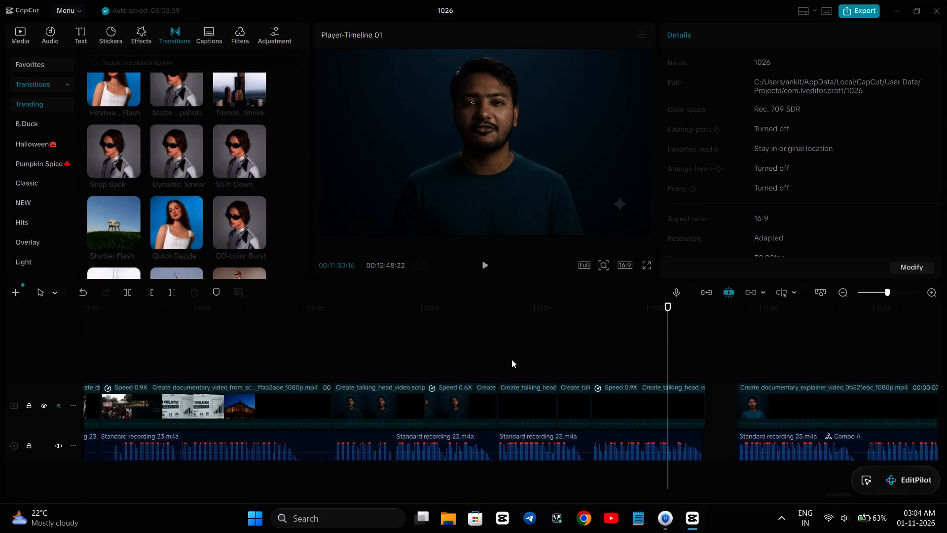
scroll(511, 360, "right", 5)
left_click(390, 346)
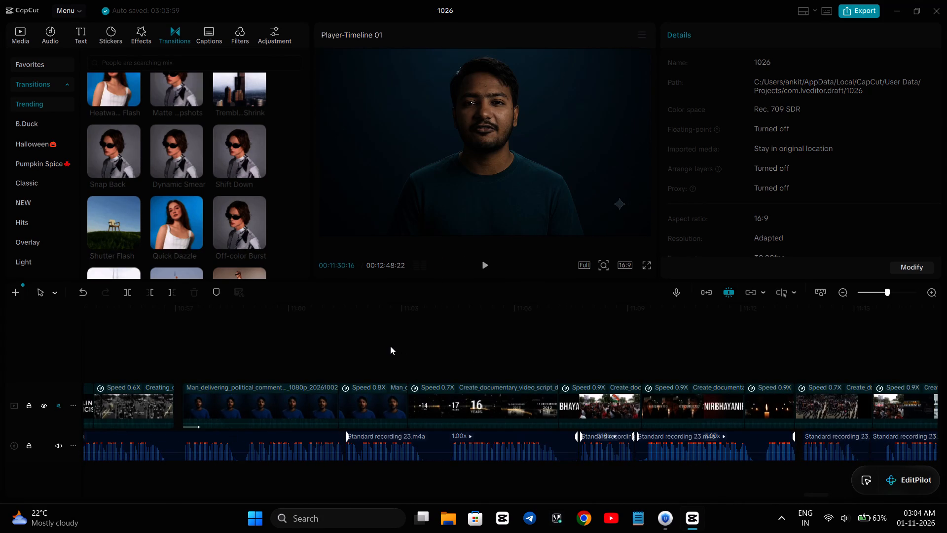
key("space")
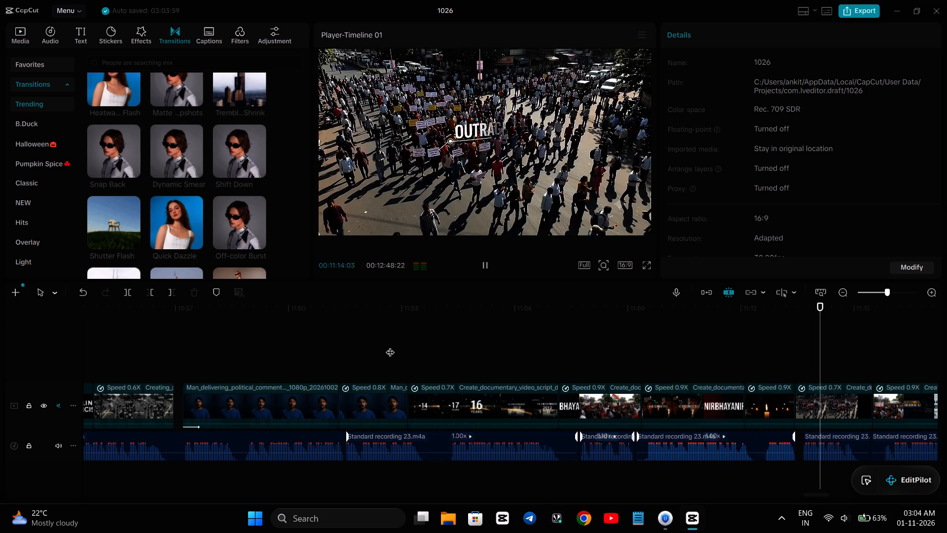
key("space")
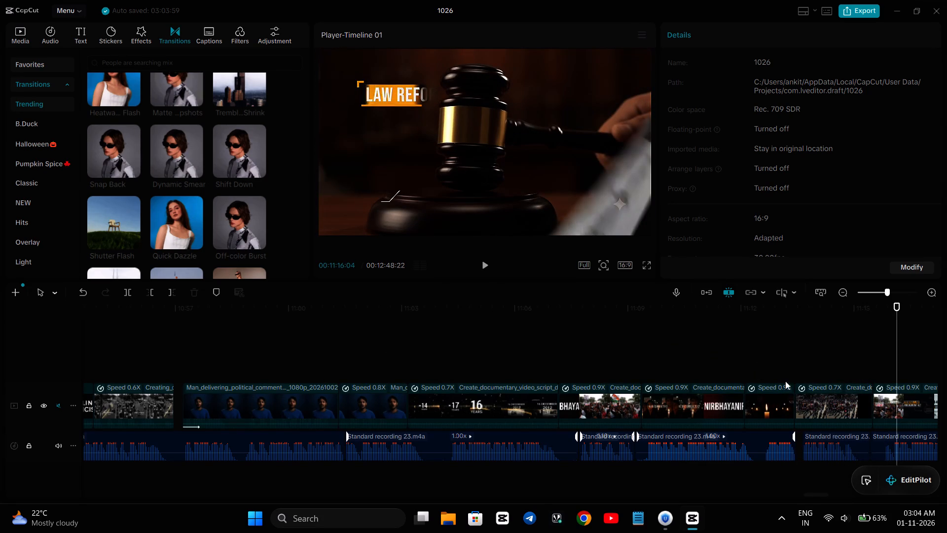
Add the Twist & Flash transition between the NIRBHAYA candle clip and the protest march clip near 11:13, and replay the section.
left_click(788, 364)
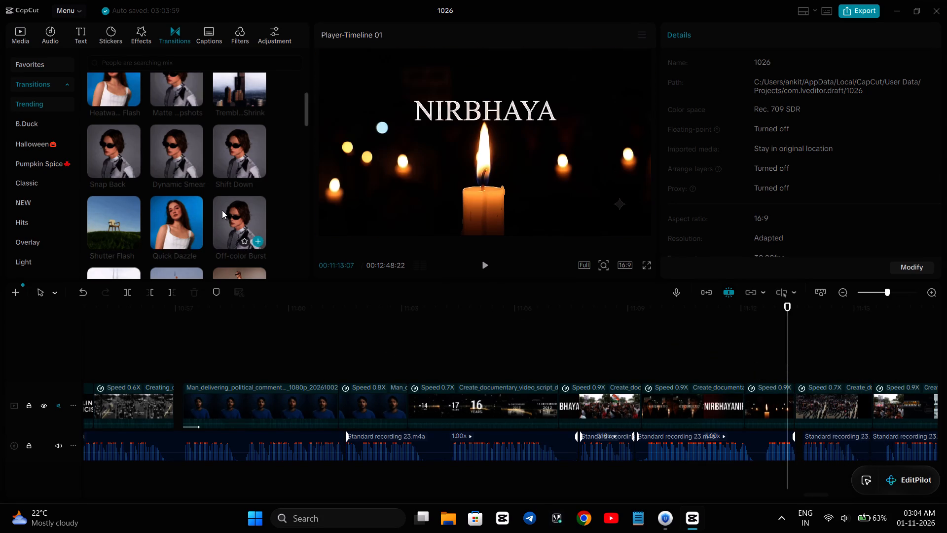
scroll(221, 199, "down", 3)
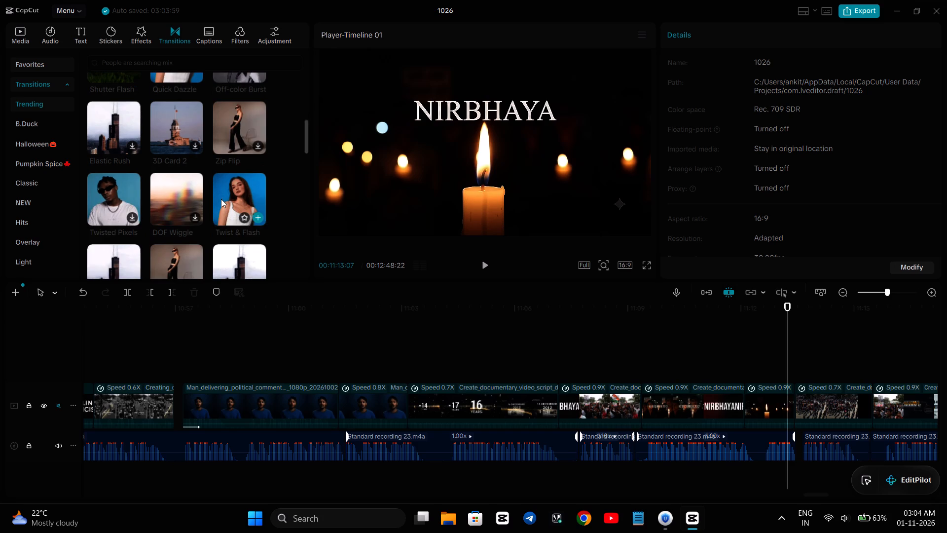
scroll(225, 197, "down", 2)
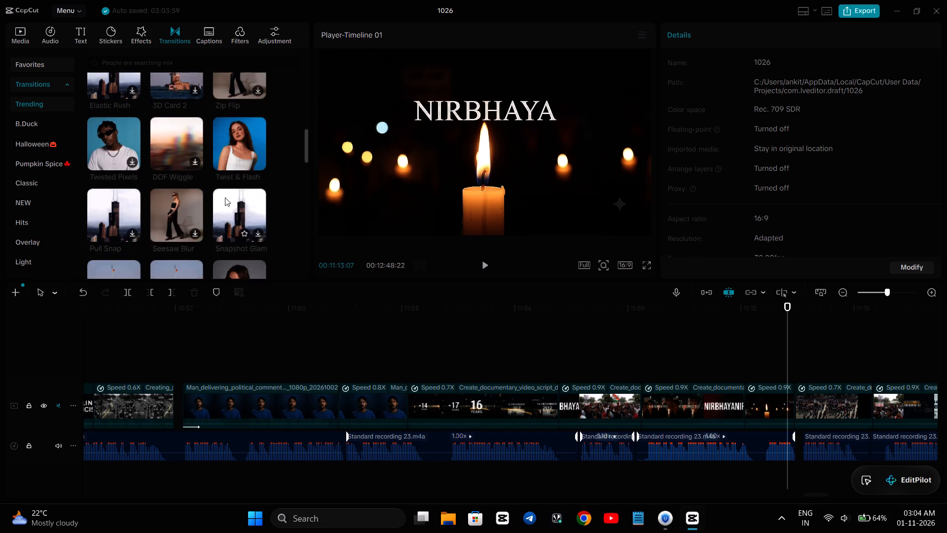
scroll(225, 197, "down", 3)
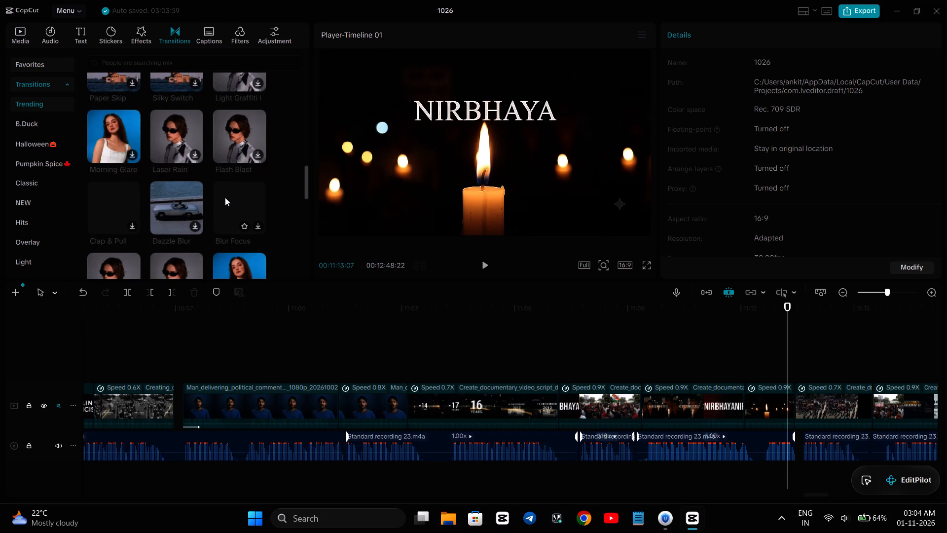
scroll(225, 197, "down", 1)
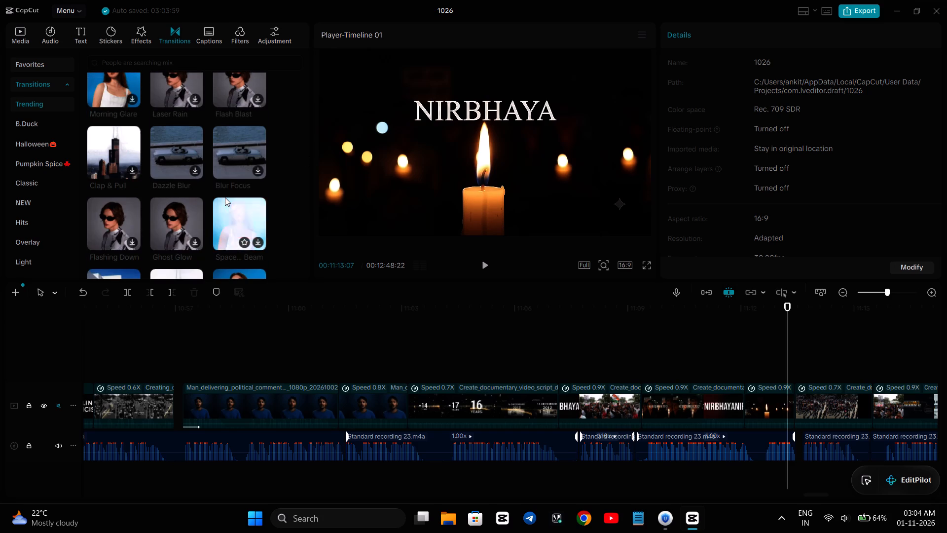
scroll(225, 197, "up", 5)
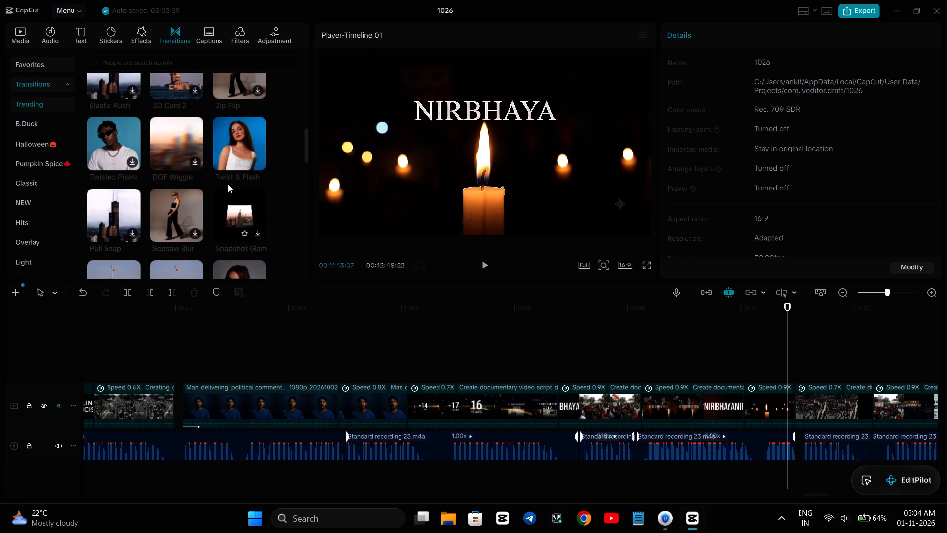
left_click(232, 155)
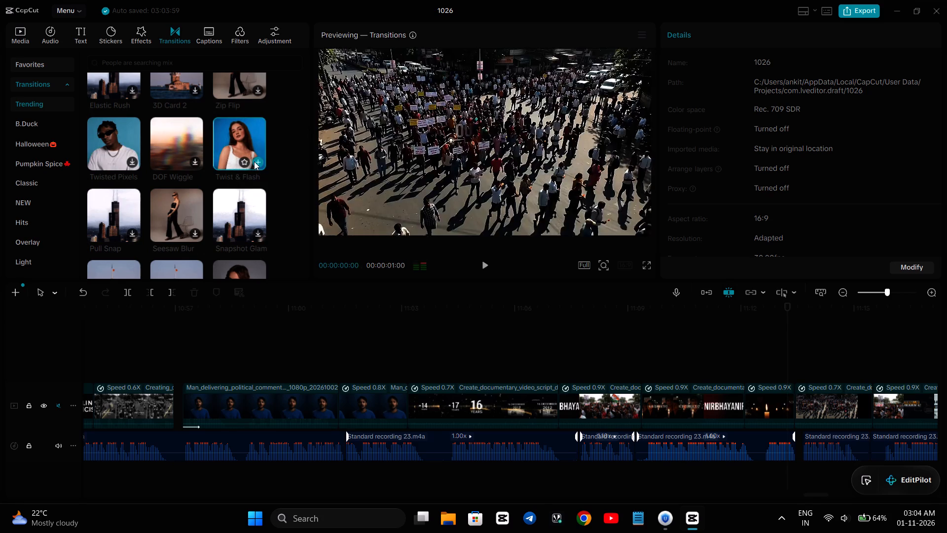
left_click(254, 161)
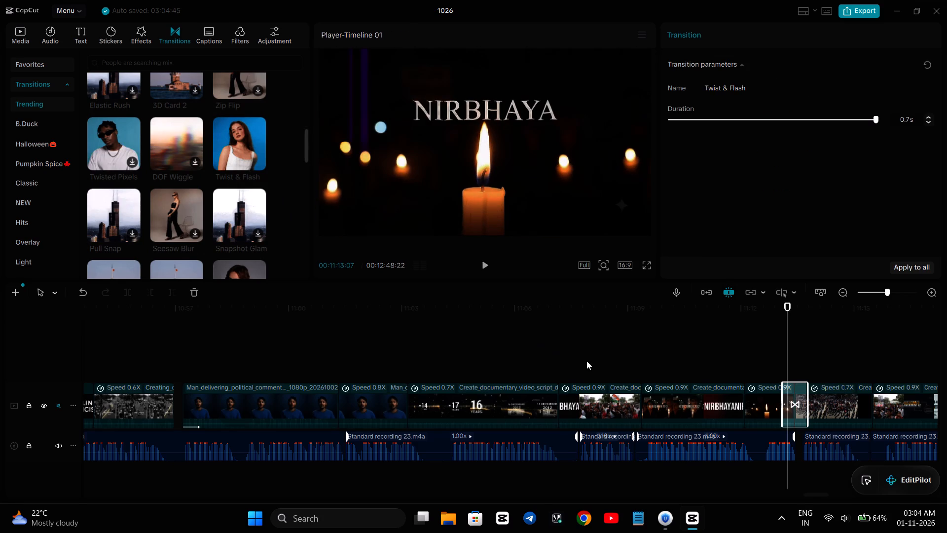
left_click(588, 361)
key("space")
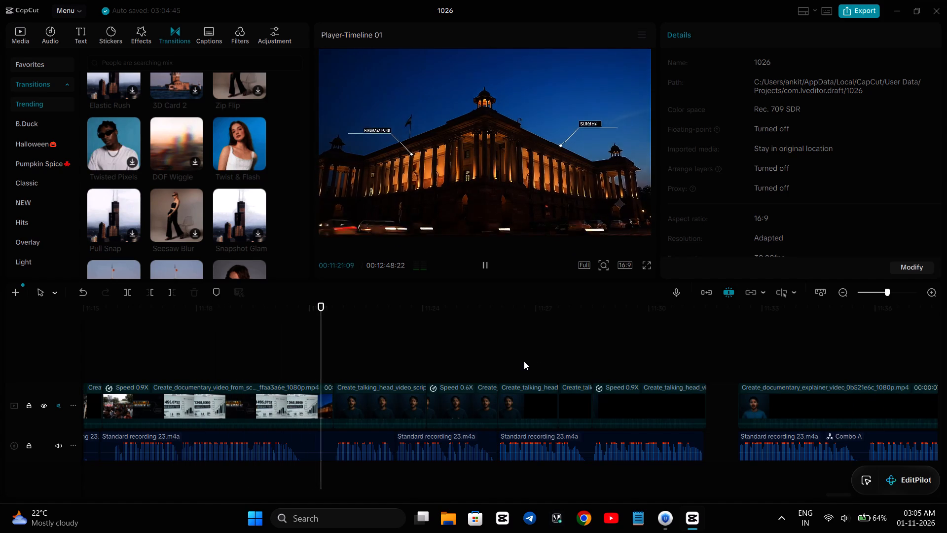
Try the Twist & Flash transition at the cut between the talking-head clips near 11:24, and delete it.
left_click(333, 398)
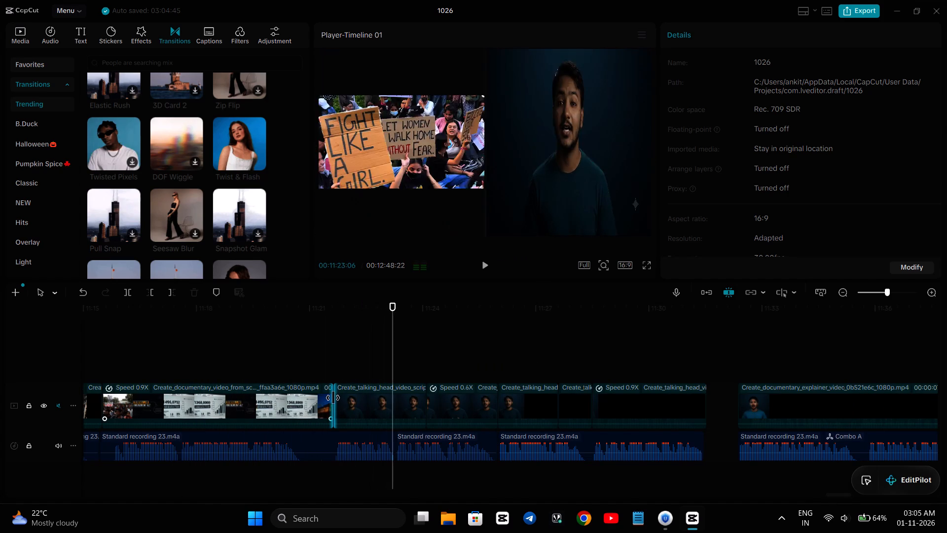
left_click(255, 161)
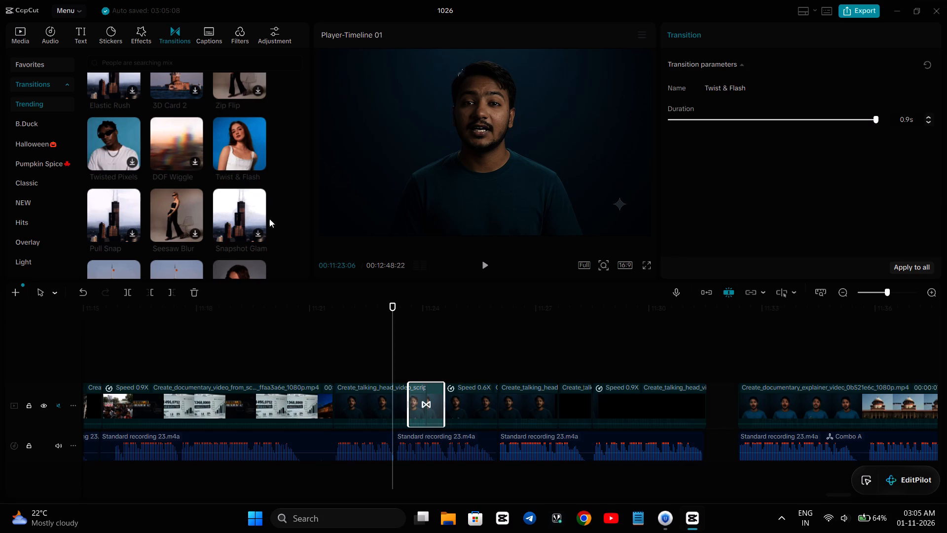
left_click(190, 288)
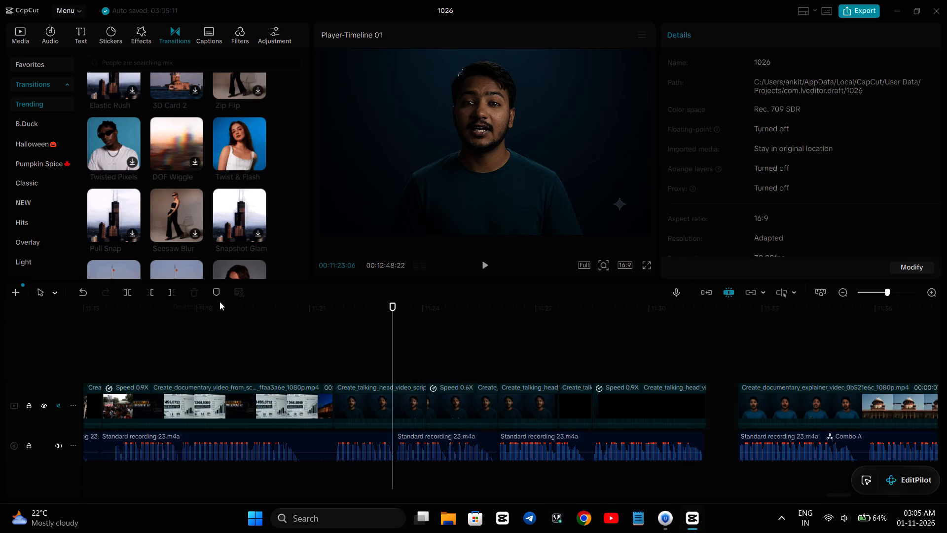
Add the Twist & Flash transition at the cut from the illuminated building to the talking-head clip near 11:21.
left_click(289, 340)
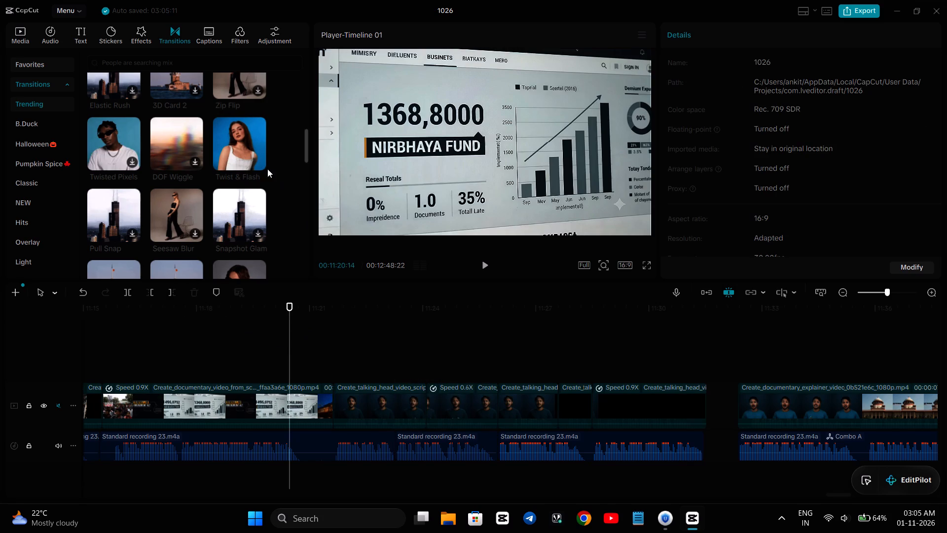
left_click(255, 160)
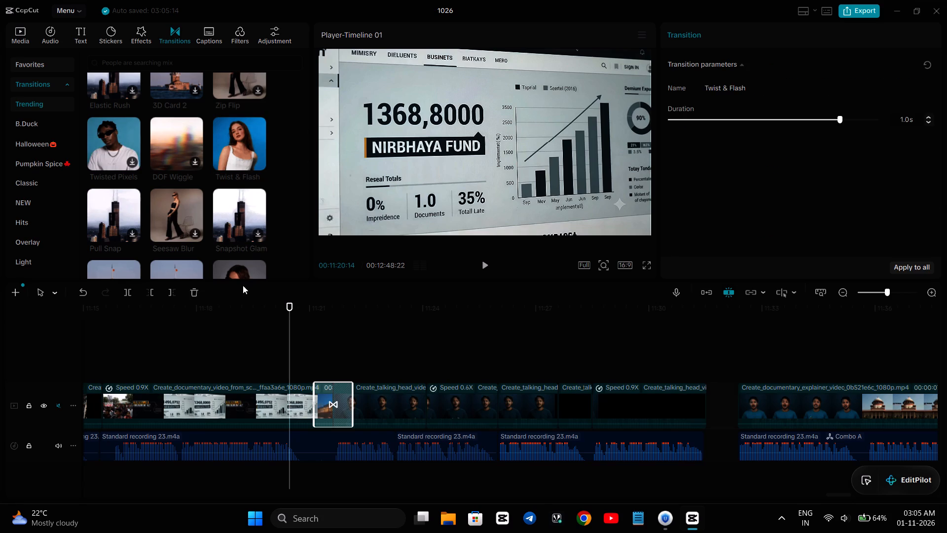
Review playback across the new transition near 11:21, replaying from about 11:17 through the talking-head clips to about 11:29.
key("space")
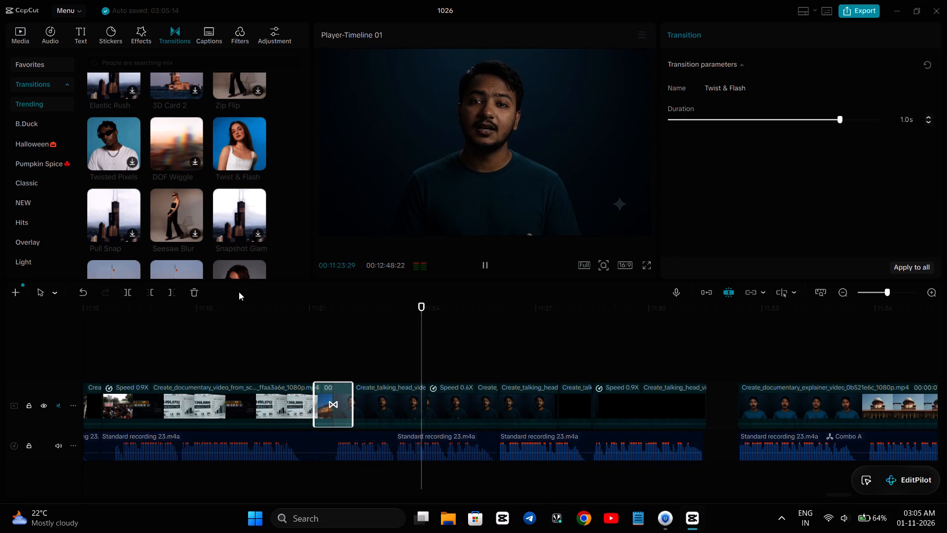
scroll(142, 386, "right", 1)
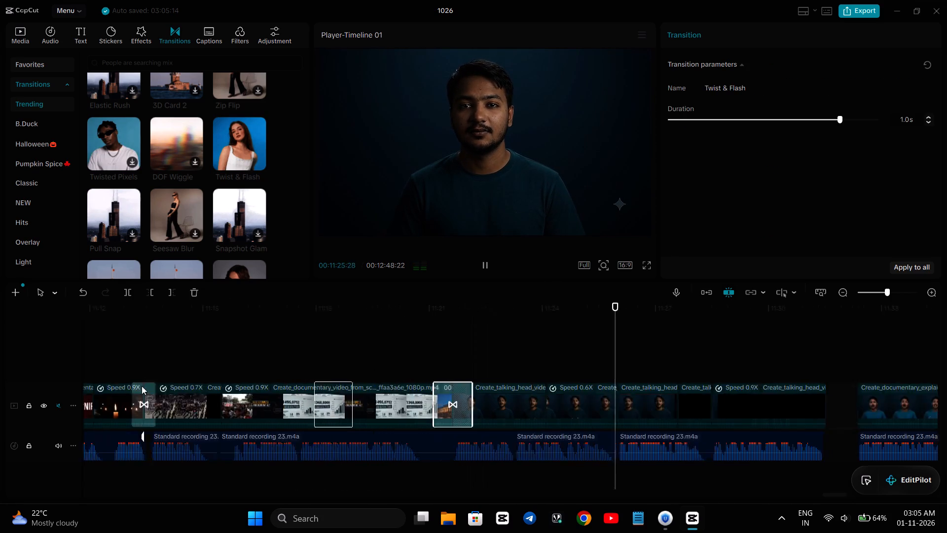
scroll(142, 386, "right", 1)
key("space")
scroll(189, 349, "right", 2)
left_click(176, 348)
key("space")
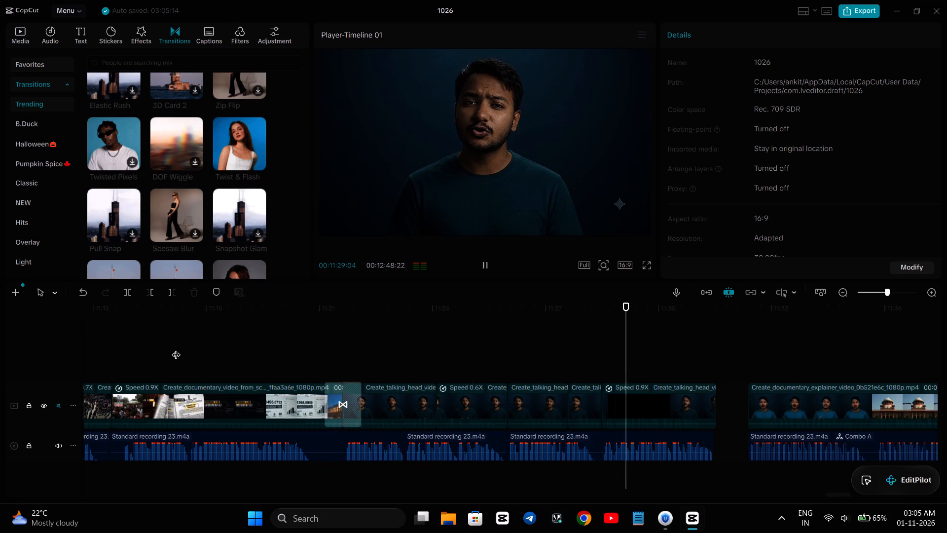
key("space")
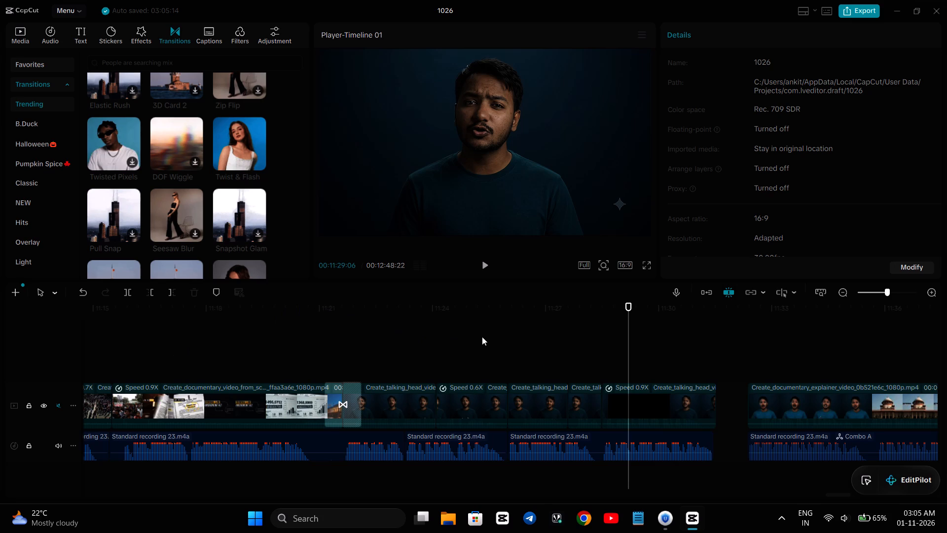
key("space")
key("space")
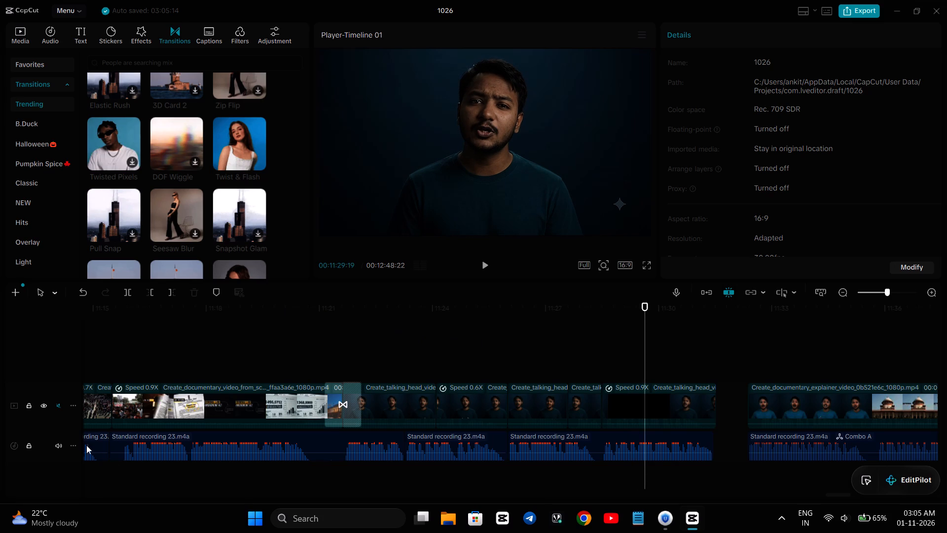
Replay the talking-head clips in short bursts from about 11:24 to 11:28 to check the voice timing.
left_click(445, 343)
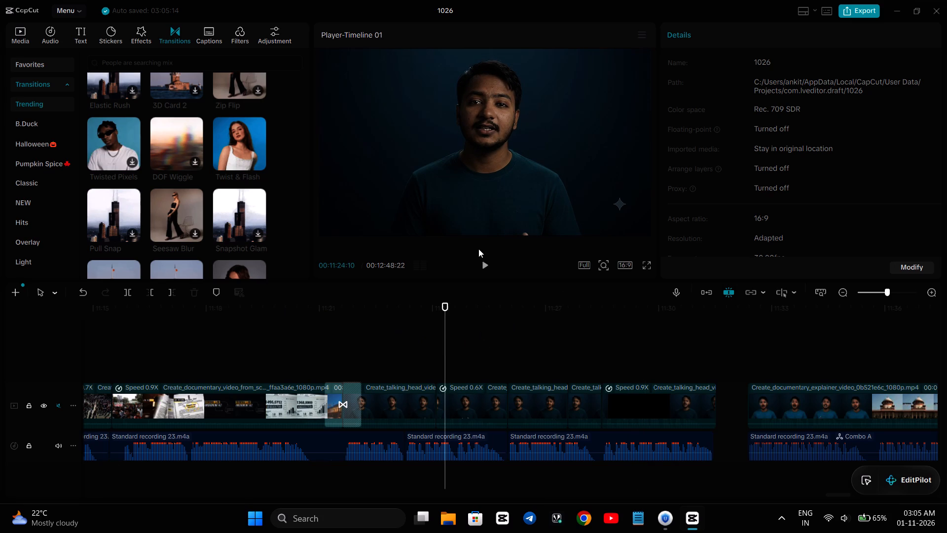
key("space")
key("space")
key("space")
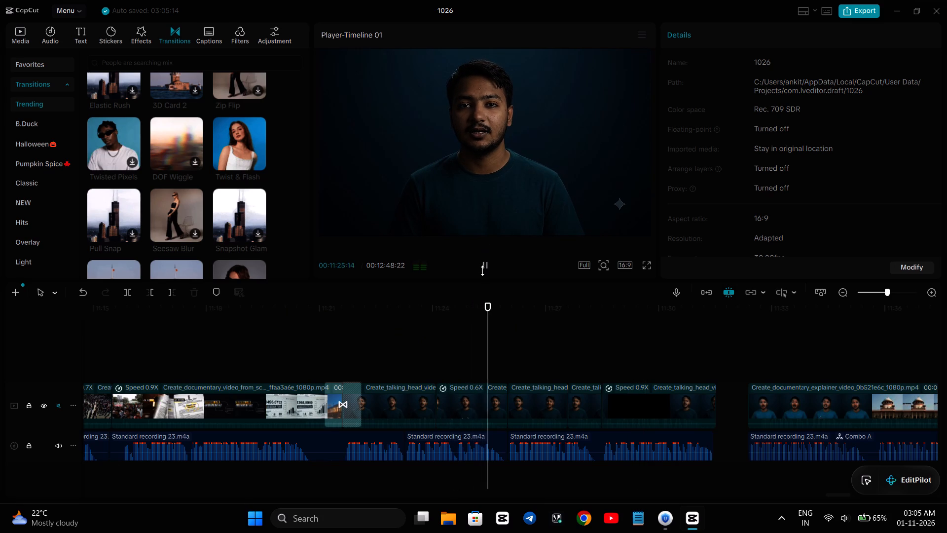
key("space")
key("space")
key("space")
key("space")
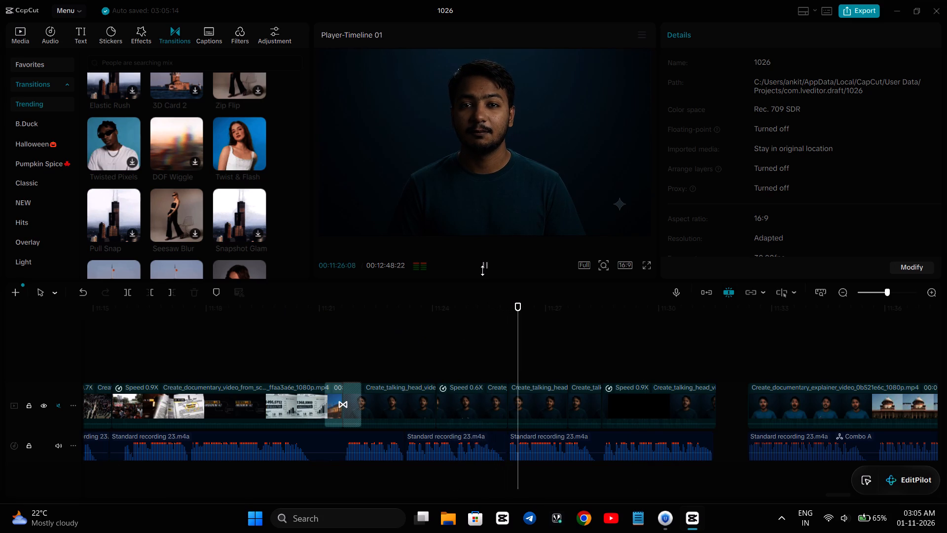
key("space")
key("space")
key("space")
key("space")
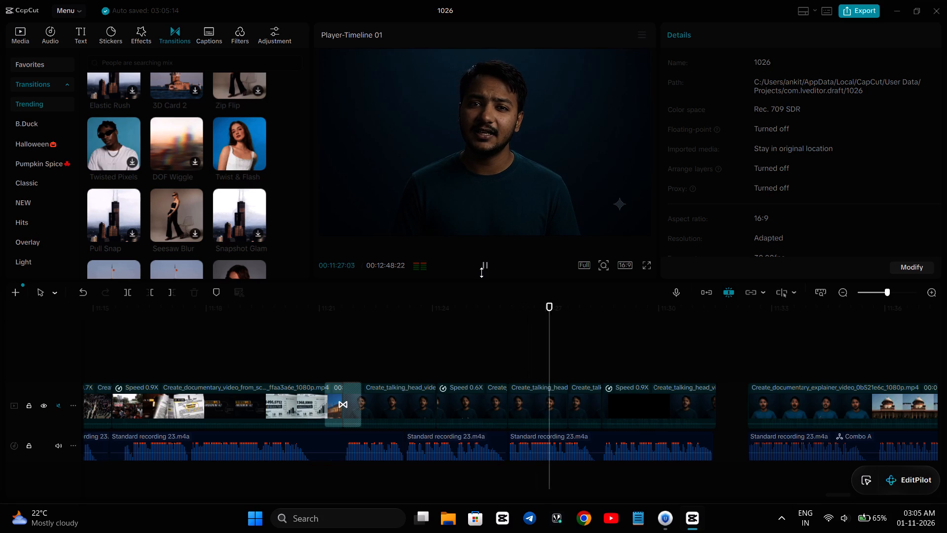
key("space")
key("space")
key("space")
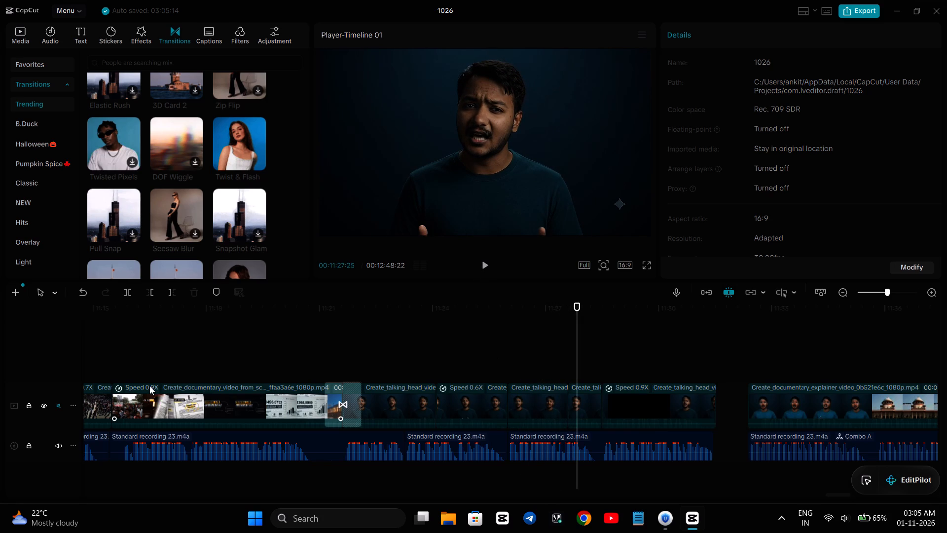
Unmute the main video track and replay the talking-head clips between about 11:27 and 11:28 to compare speech with the voice recording.
left_click(59, 407)
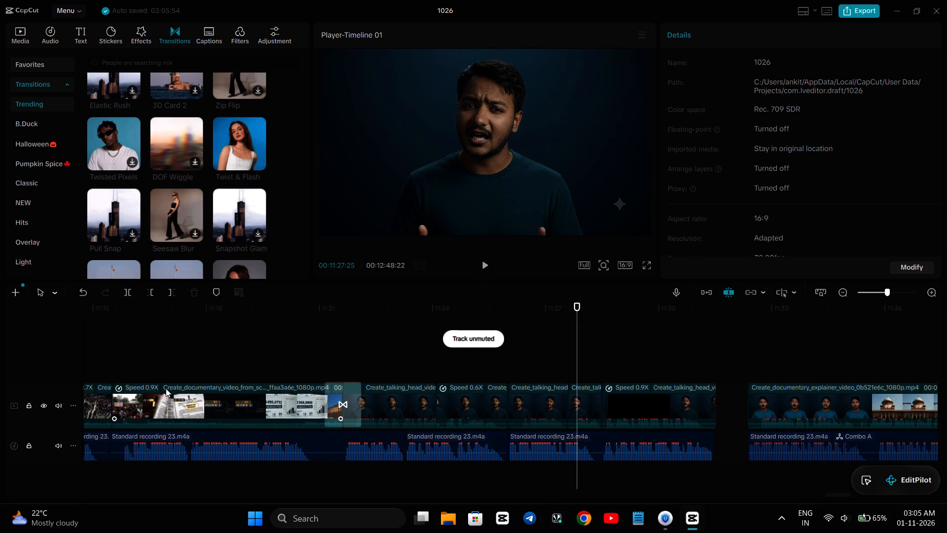
left_click(529, 331)
key("space")
key("space")
key("space")
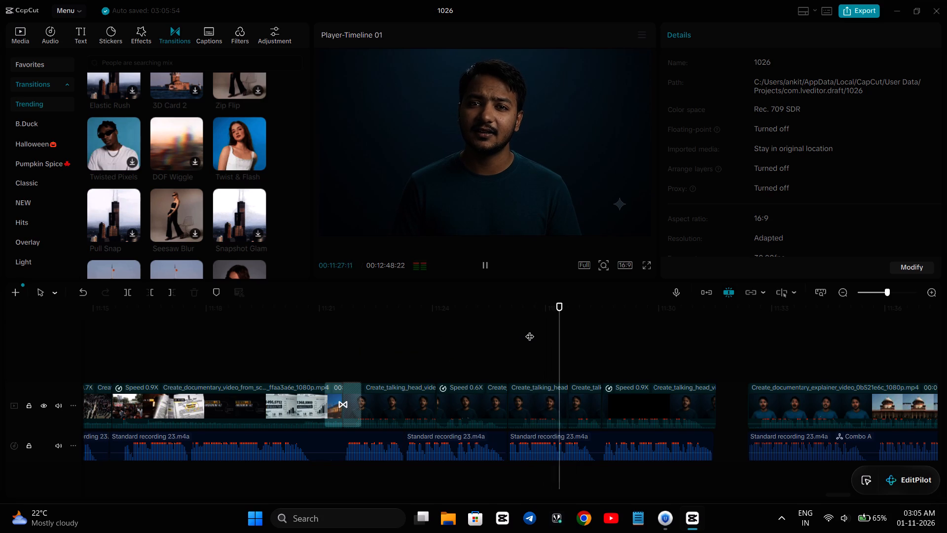
key("space")
key("space")
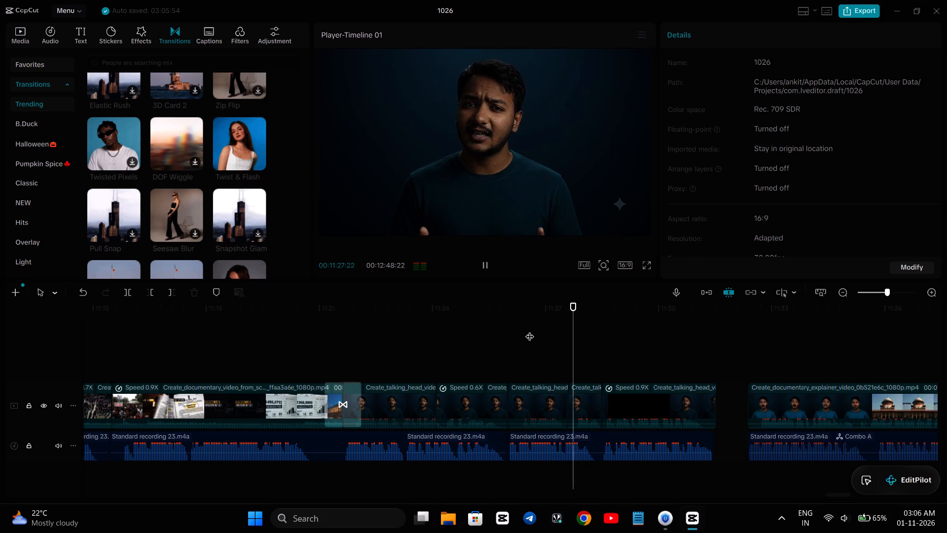
key("space")
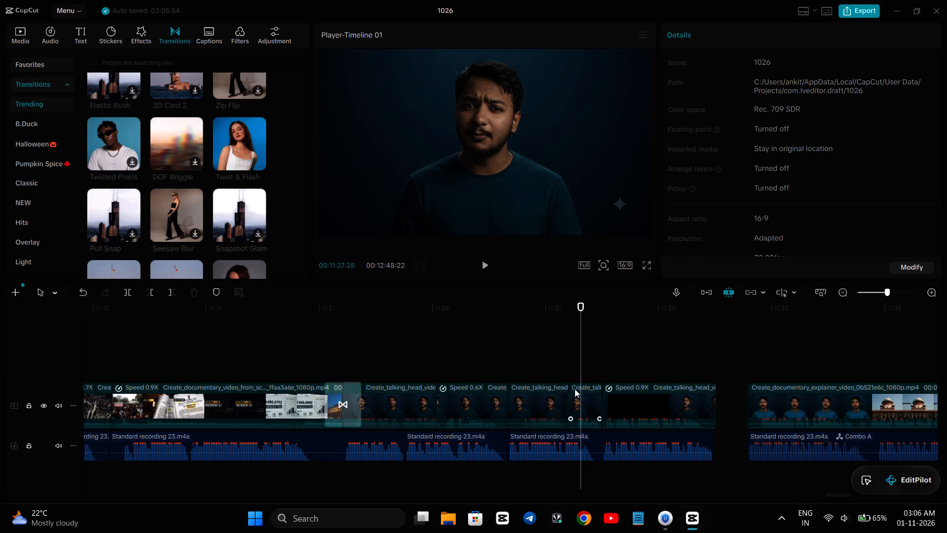
key("space")
key("space")
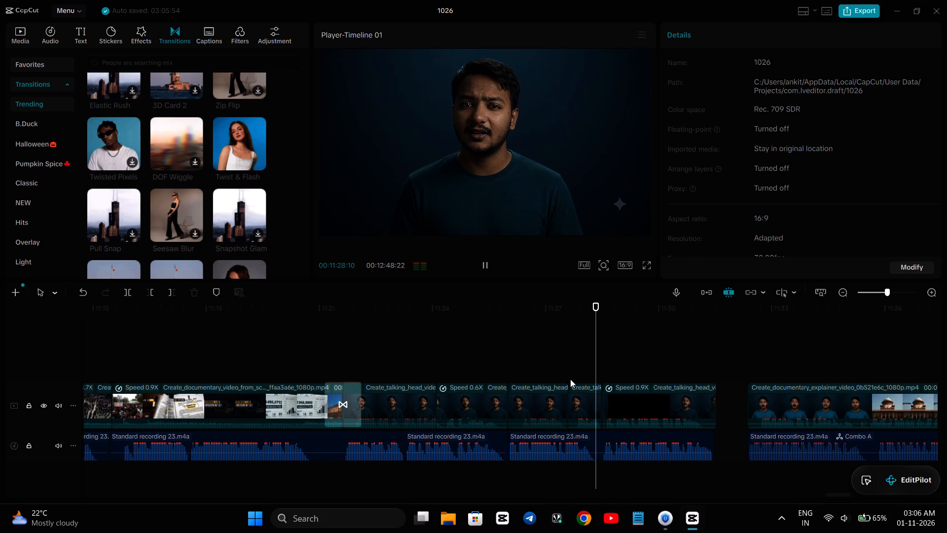
Replay the talking-head clips in short bursts between about 11:24 and 11:27, comparing the clip speech with the voice recording.
left_click(501, 357)
key("space")
key("space")
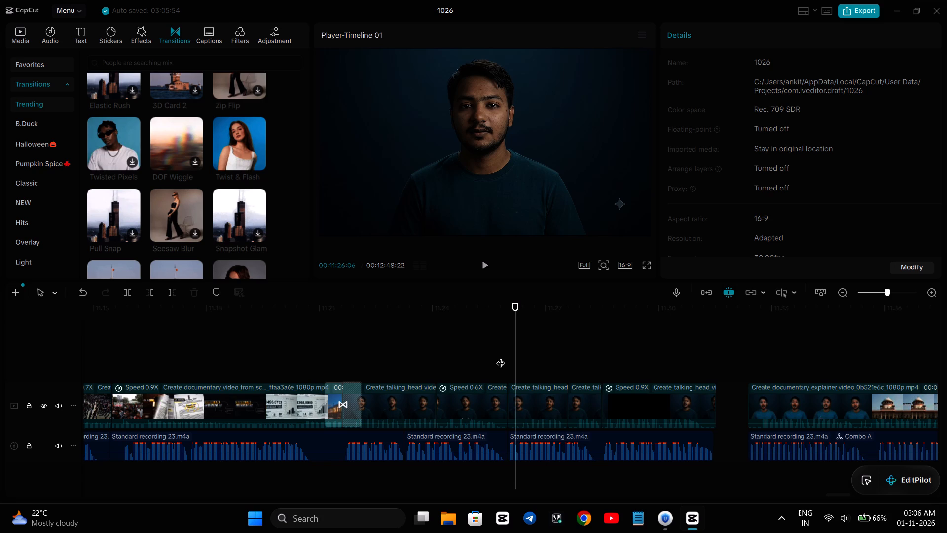
key("space")
key("space")
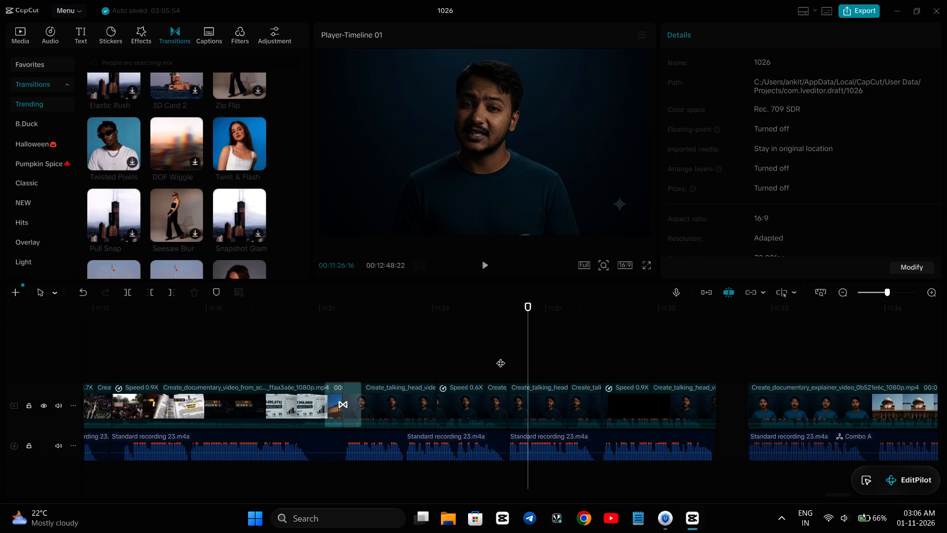
left_click(455, 369)
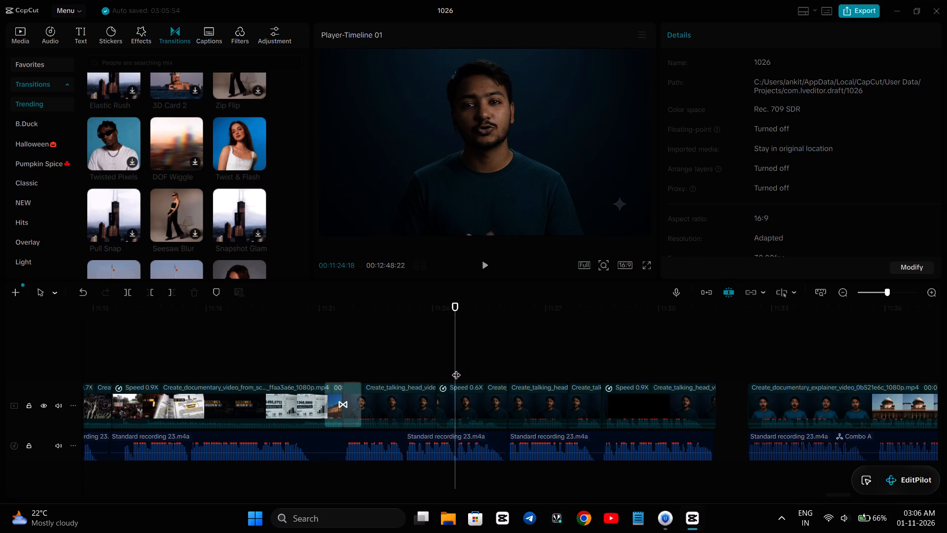
key("space")
key("space")
key("space")
key("space")
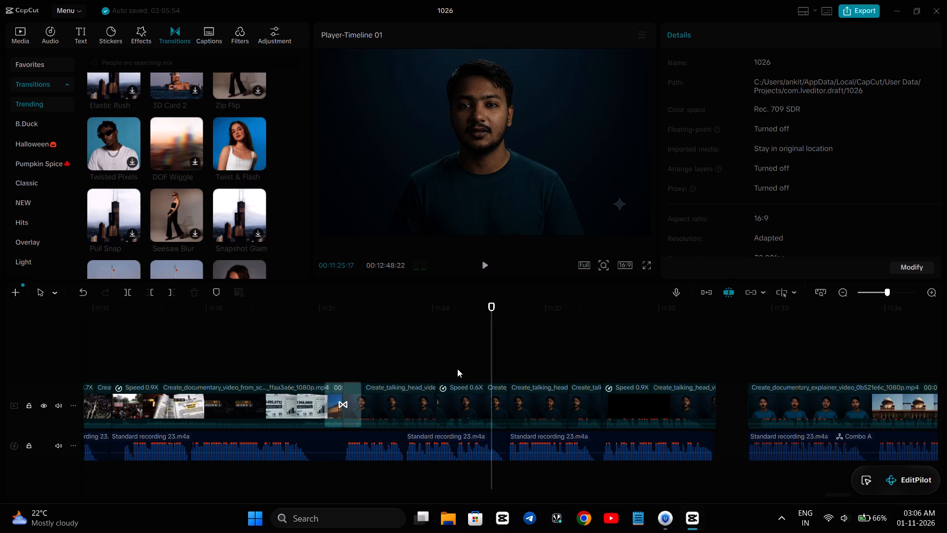
key("space")
key("space")
key("space")
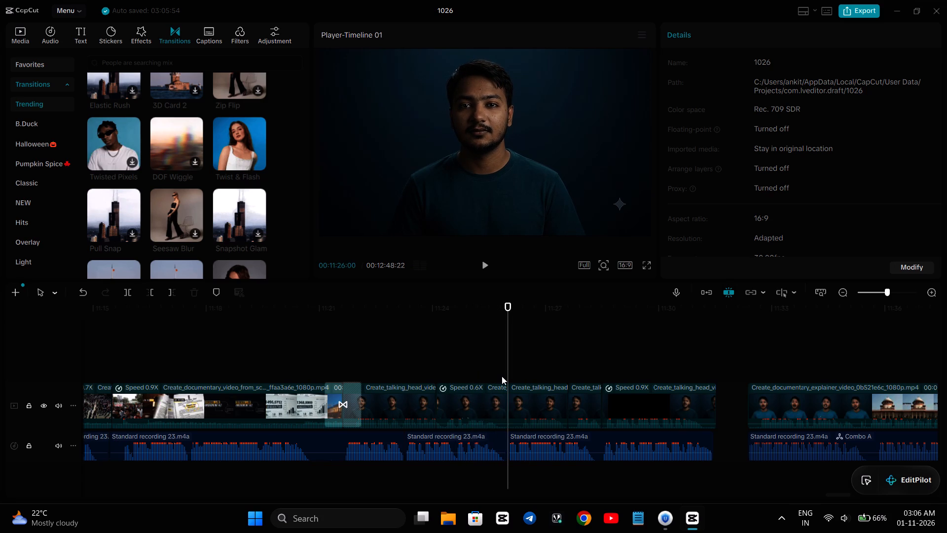
key("space")
Trim about 0.3 s off the start of the talking-head clip near 11:26 and move it back against the preceding clip.
left_click(525, 395)
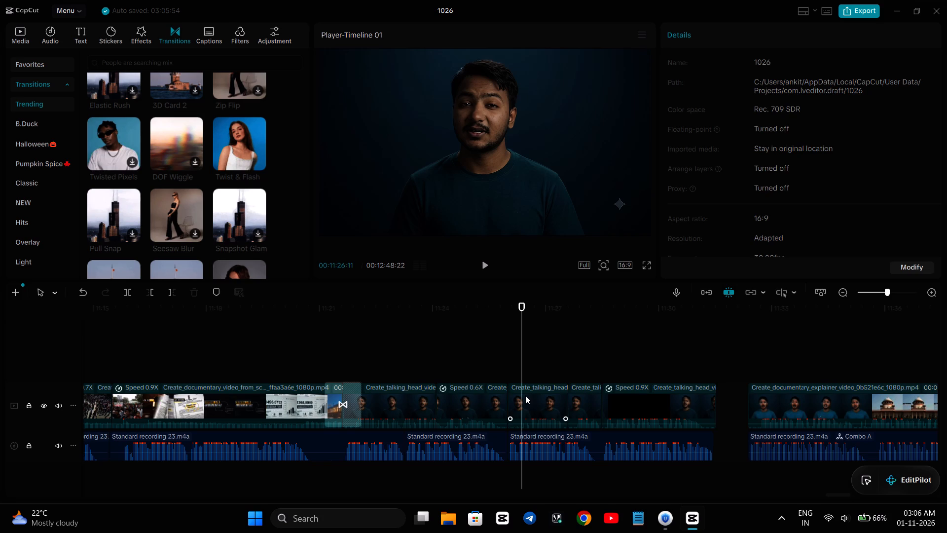
left_click_drag(508, 401, 513, 403)
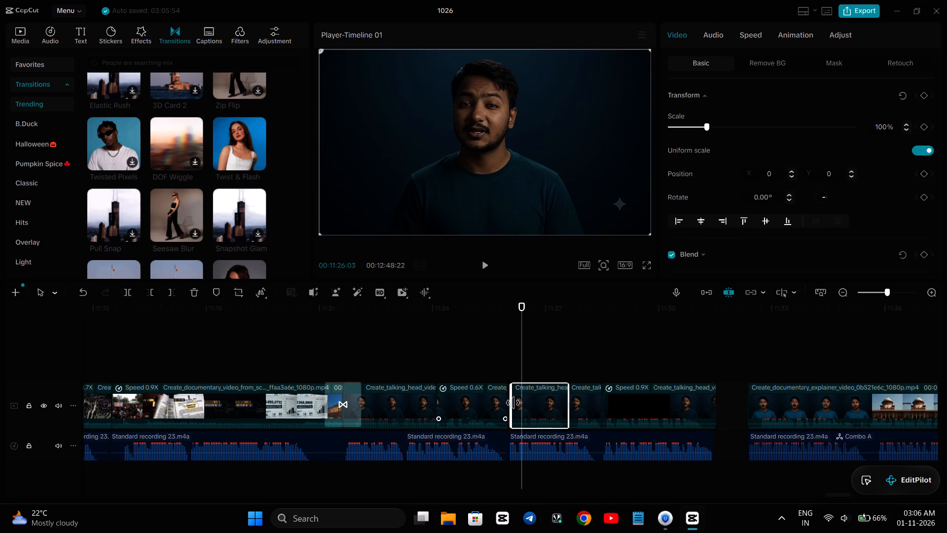
left_click_drag(513, 403, 520, 403)
left_click_drag(539, 397, 527, 397)
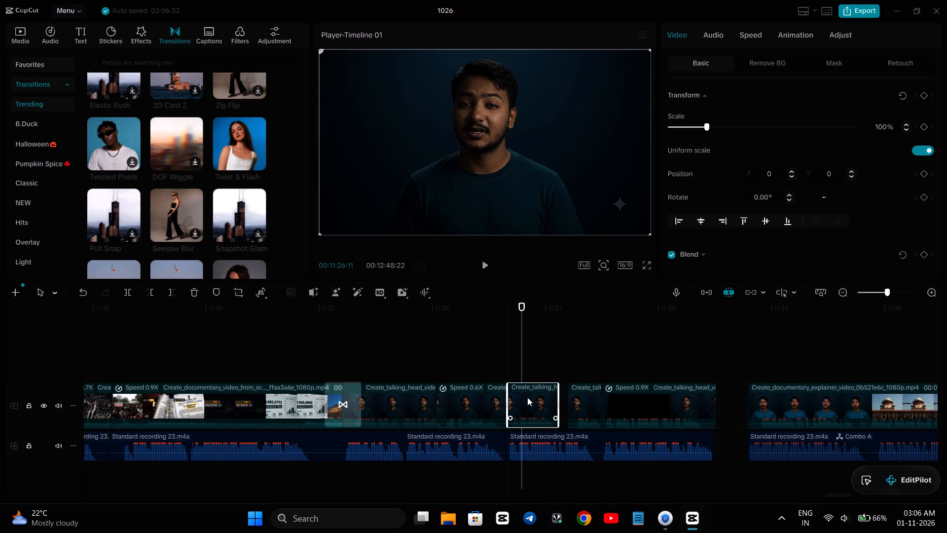
left_click_drag(527, 397, 527, 397)
left_click(470, 375)
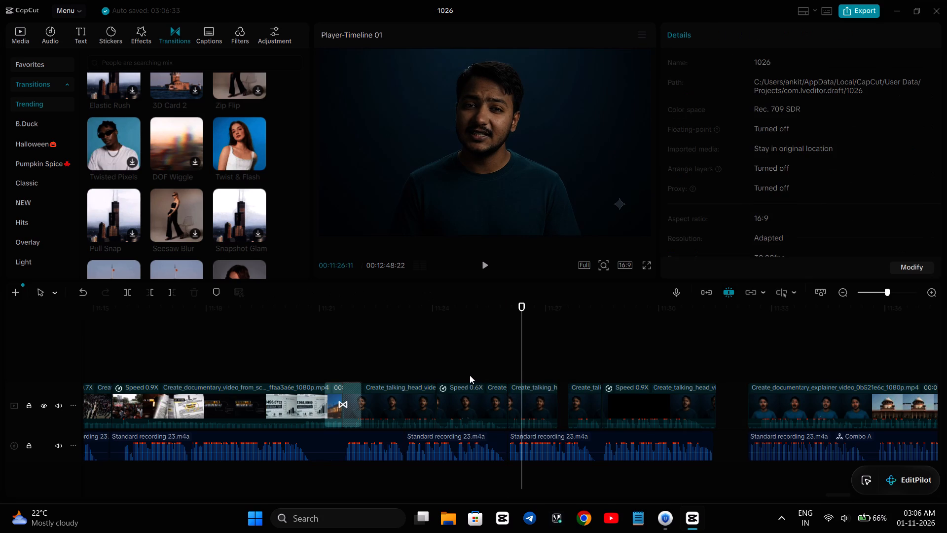
Play the trimmed clip from about 11:26, and move the short talking-head clip after the gap near 11:27 back against it.
key("space")
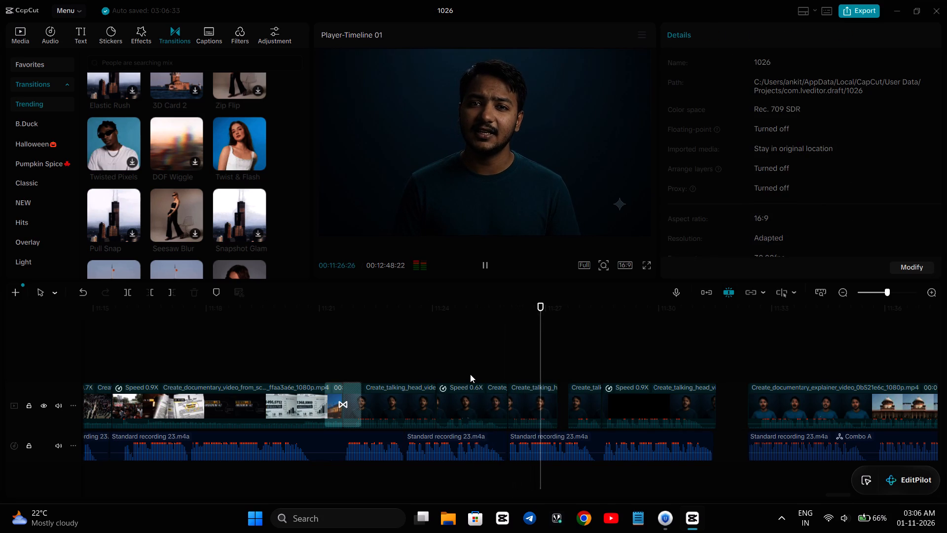
key("space")
key("space")
key("space")
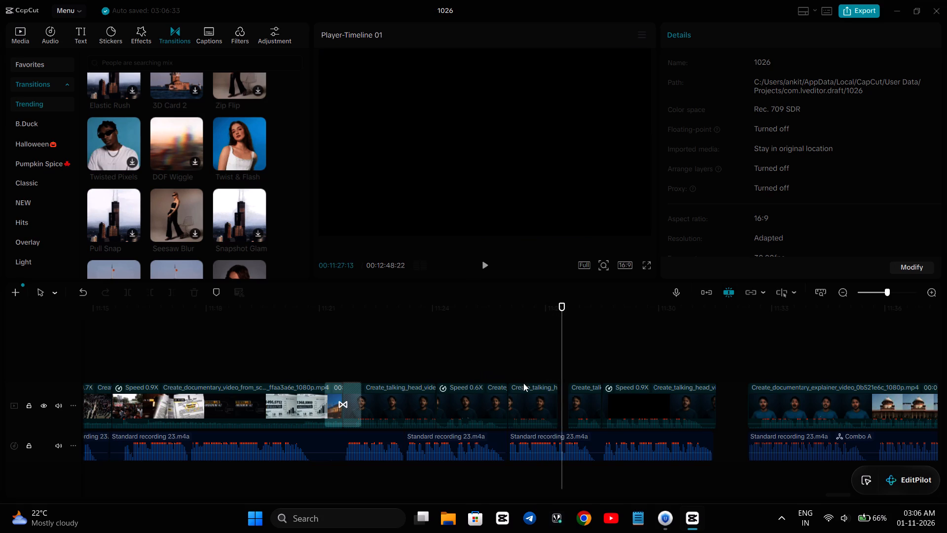
left_click_drag(578, 392, 568, 395)
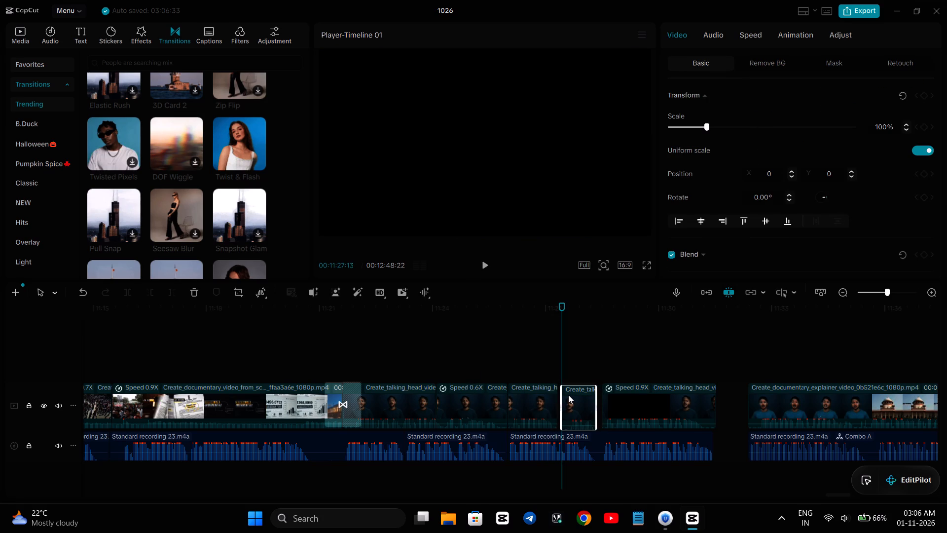
left_click_drag(568, 395, 567, 395)
Replay from about 11:26 to 11:29, and move the 0.9X talking-head clip near 11:28 earlier to close the gap before it.
left_click(513, 368)
key("space")
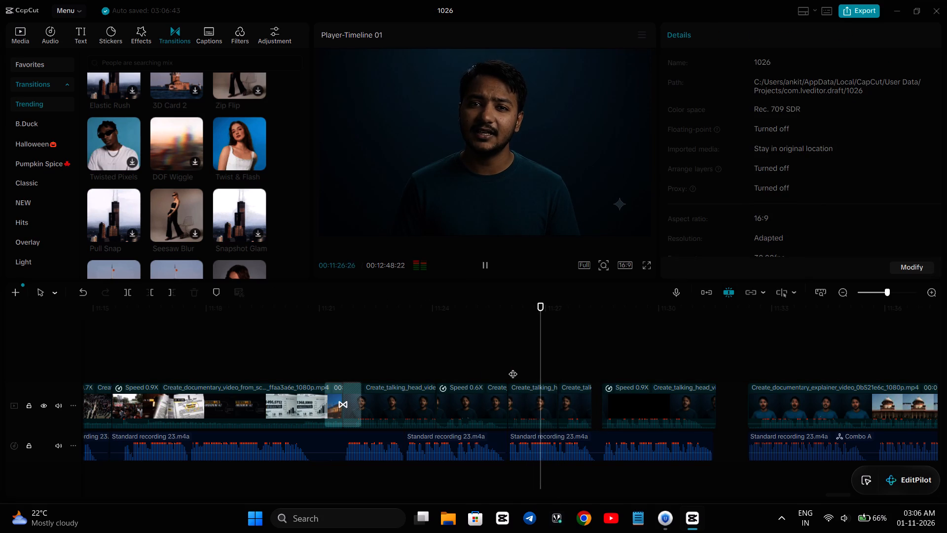
key("space")
key("space")
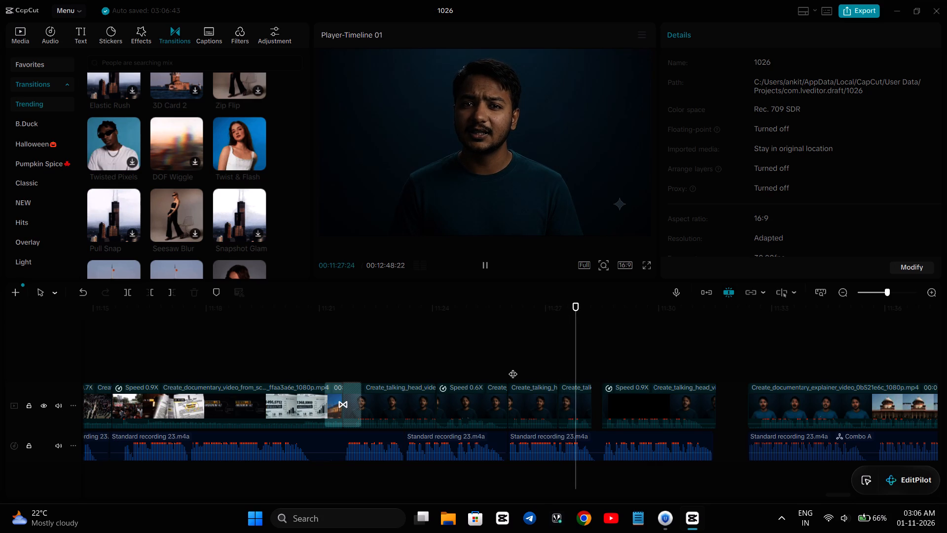
key("space")
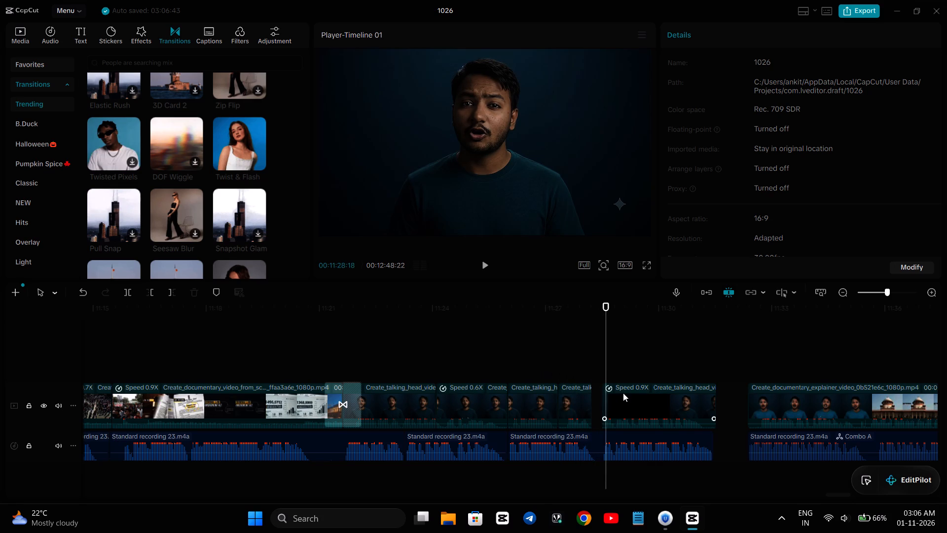
key("space")
key("space")
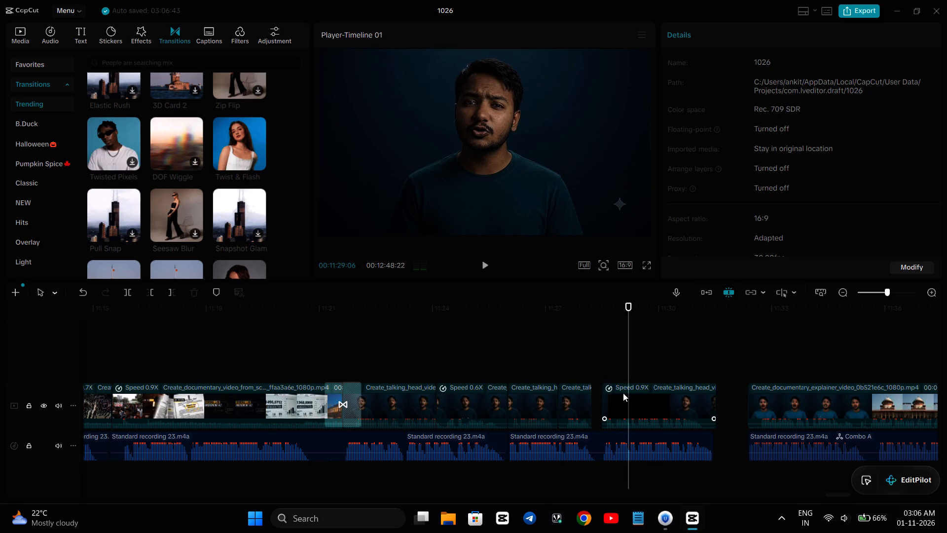
left_click_drag(619, 395, 611, 397)
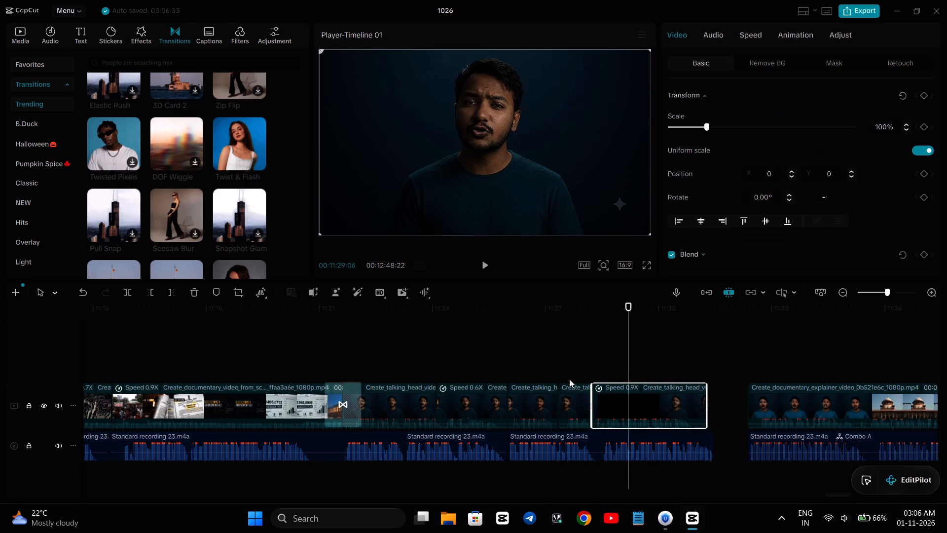
Play the rejoined talking-head clips from about 11:27 to past 11:31, and mute the main video track again.
left_click(538, 366)
key("space")
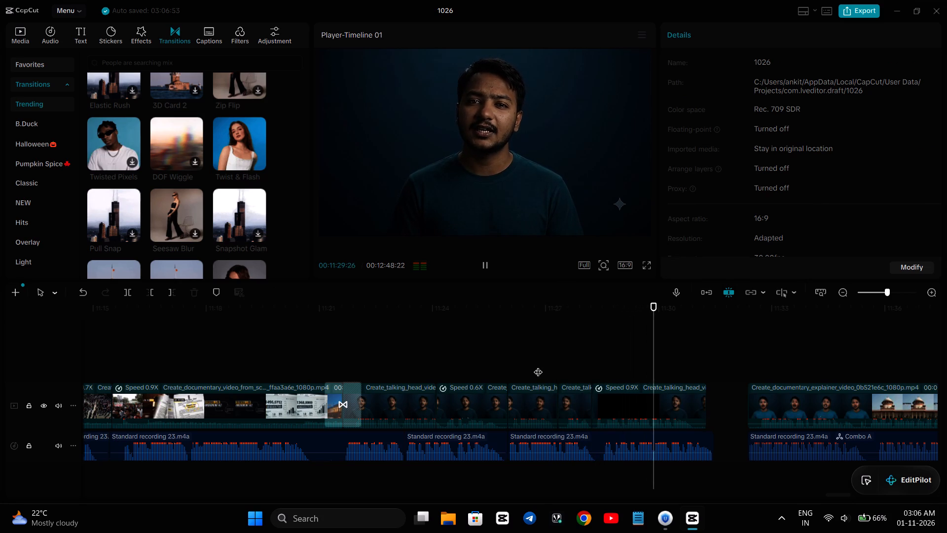
left_click(58, 409)
Review the realigned talking-head clips between about 11:25 and 11:31 against the voice recording alone, replaying the join near 11:28.
left_click(491, 357)
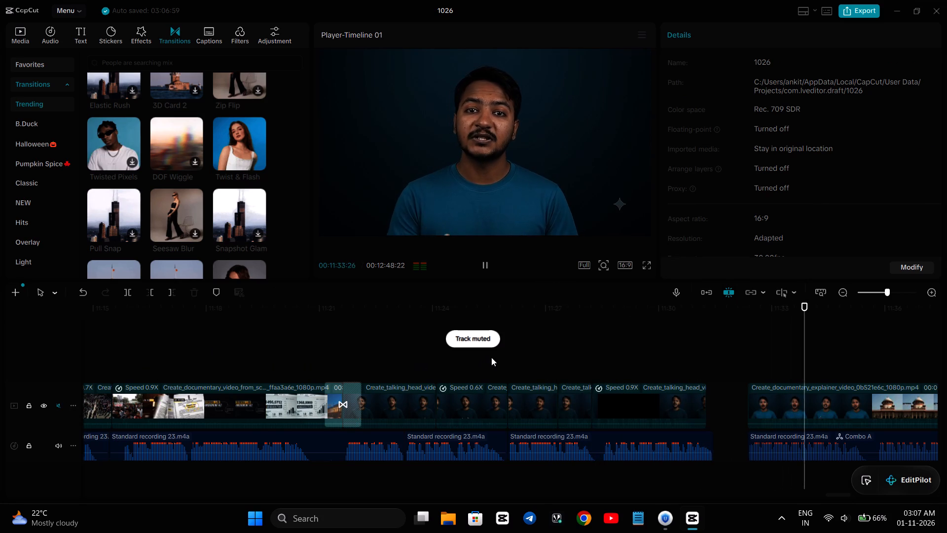
key("space")
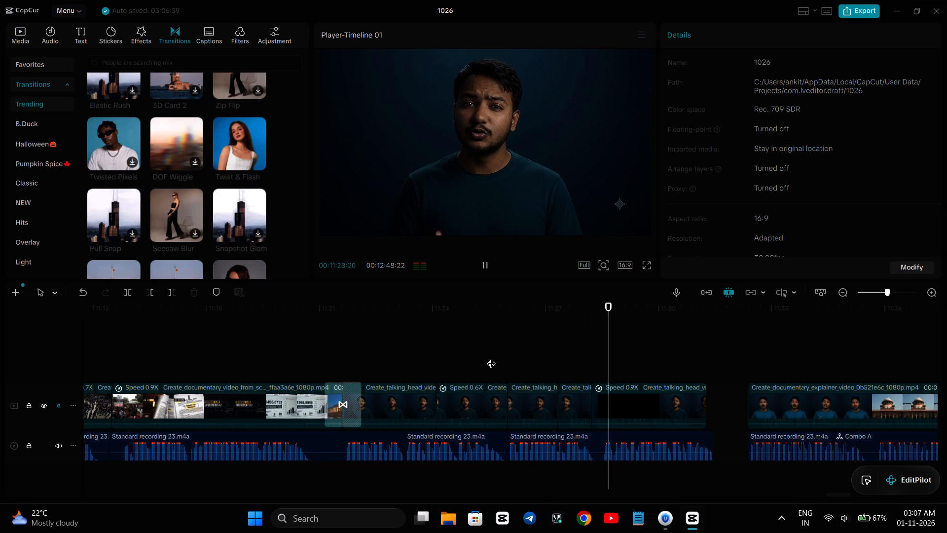
key("space")
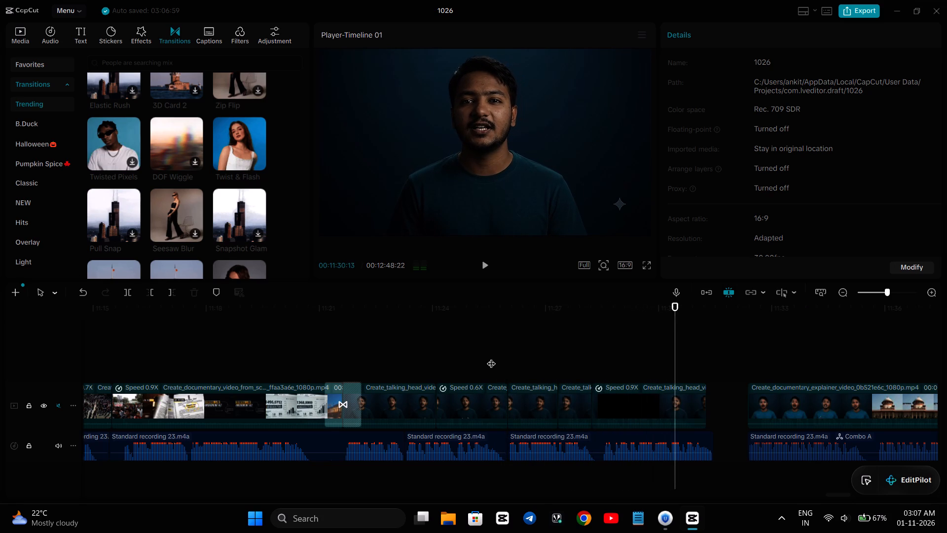
key("space")
key("space")
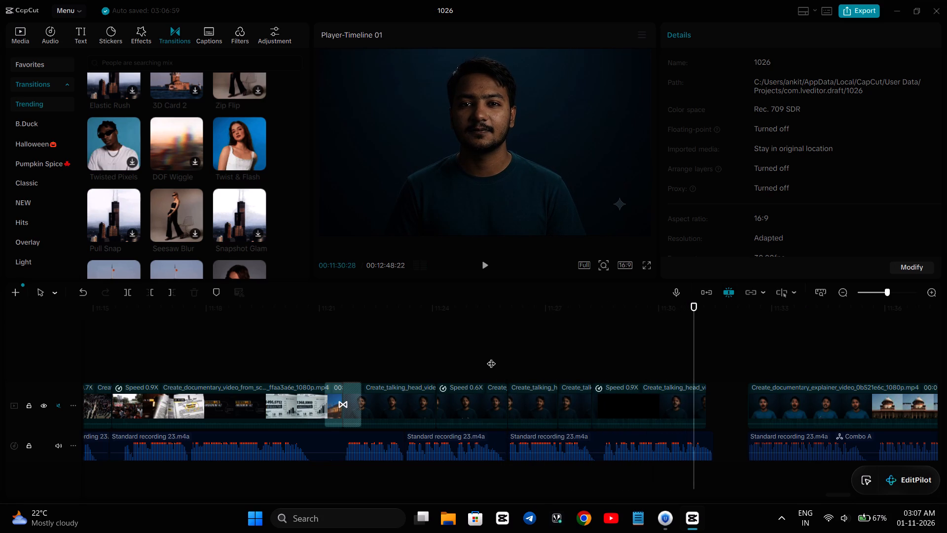
left_click(653, 405)
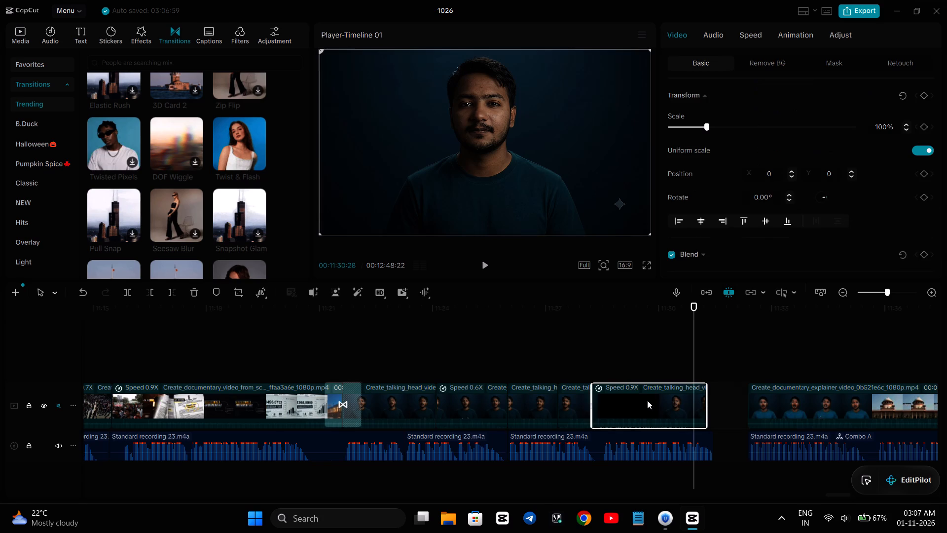
left_click(577, 364)
key("space")
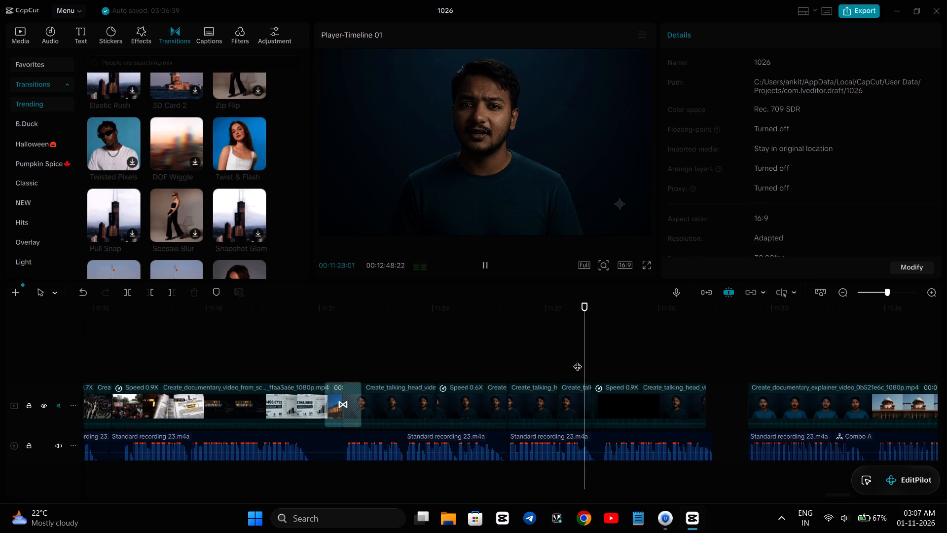
key("space")
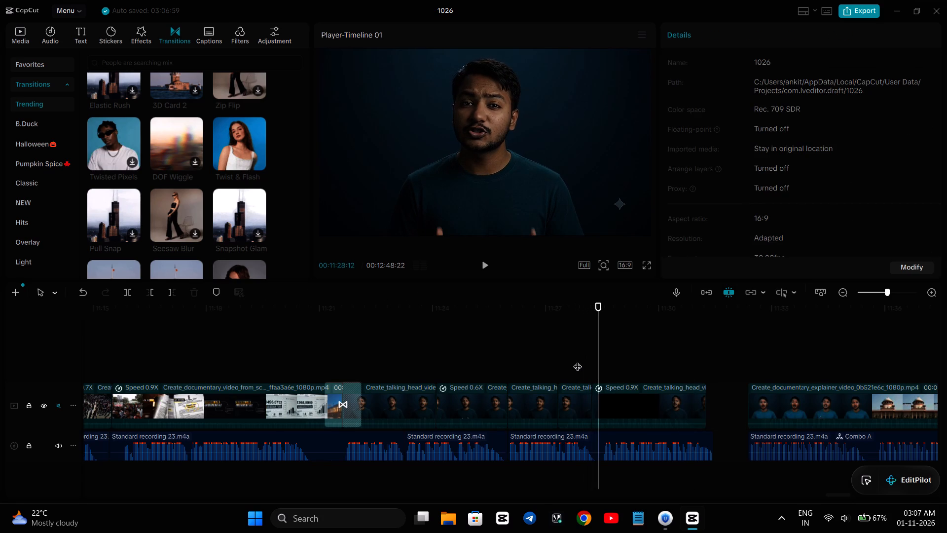
Replay the talking-head section from about 11:28 to 11:29, and split the voice recording in the pause at 11:28:07.
key("space")
key("space")
key("space")
key("space")
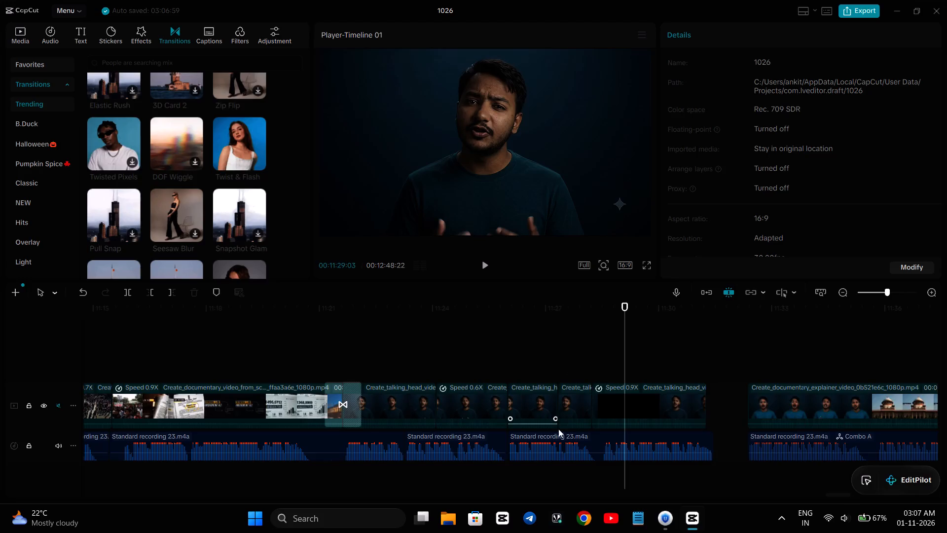
left_click(590, 357)
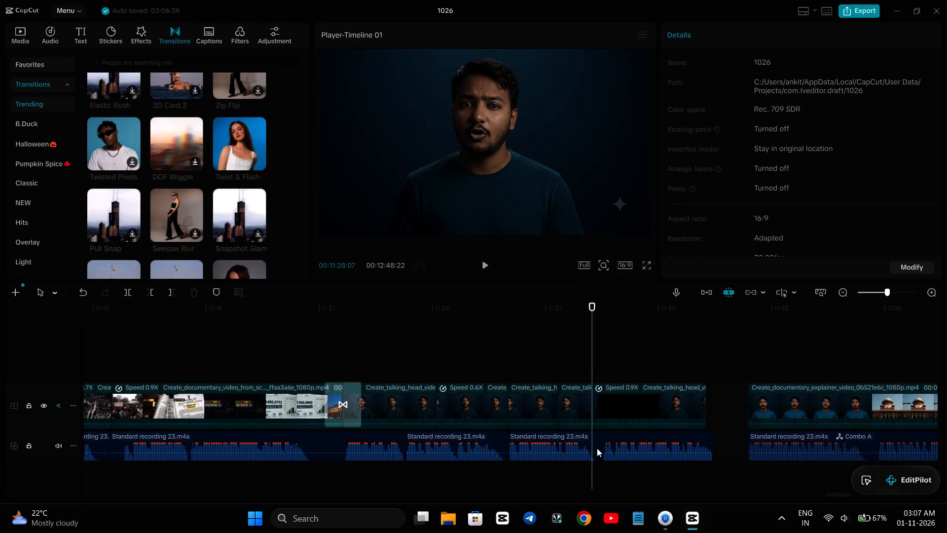
left_click(598, 447)
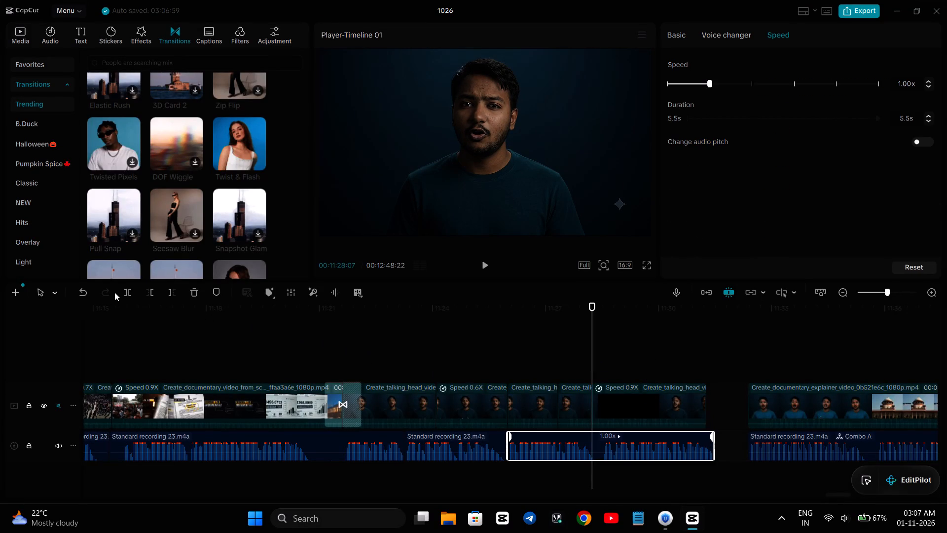
left_click(125, 290)
Trim the start of the second recording part to 11:28:15, and move the part slightly earlier towards the first one.
key("Right")
key("Right")
key("Right")
key("Right")
key("Right")
key("Right")
key("Right")
key("Right")
key("Right")
key("Right")
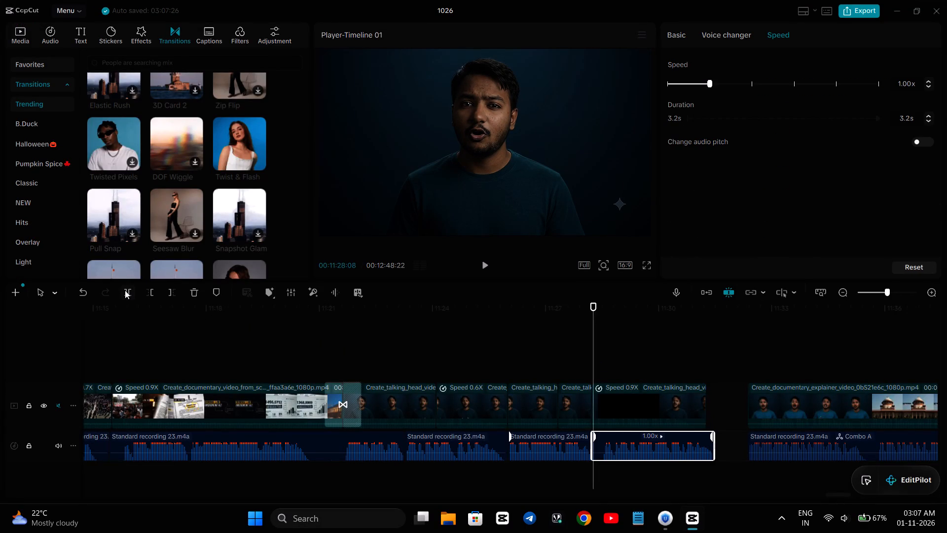
key("Left")
key("Left")
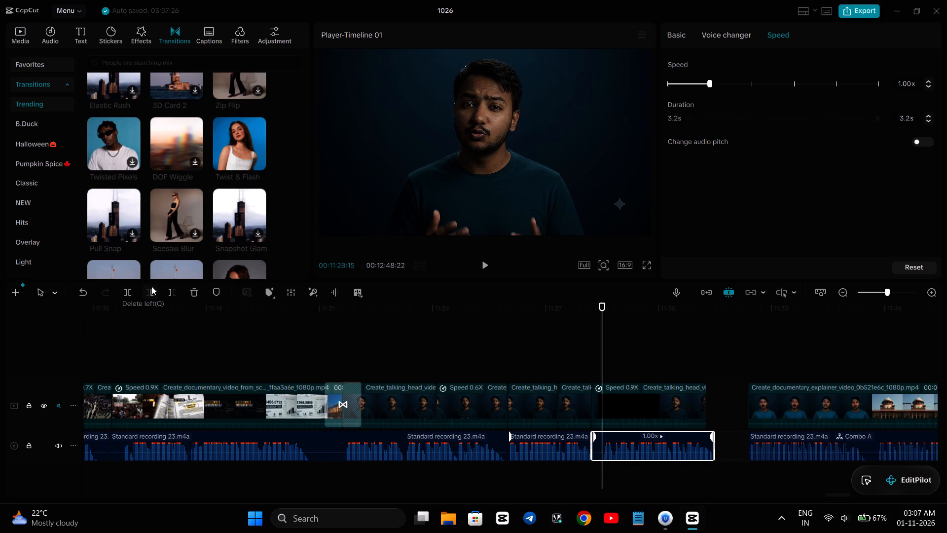
left_click(150, 292)
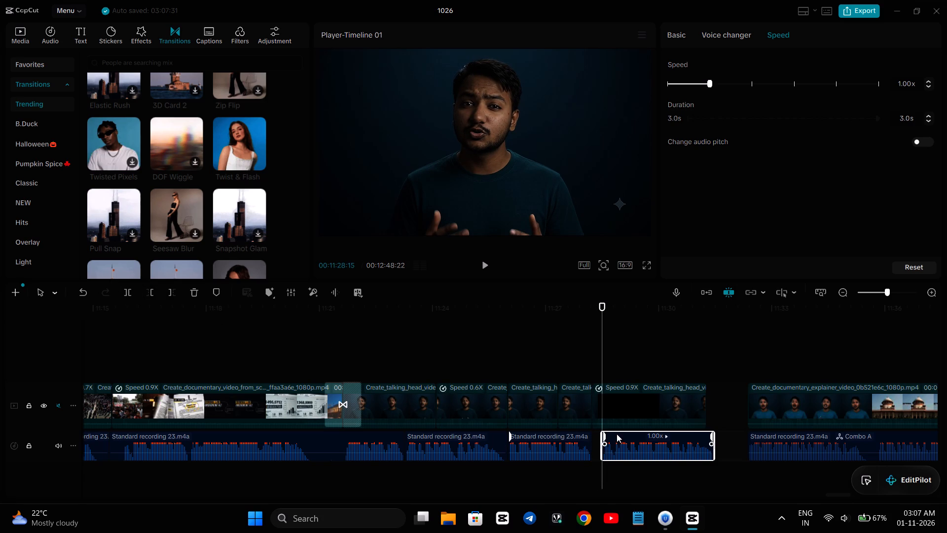
left_click_drag(617, 434, 611, 434)
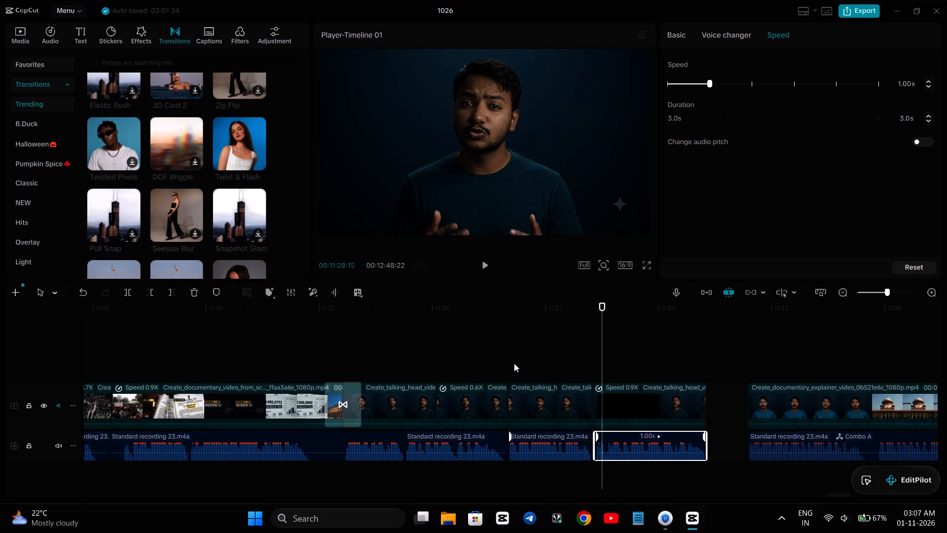
Play the shifted voice recording from 11:28:15 into the documentary explainer clip, stopping near 11:34:19.
left_click(514, 363)
key("space")
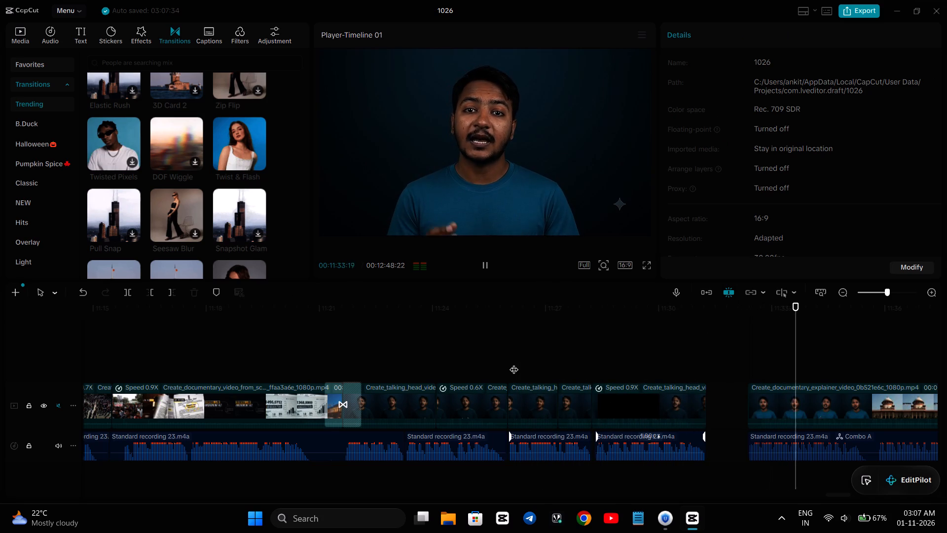
key("space")
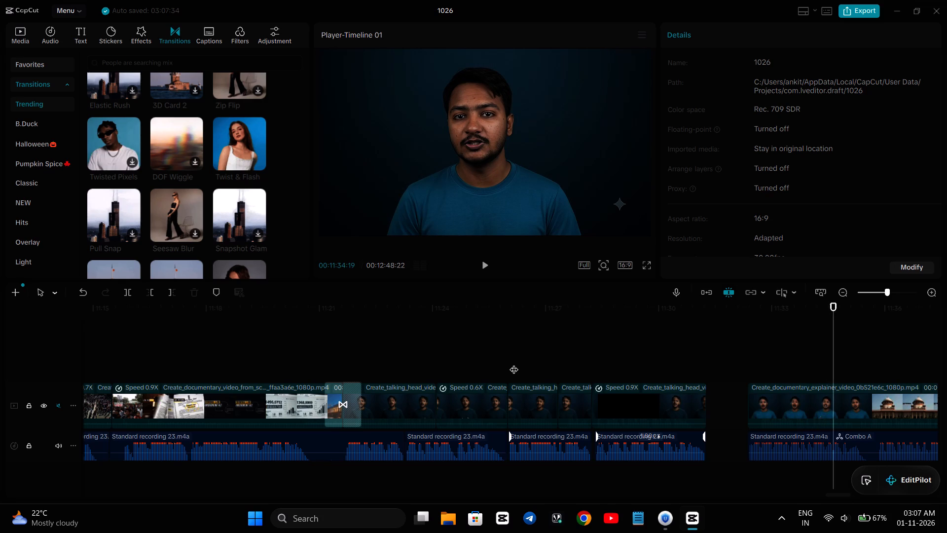
Unmute the main video track, with the playhead at about 11:32:11 where the documentary explainer clip starts.
left_click(747, 345)
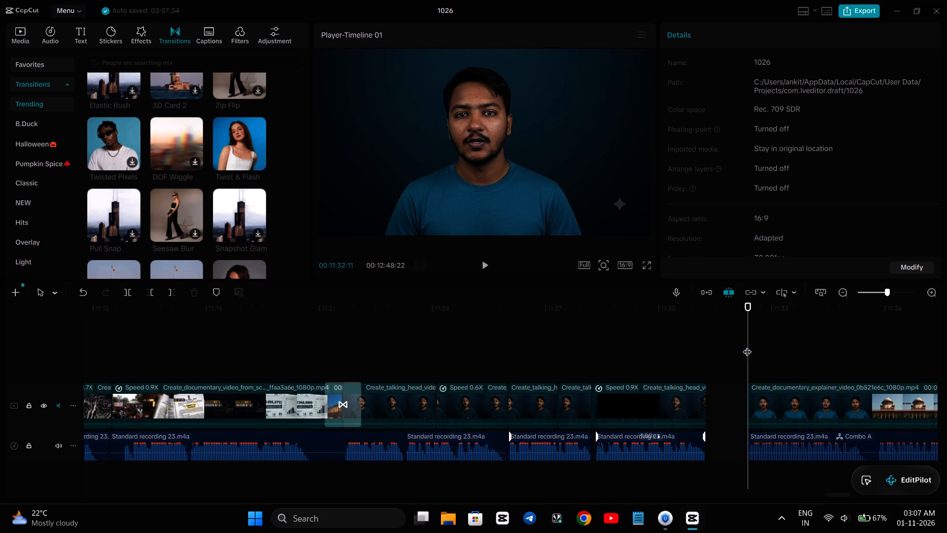
left_click(55, 402)
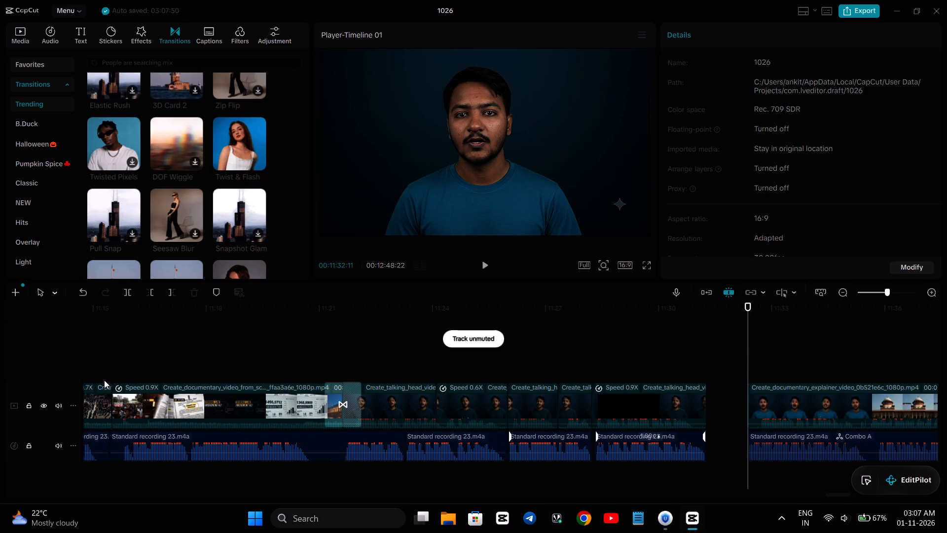
Play the explainer clip's opening in short bursts from 11:32:11 to about 11:34:28, comparing its speech with the voice recording.
key("space")
key("space")
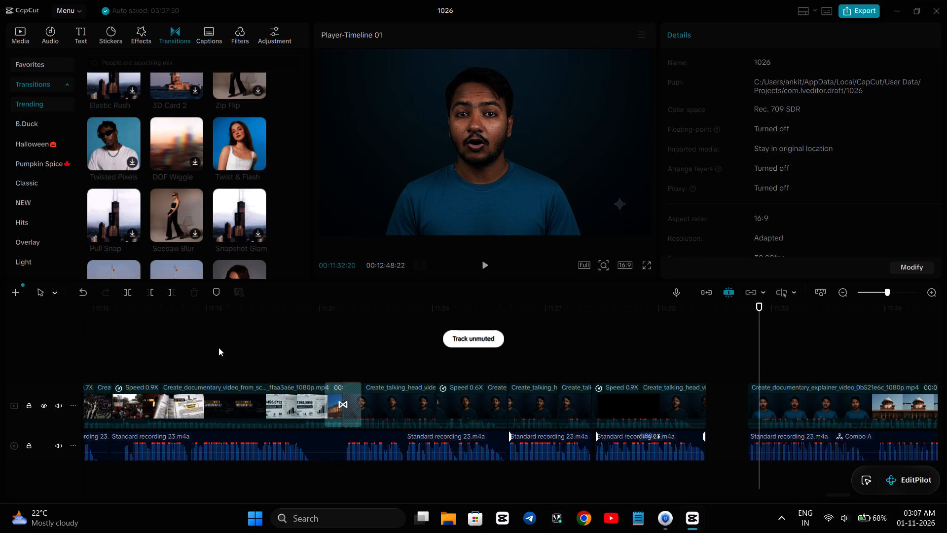
key("space")
key("space")
scroll(219, 347, "left", 2)
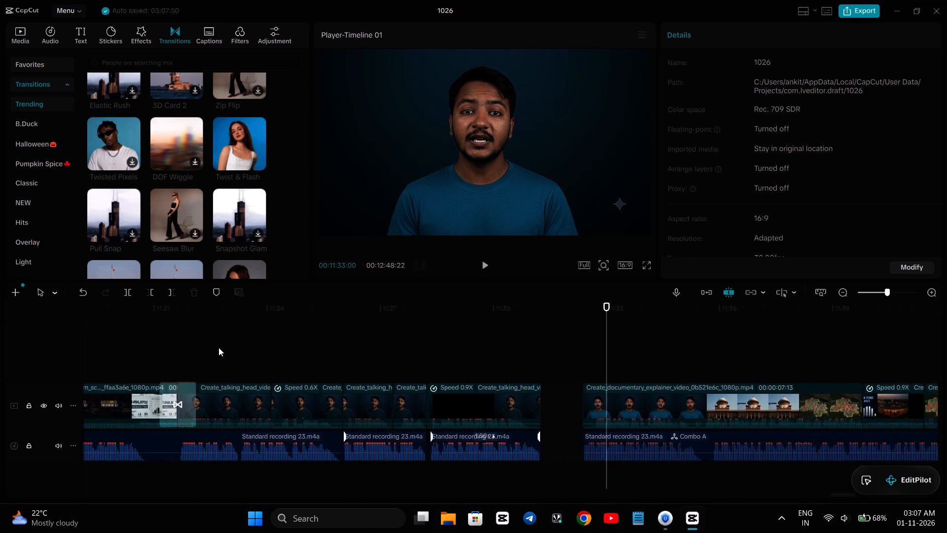
scroll(219, 347, "left", 1)
key("space")
key("space")
key("space")
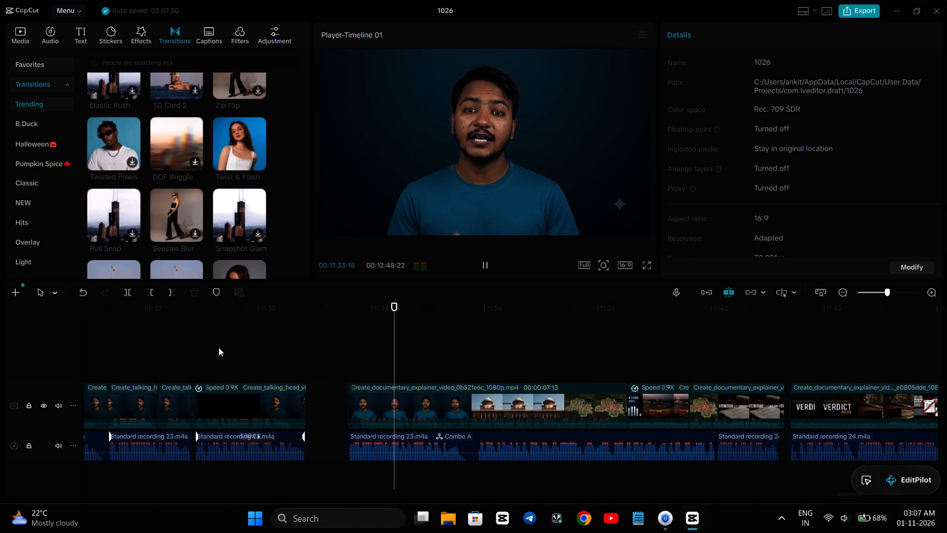
key("space")
key("space")
key("space")
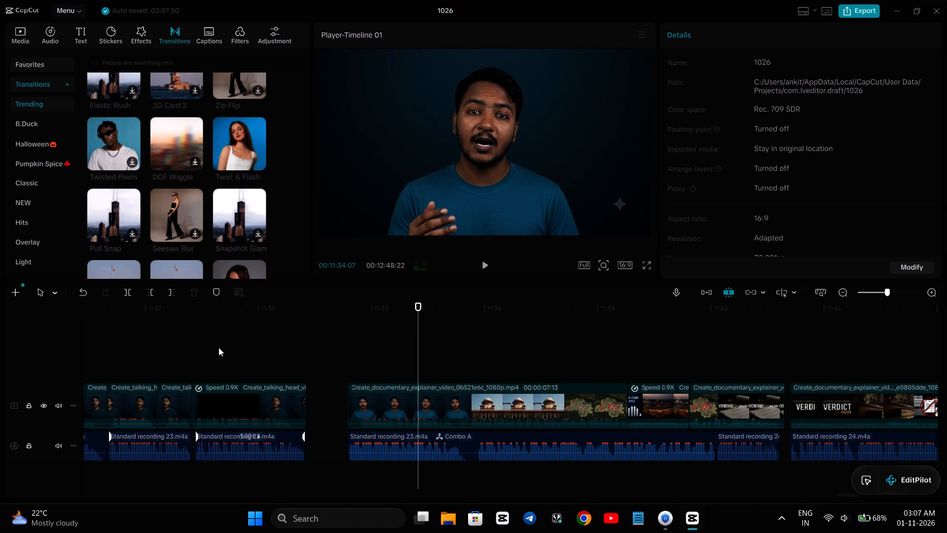
key("space")
key("space")
key("space")
key("space")
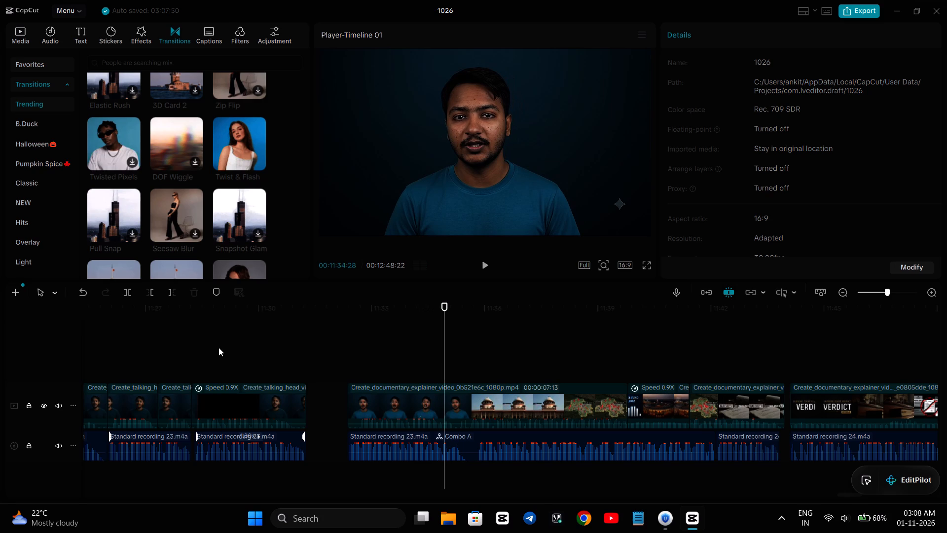
Replay the explainer clip between about 11:33 and 11:34:24 to examine where the voice recording drifts from the video.
left_click(366, 349)
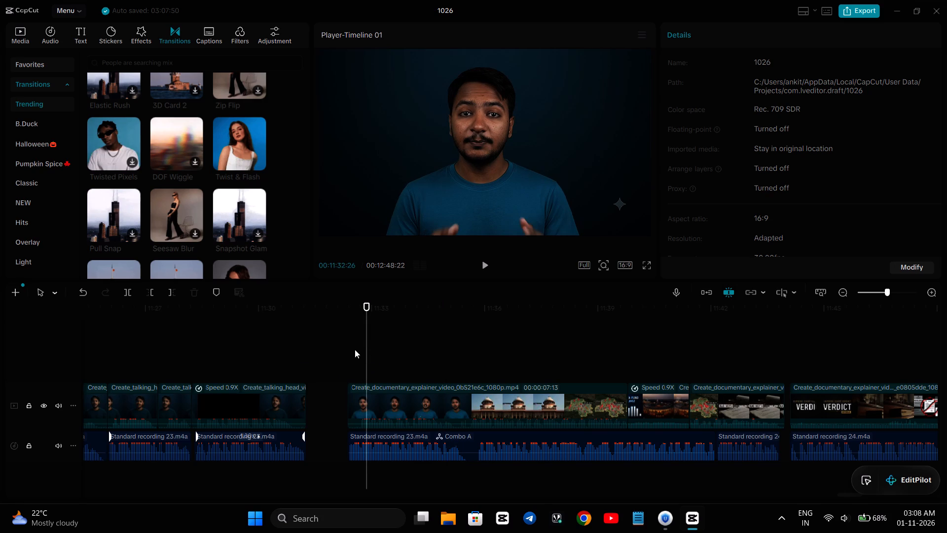
left_click(355, 349)
left_click(362, 446)
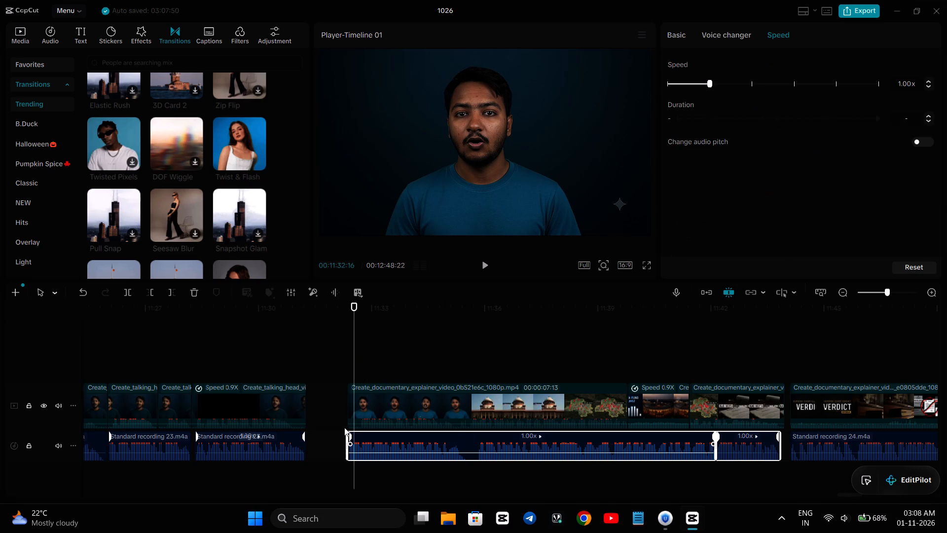
left_click(431, 371)
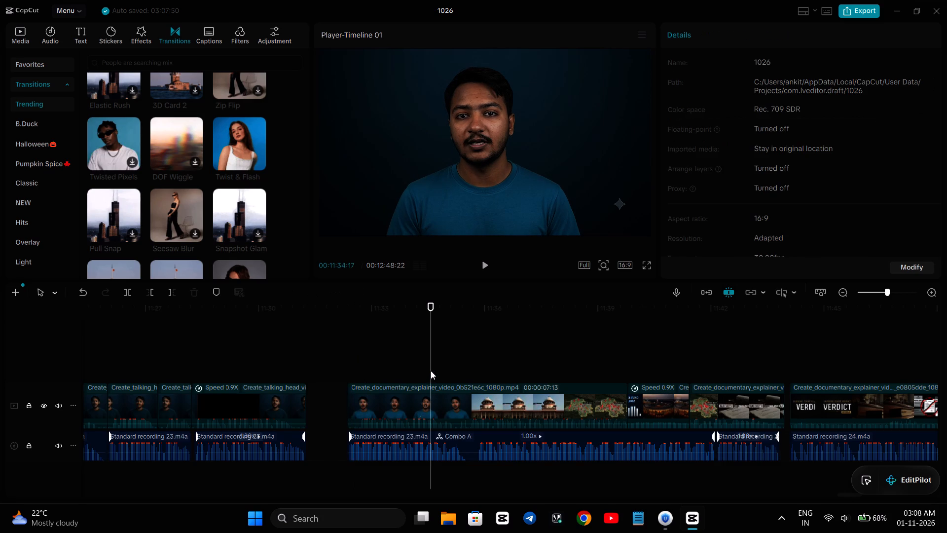
left_click(398, 373)
key("space")
key("space")
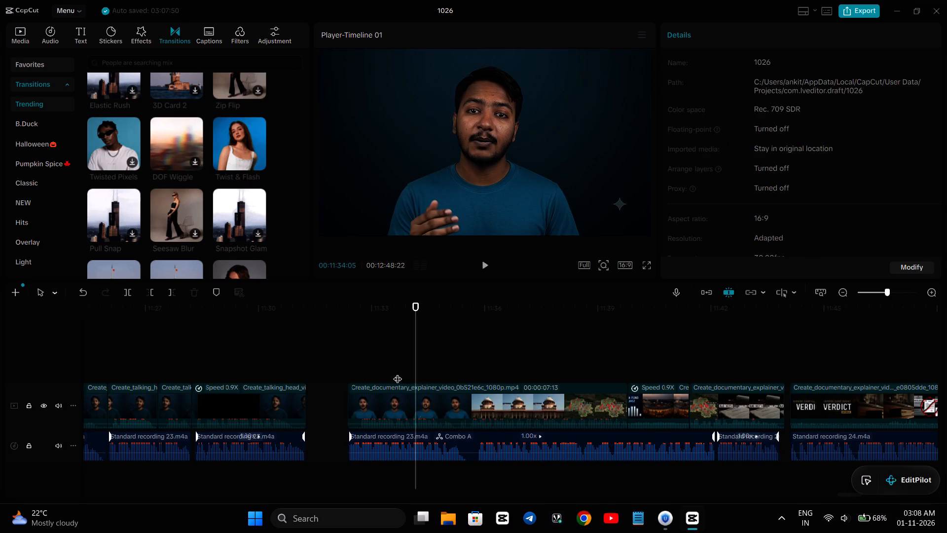
left_click(379, 370)
key("space")
key("space")
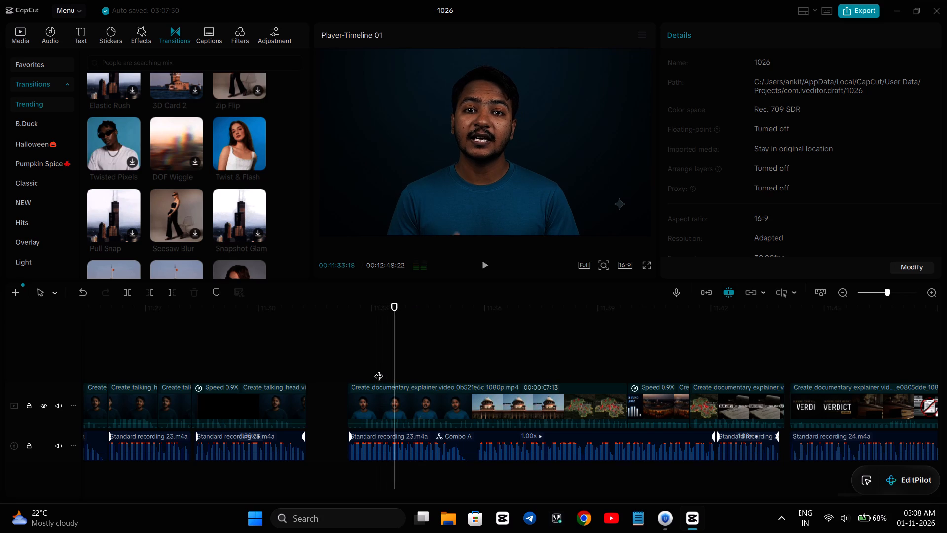
key("space")
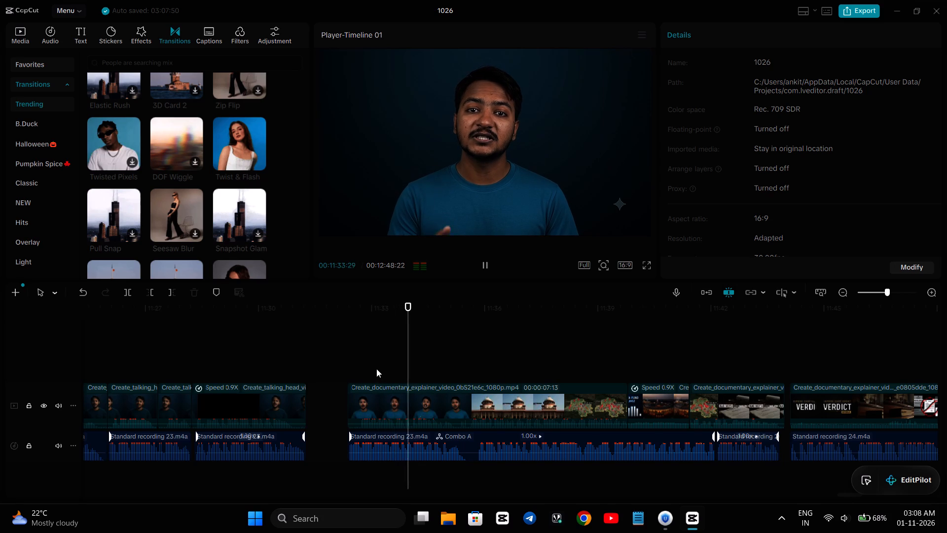
key("space")
key("space")
key("space")
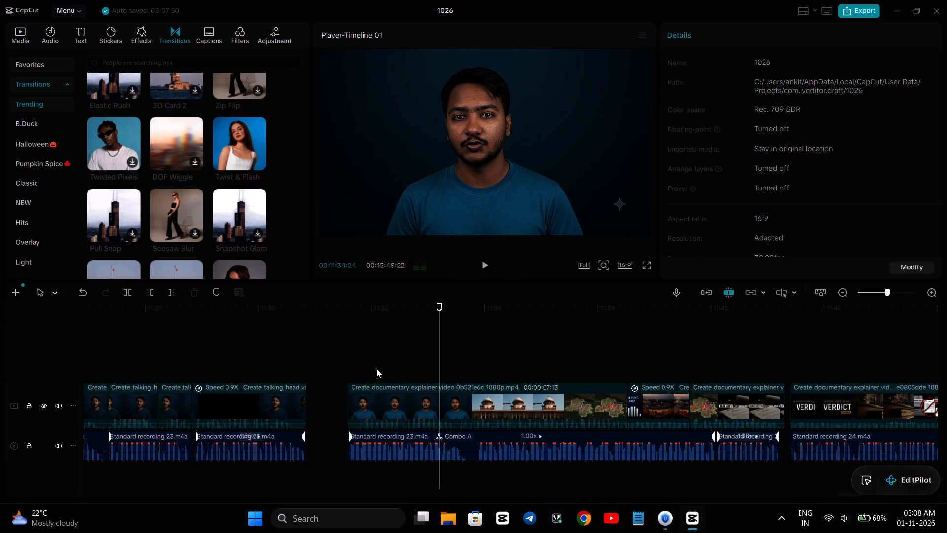
Split the voice recording under the explainer clip at 11:34:02.
left_click(420, 352)
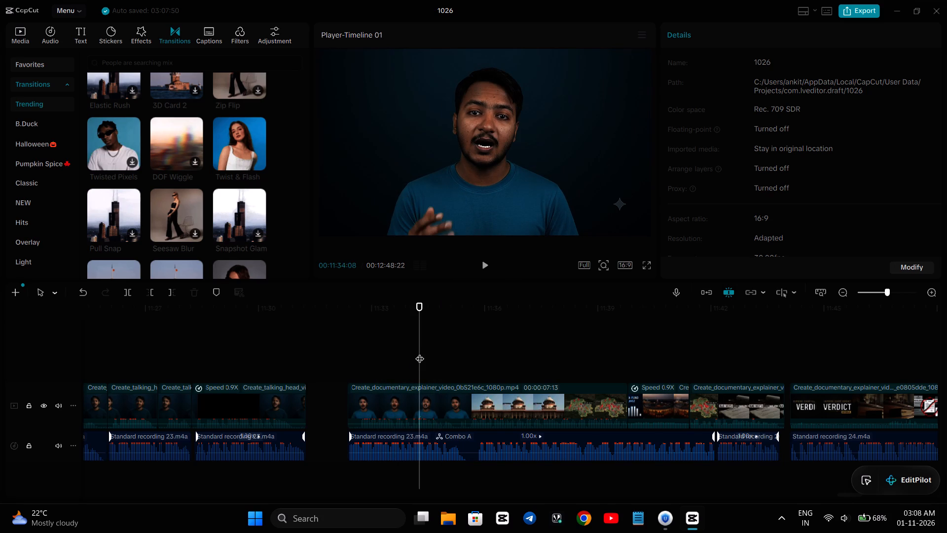
key("Left")
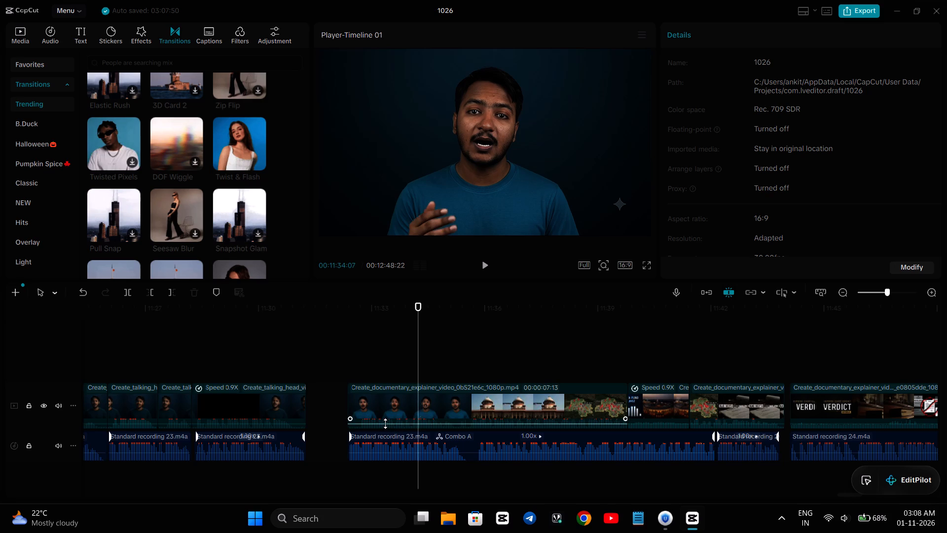
key("Left")
key("Left")
key("Left")
key("Left")
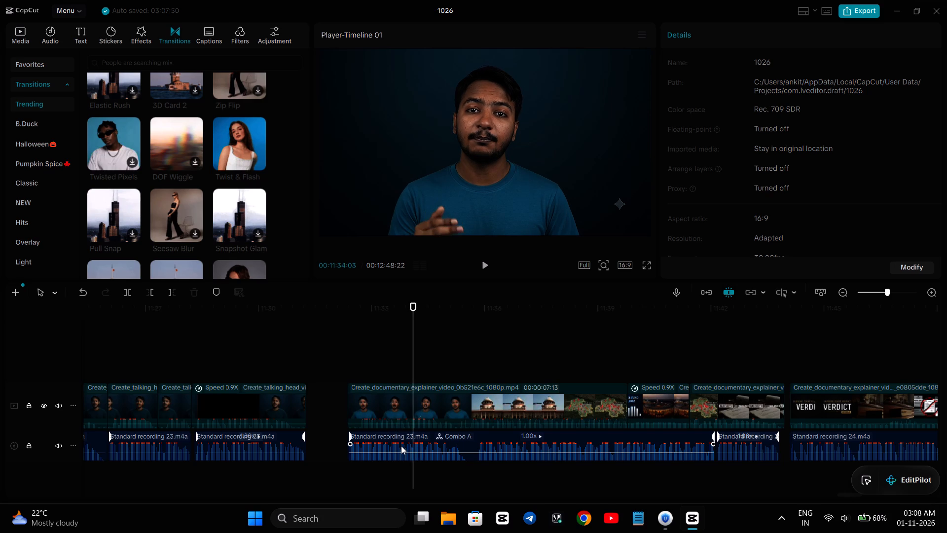
key("Left")
left_click(401, 446)
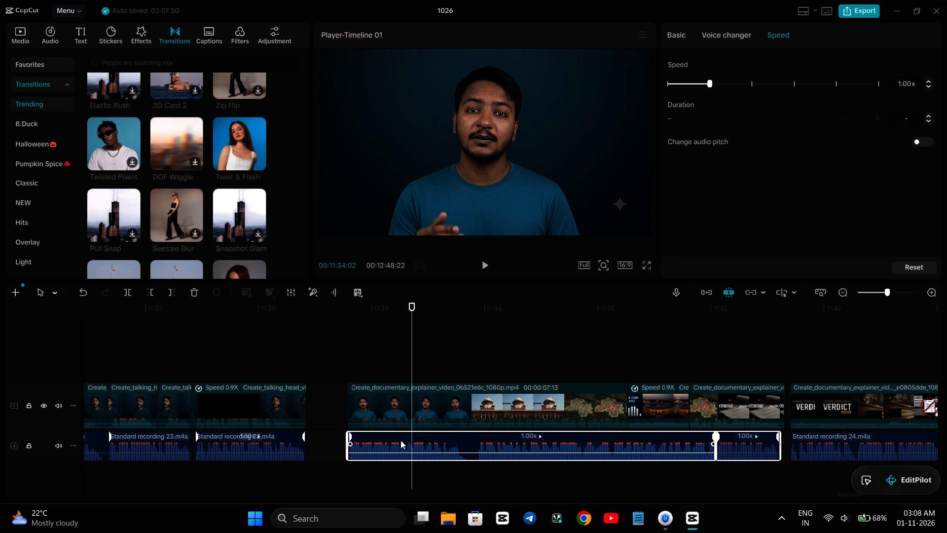
left_click(127, 294)
Set the speed of the grouped voice recording pieces under the explainer clips to 1.10x.
left_click(377, 451)
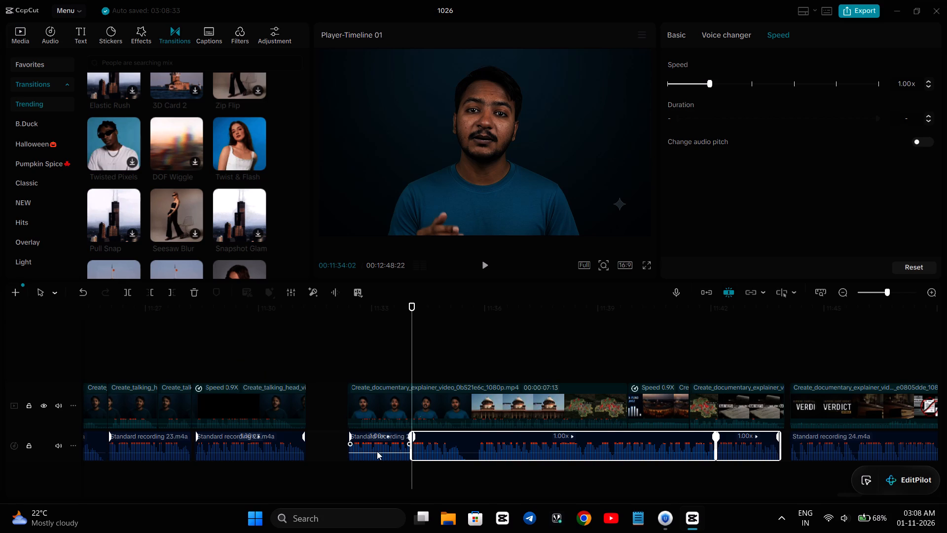
left_click(931, 77)
left_click(928, 80)
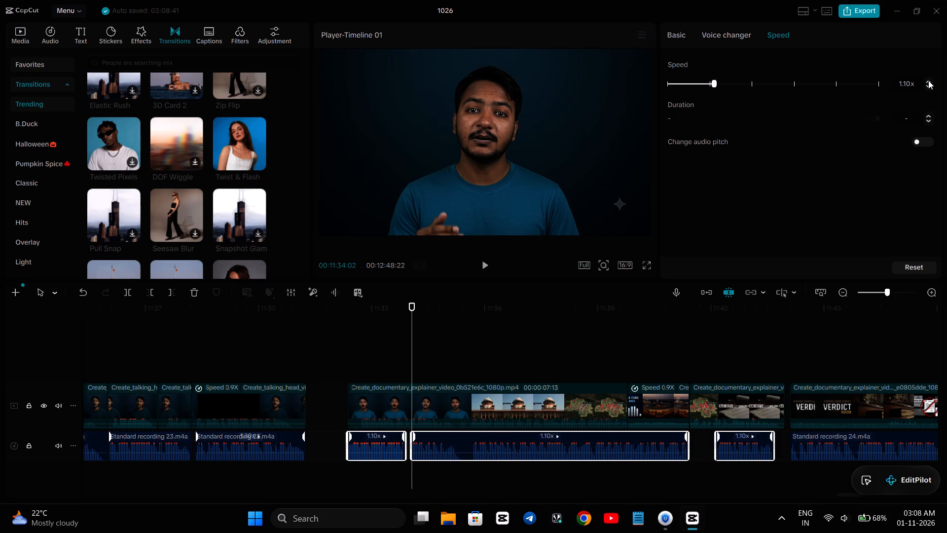
Ungroup the three sped-up voice recording pieces, and select the middle piece starting at 11:34:02 alone.
left_click(375, 447)
key("ctrl+shift+g")
left_click(484, 434)
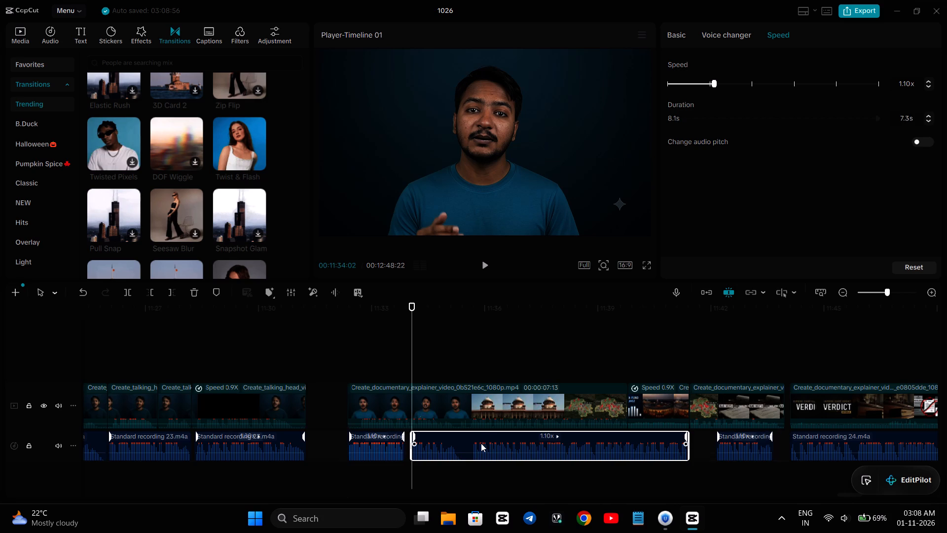
left_click(481, 443)
Move the short first recording piece slightly later so that it meets the middle piece at 11:34:02.
left_click_drag(374, 443, 379, 443)
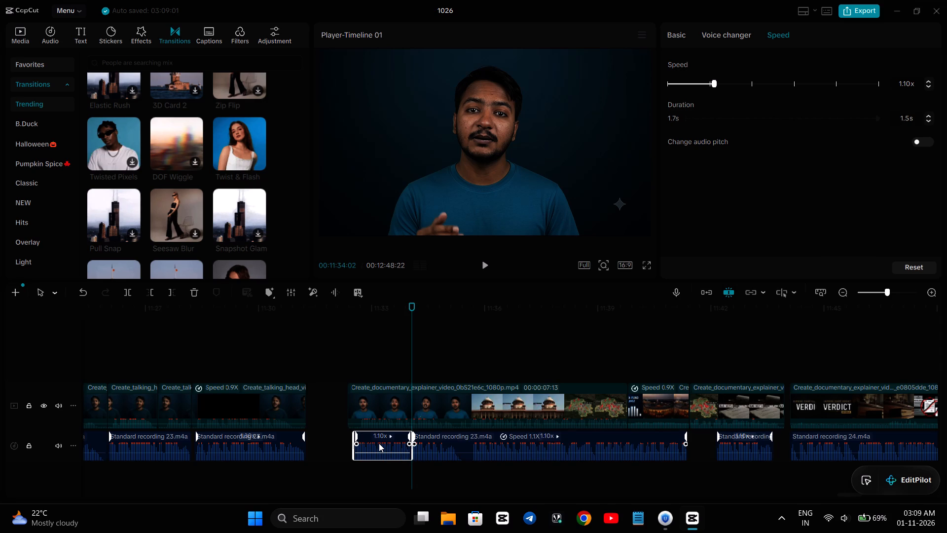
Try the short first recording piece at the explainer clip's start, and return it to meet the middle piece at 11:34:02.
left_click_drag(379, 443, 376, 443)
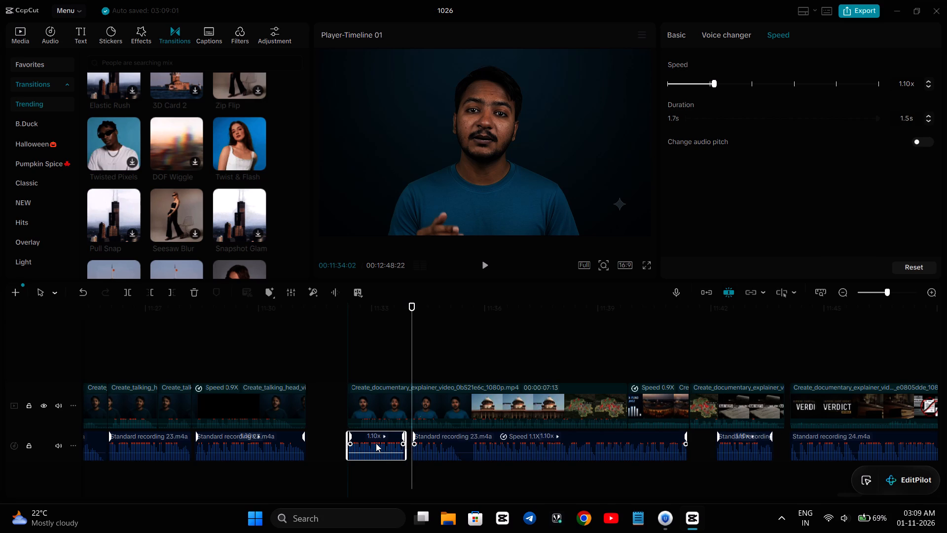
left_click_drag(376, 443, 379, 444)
Play the start of the talking-head explainer clip, and mute the main video track.
left_click(340, 353)
key("space")
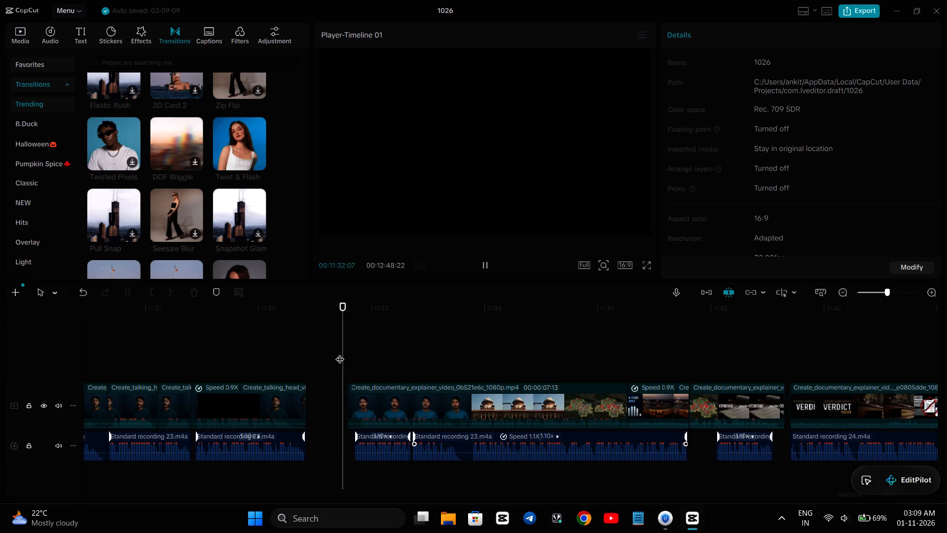
key("space")
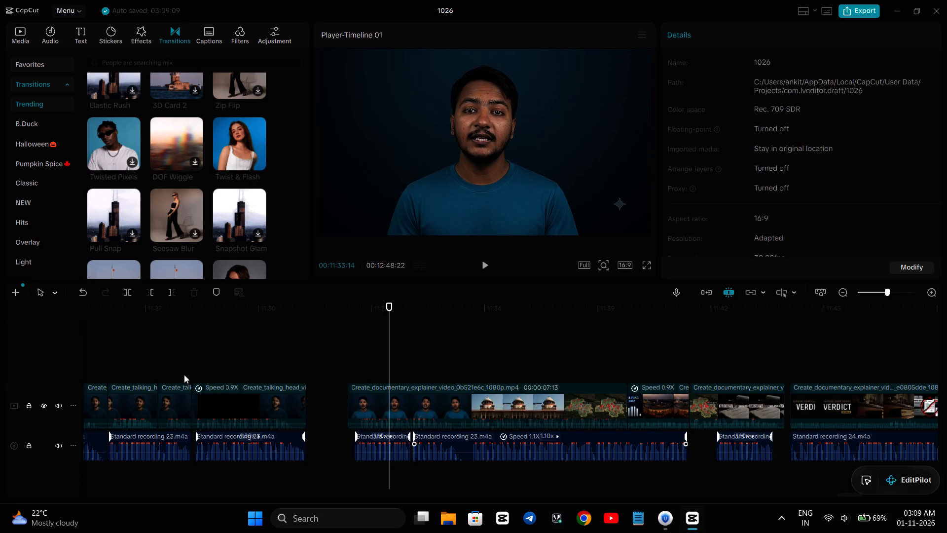
left_click(58, 404)
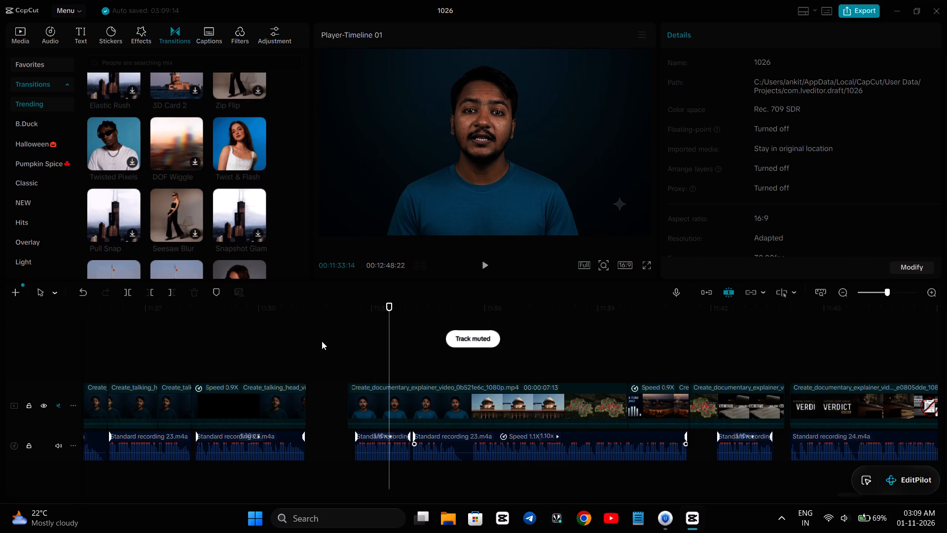
Play the section from about 11:32 through the Suo Motu Cognisance shot, checking the voice recording's timing against the picture.
left_click(331, 341)
key("space")
key("space")
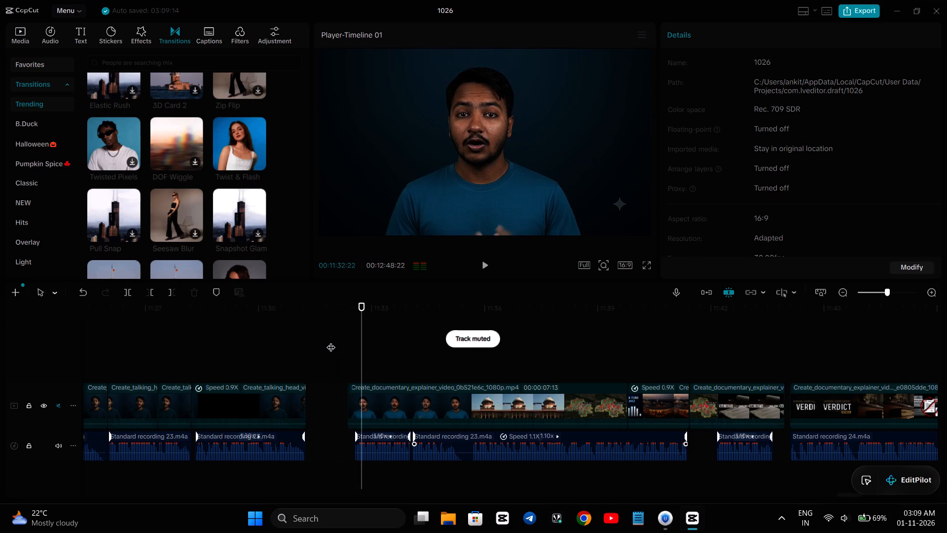
key("space")
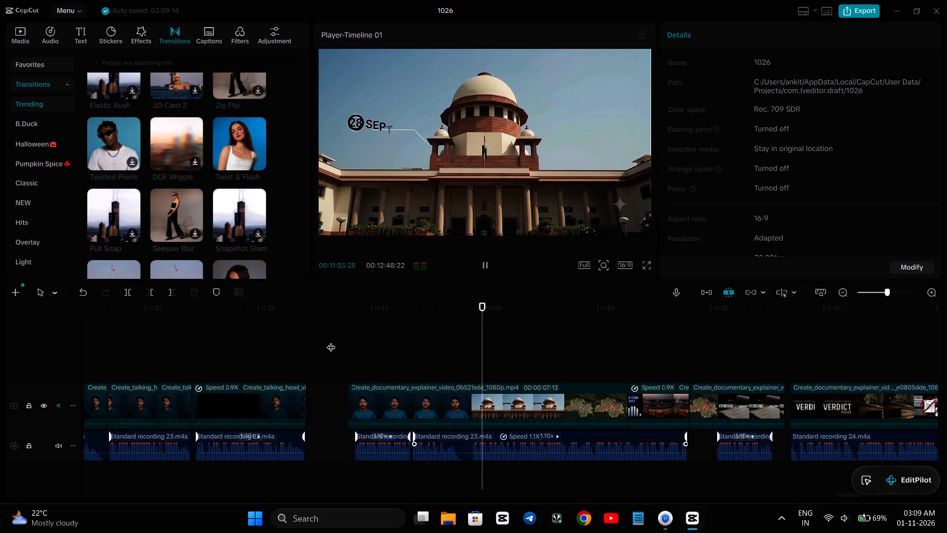
left_click(341, 343)
key("space")
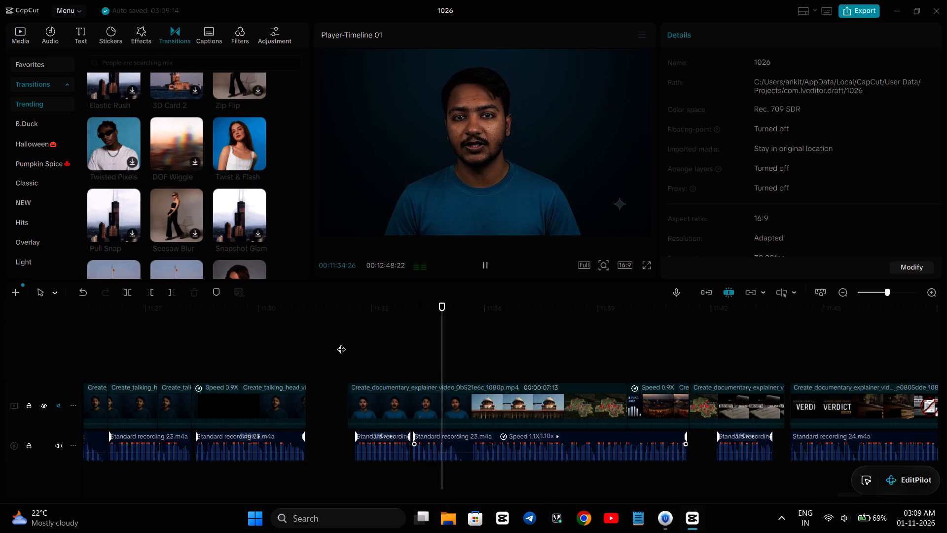
left_click(326, 353)
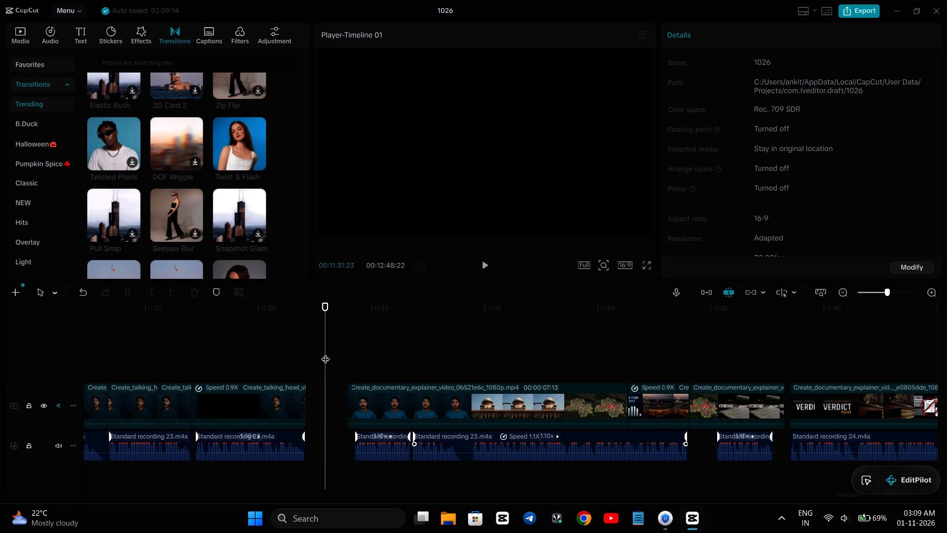
key("space")
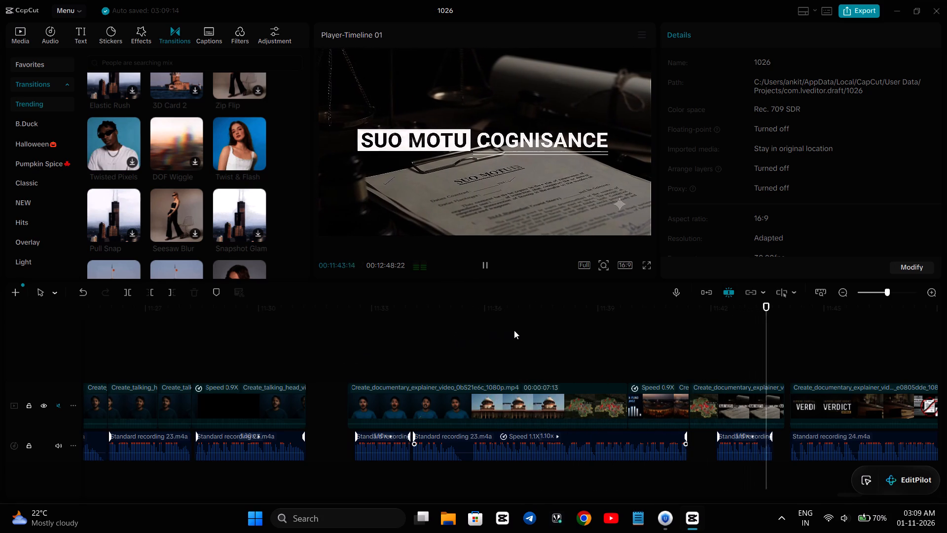
key("space")
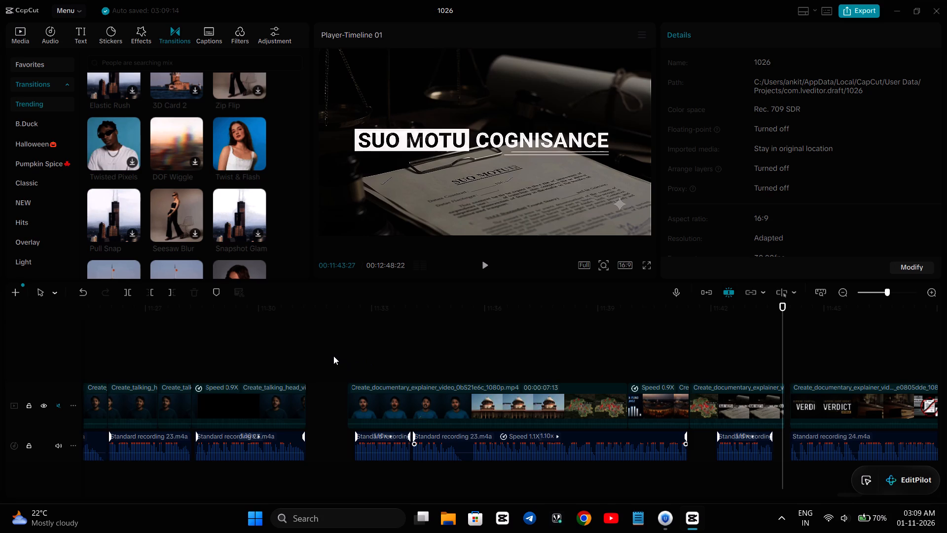
left_click(333, 355)
key("space")
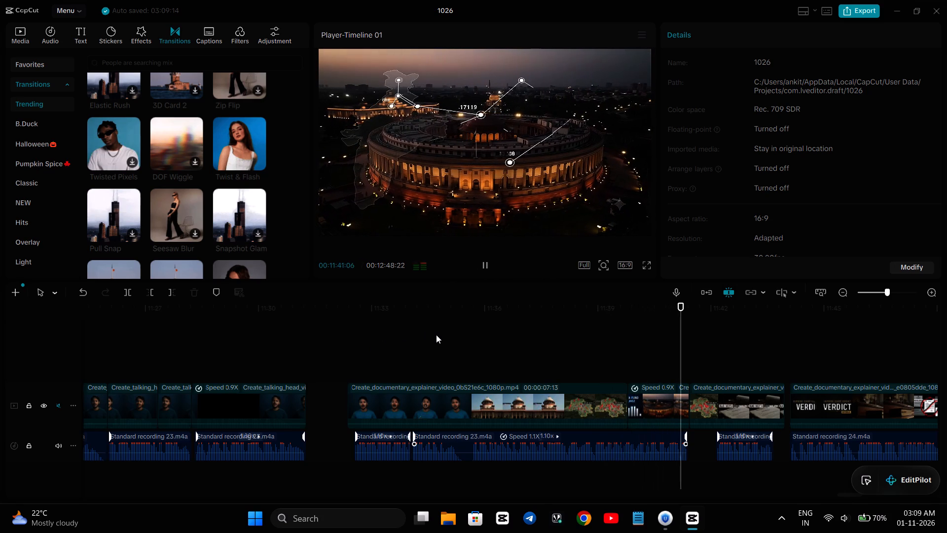
key("space")
key("space")
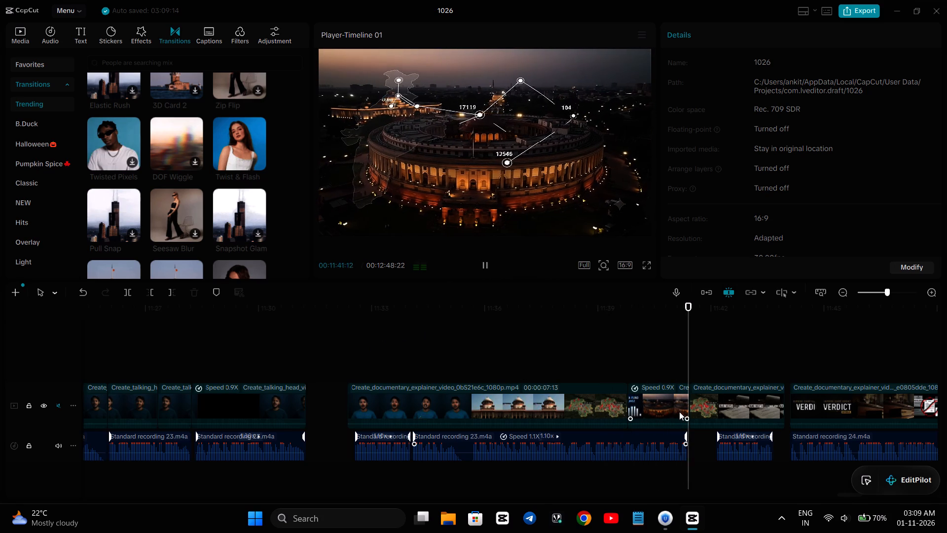
key("space")
key("space")
key("space")
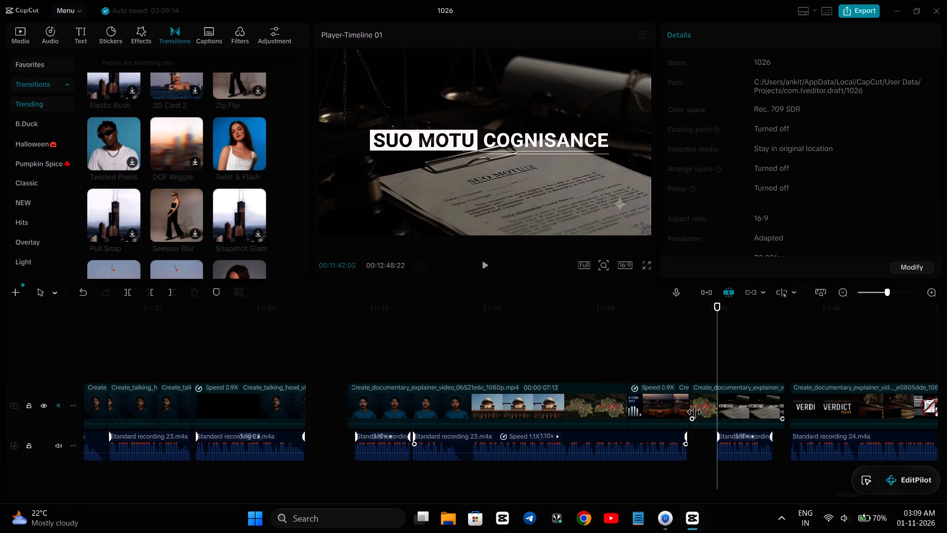
Move the short recording piece under the Suo Motu Cognisance clip earlier so that it starts at 11:41:17.
left_click(637, 364)
key("space")
key("space")
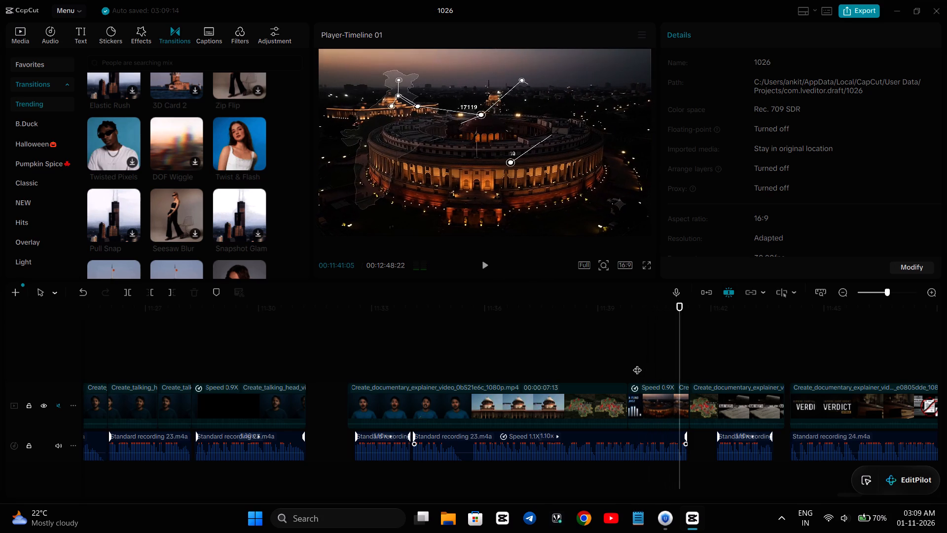
key("space")
key("space")
left_click_drag(747, 441, 727, 442)
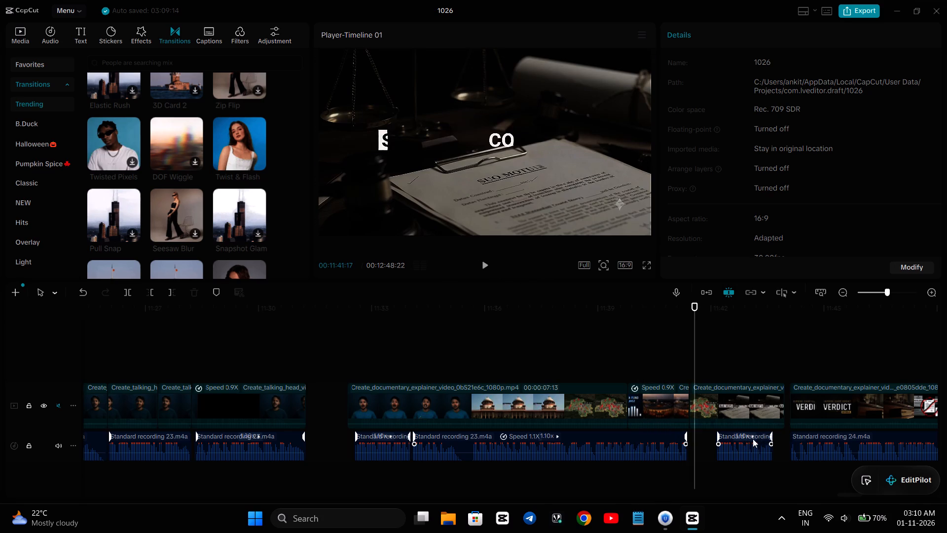
left_click_drag(760, 440, 738, 446)
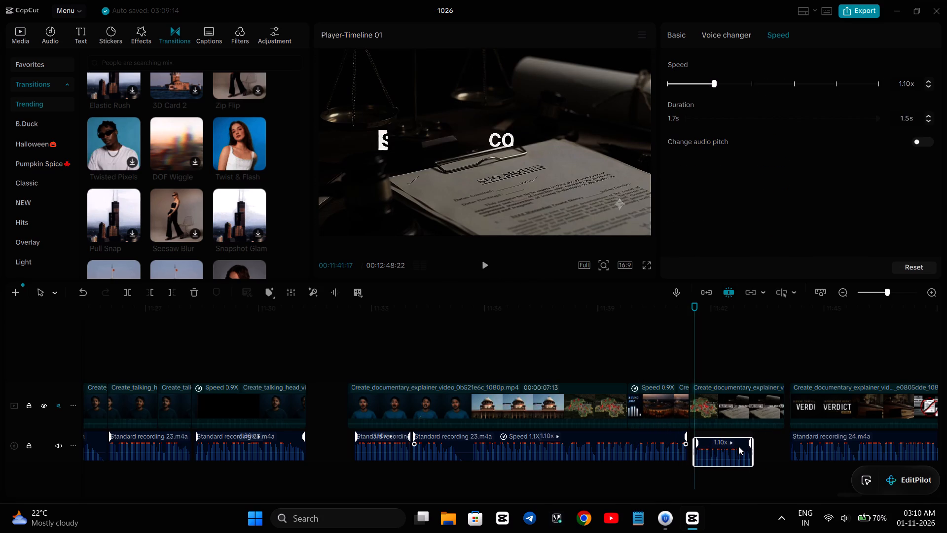
left_click_drag(738, 446, 738, 445)
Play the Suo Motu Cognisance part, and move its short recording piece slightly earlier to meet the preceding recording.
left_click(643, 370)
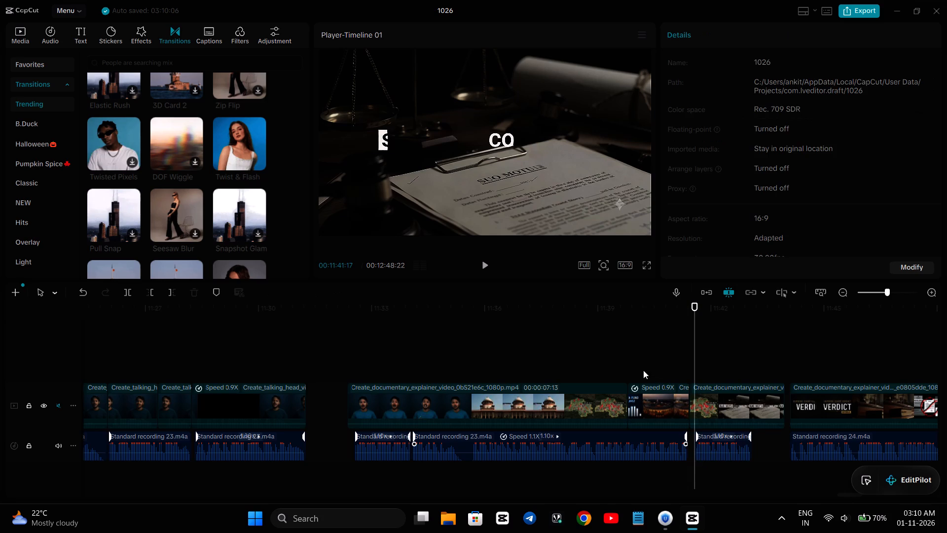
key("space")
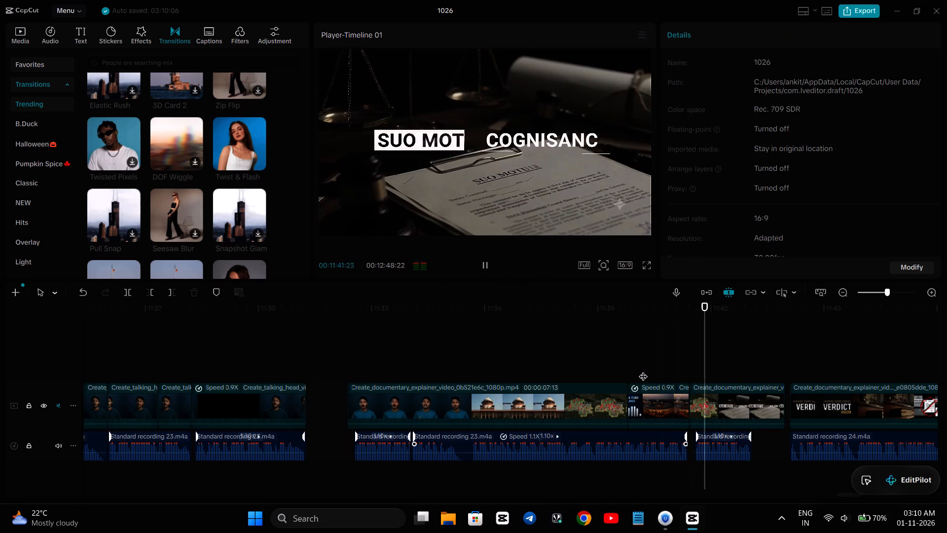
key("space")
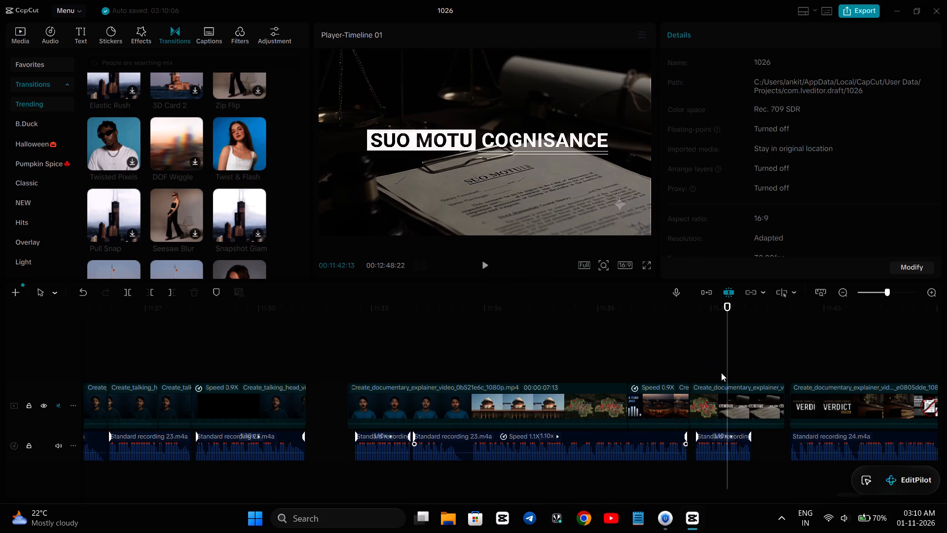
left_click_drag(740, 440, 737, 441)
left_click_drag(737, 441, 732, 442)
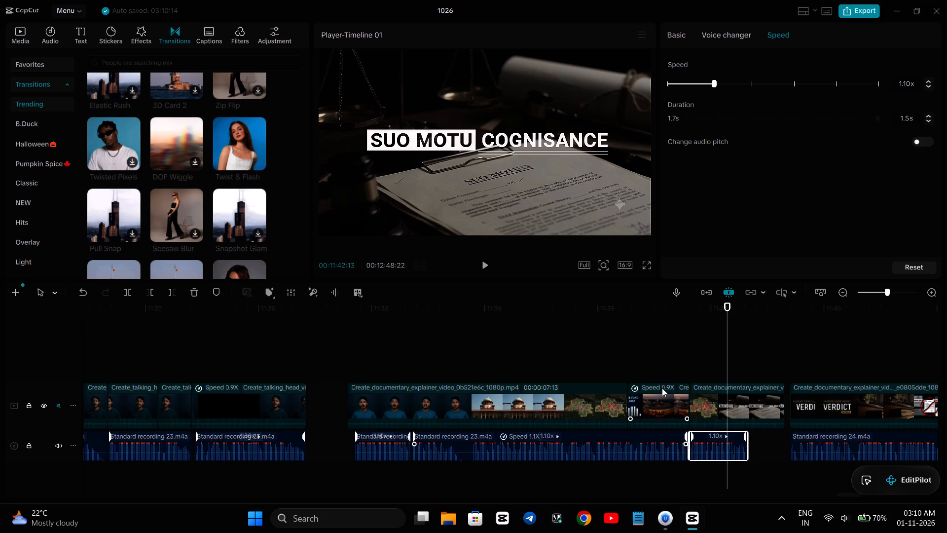
Replay into the Verdict clip, and move the short Suo Motu Cognisance recording piece slightly later, leaving a small gap before it.
left_click(634, 366)
key("space")
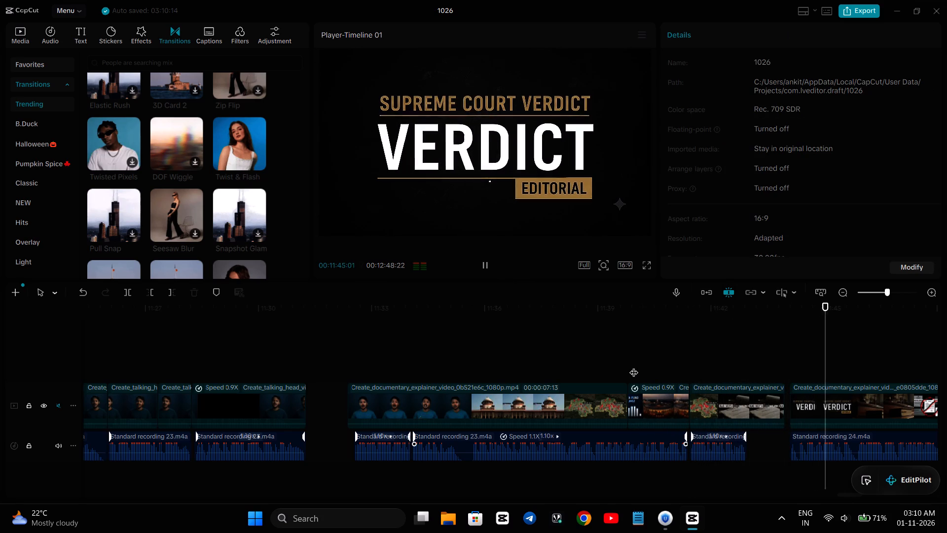
key("space")
left_click(733, 440)
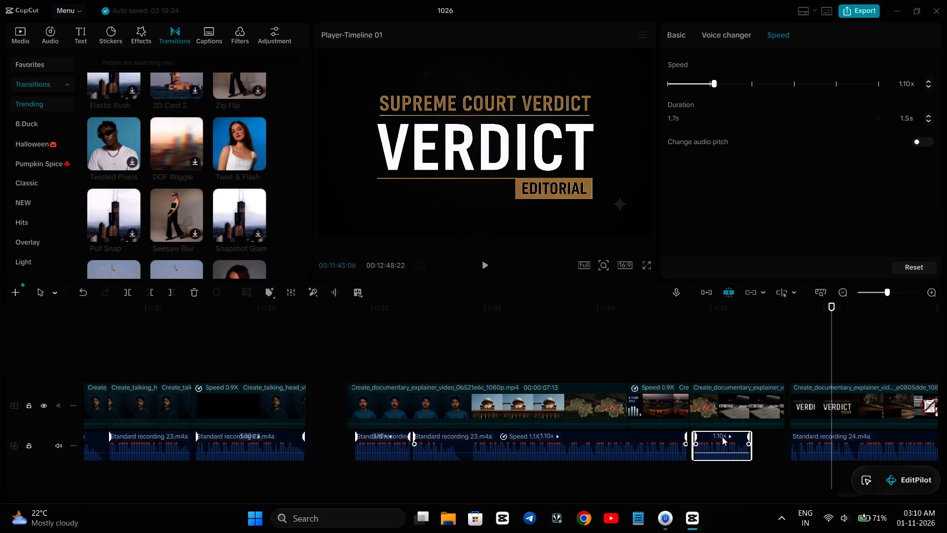
Play the Suo Motu Cognisance section repeatedly, checking where its voice recording ends relative to the clip and the following Verdict clip.
left_click(622, 363)
key("space")
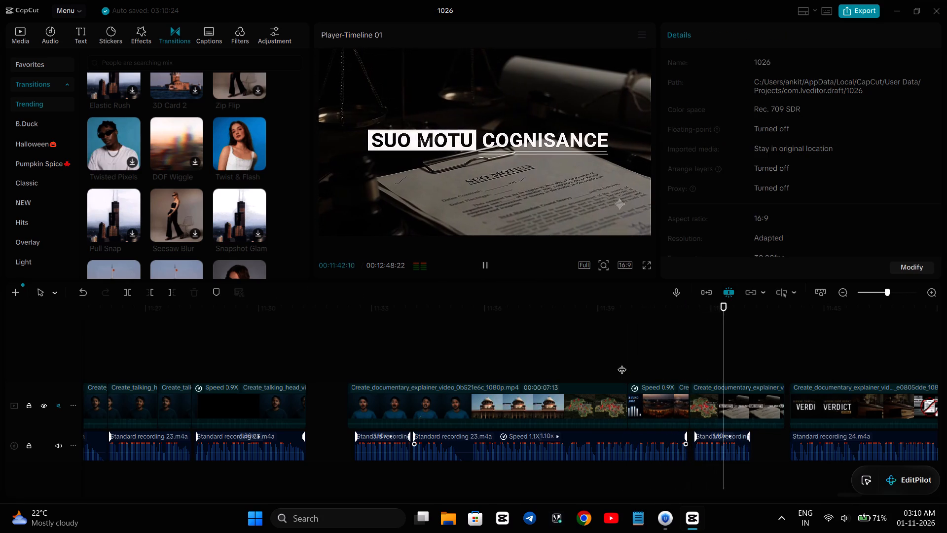
key("space")
key("space")
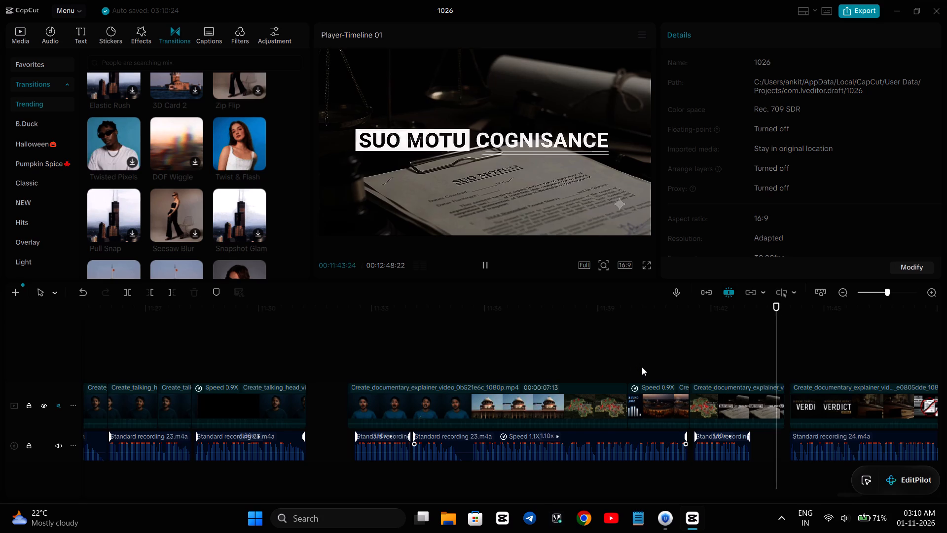
key("space")
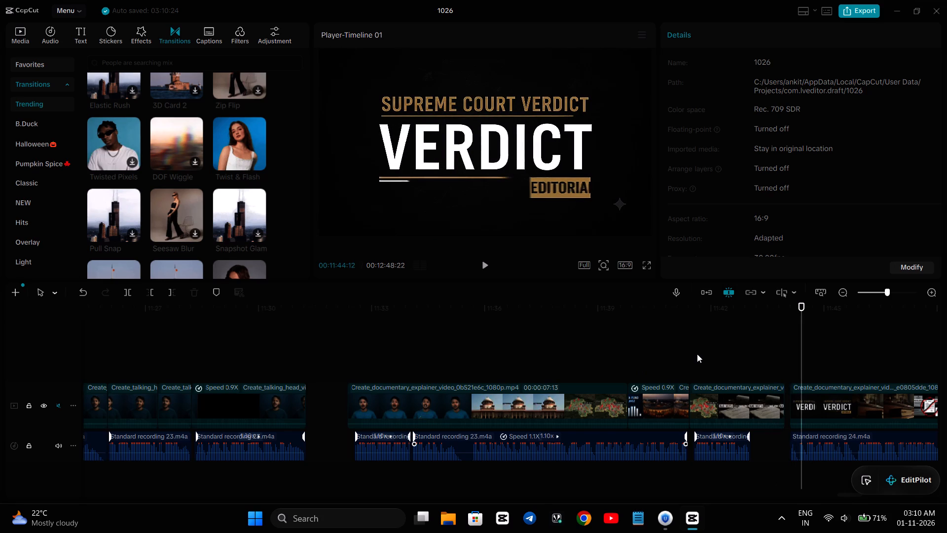
left_click(697, 354)
left_click(621, 349)
key("space")
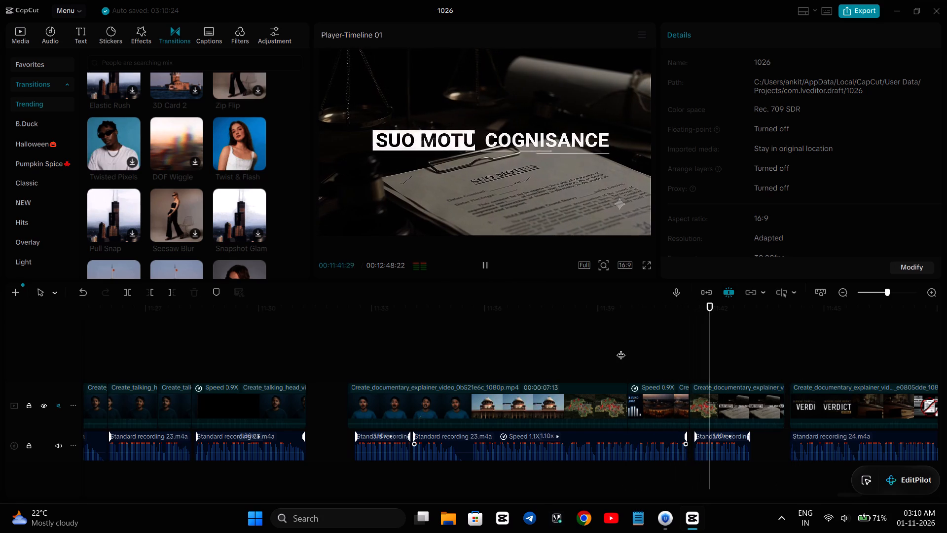
key("space")
key("space")
key("space")
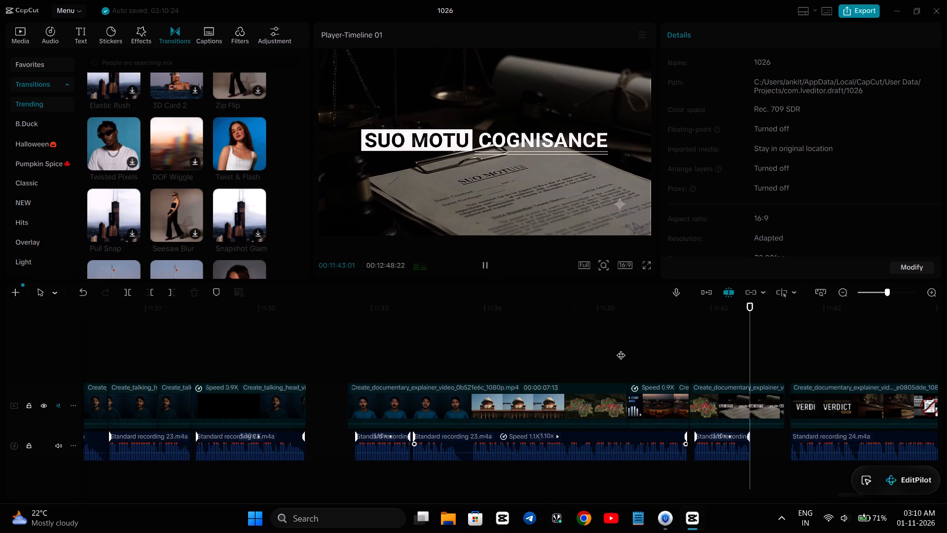
key("space")
key("space")
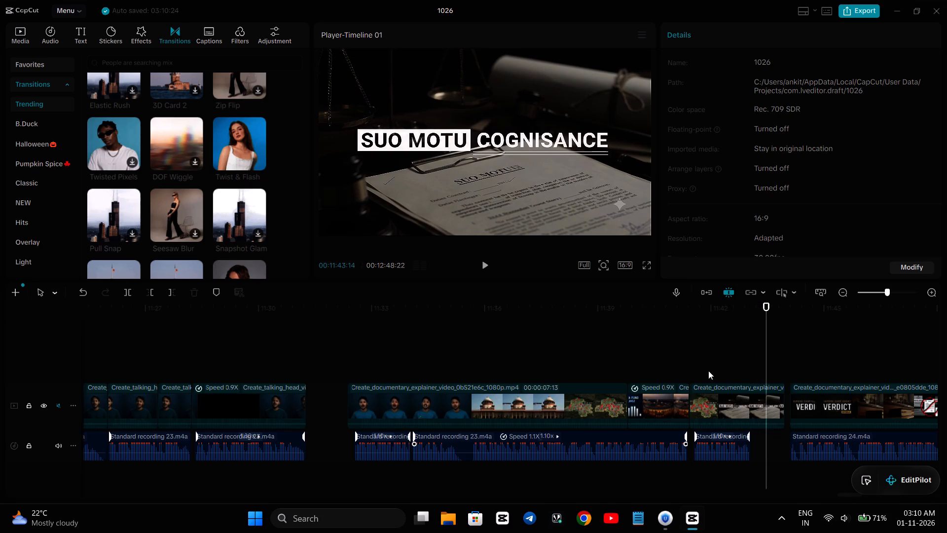
Open the speed settings of the Suo Motu Cognisance clip and play across its end into the Verdict clip.
left_click(727, 392)
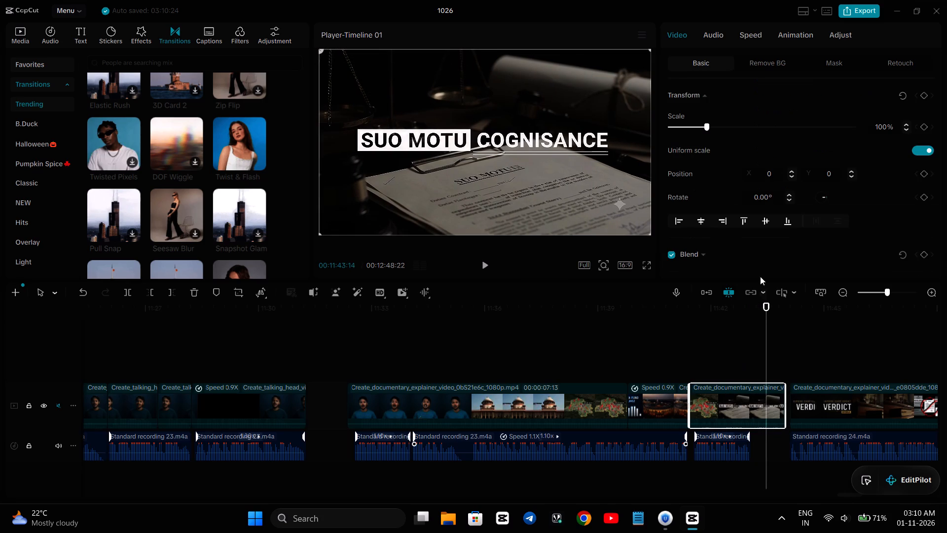
left_click(751, 36)
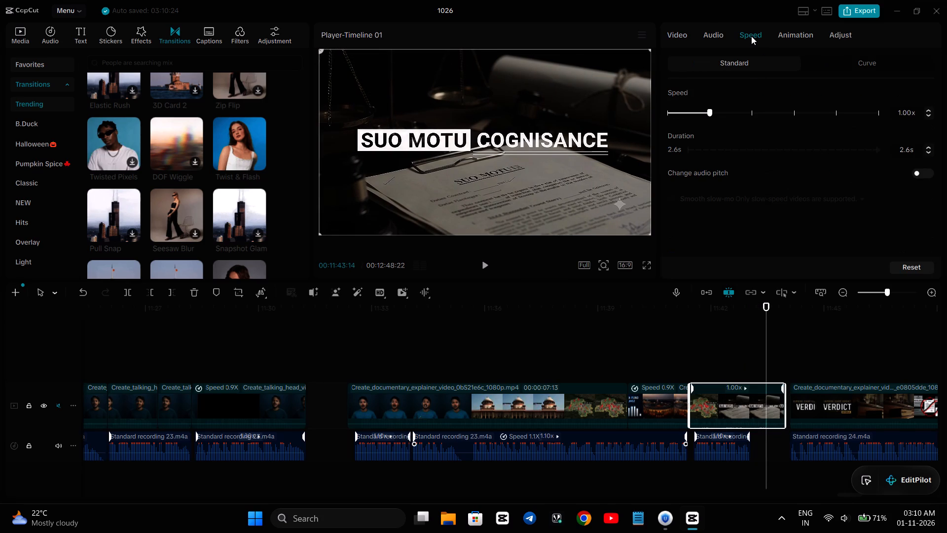
key("space")
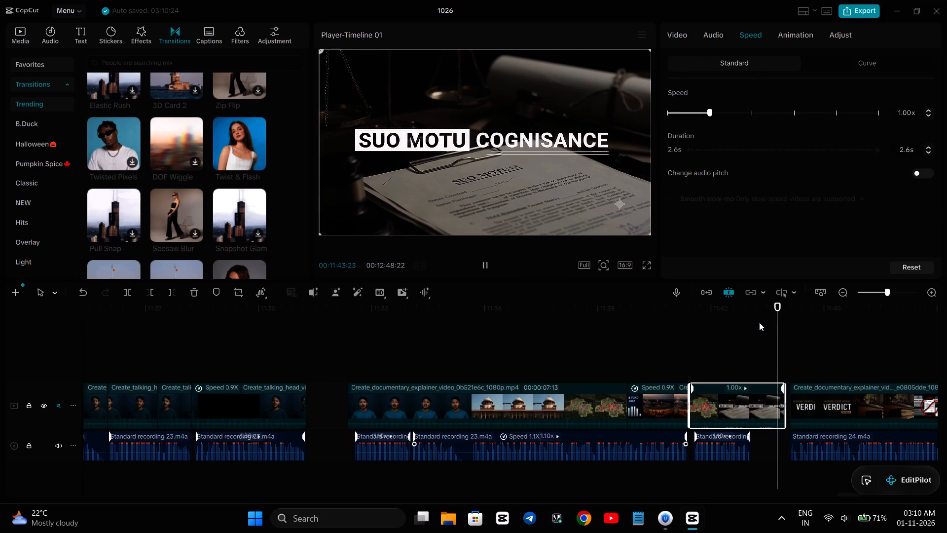
key("space")
key("space")
key("space")
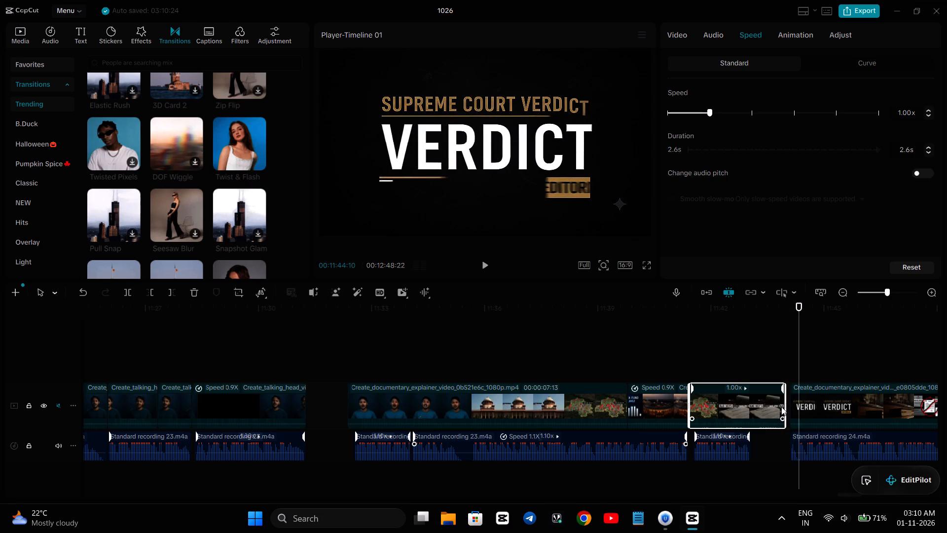
Trim the end of the Suo Motu Cognisance clip to 1.9 s, just past the end of its voice recording.
scroll(779, 397, "left", 8)
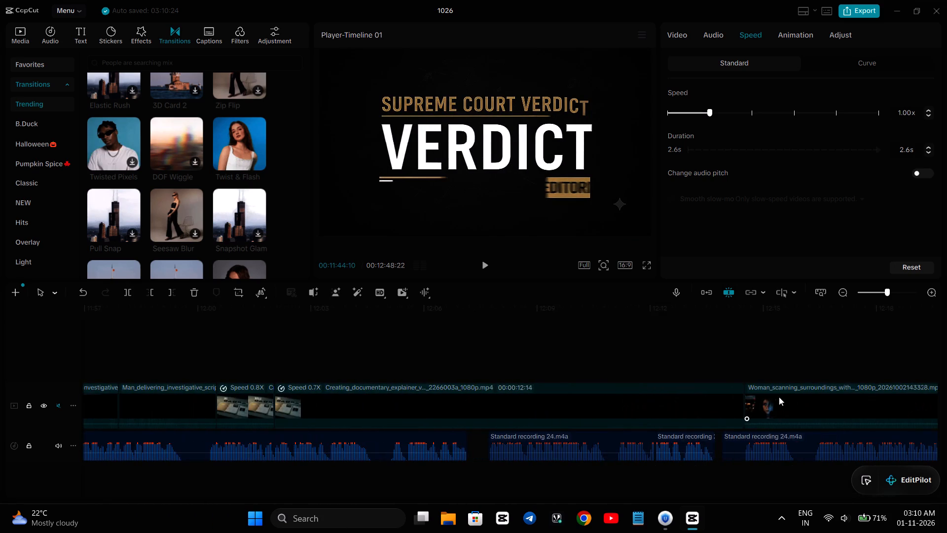
scroll(779, 397, "left", 4)
scroll(779, 397, "right", 6)
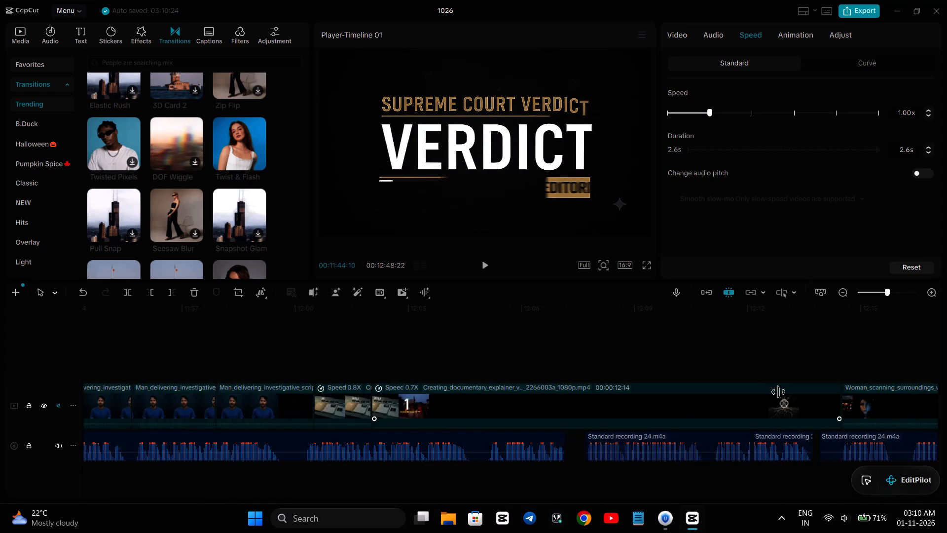
scroll(778, 392, "right", 4)
scroll(775, 385, "left", 2)
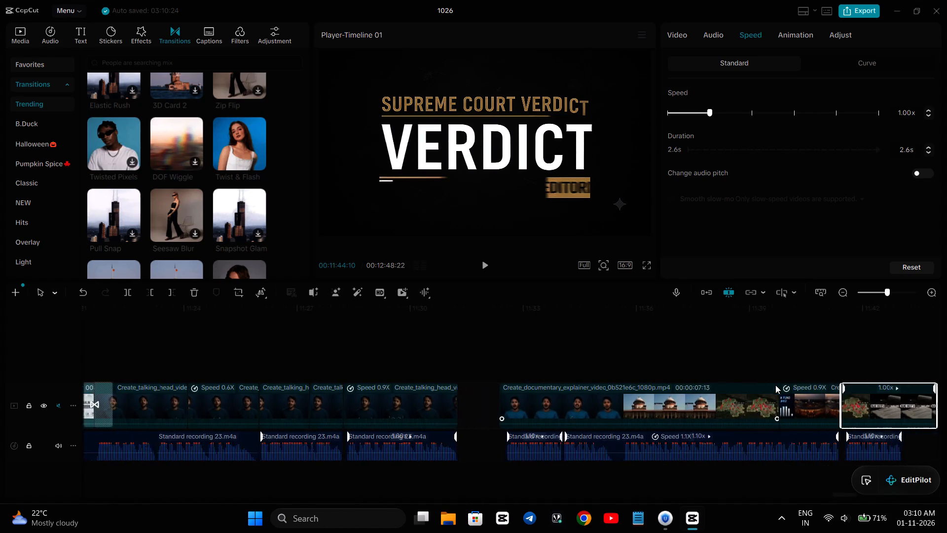
scroll(775, 385, "left", 4)
scroll(775, 385, "right", 1)
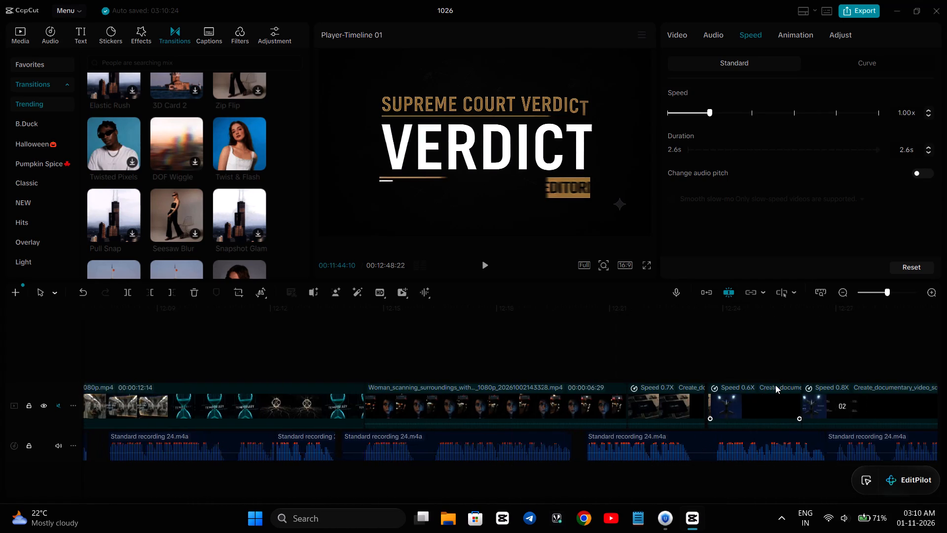
scroll(775, 385, "right", 6)
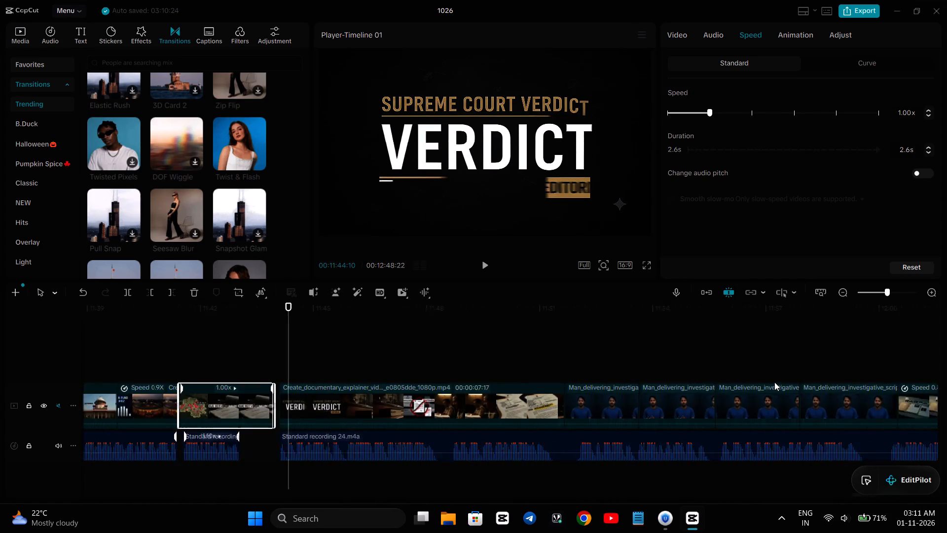
scroll(774, 382, "right", 2)
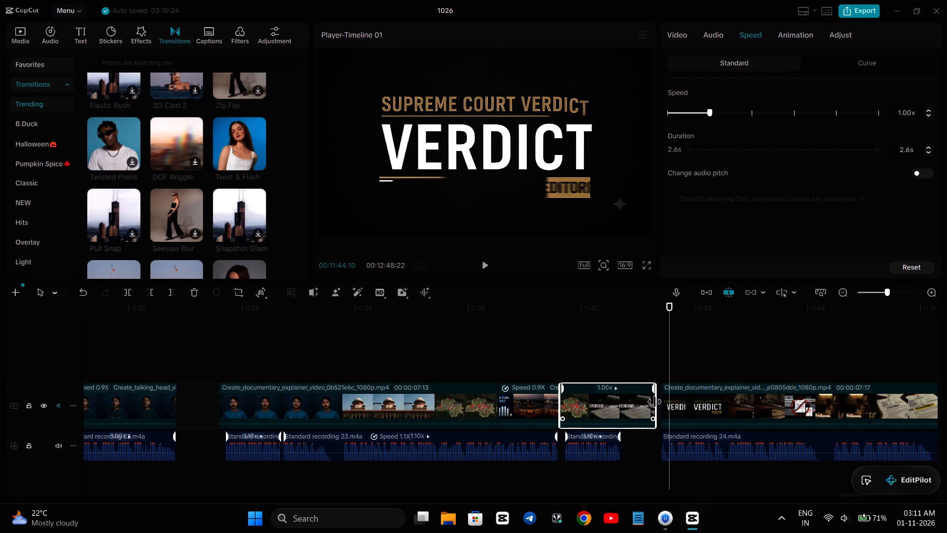
left_click_drag(655, 402, 634, 418)
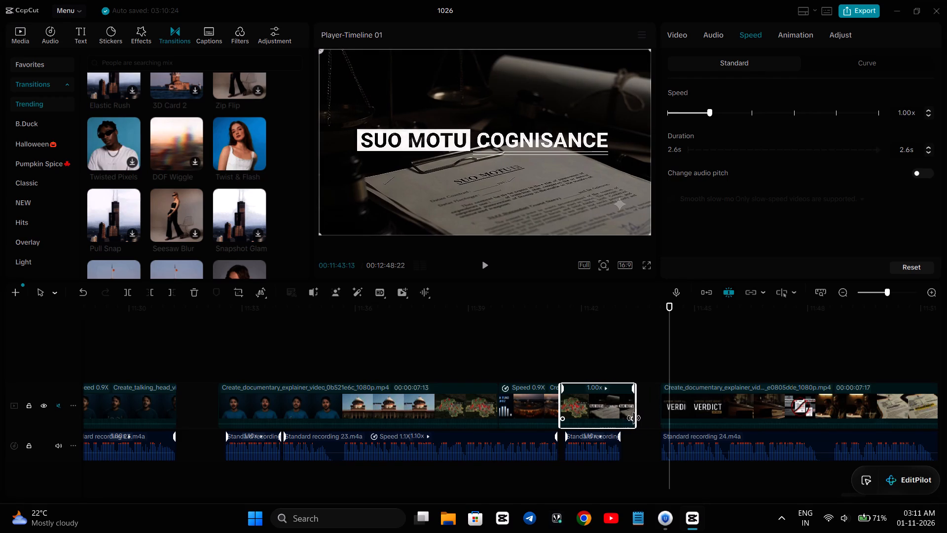
left_click_drag(634, 418, 629, 422)
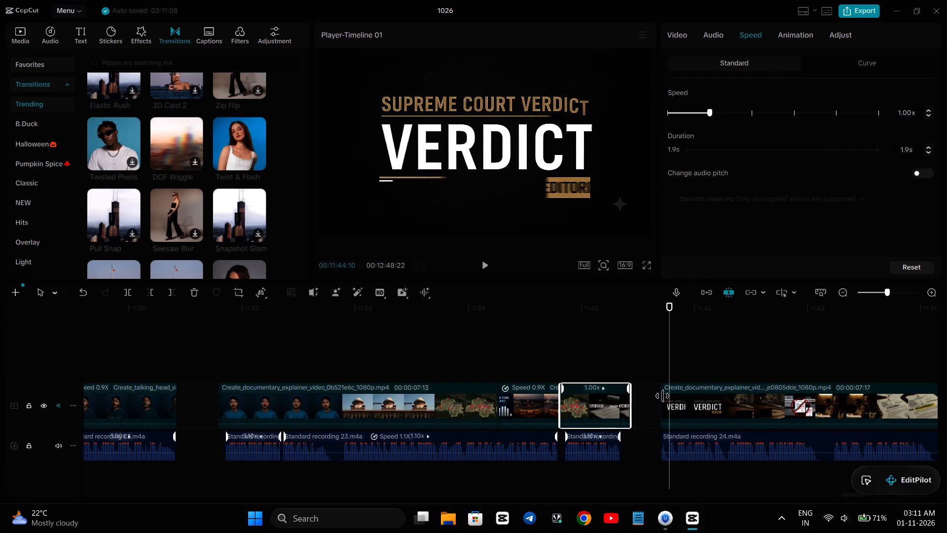
Play from before the Suo Motu Cognisance clip through the Verdict clip into the talking-head clips to check the timing.
left_click(656, 362)
key("space")
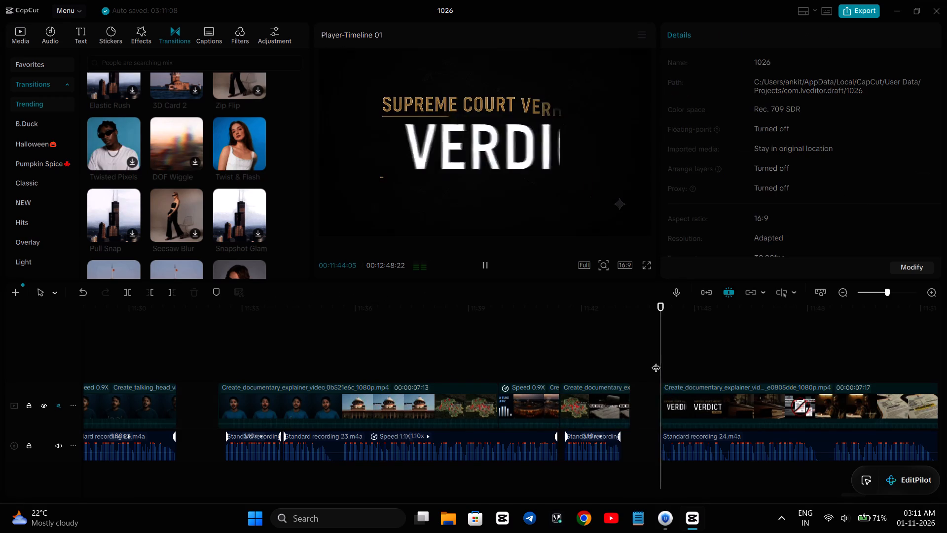
left_click(483, 362)
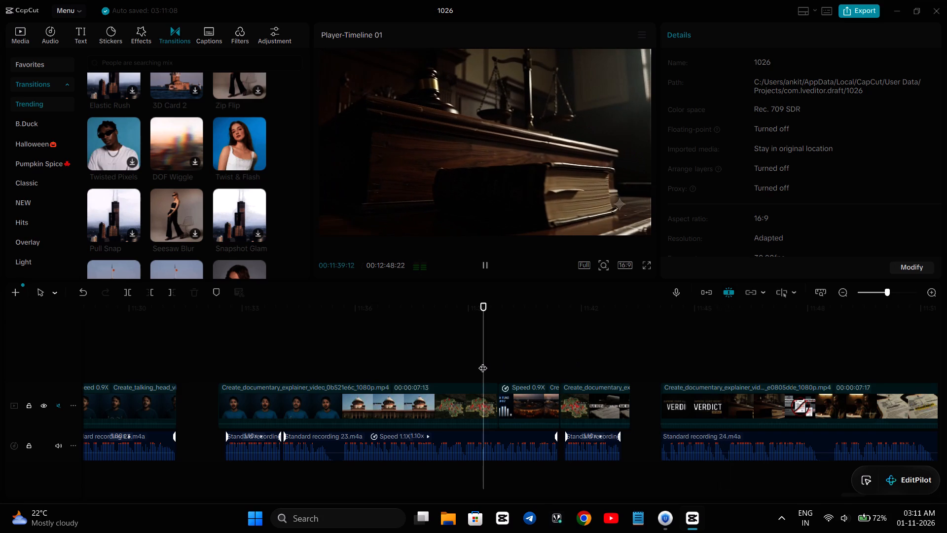
key("space")
key("space")
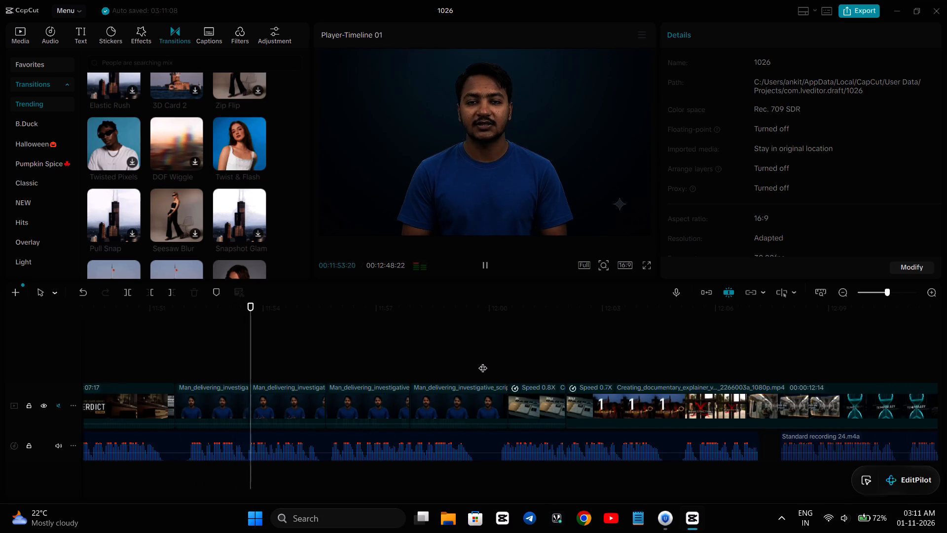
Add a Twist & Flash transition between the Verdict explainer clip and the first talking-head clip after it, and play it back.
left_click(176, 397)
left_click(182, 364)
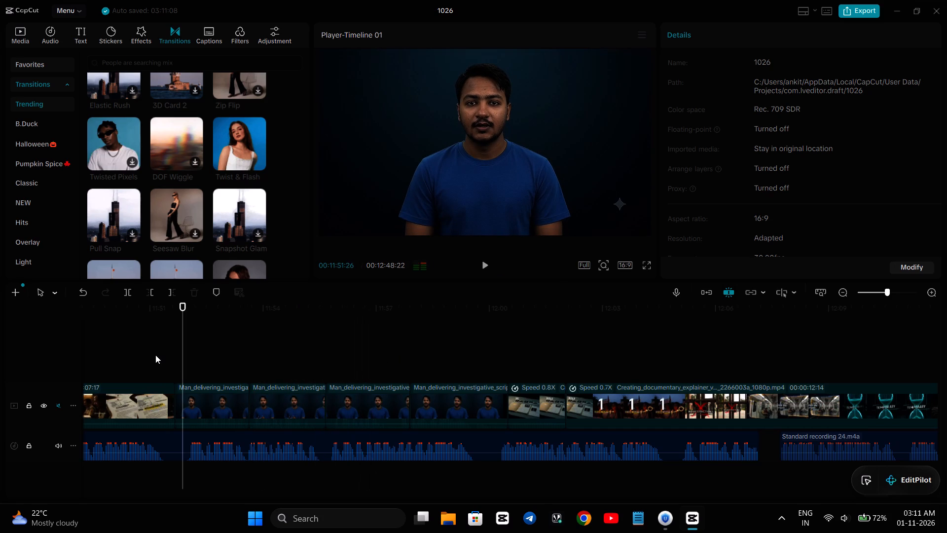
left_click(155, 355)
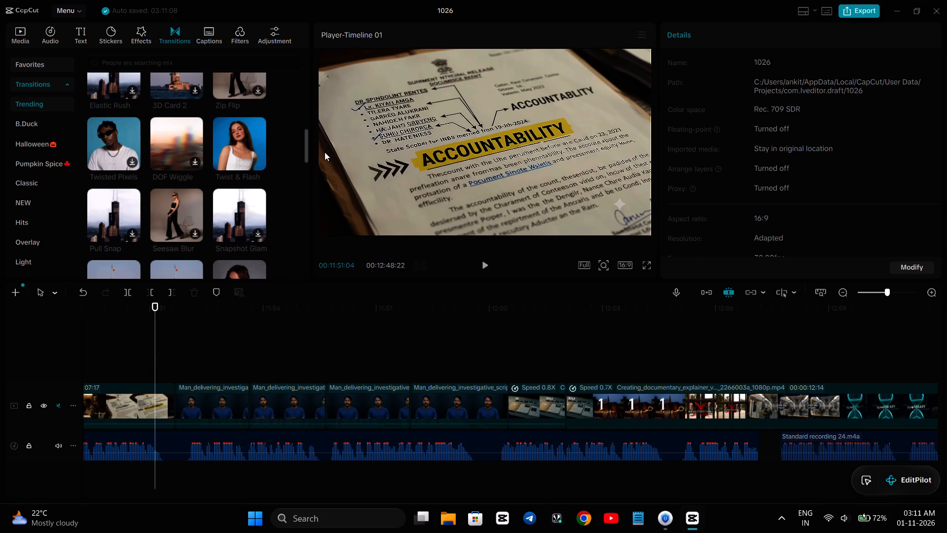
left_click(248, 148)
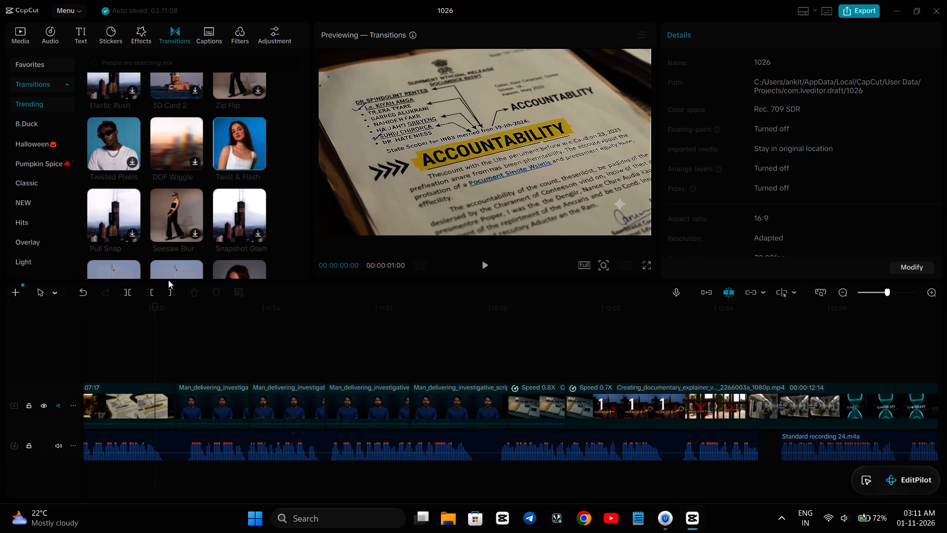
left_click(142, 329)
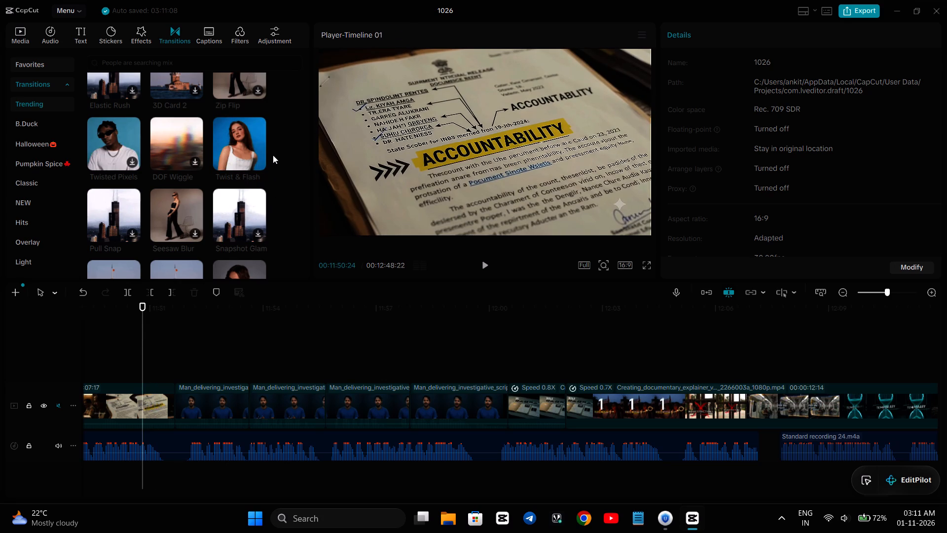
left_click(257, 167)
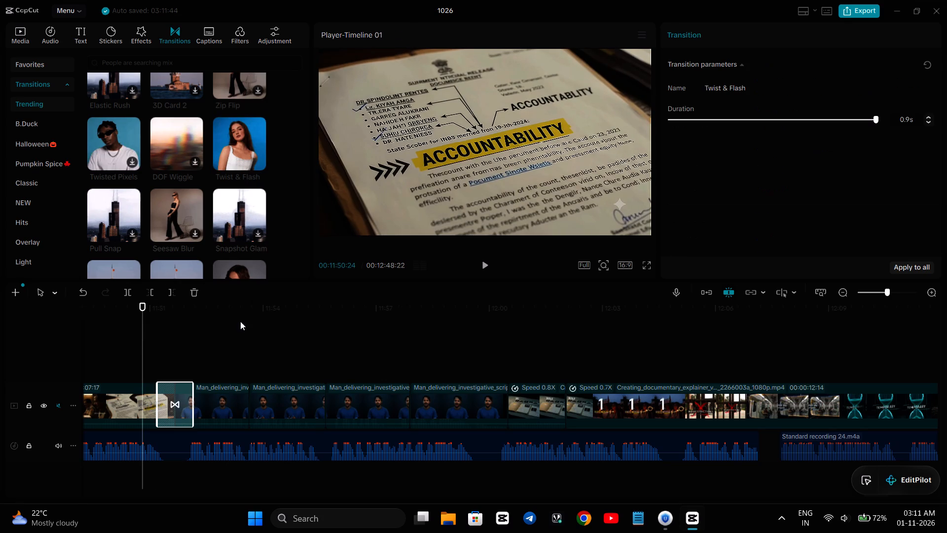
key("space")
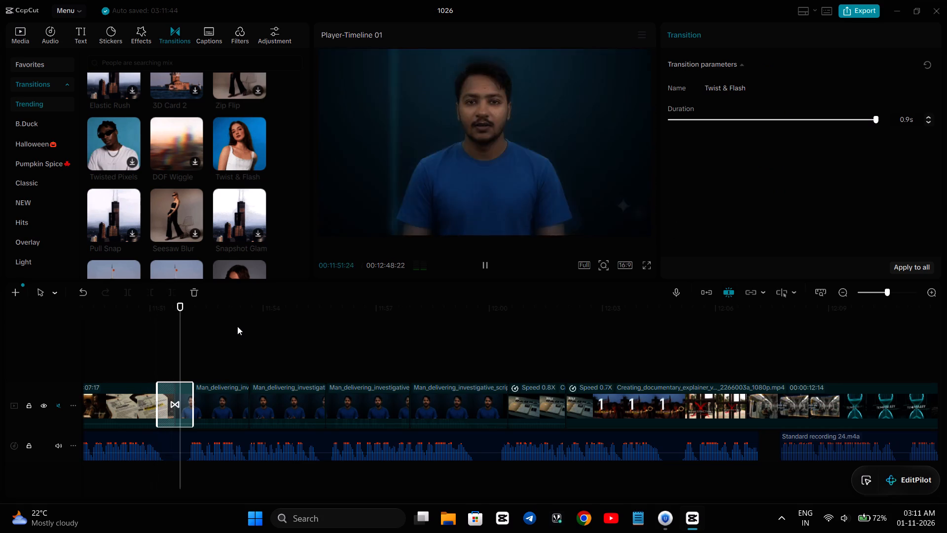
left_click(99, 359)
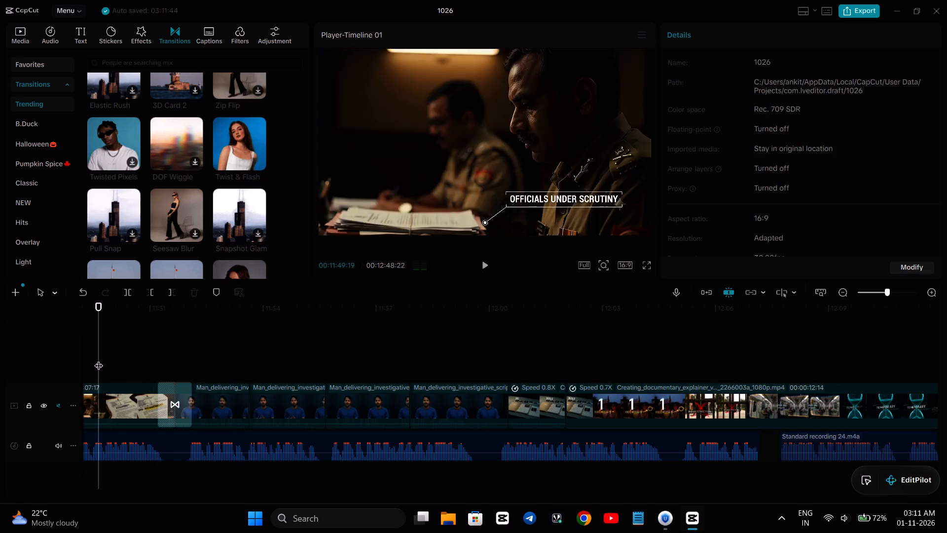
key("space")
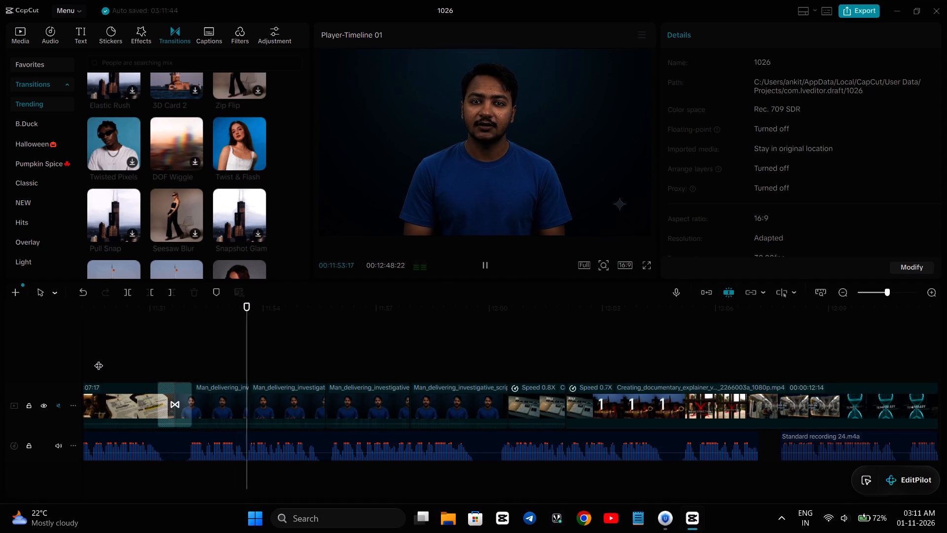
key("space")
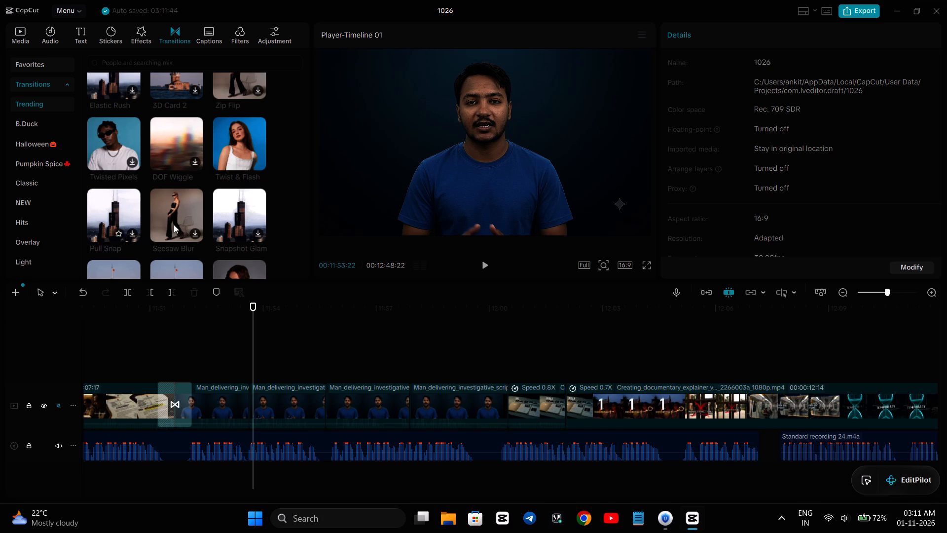
Replace the Twist & Flash transition between the Verdict explainer clip and the talking-head clip with Slight Jitter.
scroll(245, 178, "down", 3)
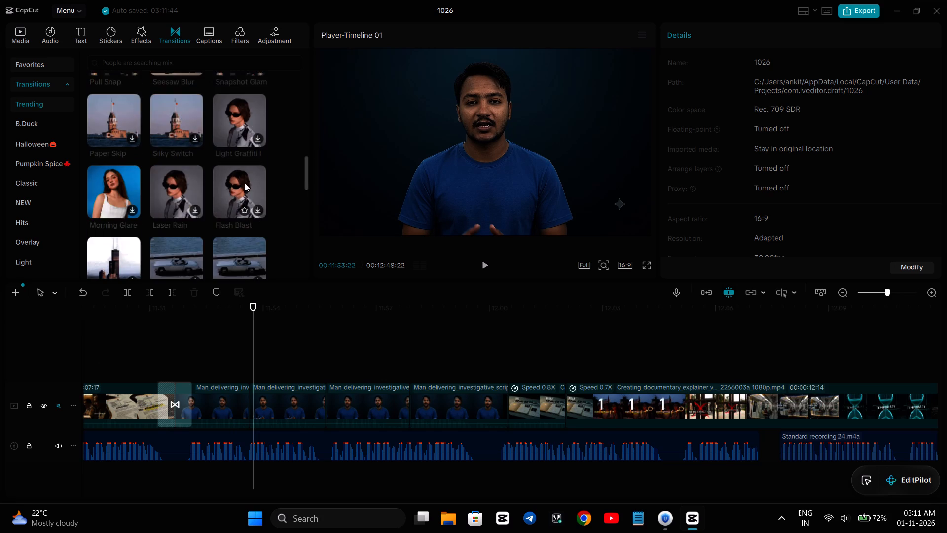
scroll(245, 183, "down", 1)
scroll(245, 183, "up", 14)
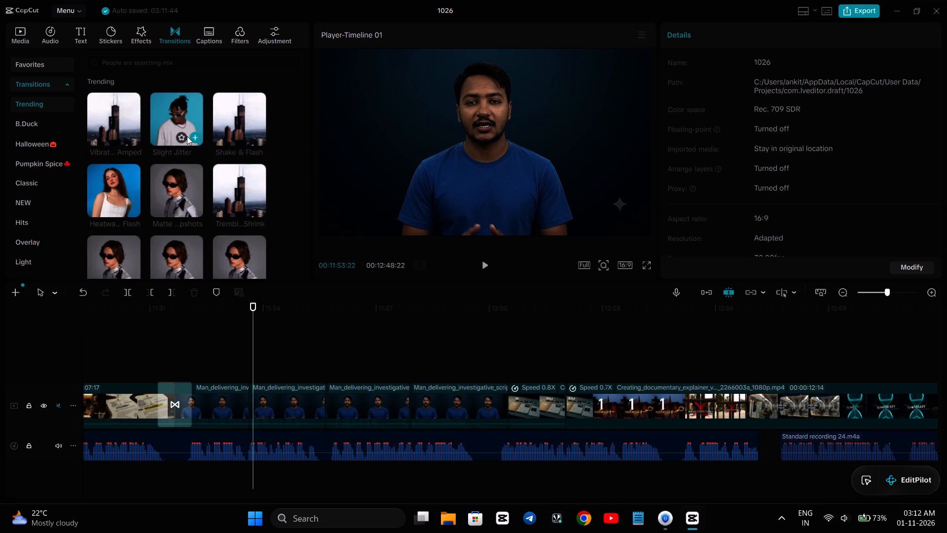
left_click(170, 415)
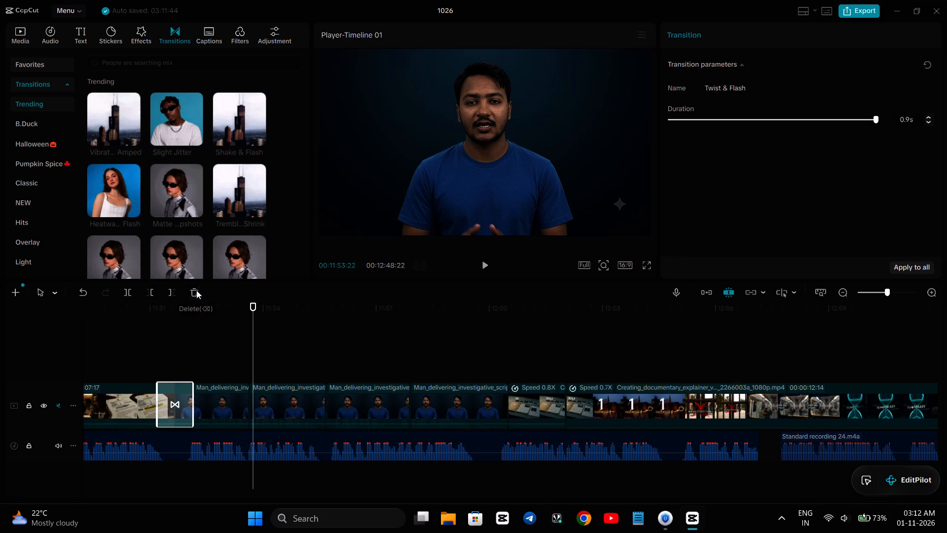
left_click(196, 290)
left_click(163, 334)
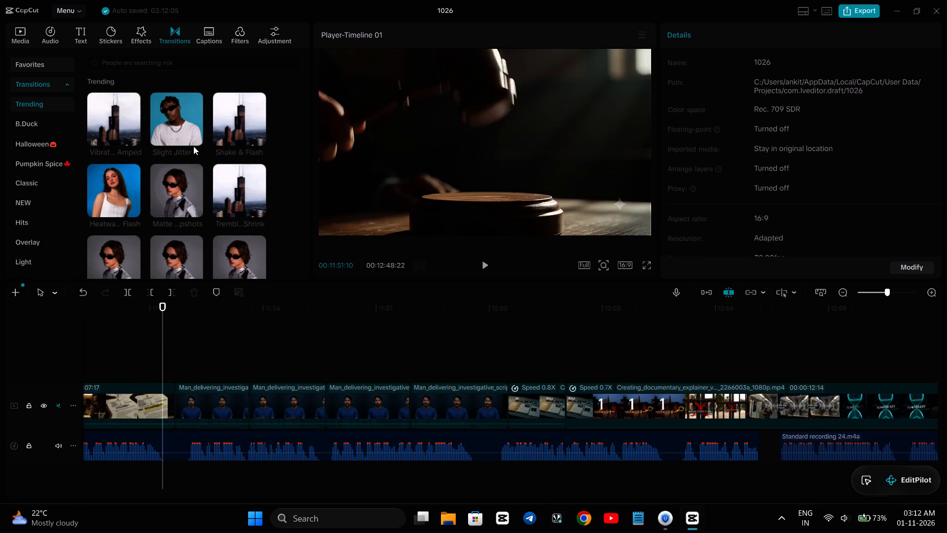
left_click(195, 137)
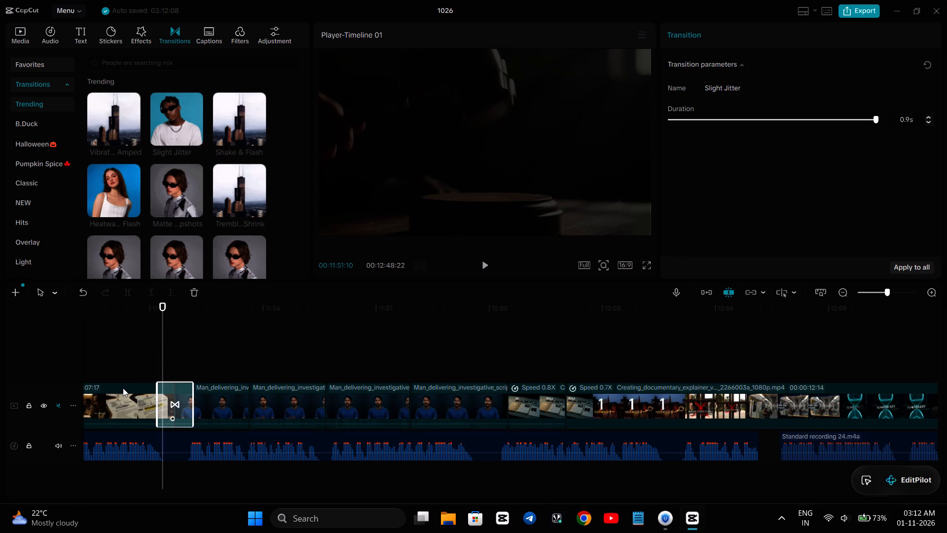
Play the end of the Verdict clip into the talking-head clip to check the Slight Jitter transition.
left_click(123, 388)
key("space")
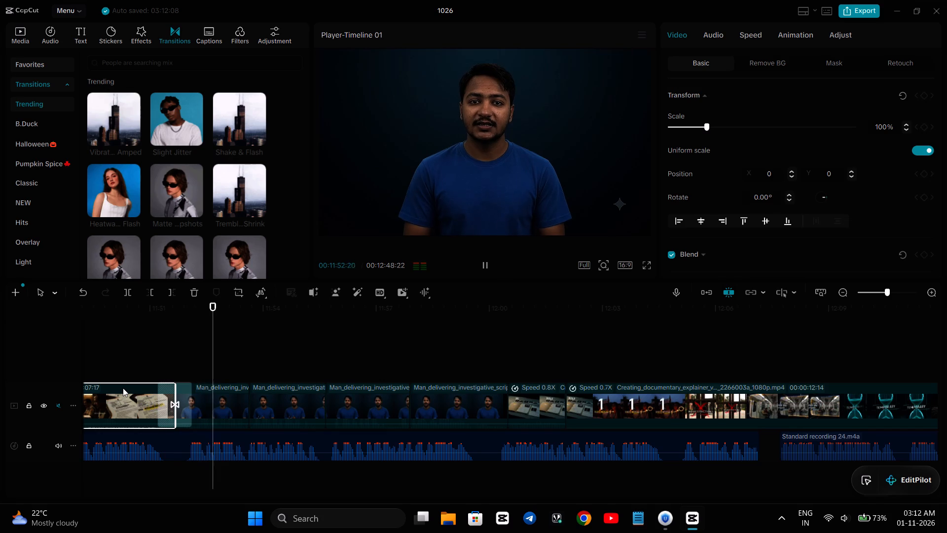
left_click(109, 352)
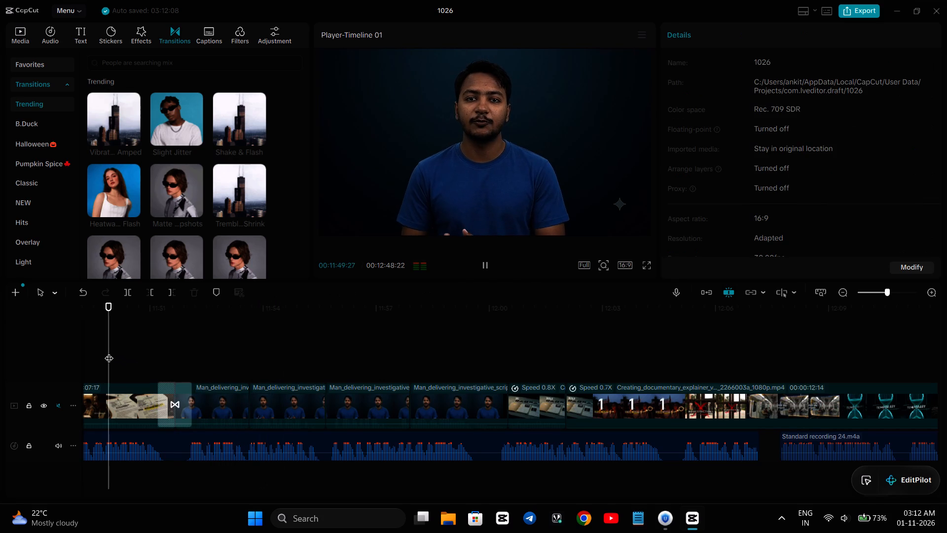
key("space")
key("space")
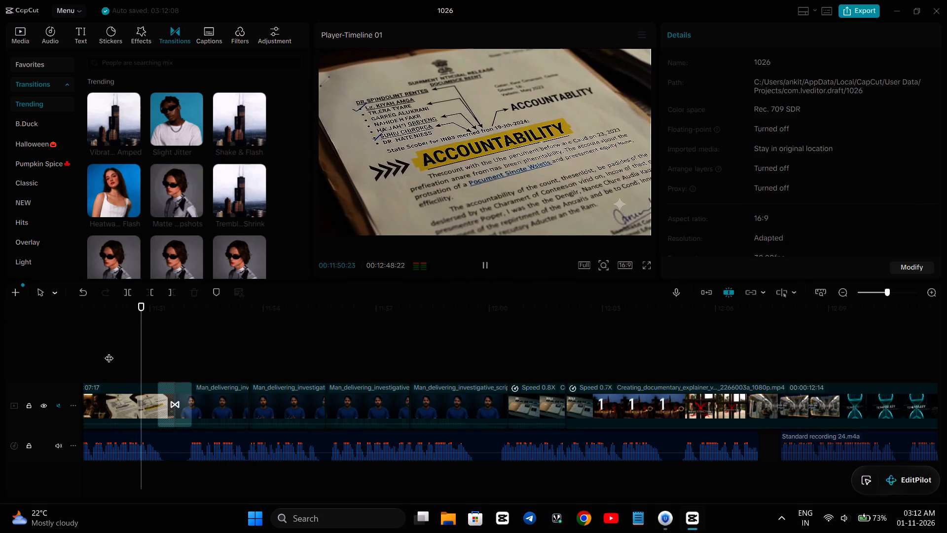
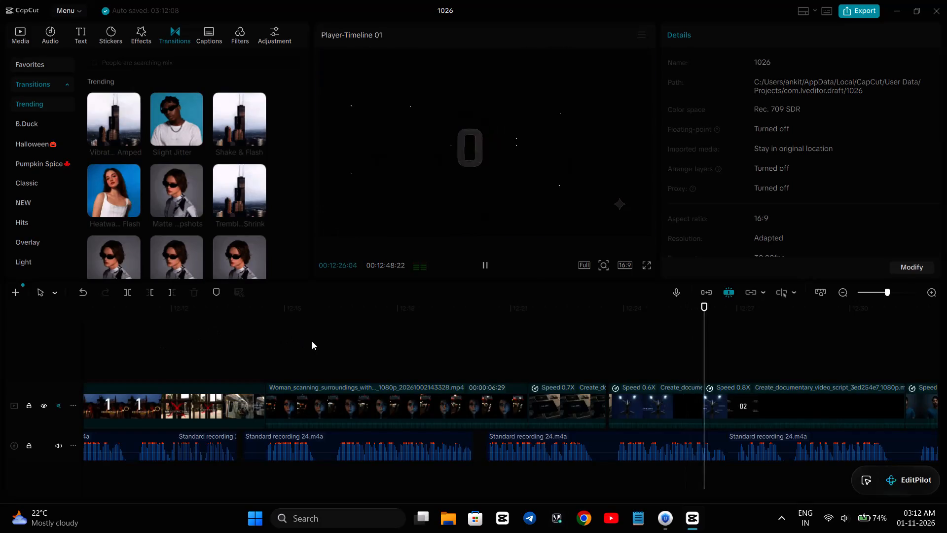
Play up to the CCTV & Lights explainer clip and apply the VHS Twitch-In entrance animation to it.
left_click(360, 358)
key("space")
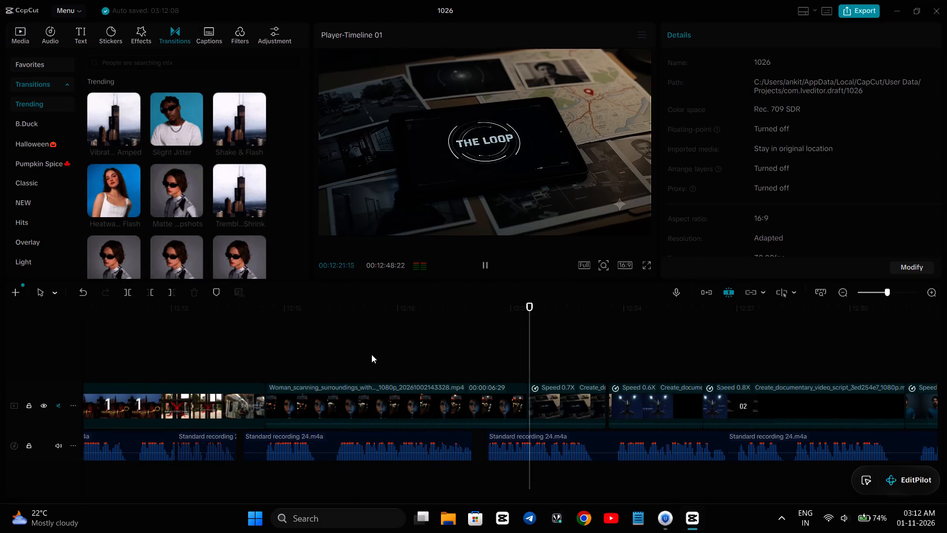
key("space")
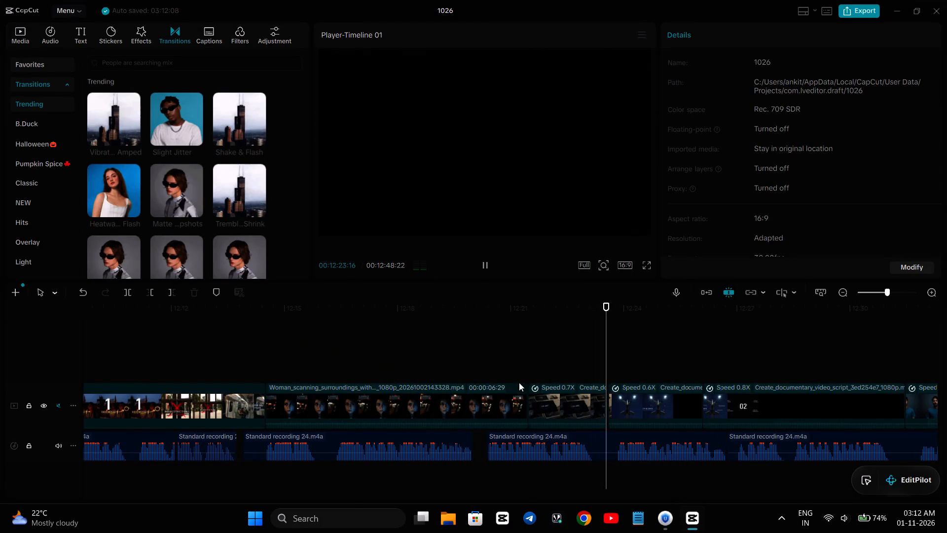
left_click(621, 400)
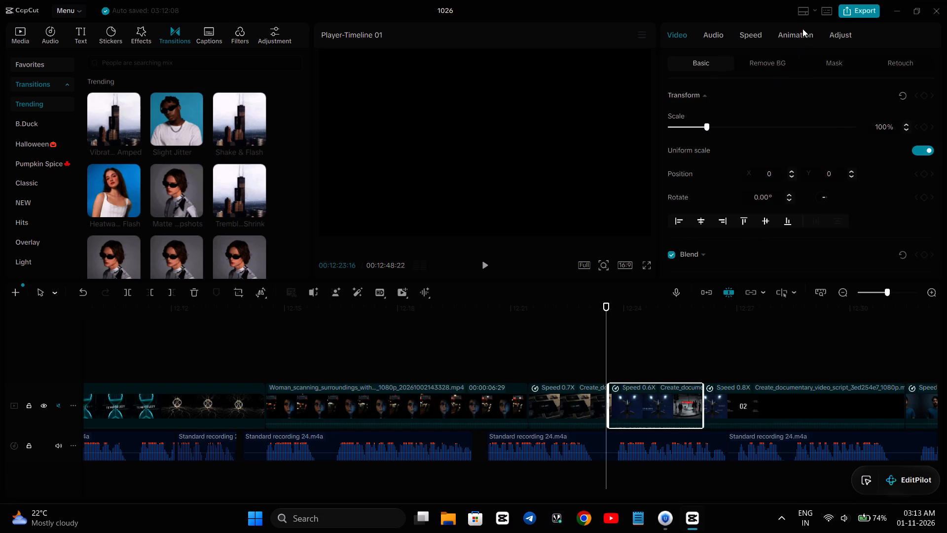
left_click(802, 29)
left_click(735, 164)
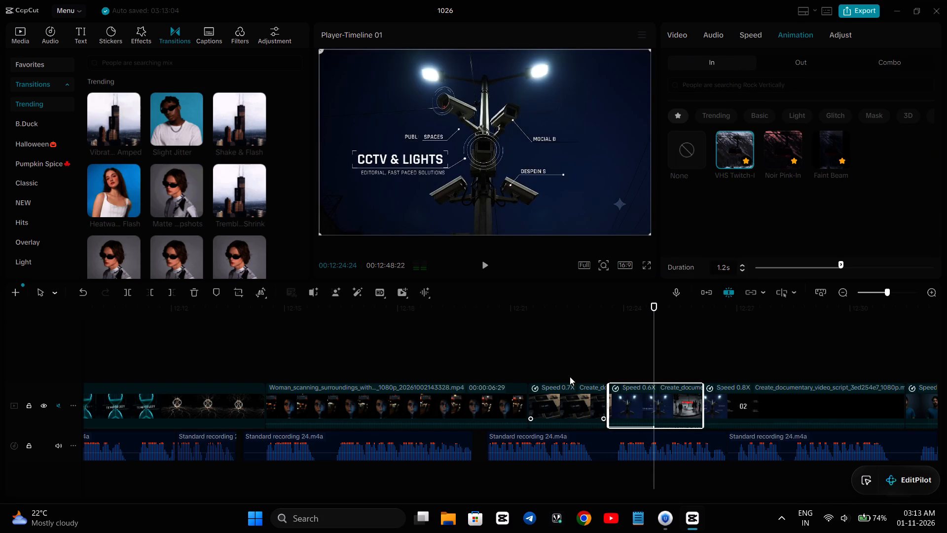
Play from The Loop clip through the CCTV & Lights and Public Spaces clips into the talking-head clips to check the entrance animation.
left_click(555, 354)
key("space")
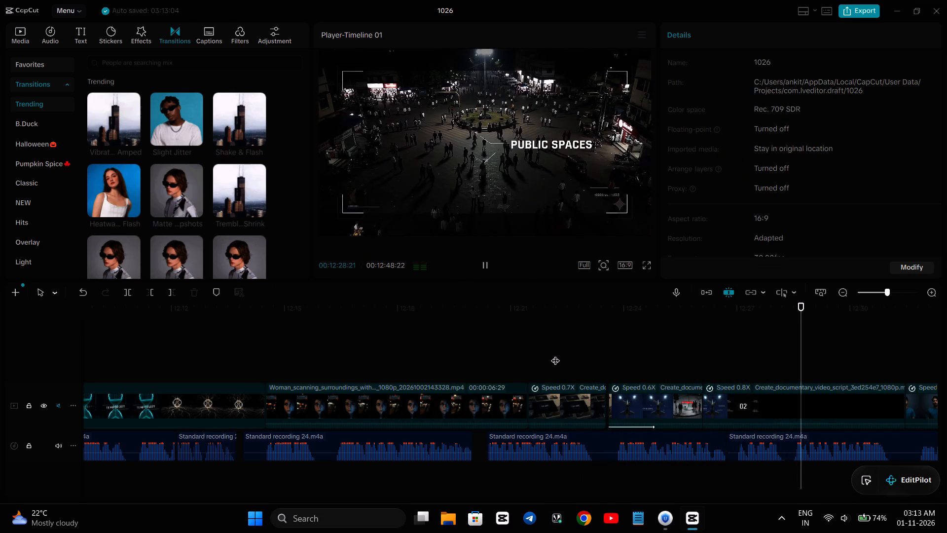
key("space")
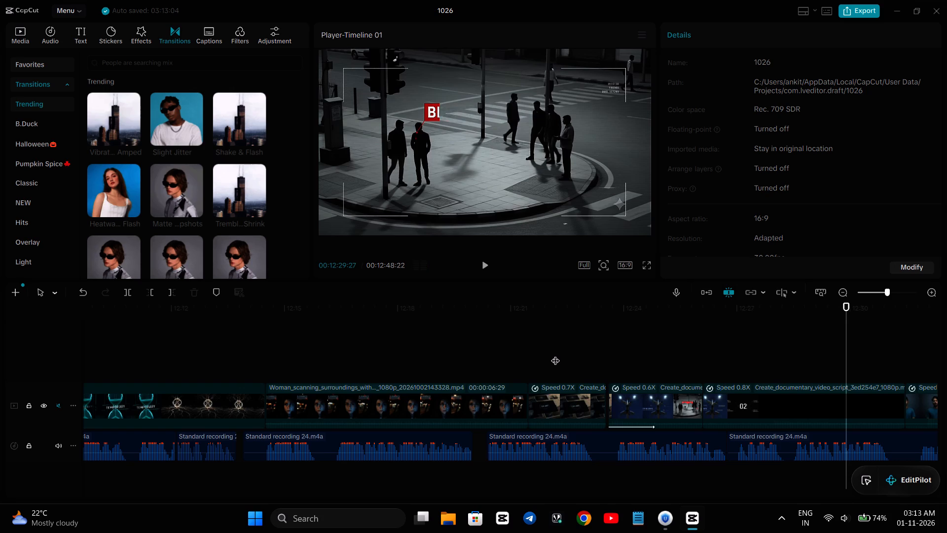
left_click(622, 337)
key("space")
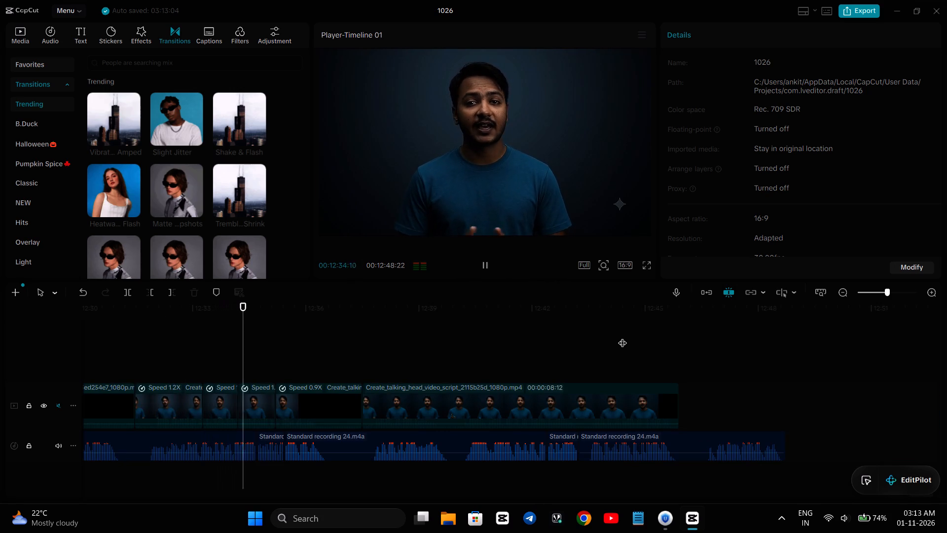
key("space")
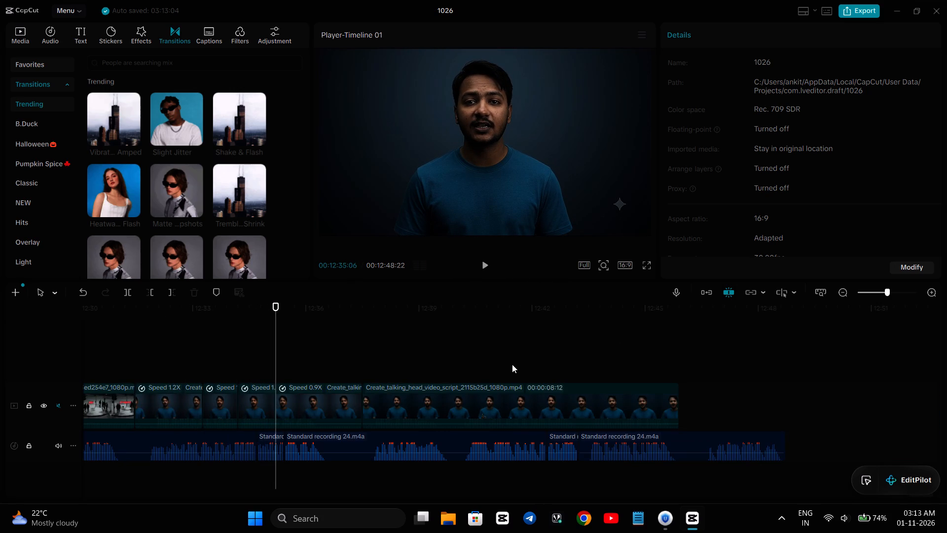
Play from the Behaviour shot at the end of the 0.8X explainer clip through the talking-head clips to check the voice timing.
scroll(510, 364, "right", 2)
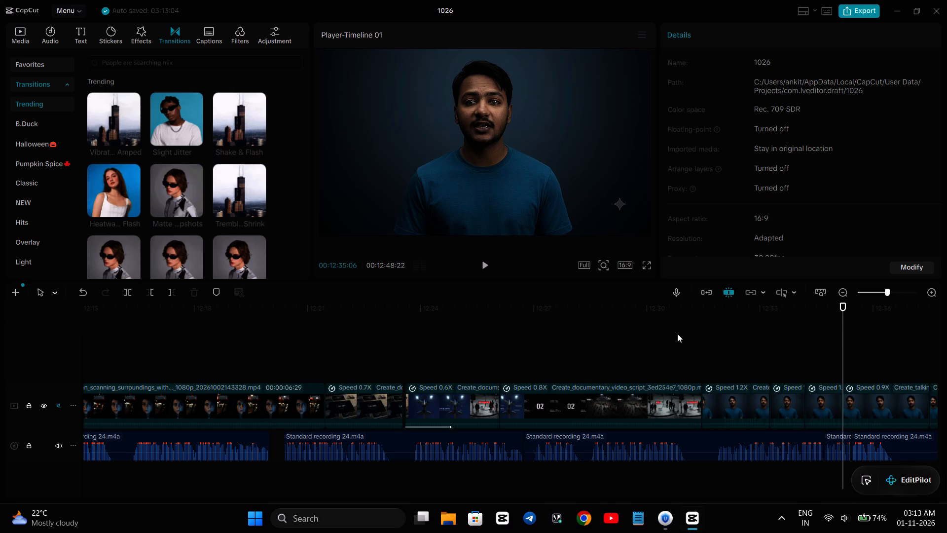
left_click(698, 334)
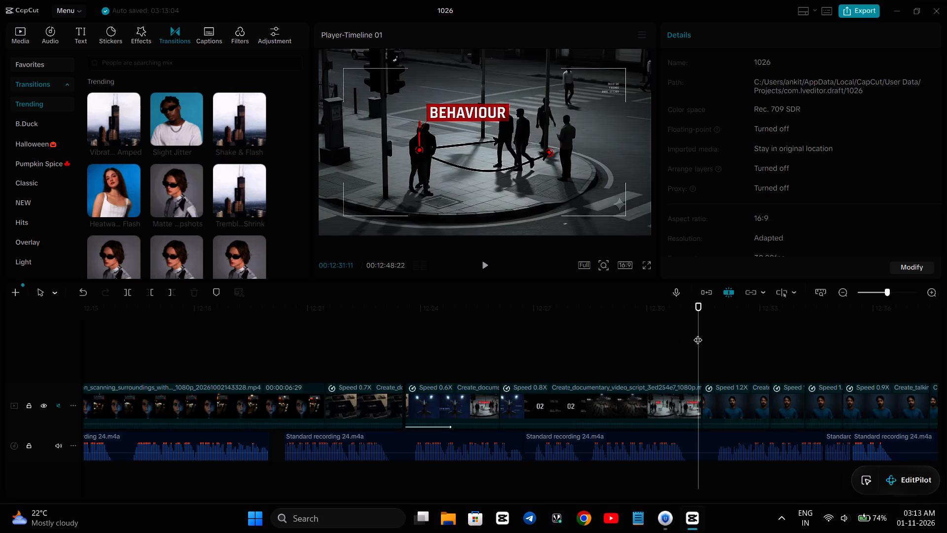
left_click(669, 339)
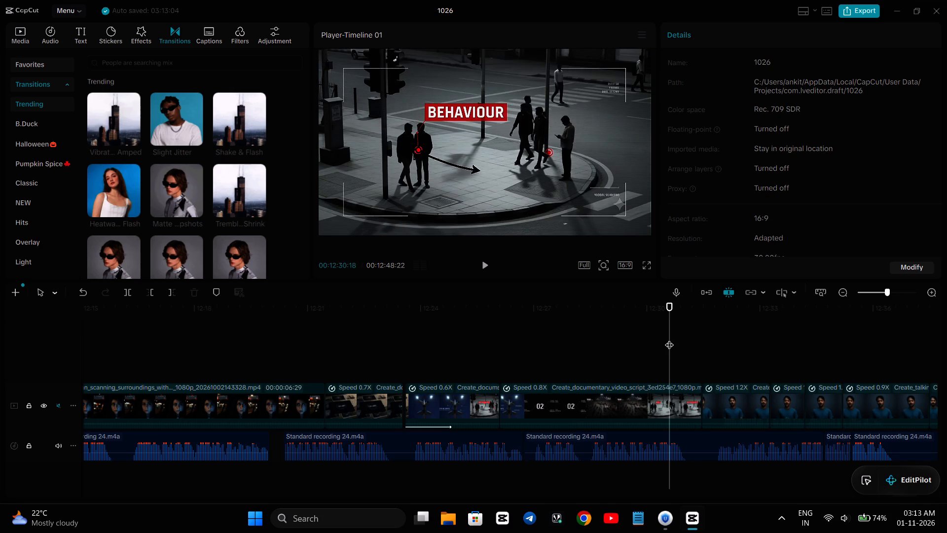
key("space")
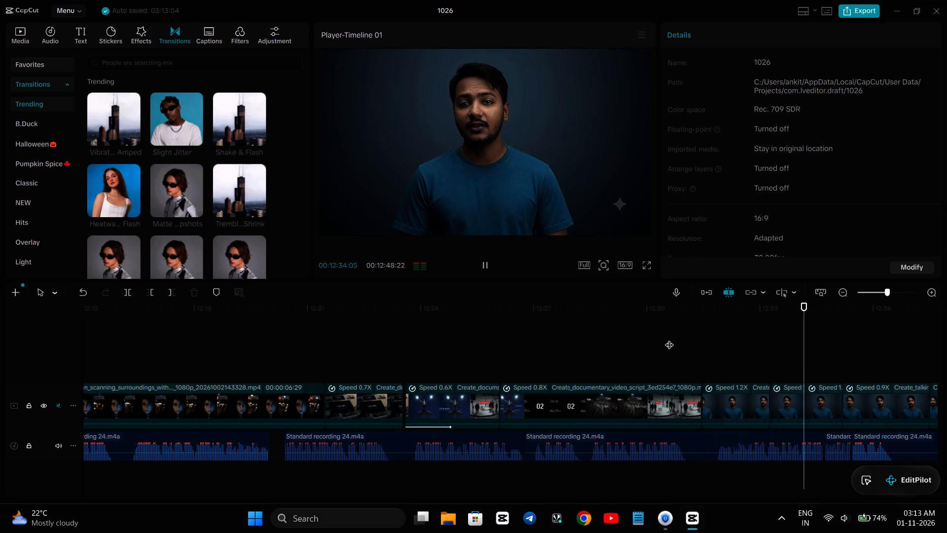
left_click(685, 334)
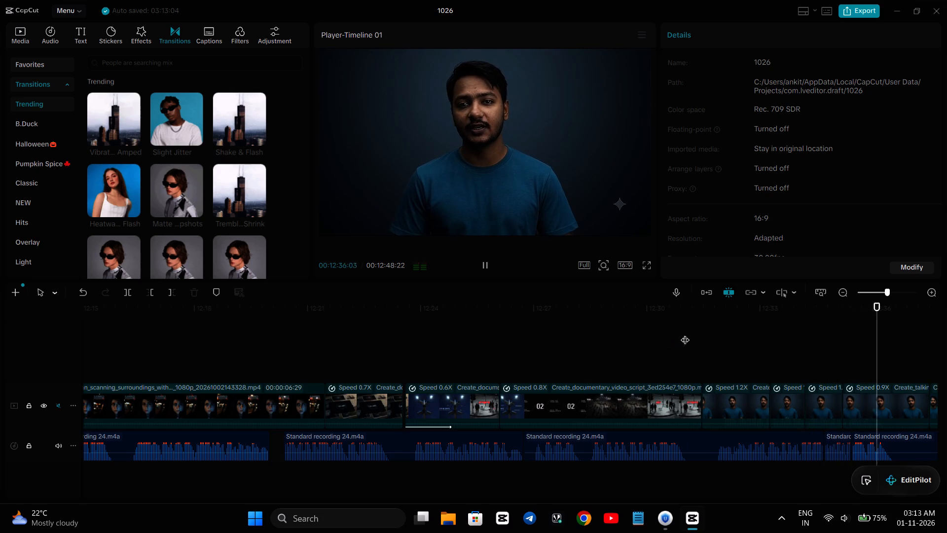
key("space")
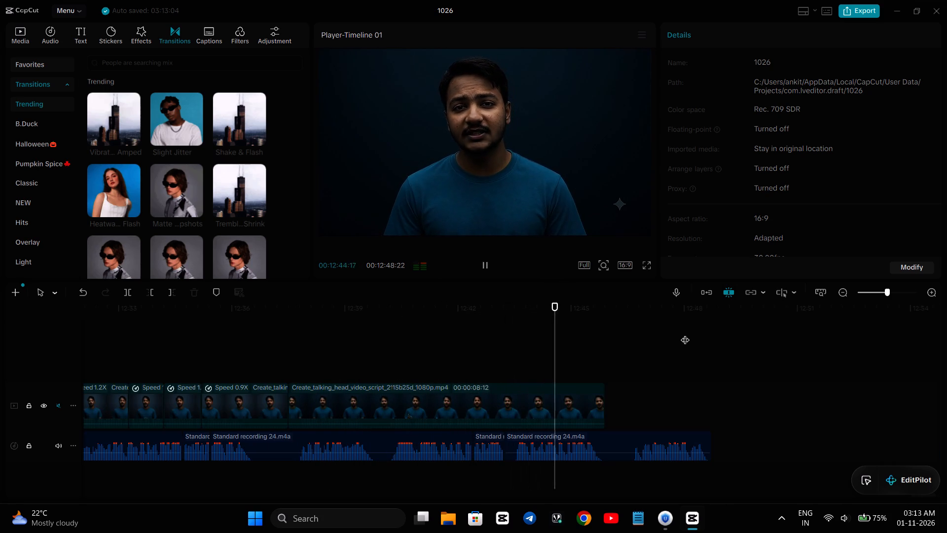
key("space")
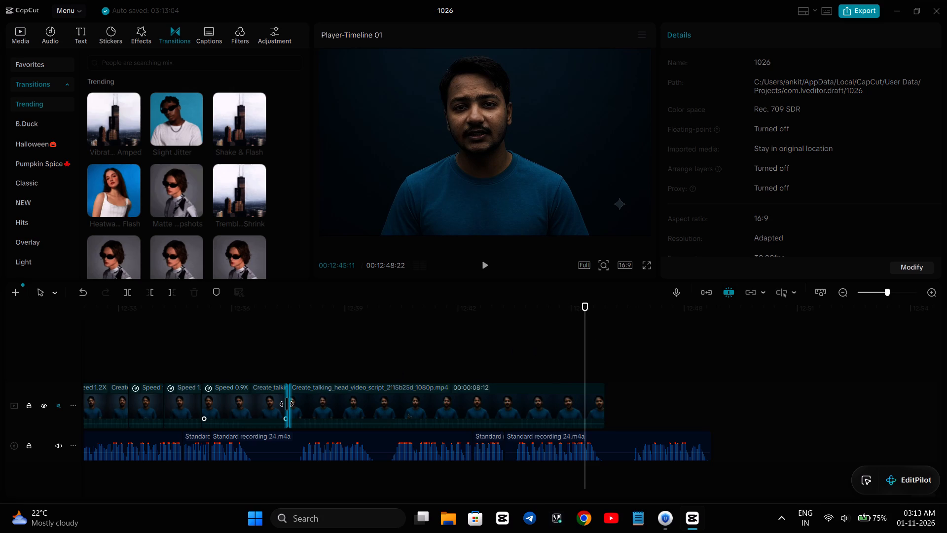
Replay the 0.9X talking-head clip into the last talking-head clip to check the voice sync across the cut.
left_click(262, 364)
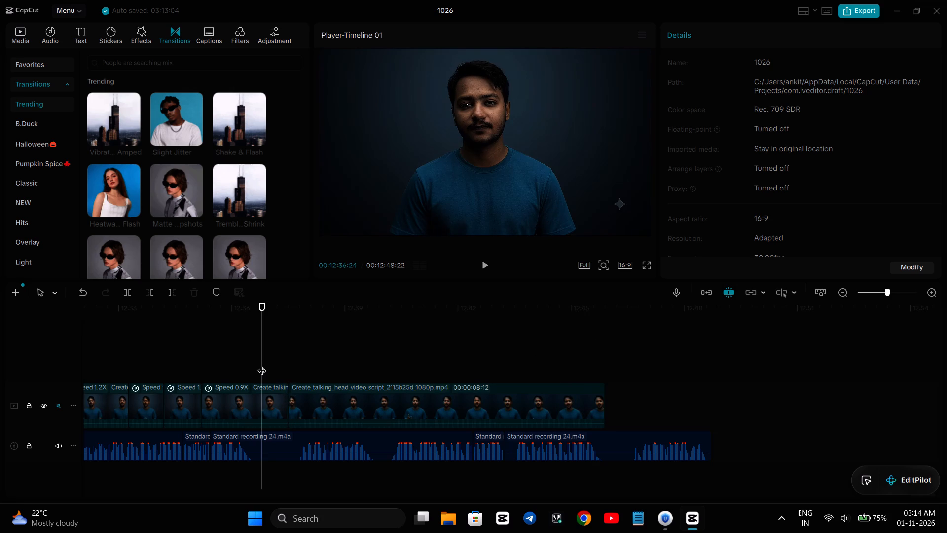
key("space")
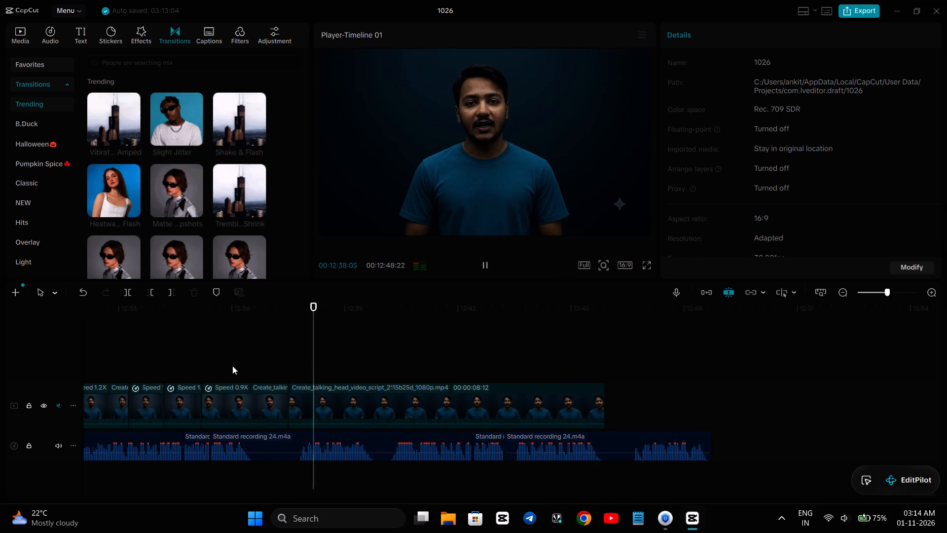
left_click(230, 366)
key("space")
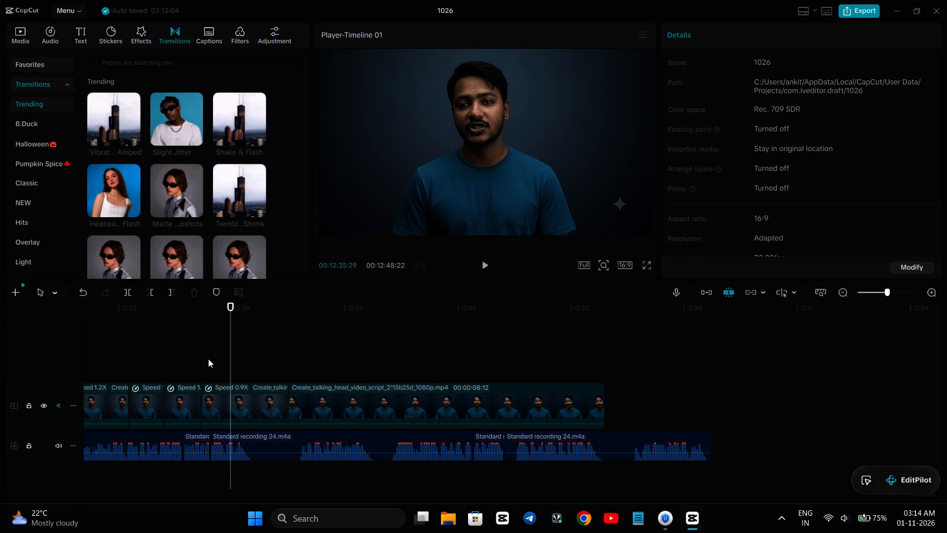
left_click(198, 355)
key("space")
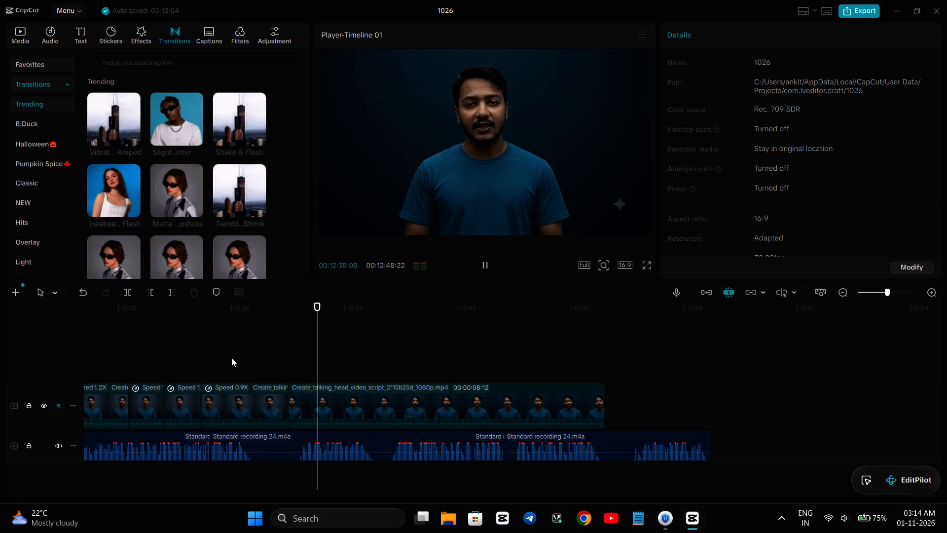
key("space")
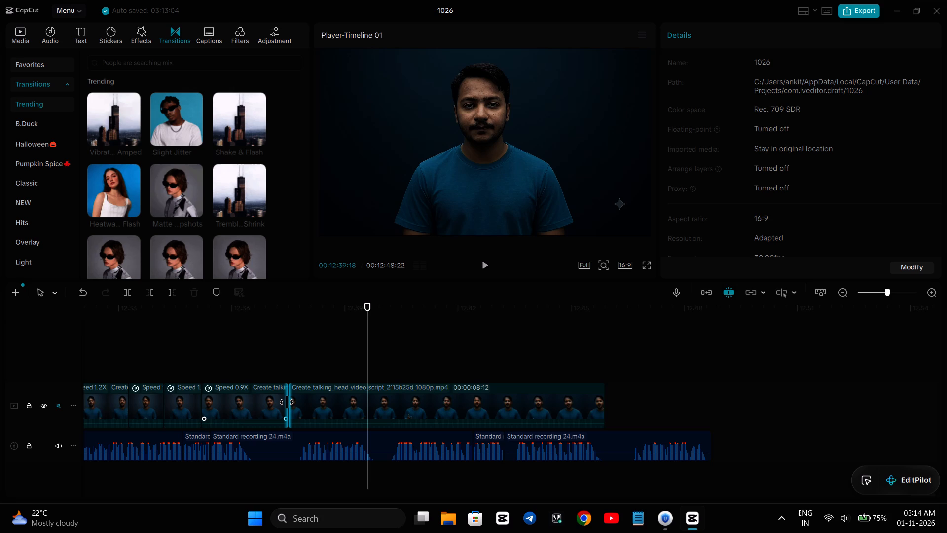
Split the voice recording under the talking-head clips at the start of the last talking-head clip.
left_click(287, 402)
left_click(295, 351)
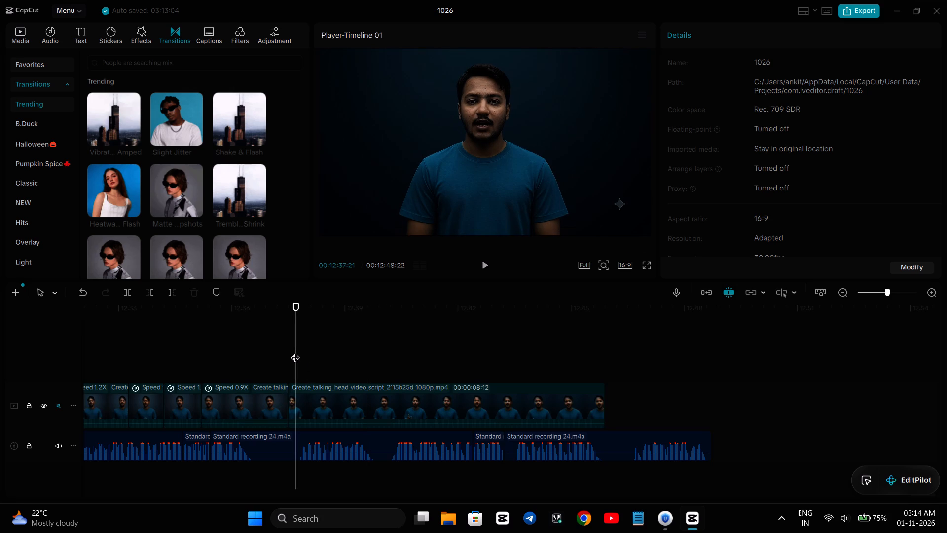
key("Left")
key("Left")
key("Left")
key("Left")
key("Left")
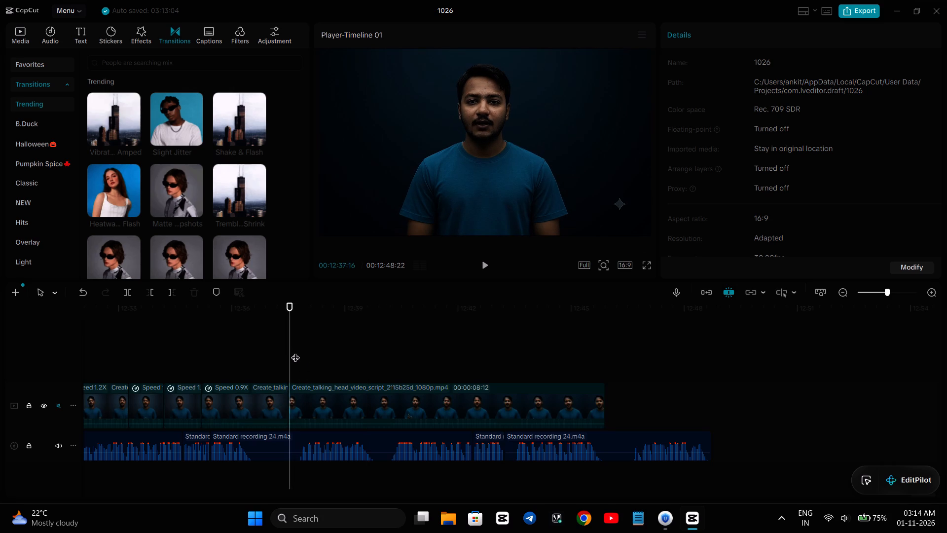
key("Left")
key("Left")
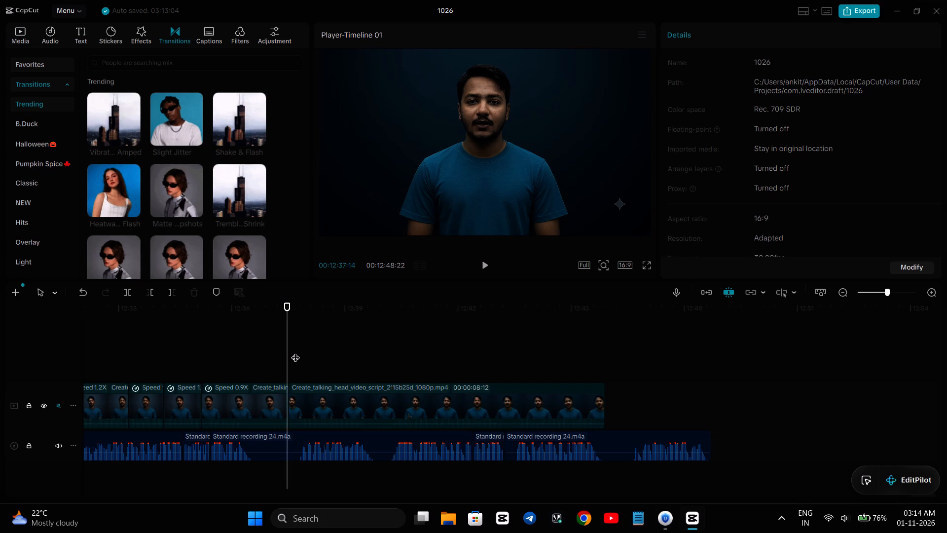
key("Right")
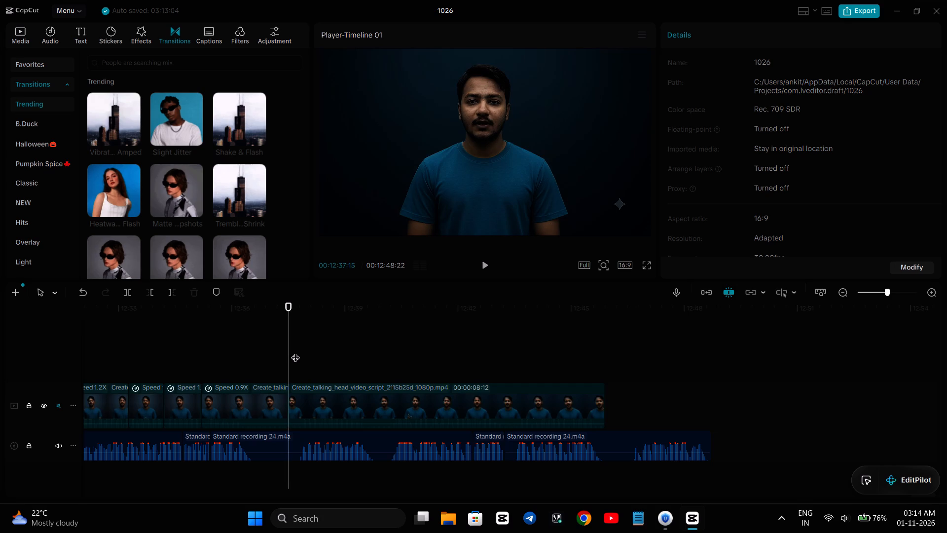
left_click(267, 450)
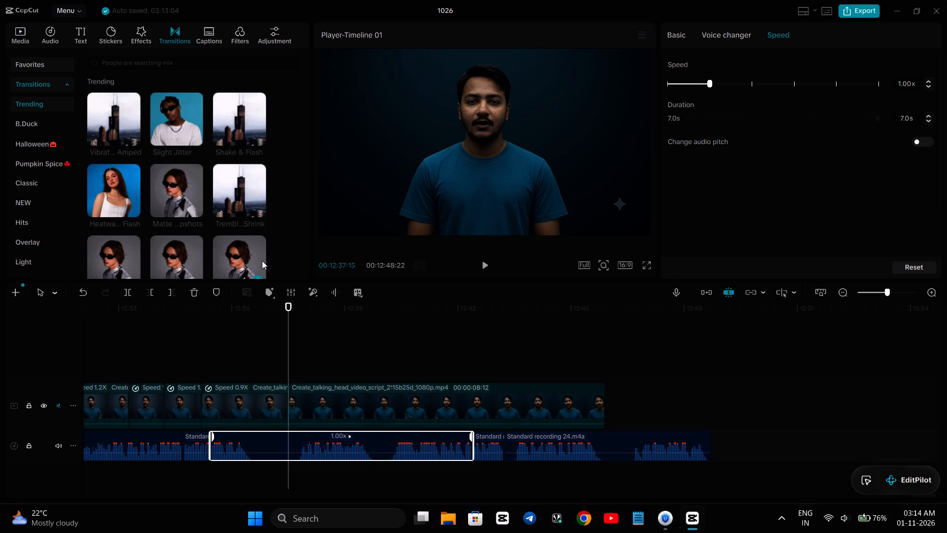
left_click(130, 290)
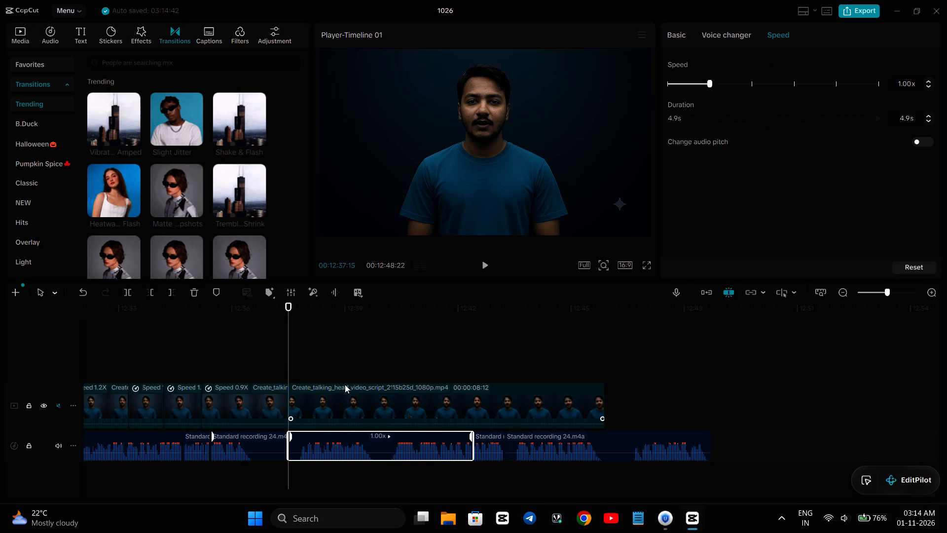
Group the last talking-head clip with the three voice recording segments that start from the new split.
left_click_drag(295, 366, 526, 431)
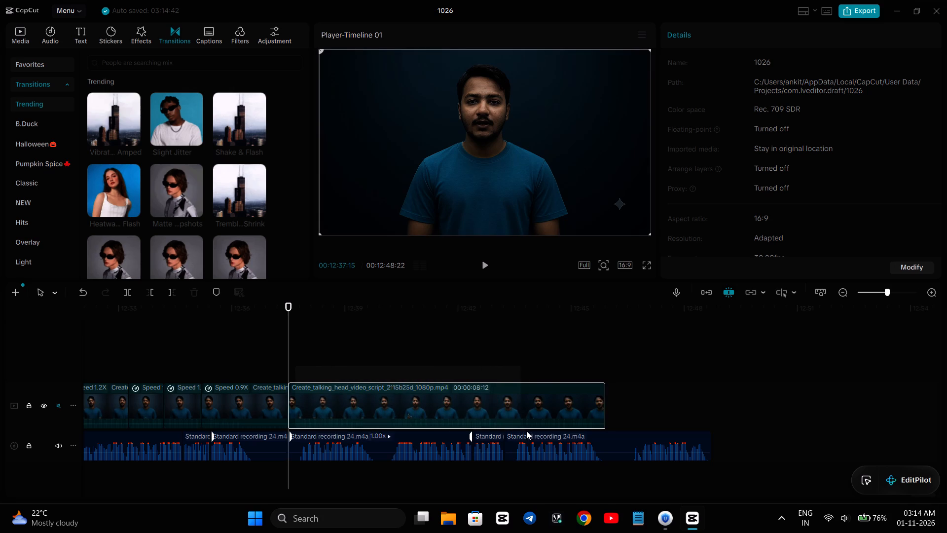
left_click_drag(526, 431, 574, 446)
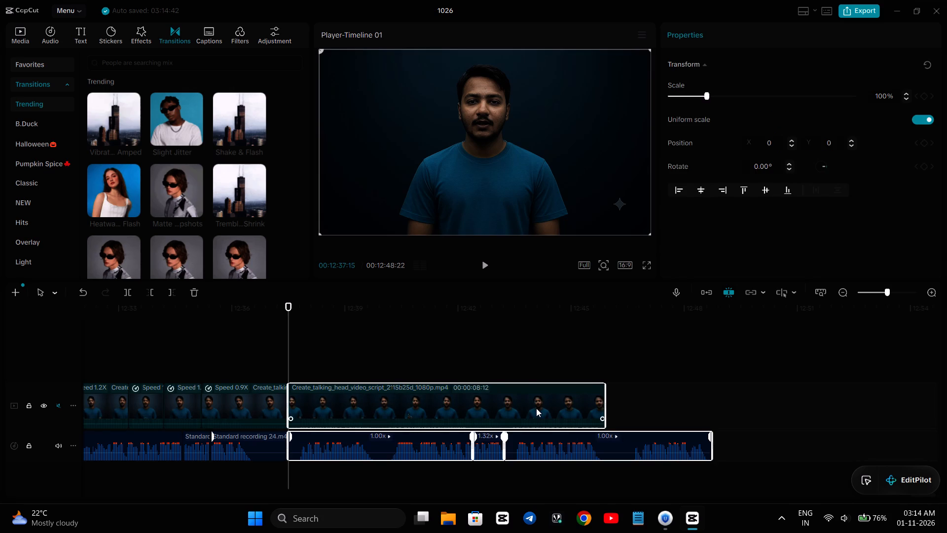
key("ctrl+g")
Shift the grouped talking-head clip and voice segments forward in time, leaving a gap of about 0.9 s after the 0.9X talking-head clip.
left_click_drag(406, 405, 409, 405)
left_click_drag(409, 405, 412, 406)
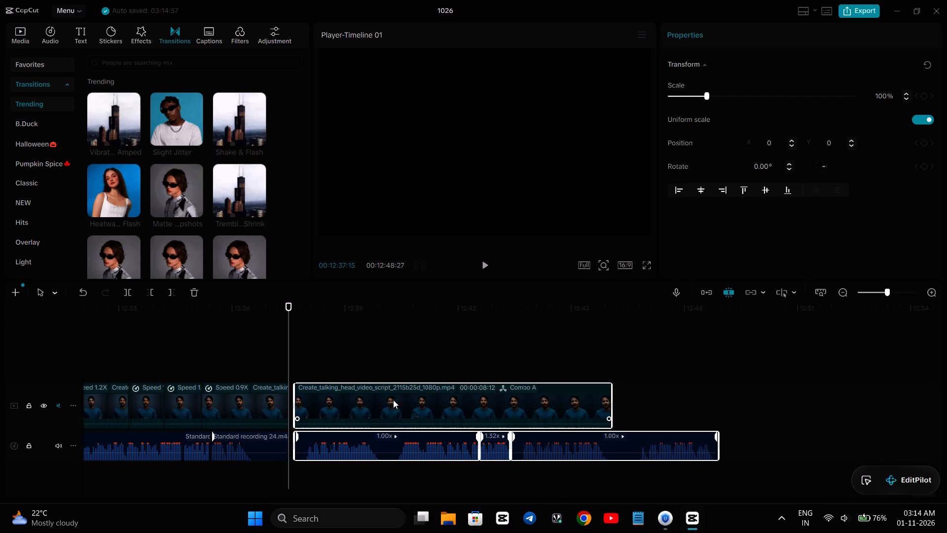
left_click(214, 352)
key("space")
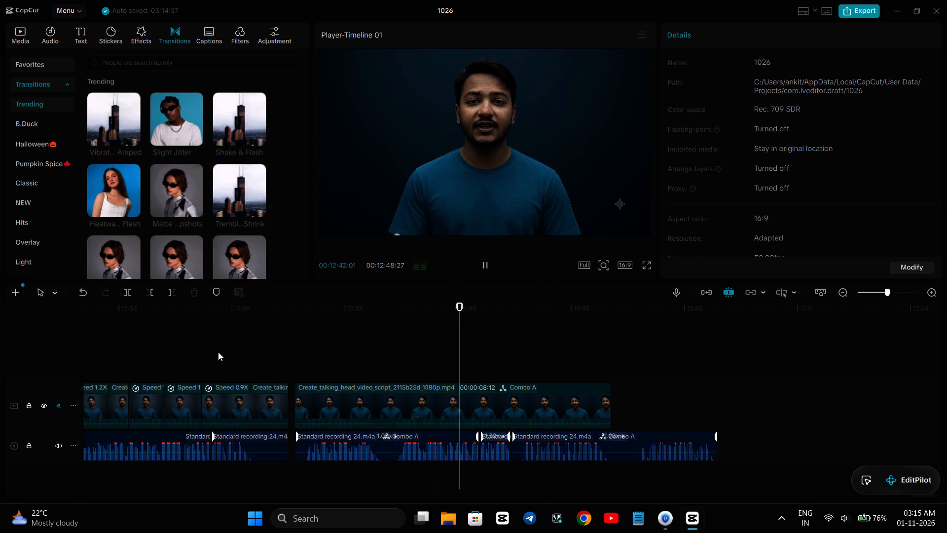
left_click_drag(358, 403, 385, 406)
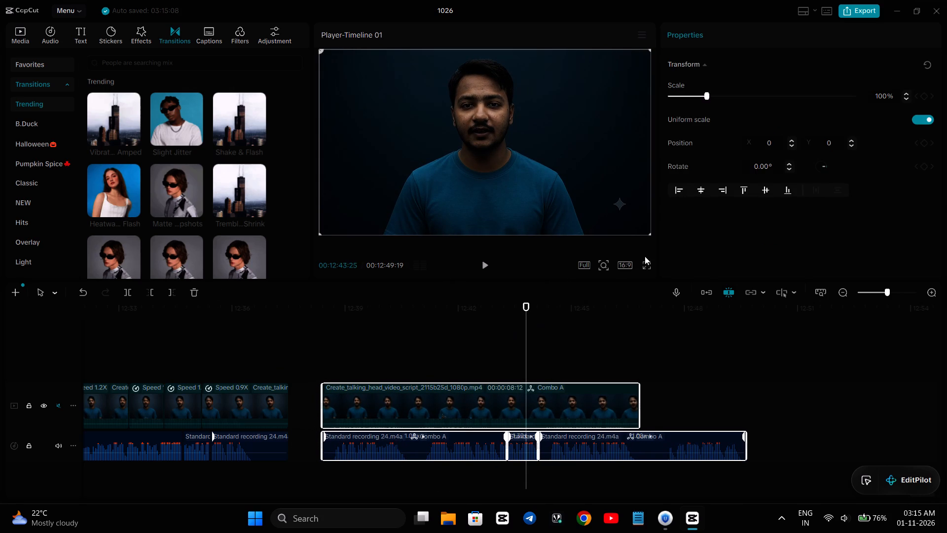
left_click(719, 328)
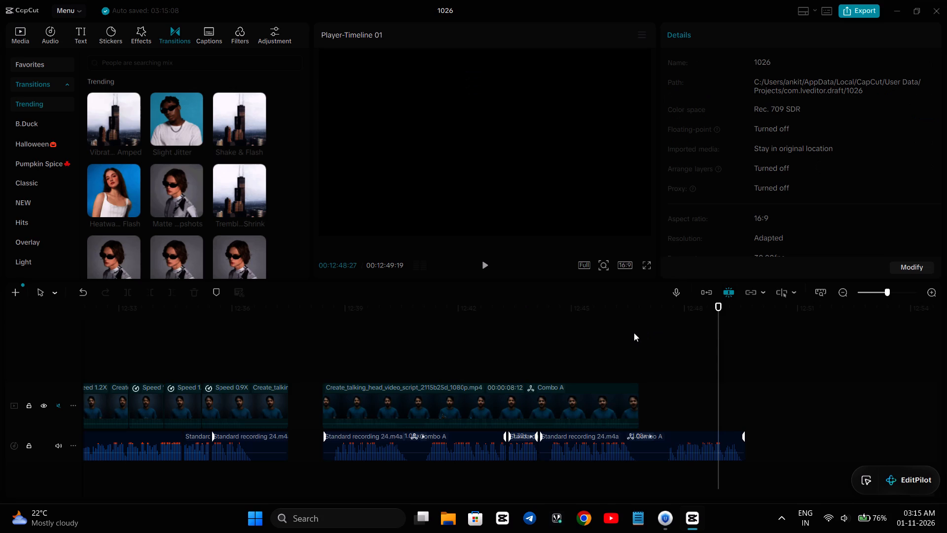
Close the 1026 project and return to the home window.
left_click(634, 333)
left_click(735, 347)
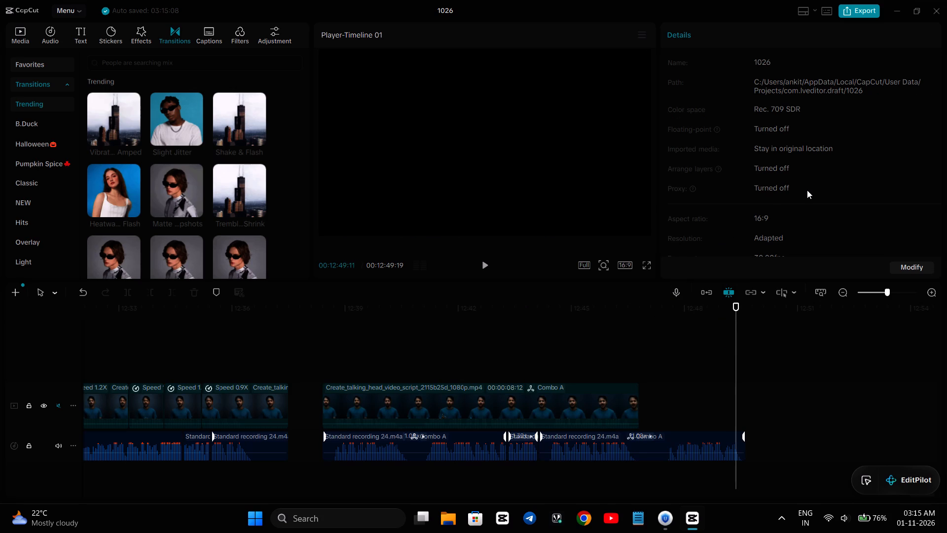
left_click(938, 4)
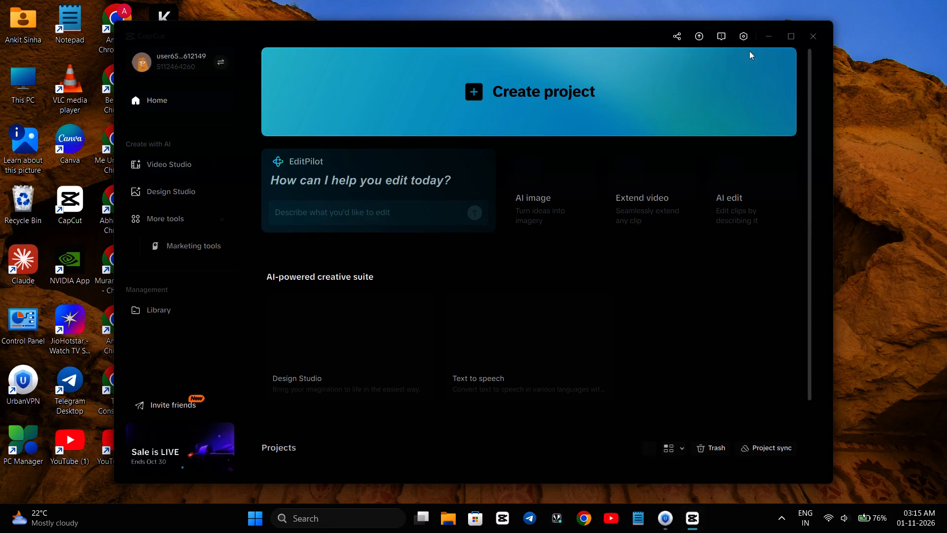
Close the CapCut home window and the UrbanVPN window.
left_click(812, 36)
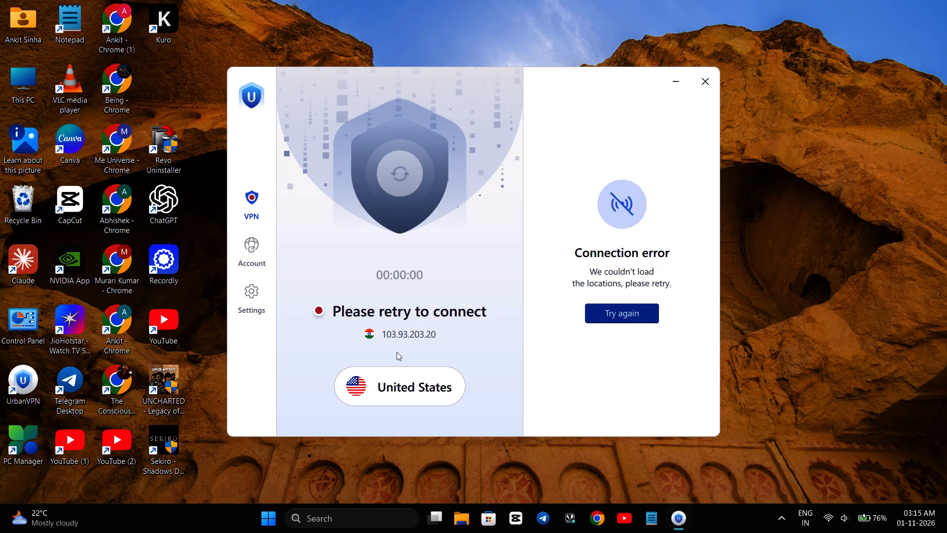
left_click(702, 79)
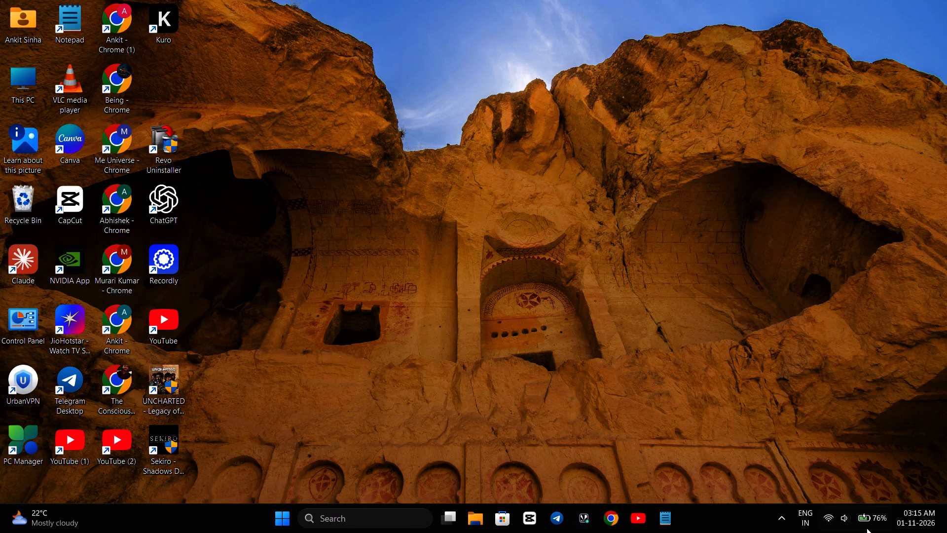
Check the Windows quick settings for the network connection and relaunch CapCut.
left_click(867, 528)
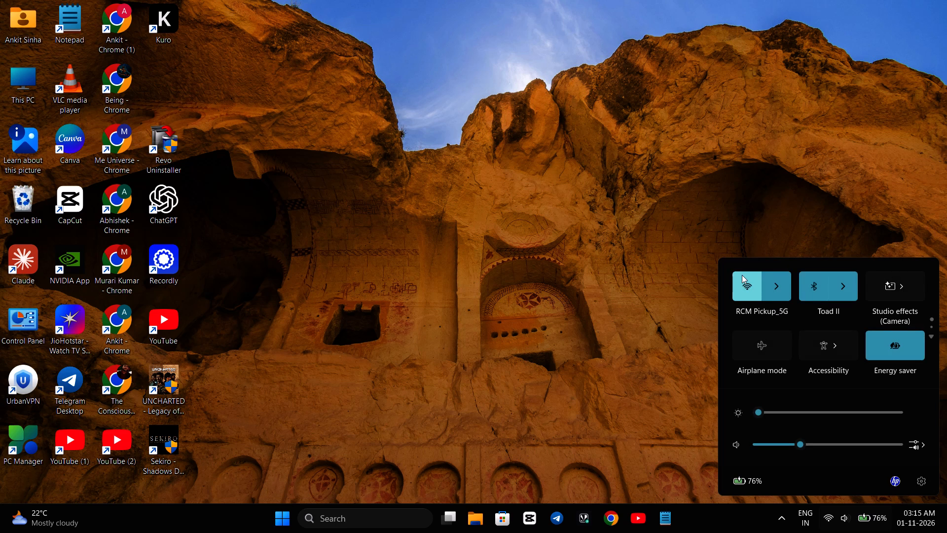
left_click(527, 518)
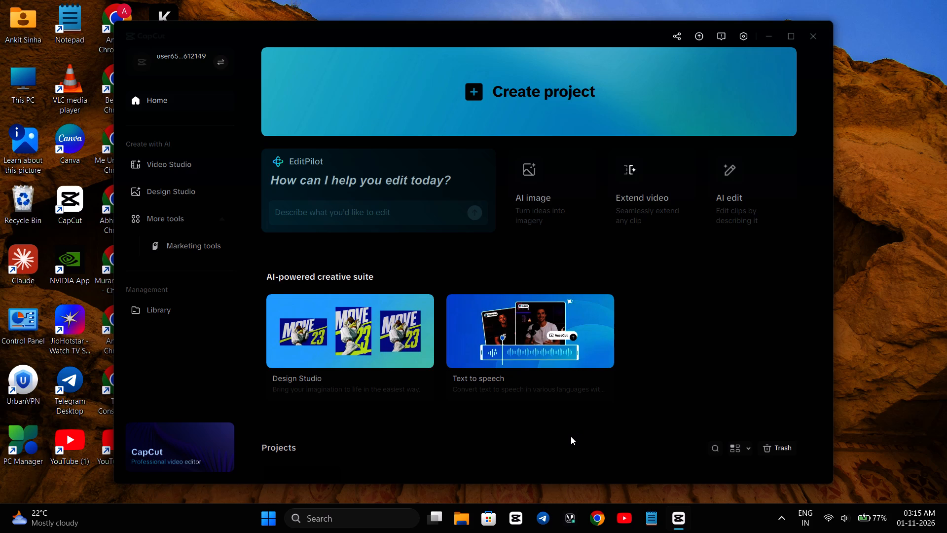
Reopen the 1026 project from the saved projects.
scroll(509, 419, "down", 5)
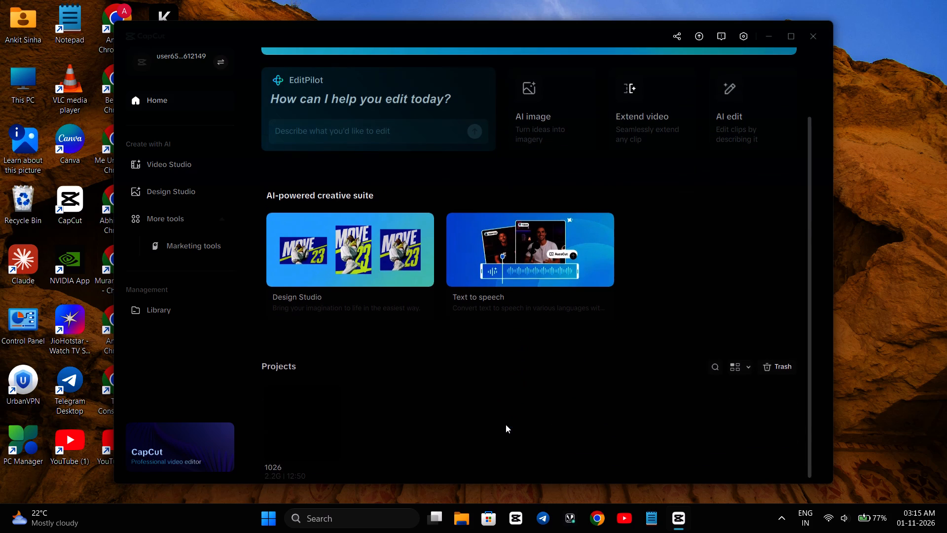
left_click(292, 434)
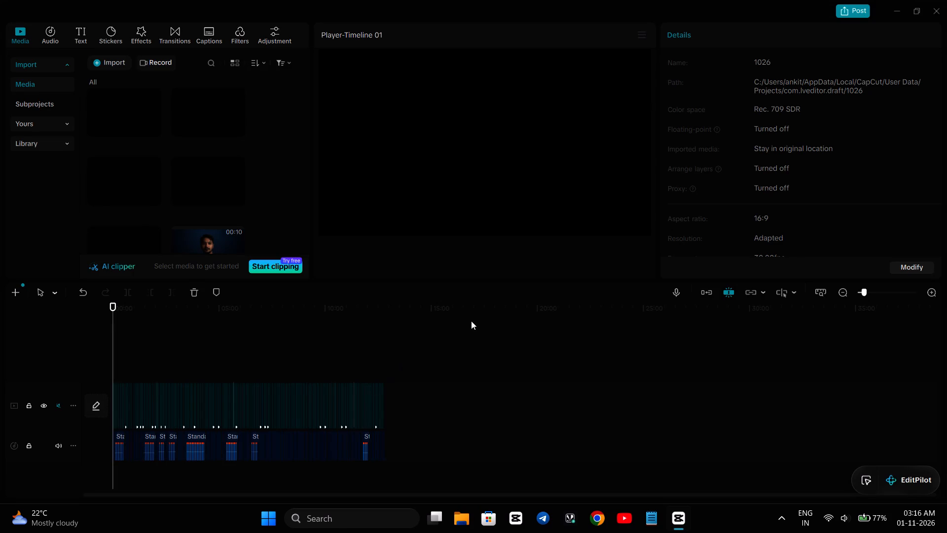
Look over the whole timeline, then play the final stretch from about 12:28 into the last talking-head clip.
scroll(471, 321, "up", 1)
scroll(448, 362, "up", 6, "ctrl")
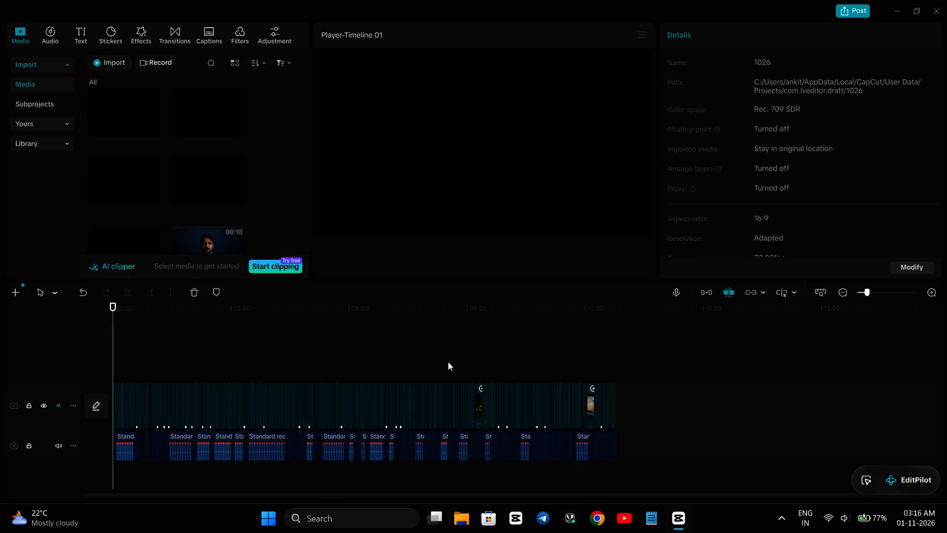
scroll(448, 362, "up", 4, "ctrl")
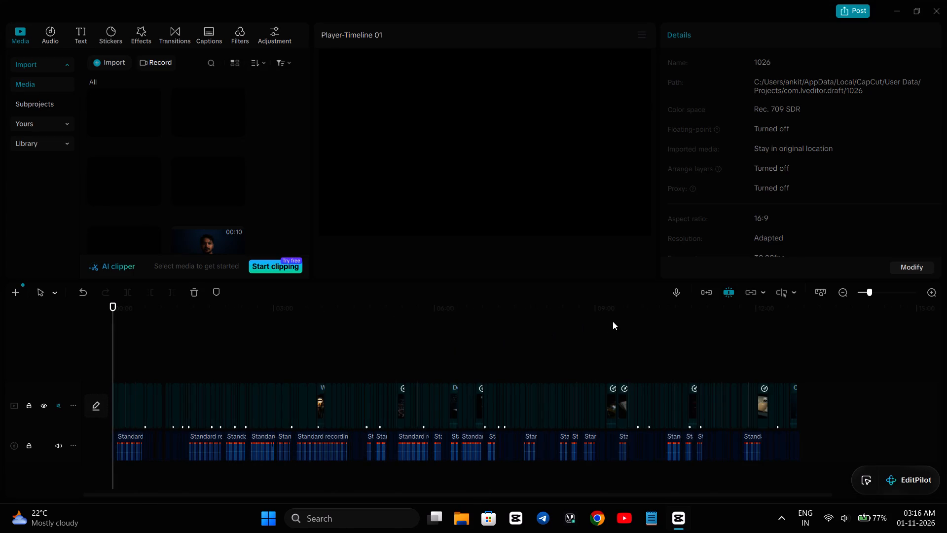
scroll(613, 321, "up", 5, "ctrl")
scroll(757, 326, "left", 8)
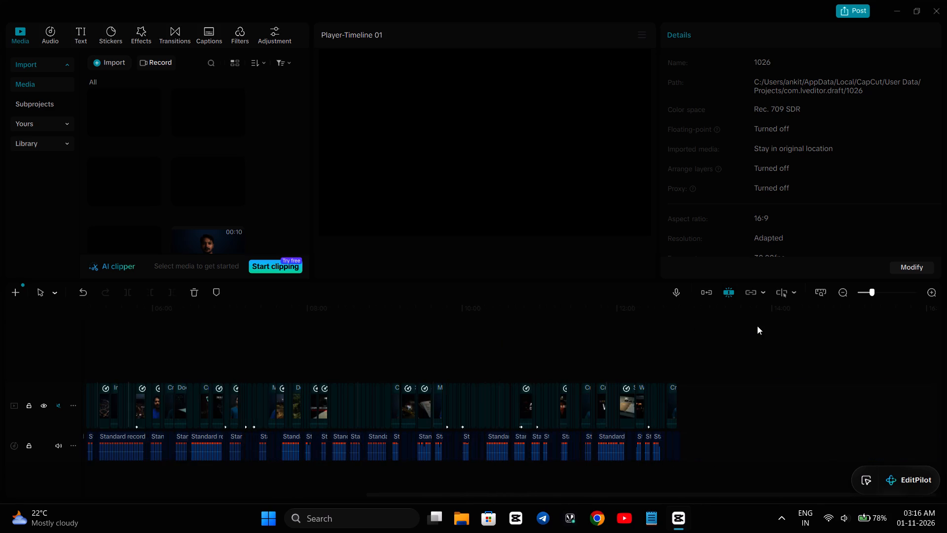
scroll(757, 326, "left", 2)
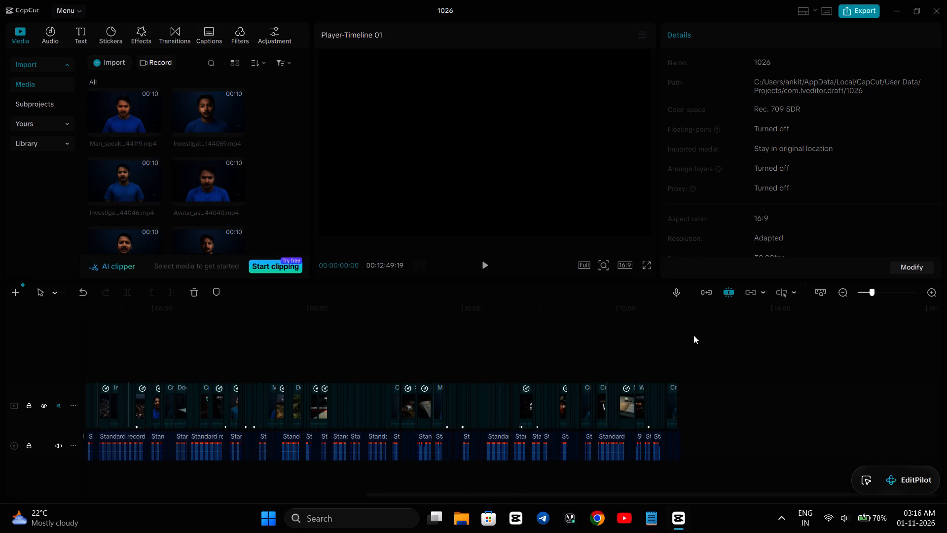
scroll(687, 337, "up", 6, "ctrl")
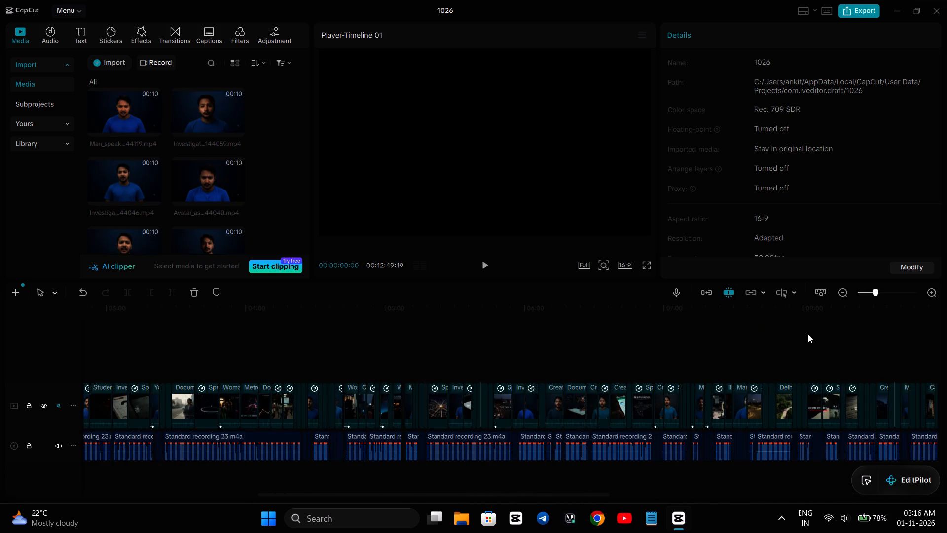
scroll(808, 334, "left", 8)
scroll(693, 349, "up", 2, "ctrl")
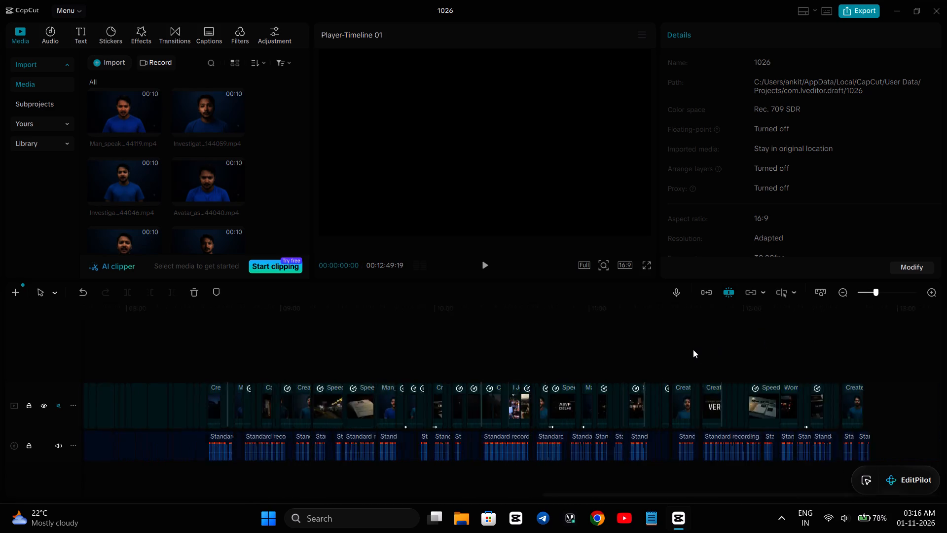
scroll(693, 349, "up", 5, "ctrl")
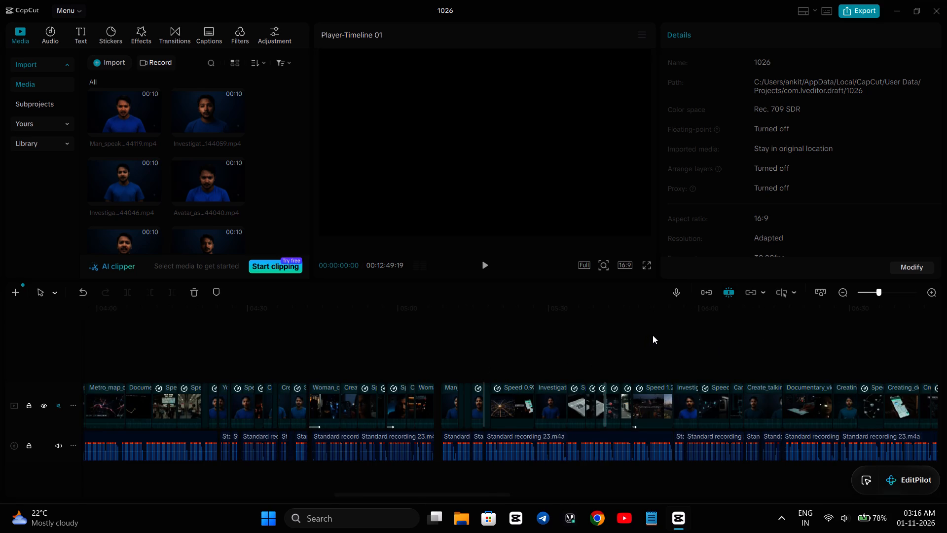
scroll(653, 335, "left", 12)
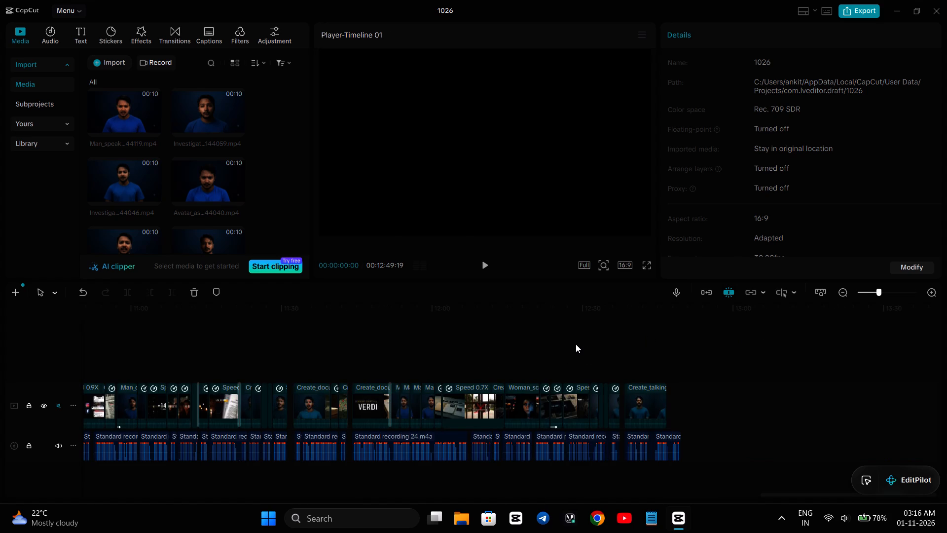
left_click(576, 344)
key("space")
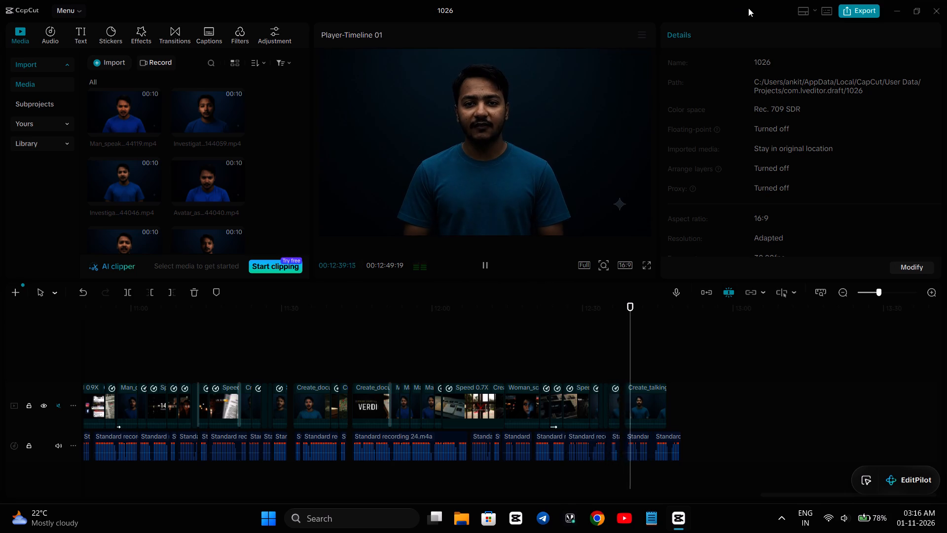
Review the video export settings for the 1026 project, then leave them without exporting.
left_click(869, 9)
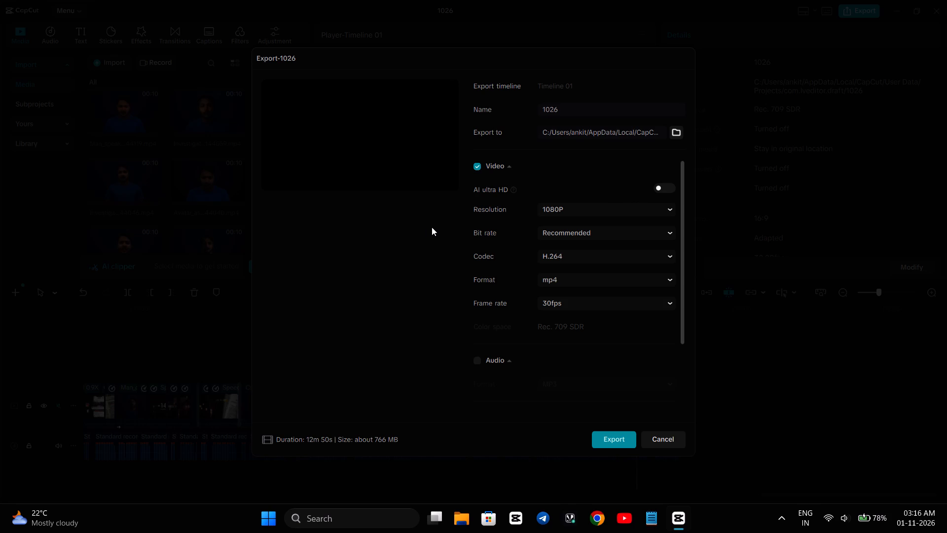
scroll(432, 227, "down", 2)
scroll(517, 226, "down", 4)
scroll(517, 226, "up", 3)
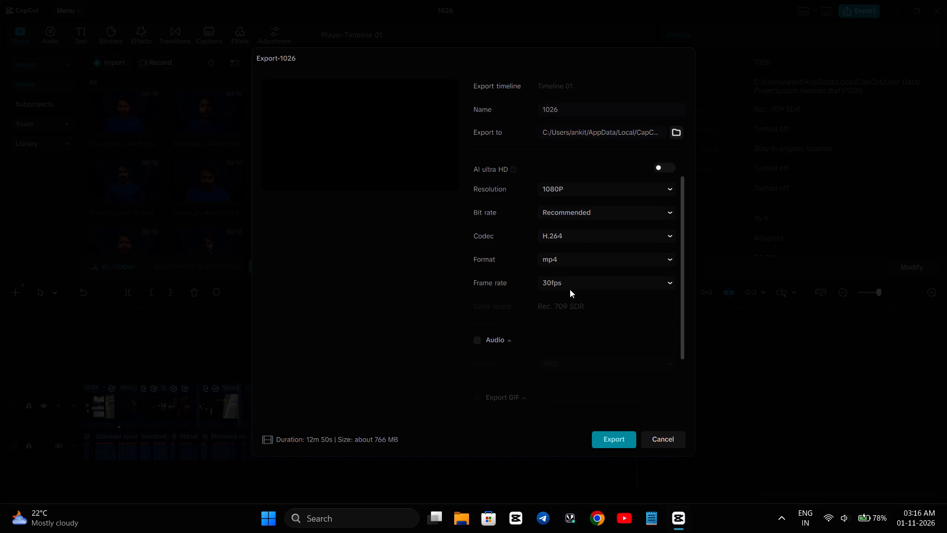
left_click(663, 440)
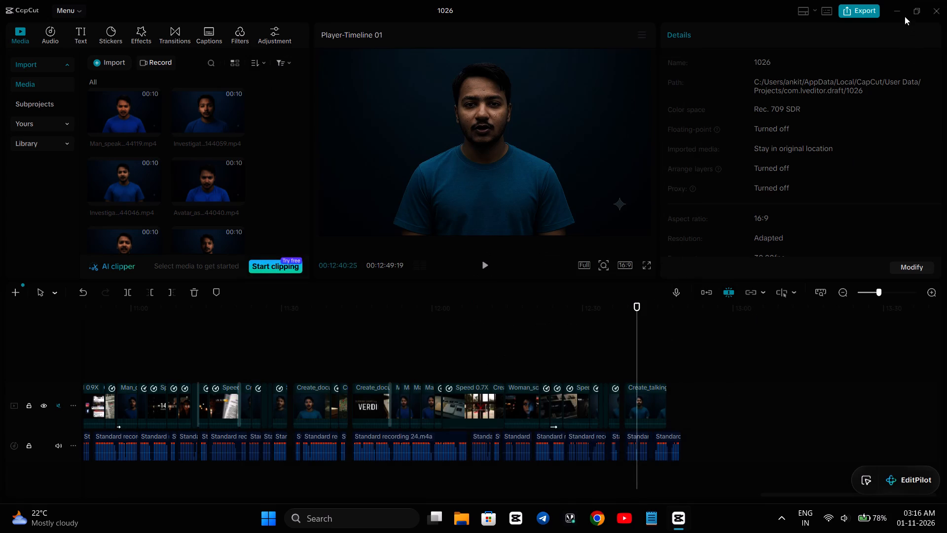
Close the 1026 project and quit CapCut.
left_click(930, 0)
left_click(941, 4)
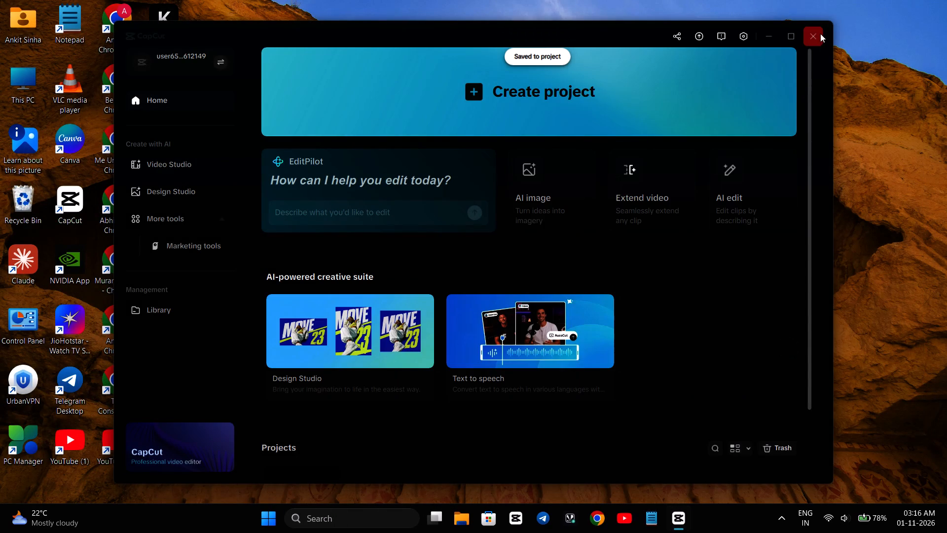
left_click(820, 34)
Turn off the computer's Wi-Fi and Bluetooth in the Windows quick settings.
left_click(871, 532)
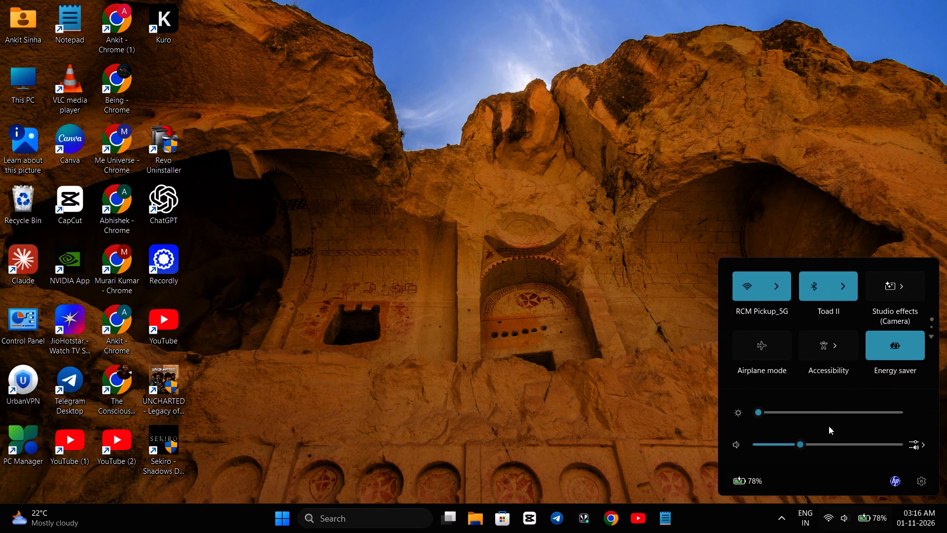
left_click(757, 275)
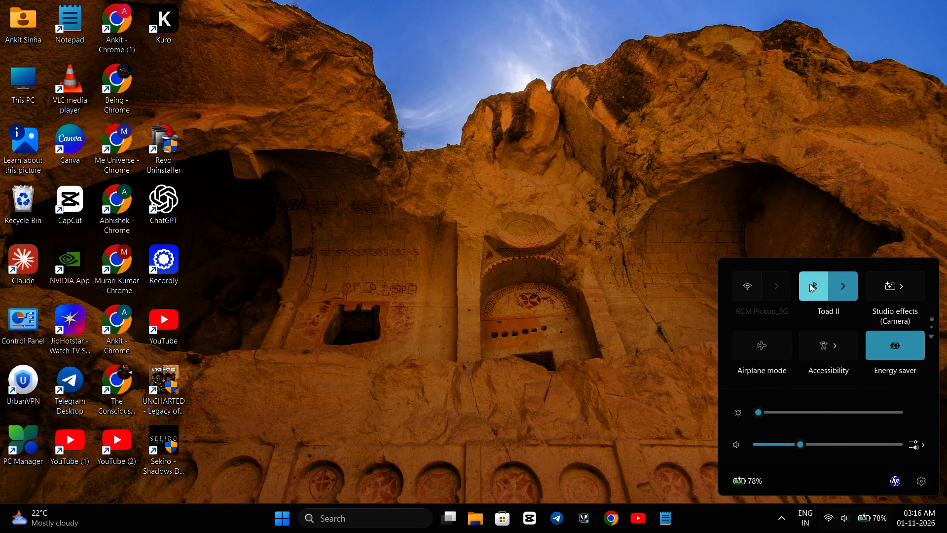
left_click(809, 284)
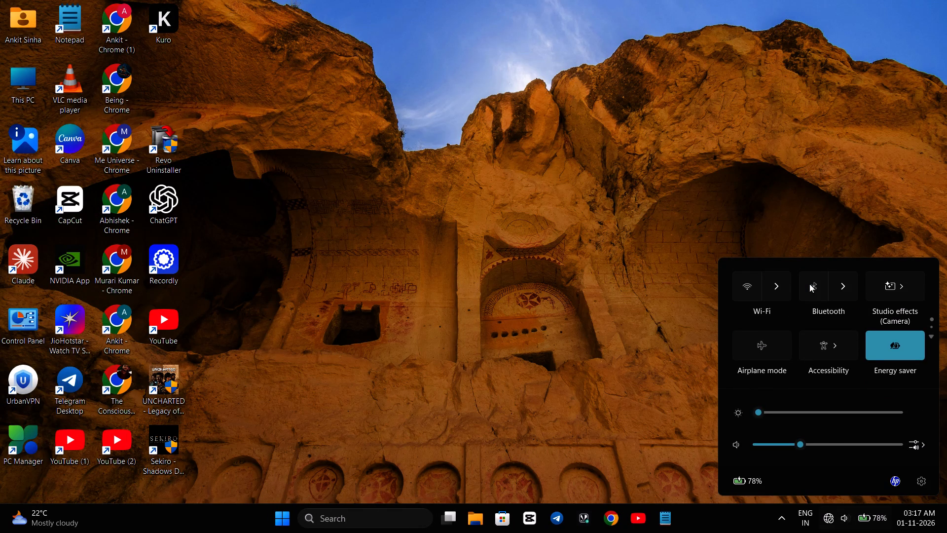
Open the computer's power options in Windows.
left_click(275, 518)
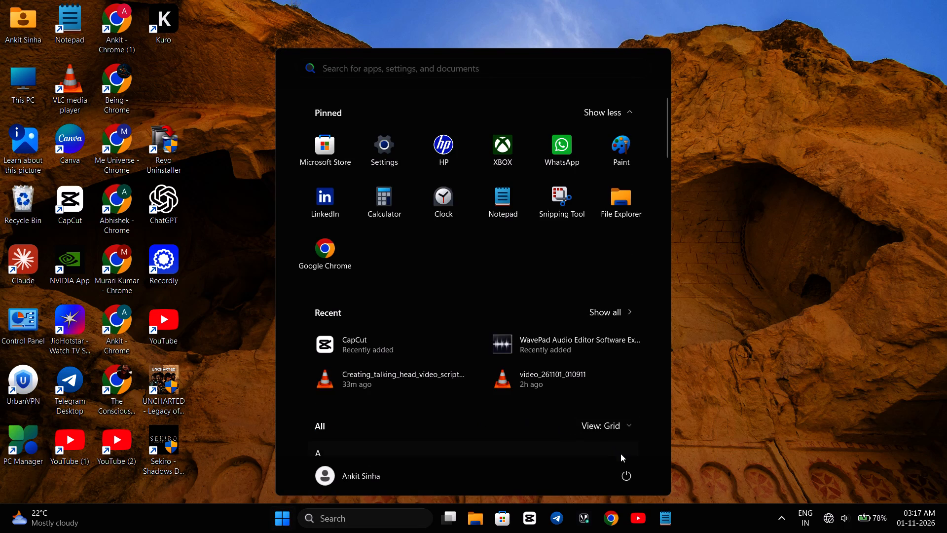
left_click(624, 471)
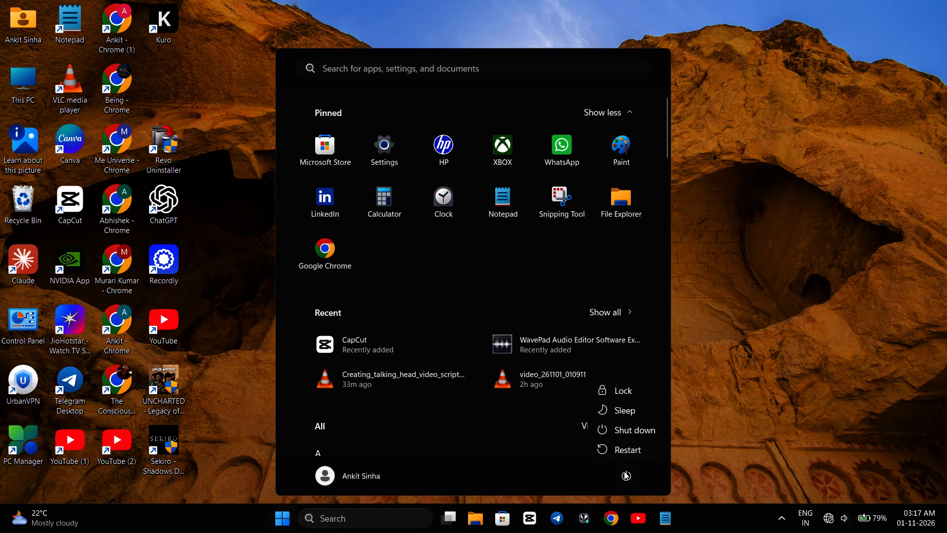